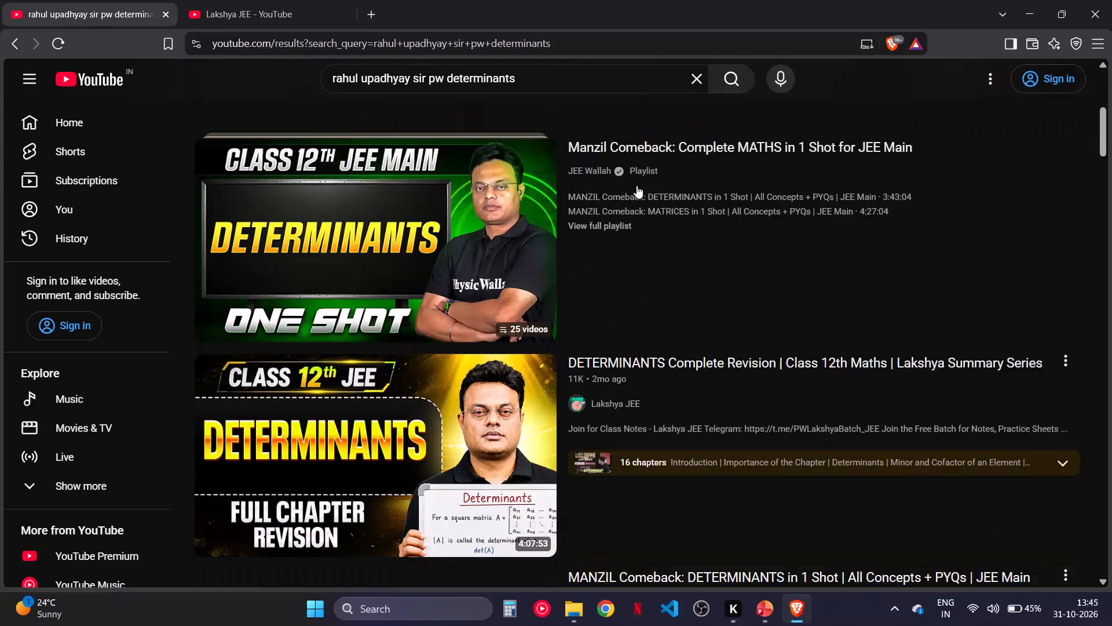
Change the topic in the PW teacher video search to "integration" and run the search.
scroll(605, 310, "down", 2)
scroll(679, 420, "down", 1)
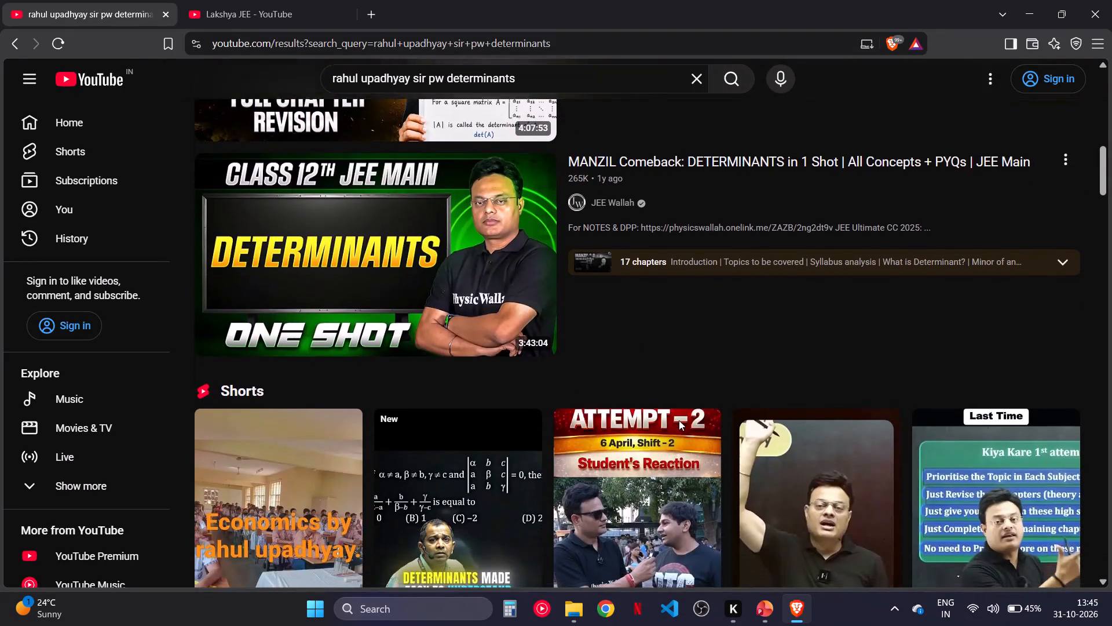
scroll(679, 420, "down", 1)
scroll(679, 420, "up", 6)
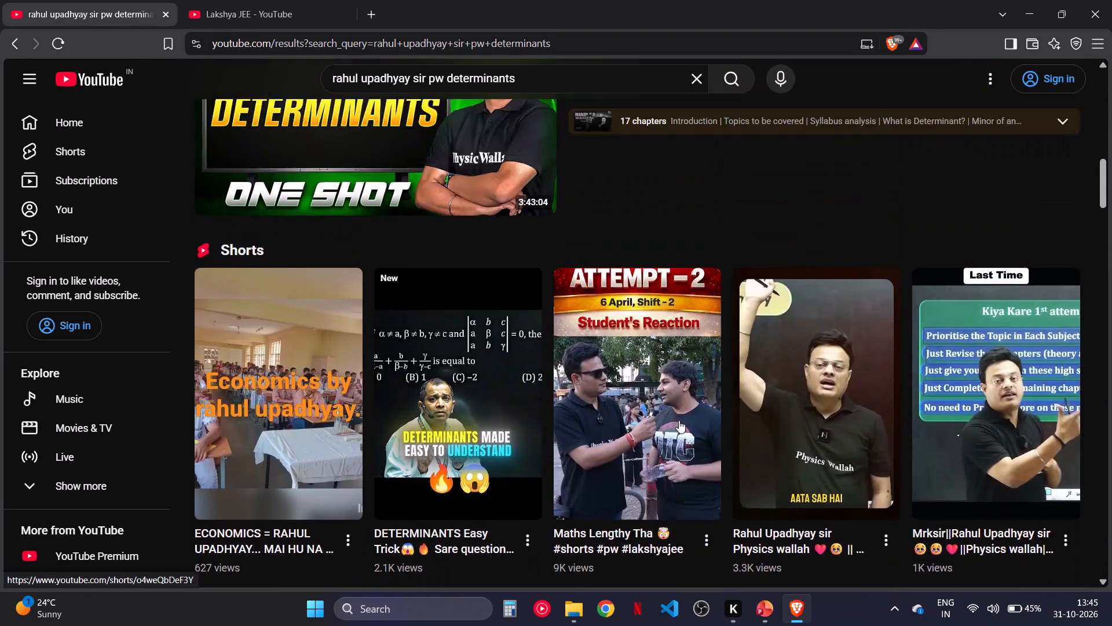
scroll(679, 420, "up", 10)
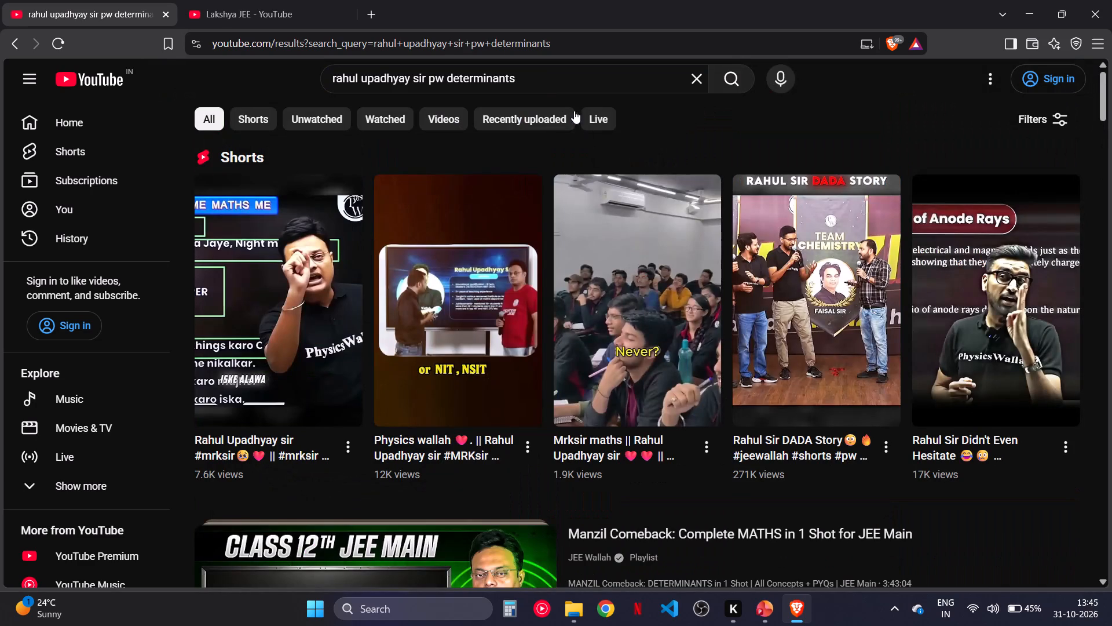
double_click(497, 73)
type("integration")
key("Return")
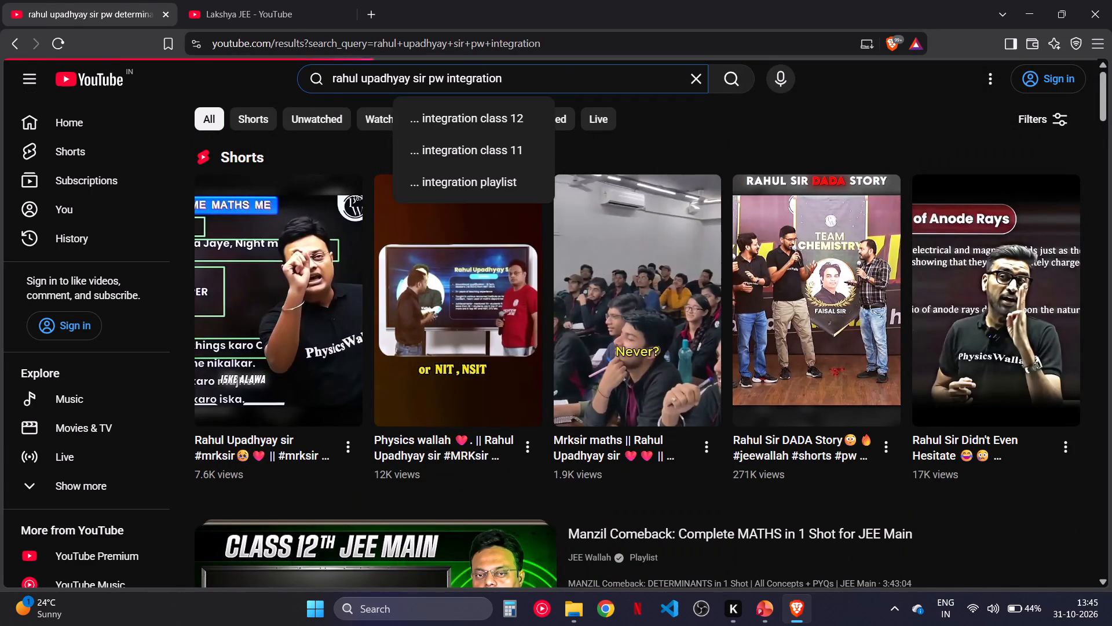
Examine the integration search results for suitable one-shot or full-chapter revision lectures.
scroll(706, 111, "down", 3)
scroll(663, 377, "down", 1)
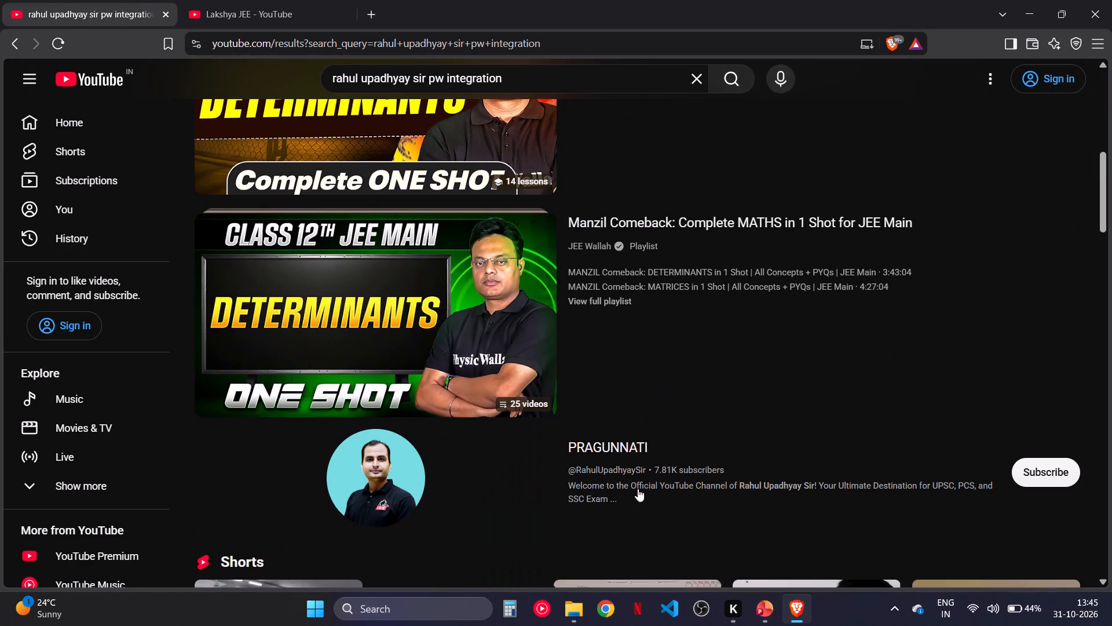
scroll(636, 503, "down", 6)
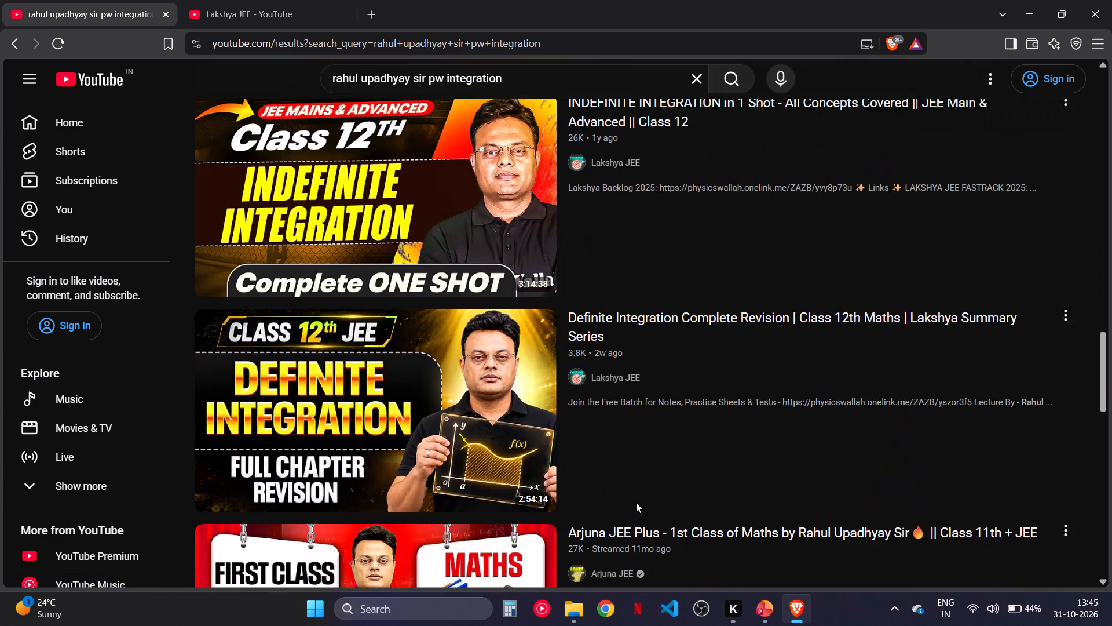
scroll(636, 503, "down", 2)
scroll(648, 412, "down", 4)
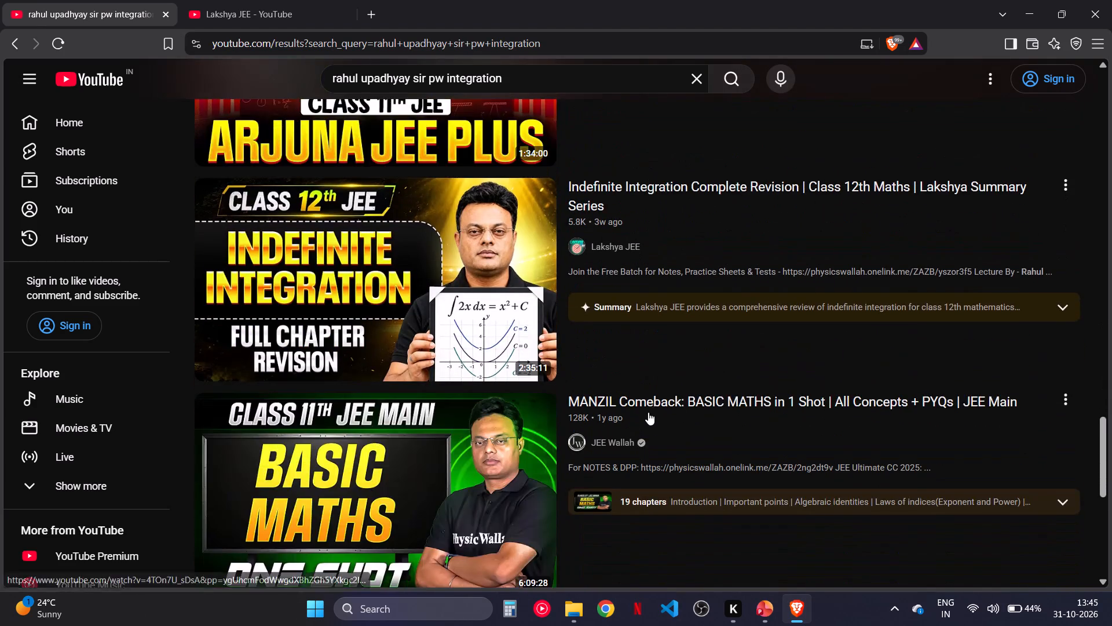
scroll(648, 412, "down", 3)
scroll(621, 475, "down", 3)
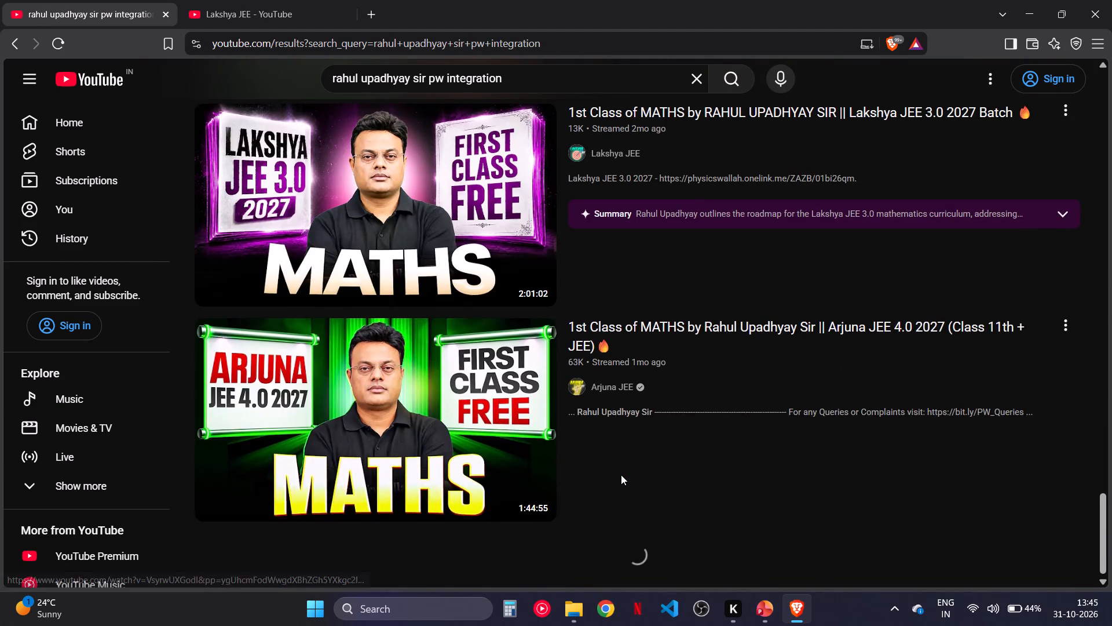
scroll(621, 475, "down", 3)
Open the full playlist "Manzil Comeback: Complete MATHS in 1 Shot for JEE Main" from the search results.
scroll(621, 475, "up", 13)
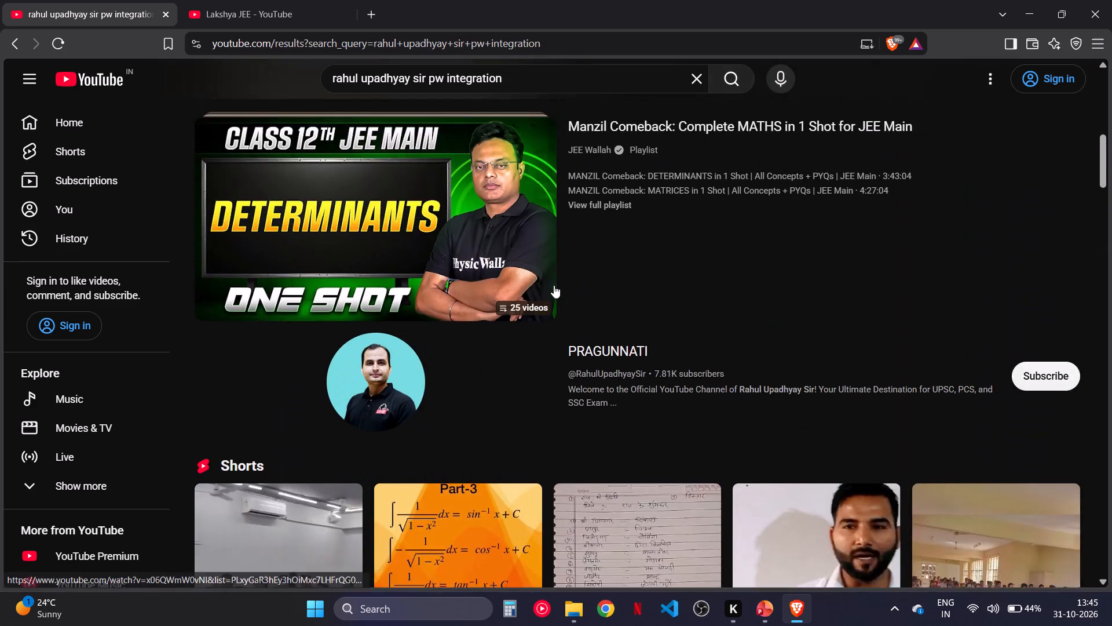
scroll(554, 285, "up", 9)
scroll(554, 285, "down", 2)
scroll(657, 554, "down", 2)
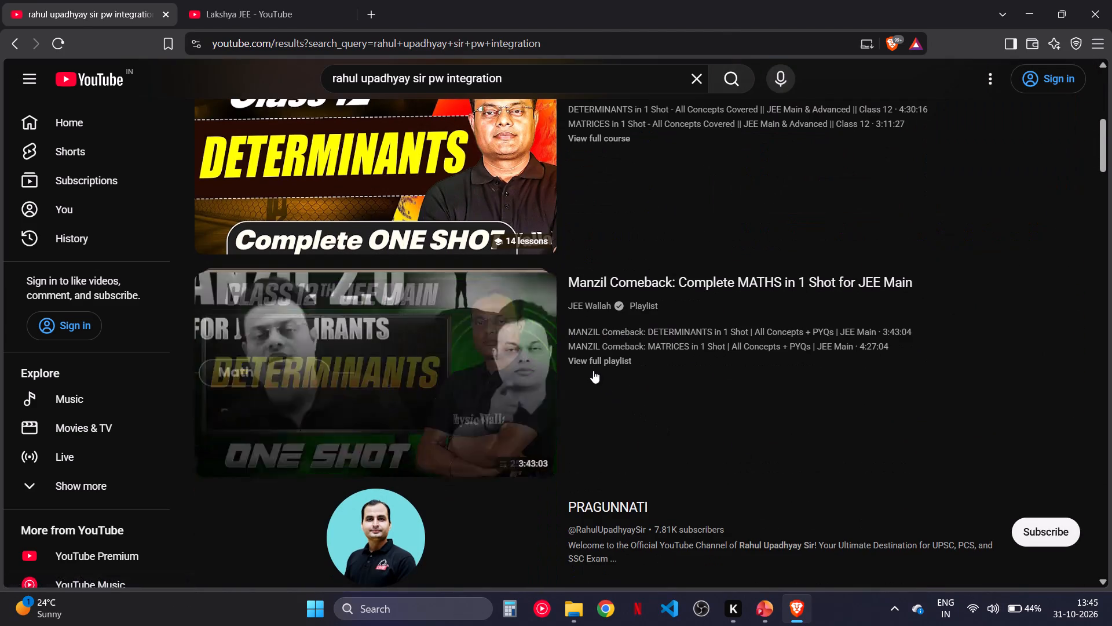
left_click(588, 365)
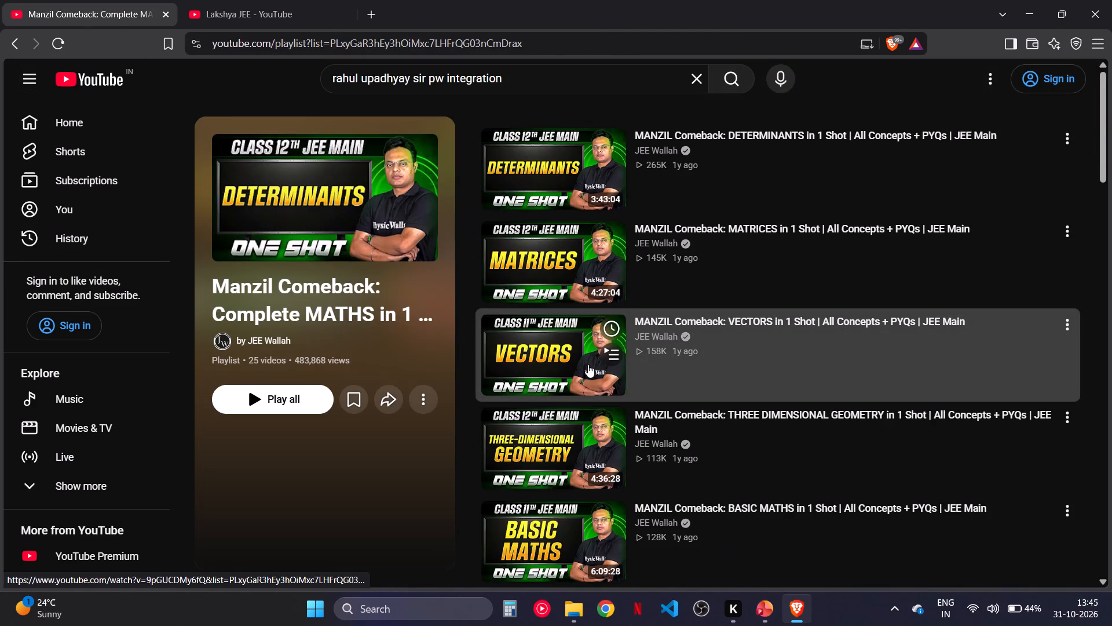
Examine the Manzil Comeback maths playlist to see which chapters its one-shot lectures cover.
scroll(443, 472, "down", 1)
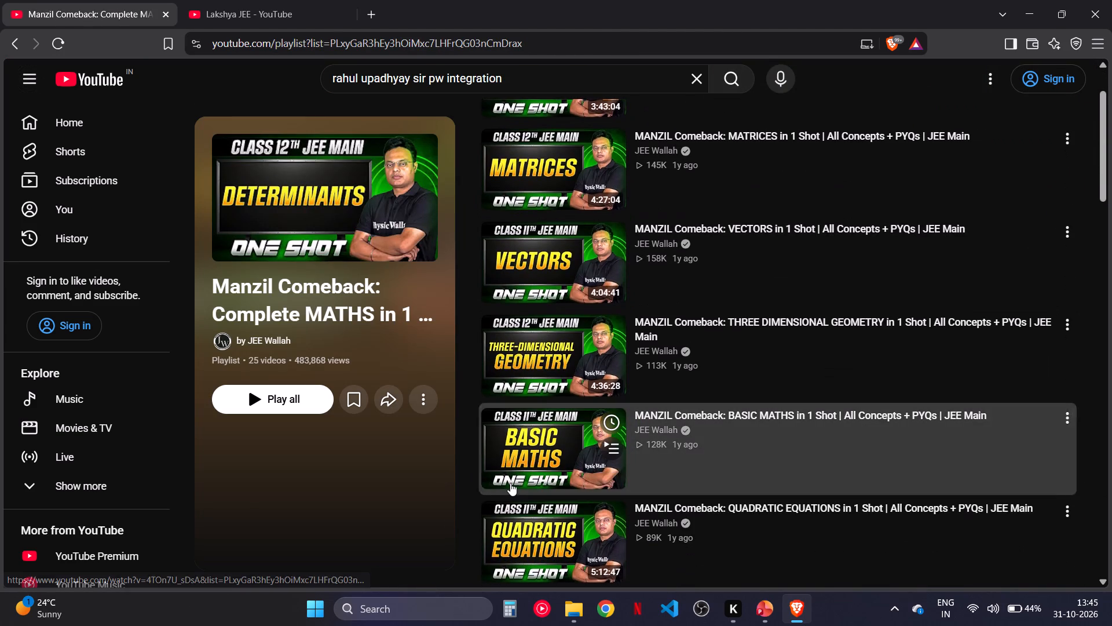
scroll(510, 483, "down", 1)
scroll(426, 547, "down", 2)
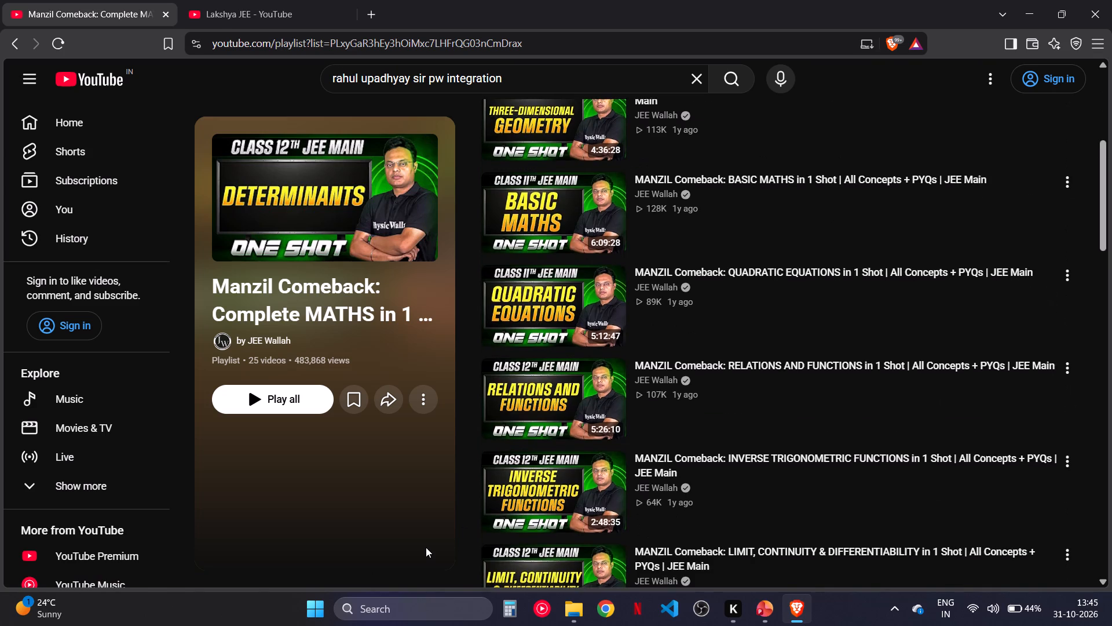
scroll(426, 547, "down", 3)
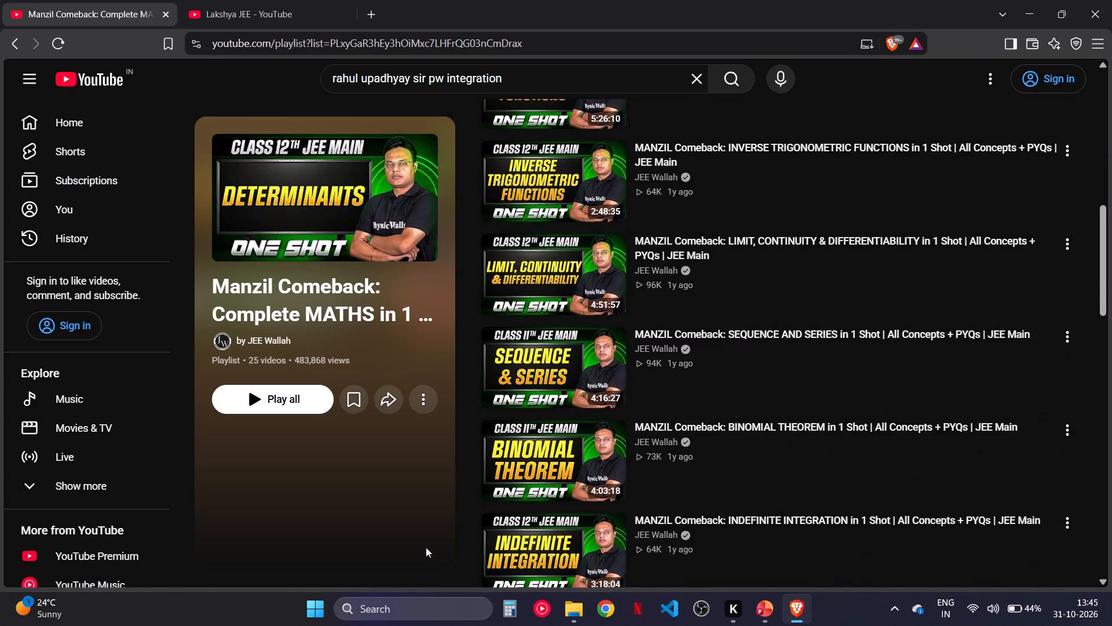
scroll(426, 547, "down", 6)
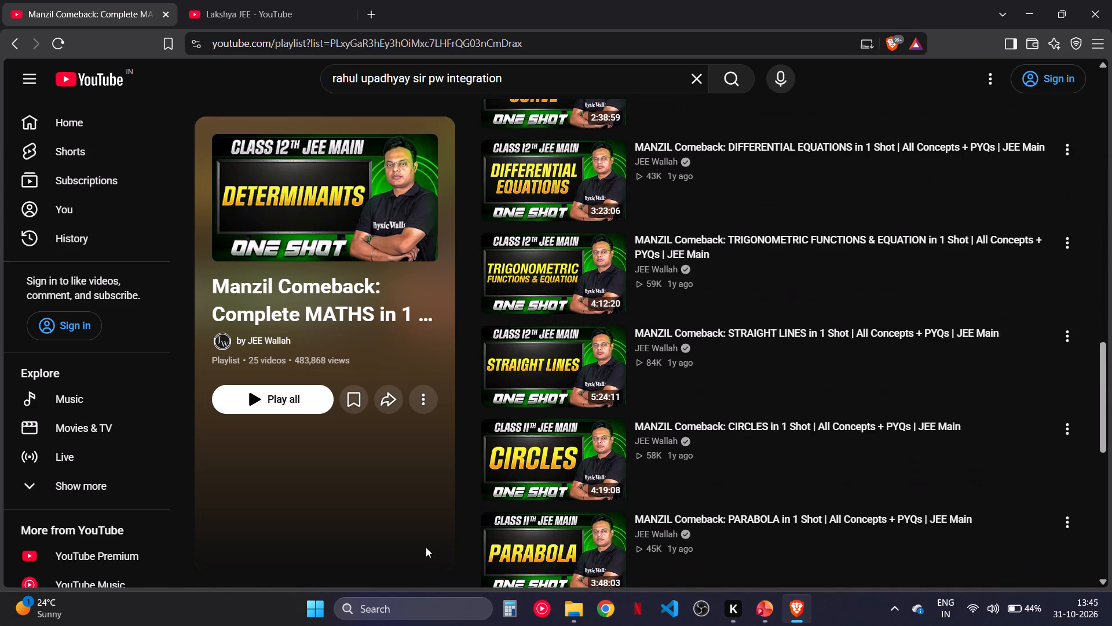
scroll(426, 547, "down", 6)
scroll(426, 547, "up", 20)
scroll(426, 547, "up", 8)
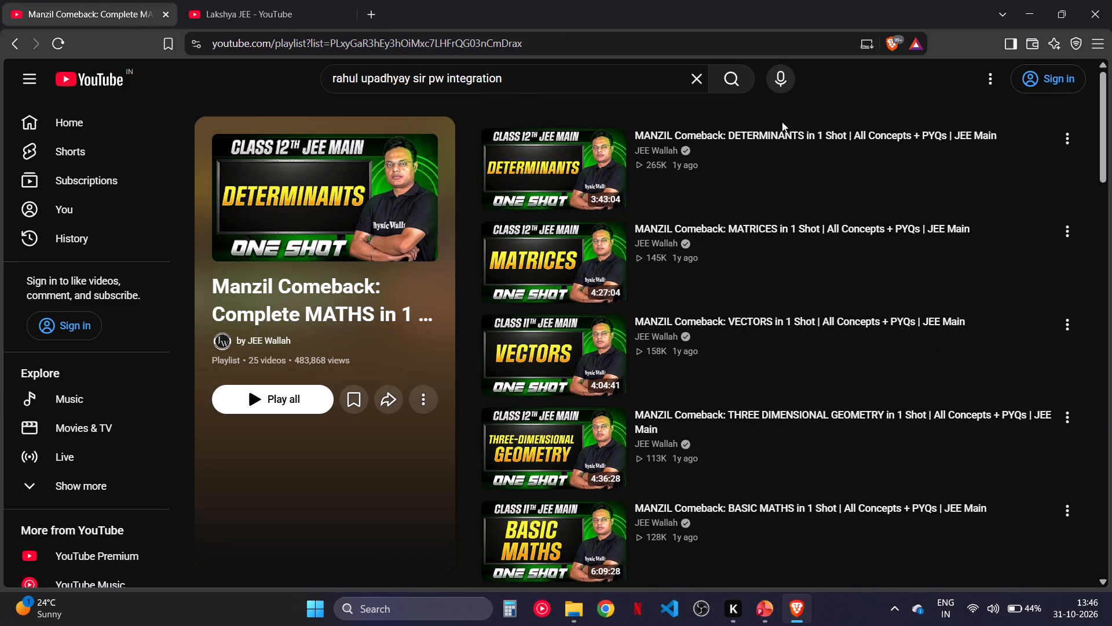
scroll(819, 157, "down", 3)
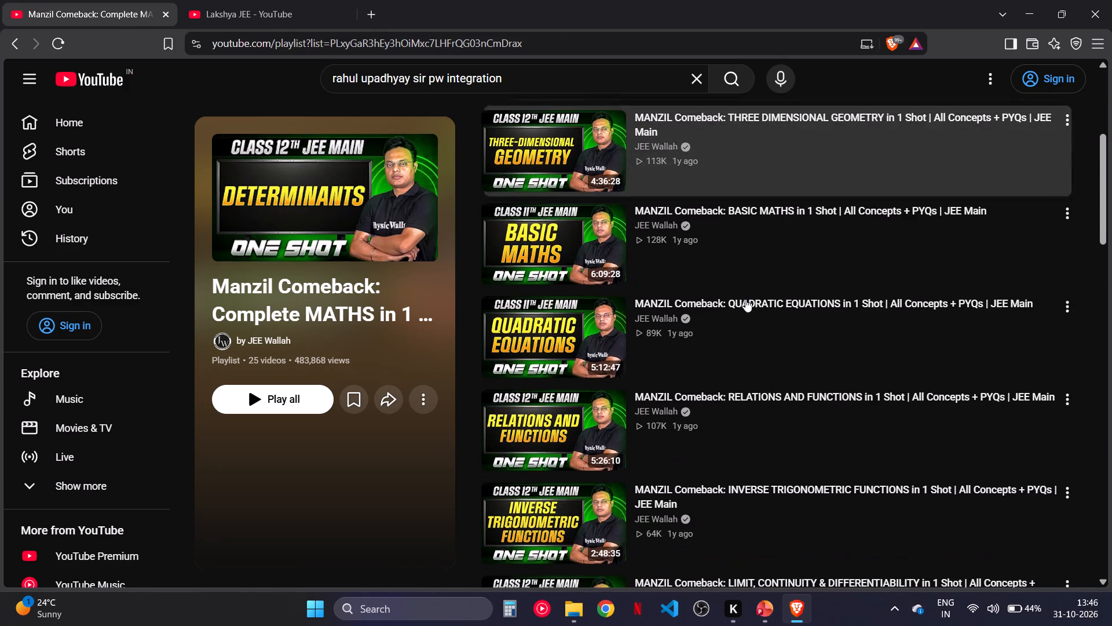
scroll(723, 330, "down", 1)
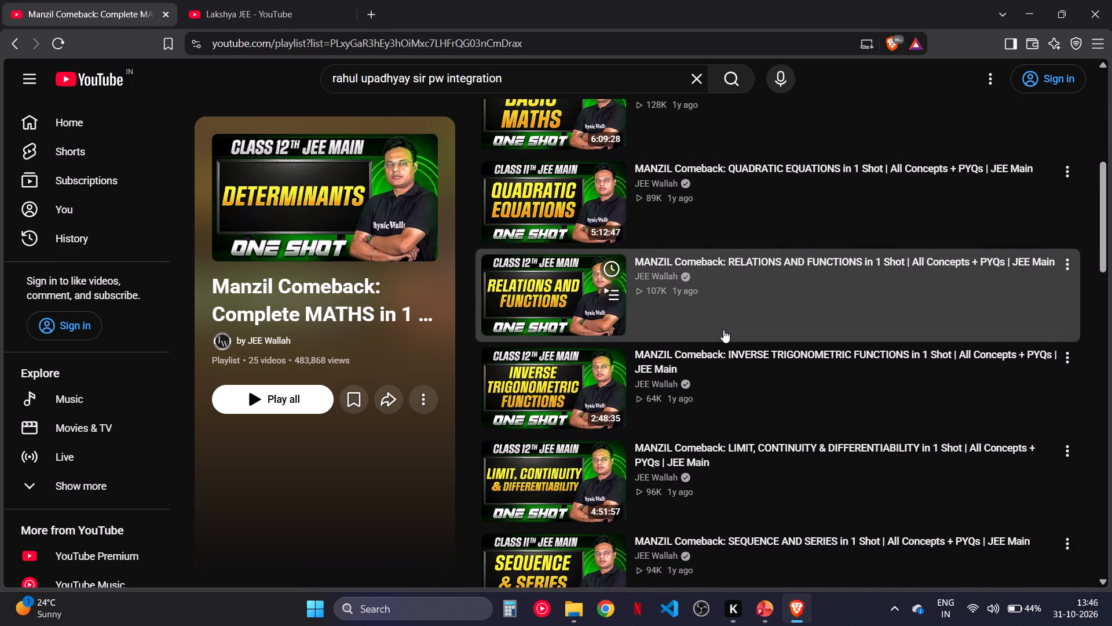
scroll(723, 330, "down", 1)
scroll(678, 399, "down", 1)
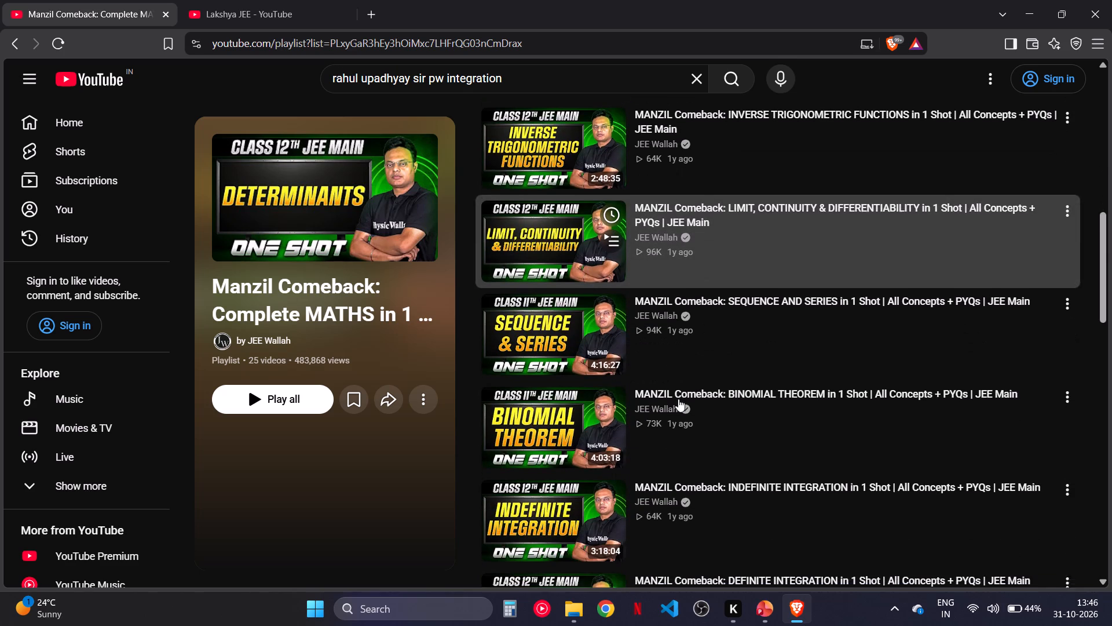
scroll(678, 399, "down", 1)
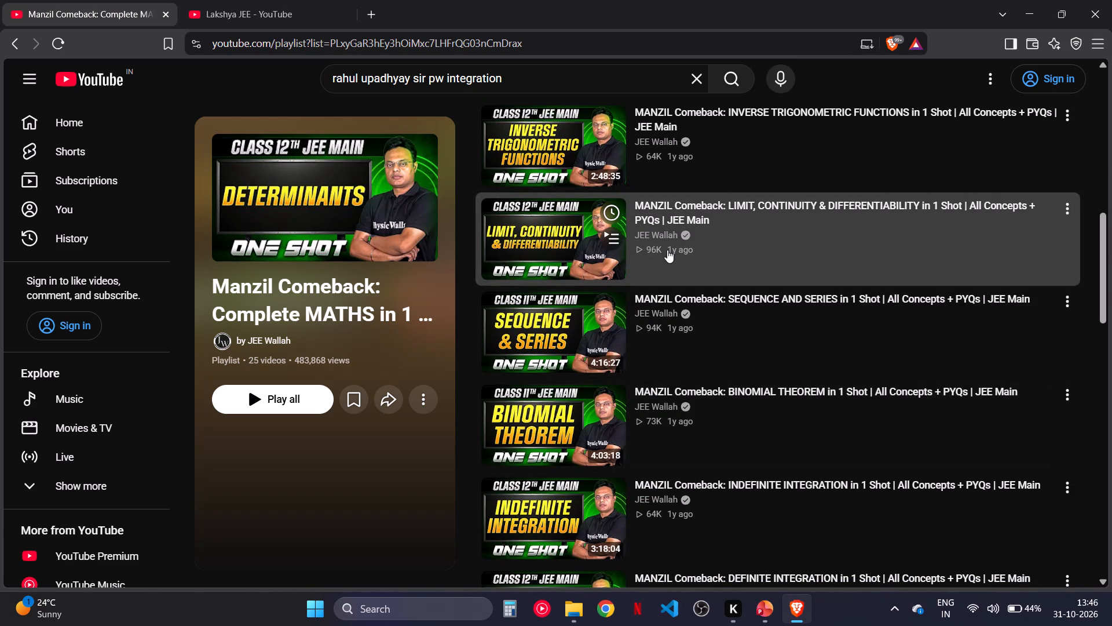
Change the topic in the PW teacher video search to "binomial theorem" and run the search.
left_click_drag(547, 75, 467, 82)
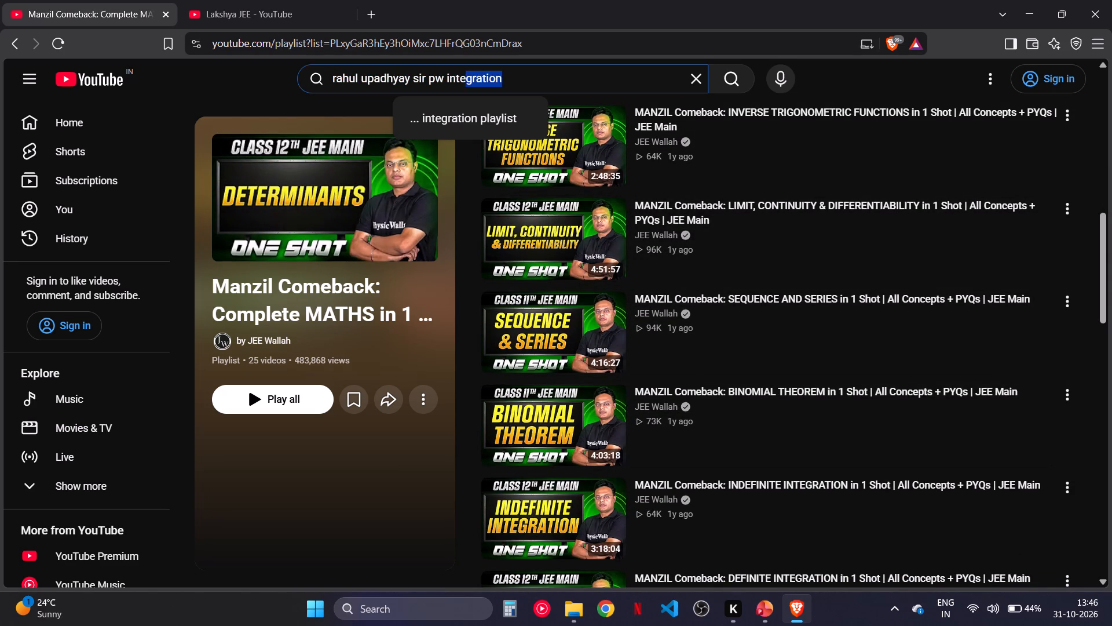
left_click_drag(467, 82, 448, 81)
key("BackSpace")
key("BackSpace")
type("binomial")
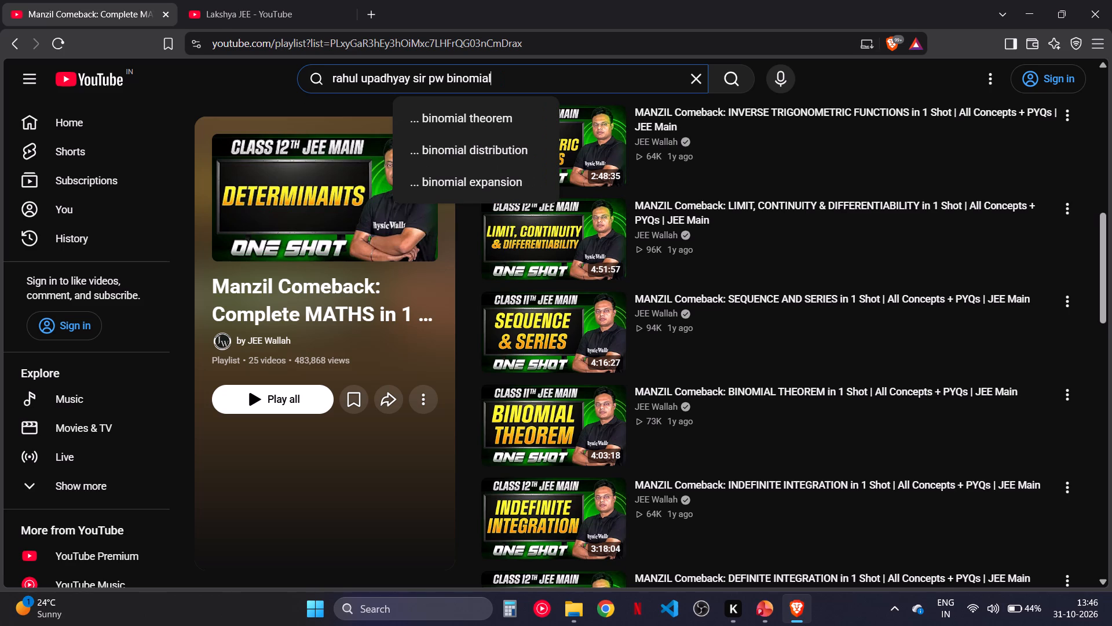
key("space")
type("theorem")
key("Return")
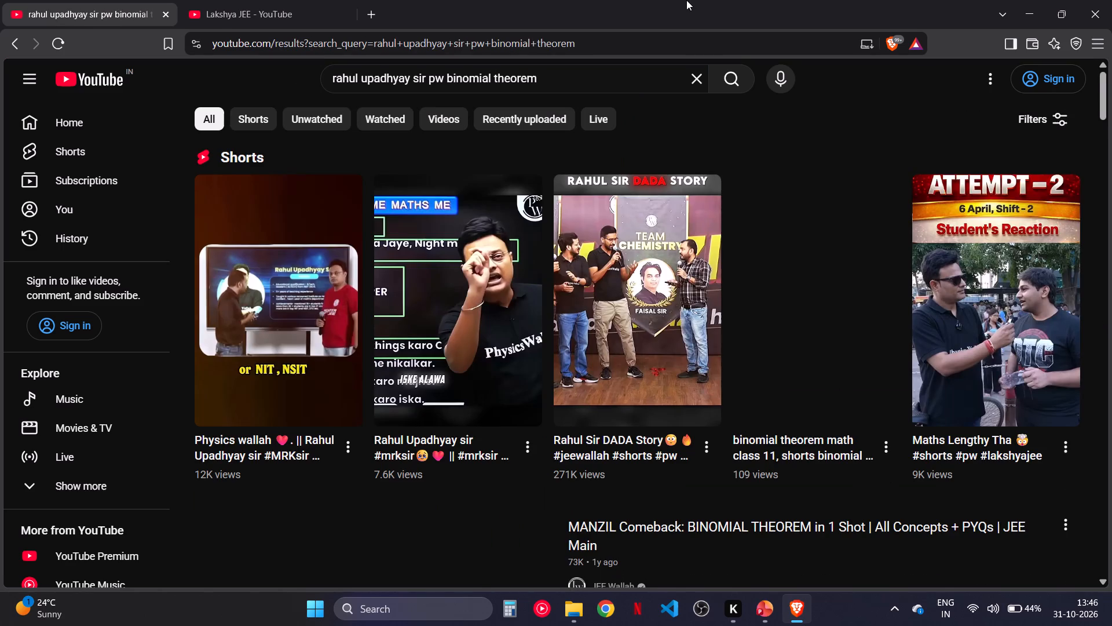
Examine the binomial theorem search results, comparing the one-shot and complete-chapter lectures.
scroll(635, 240, "down", 2)
scroll(677, 569, "down", 1)
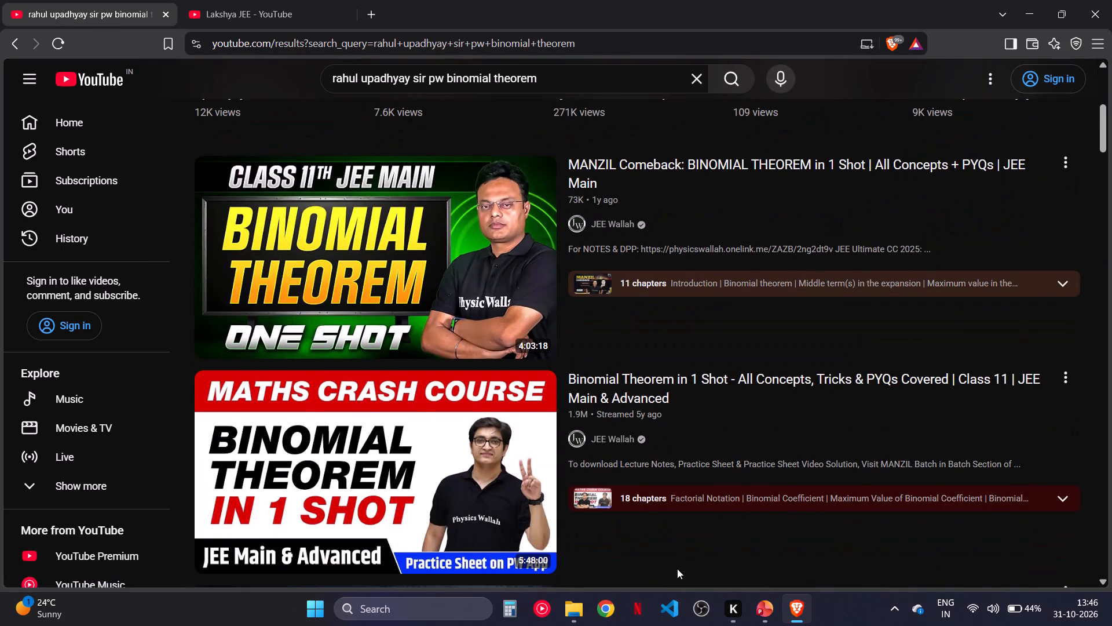
scroll(539, 489, "down", 1)
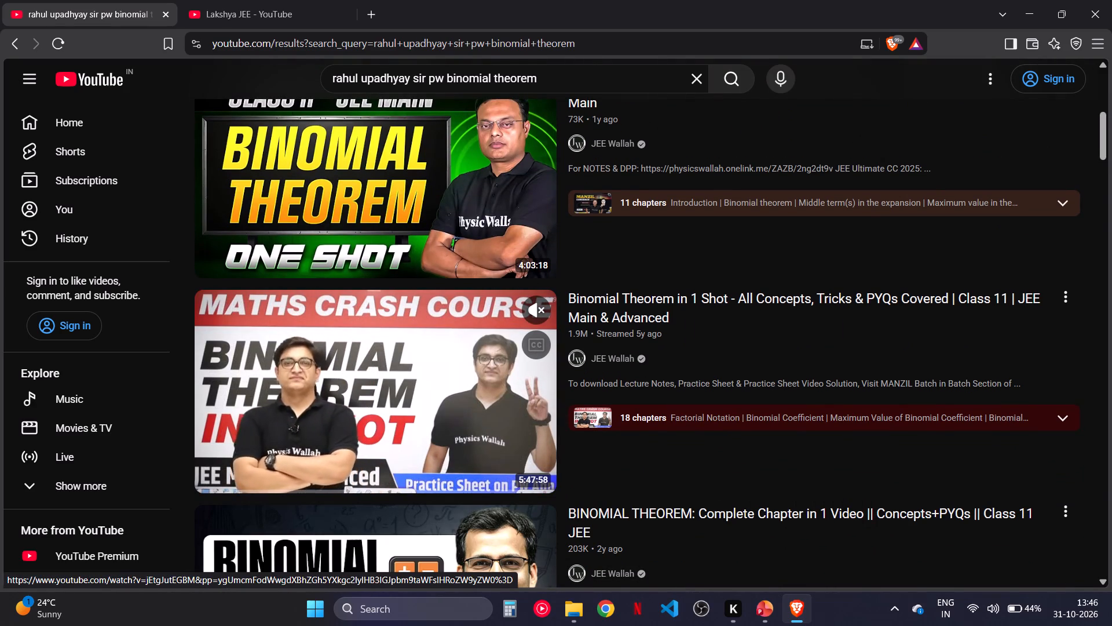
scroll(415, 413, "down", 2)
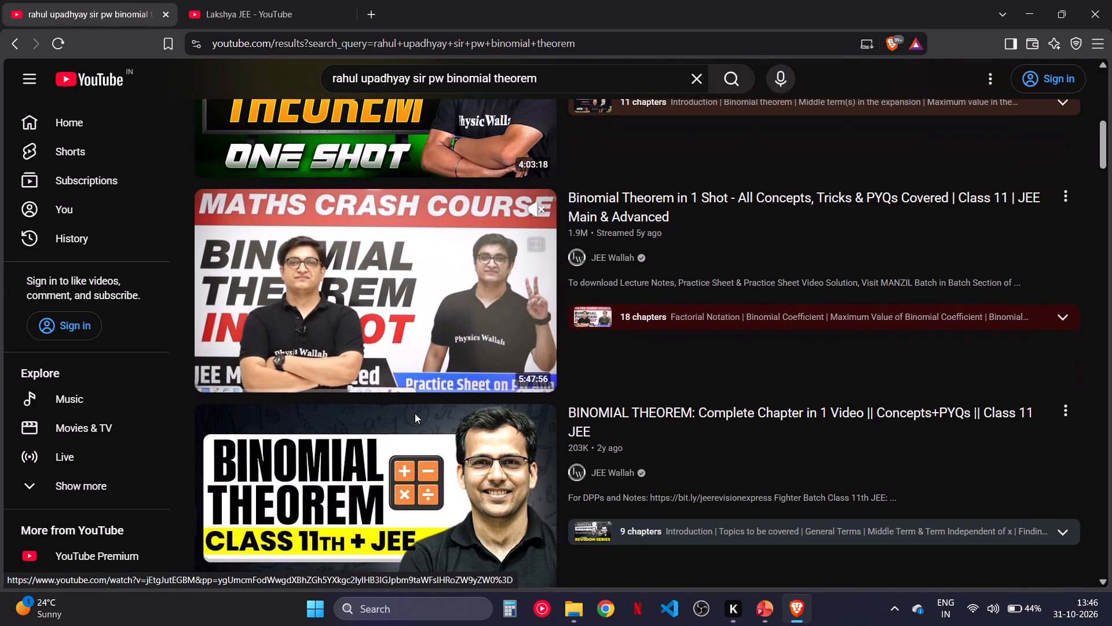
scroll(415, 413, "down", 2)
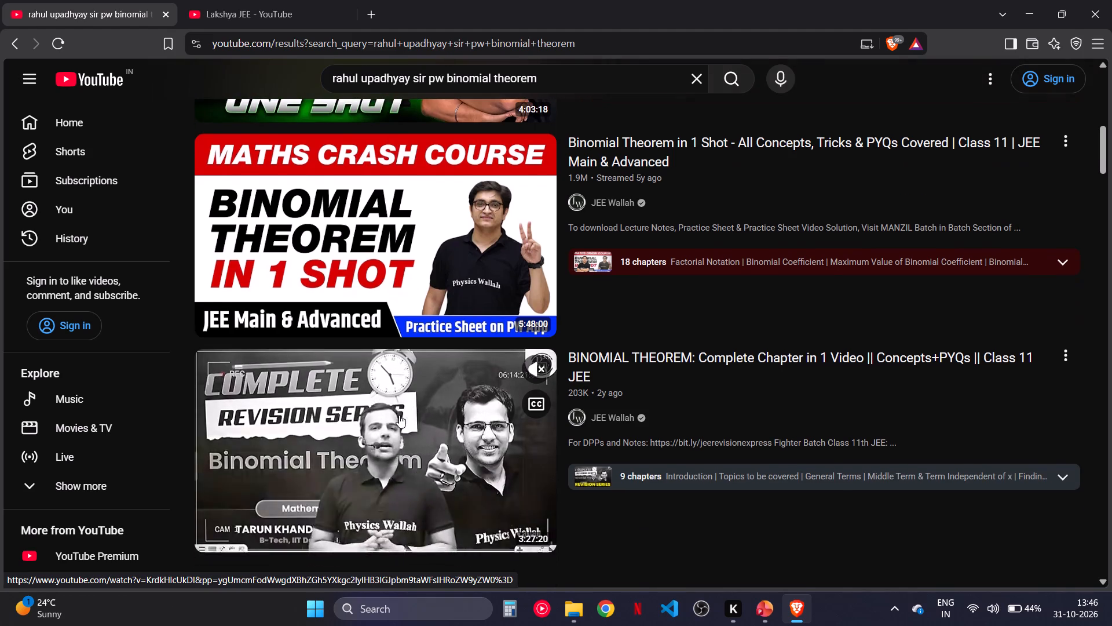
scroll(473, 210, "right", 1)
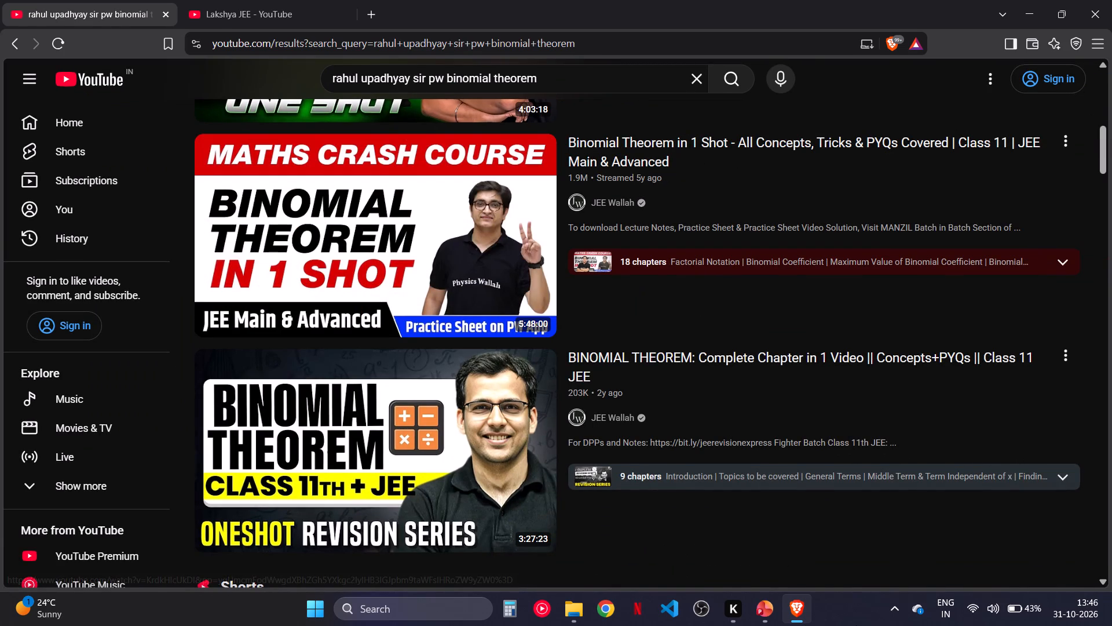
scroll(856, 625, "down", 1)
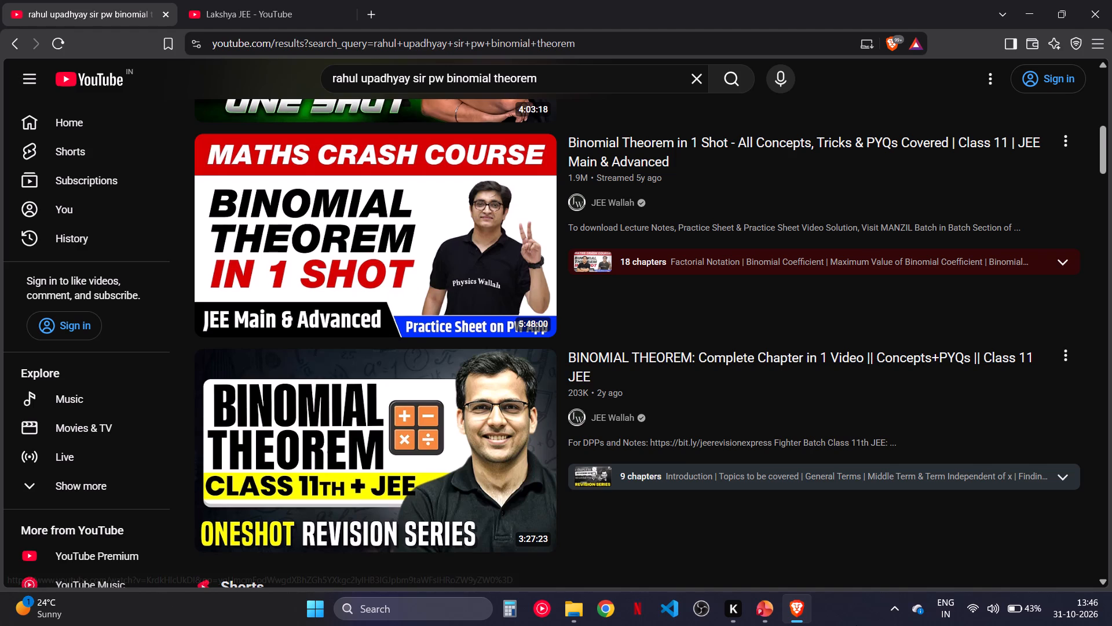
scroll(856, 625, "down", 1)
scroll(701, 530, "down", 2)
scroll(461, 461, "down", 3)
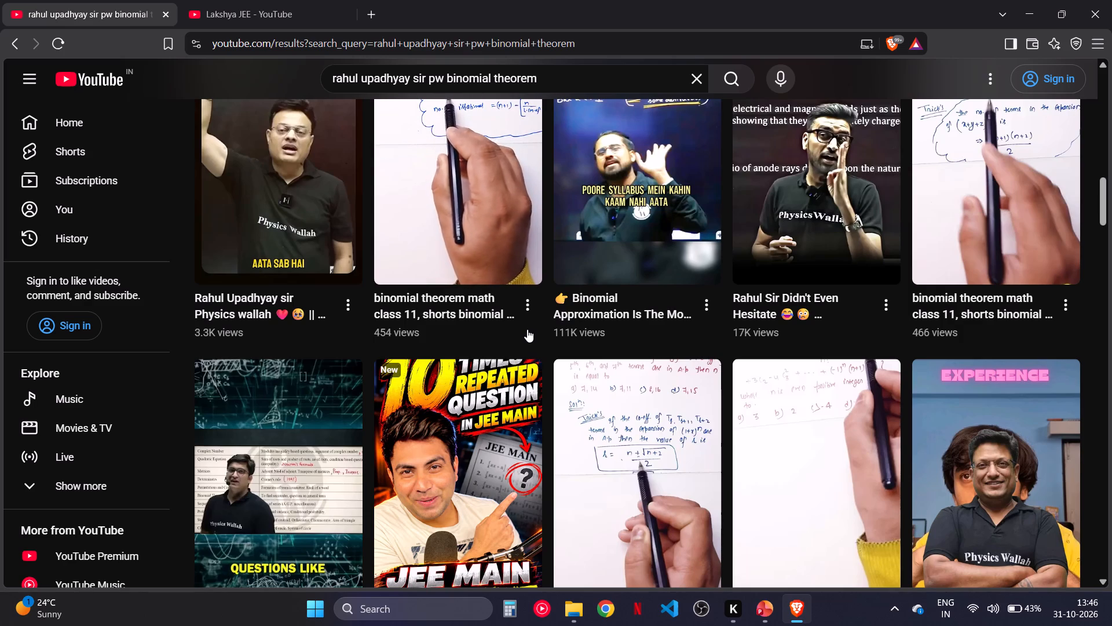
scroll(527, 329, "down", 6)
scroll(527, 329, "up", 2)
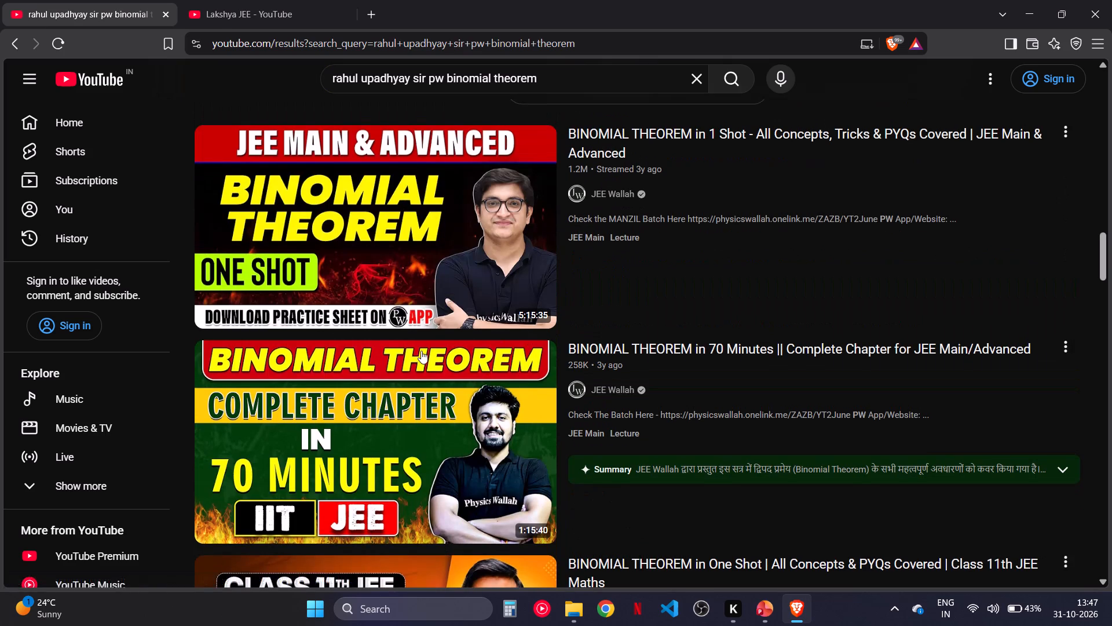
Preview the "BINOMIAL THEOREM in 70 Minutes" lecture with sound and skip ahead in it to about 33:53.
scroll(420, 354, "down", 1)
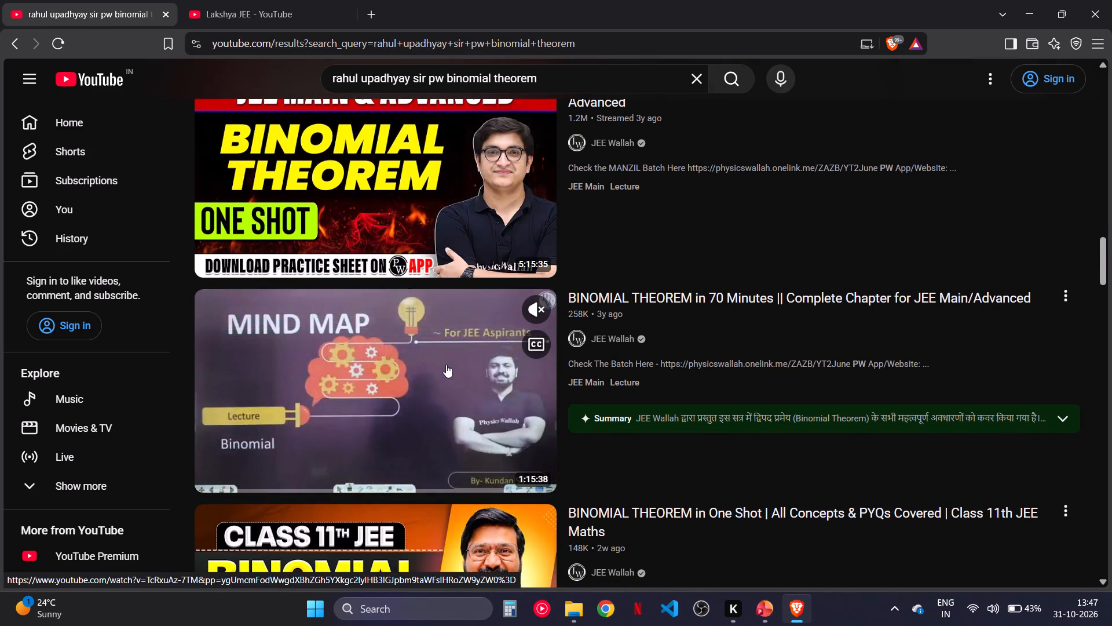
left_click(542, 308)
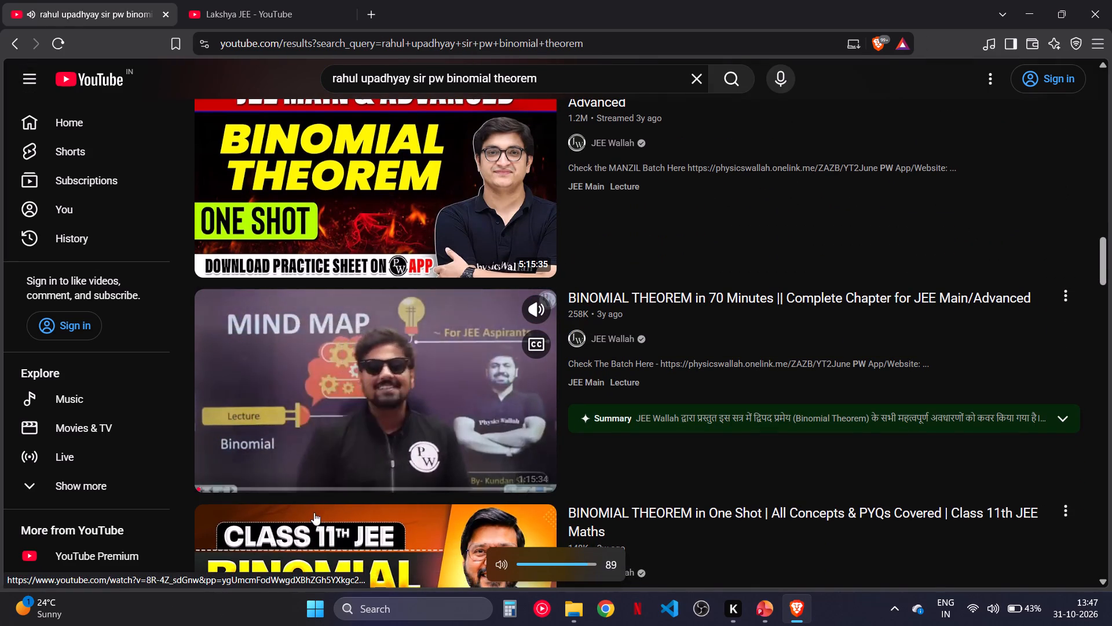
left_click(268, 475)
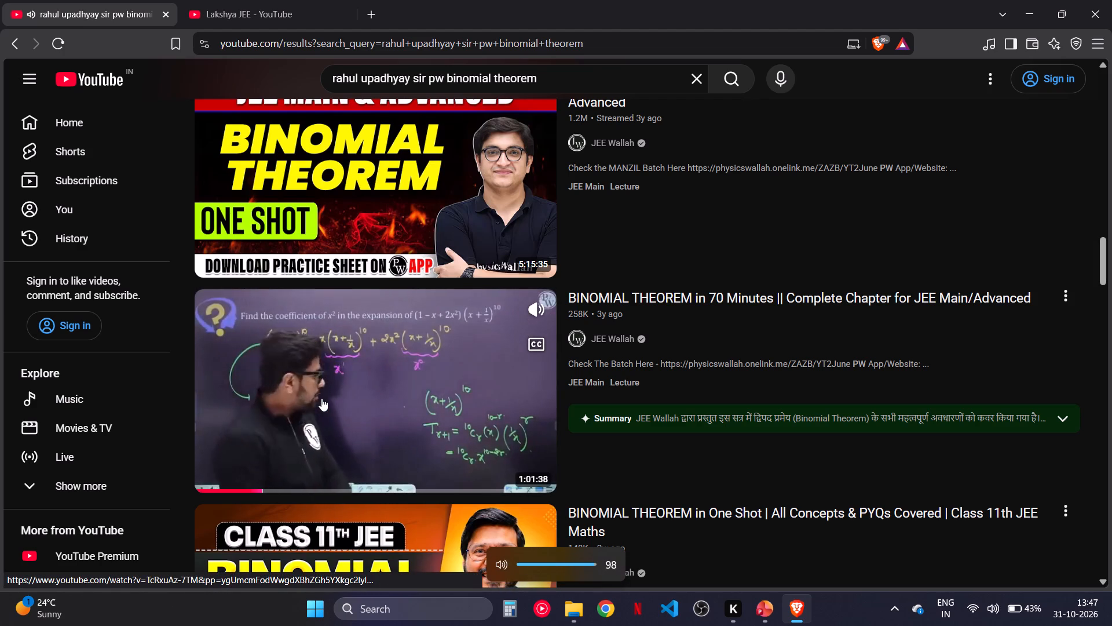
left_click(359, 475)
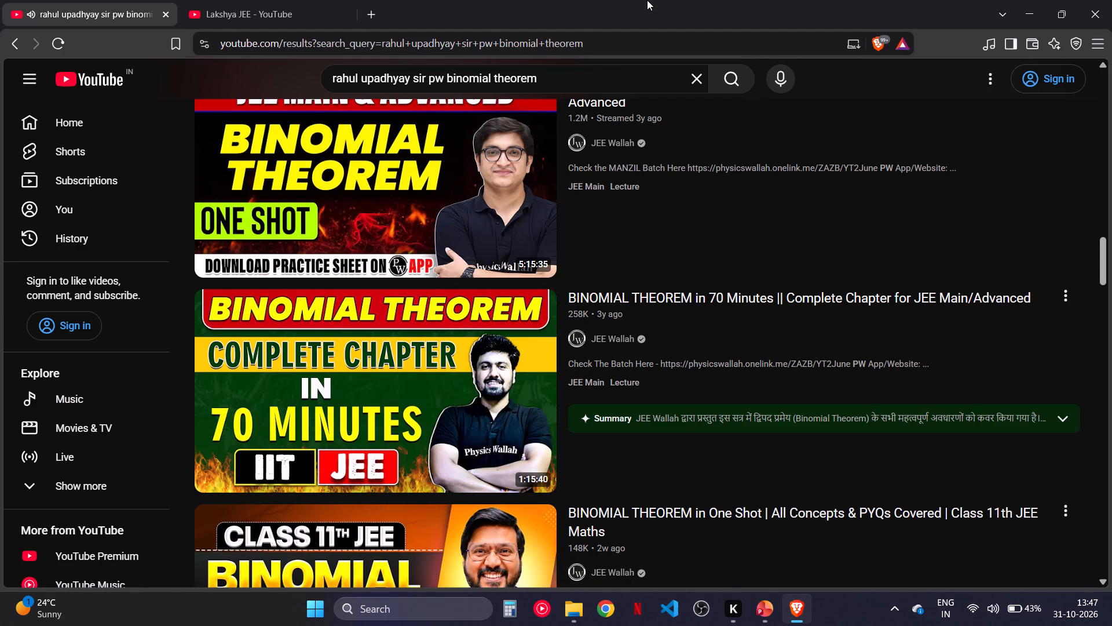
Open YouTube in a new tab and search it for "kundan sir pw".
left_click_drag(76, 70, 408, 10)
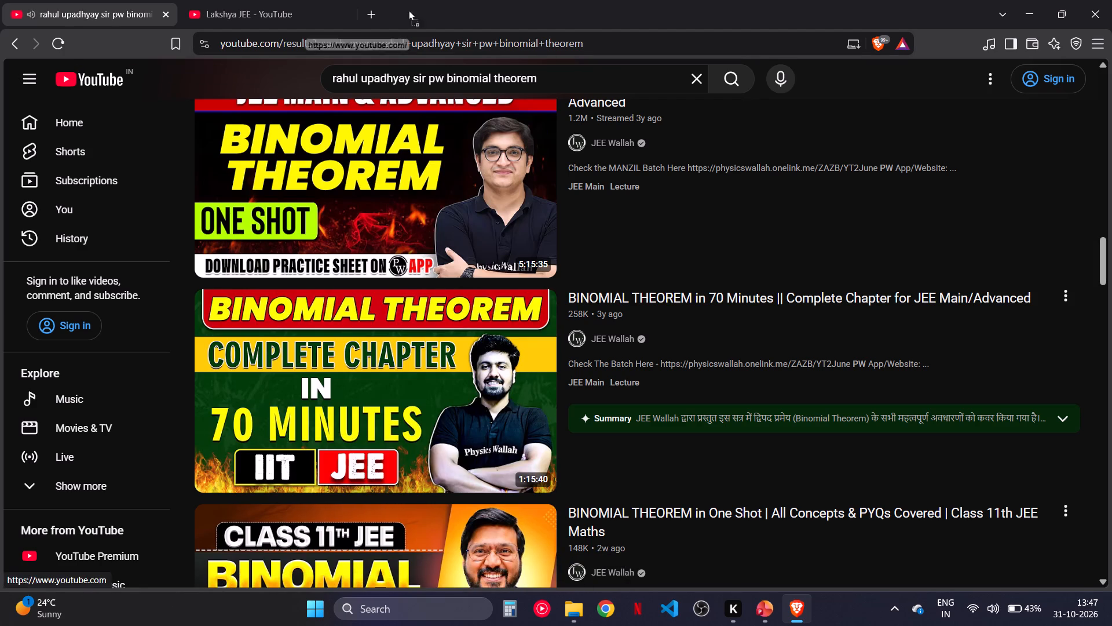
left_click_drag(408, 10, 589, 0)
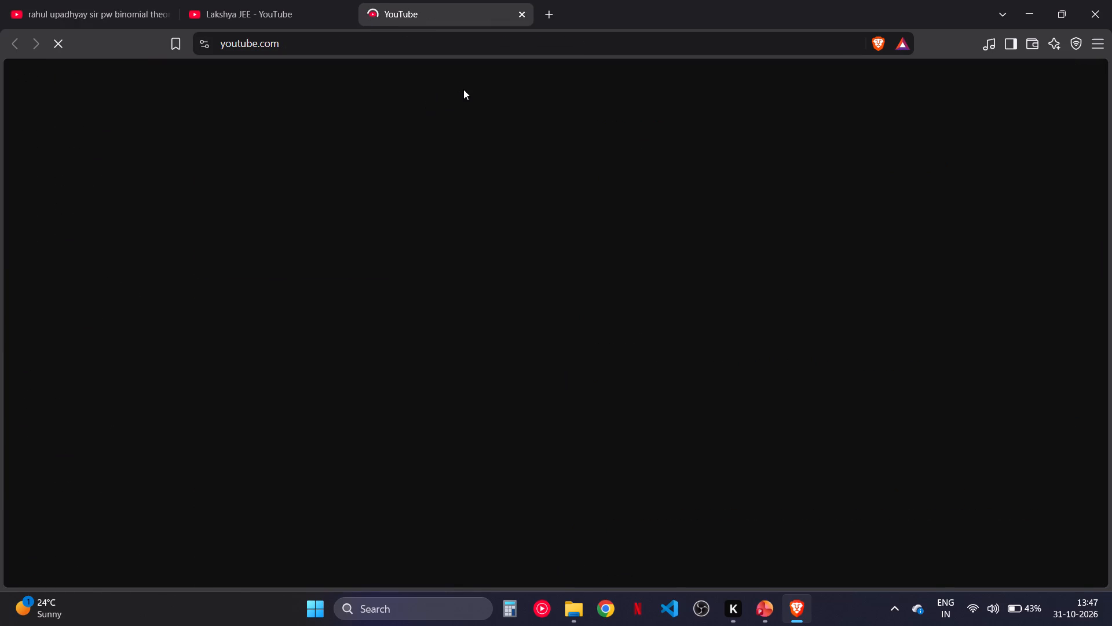
left_click(464, 89)
left_click(464, 89)
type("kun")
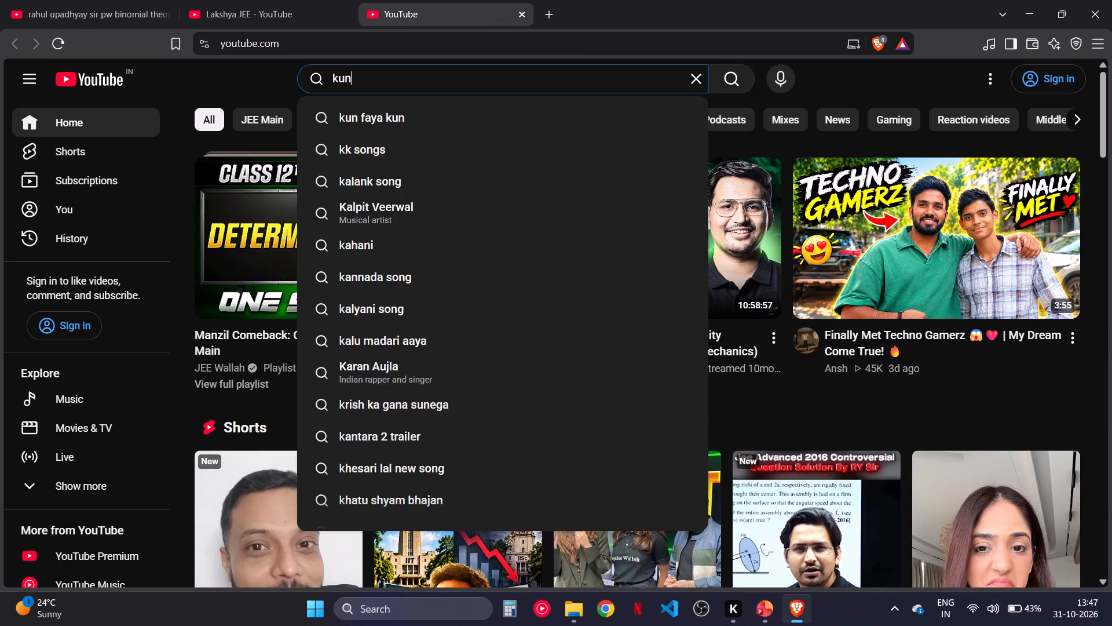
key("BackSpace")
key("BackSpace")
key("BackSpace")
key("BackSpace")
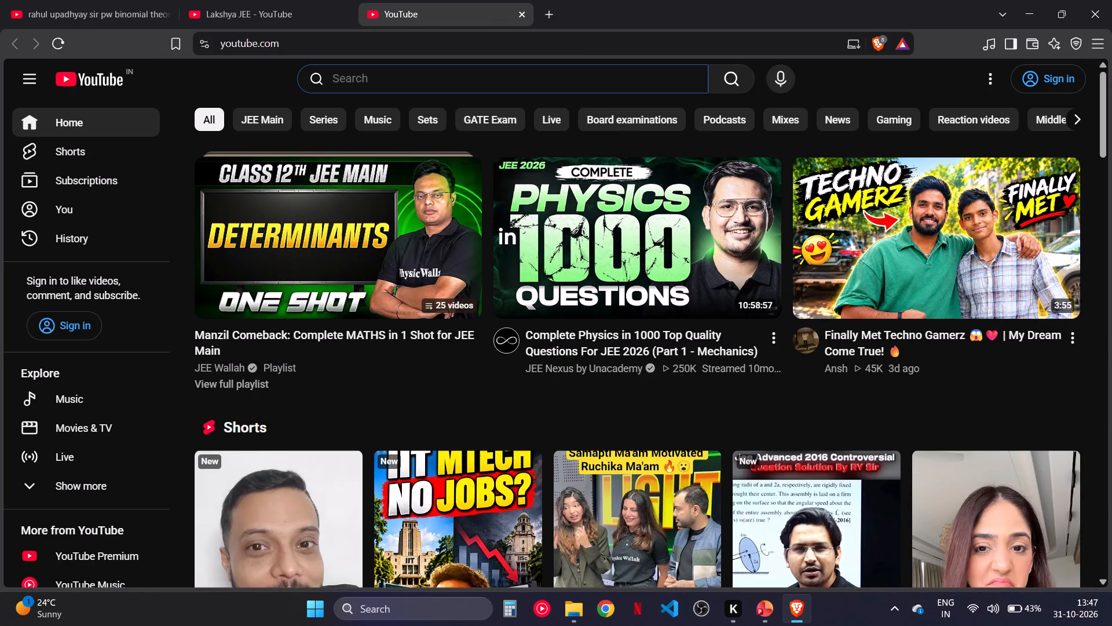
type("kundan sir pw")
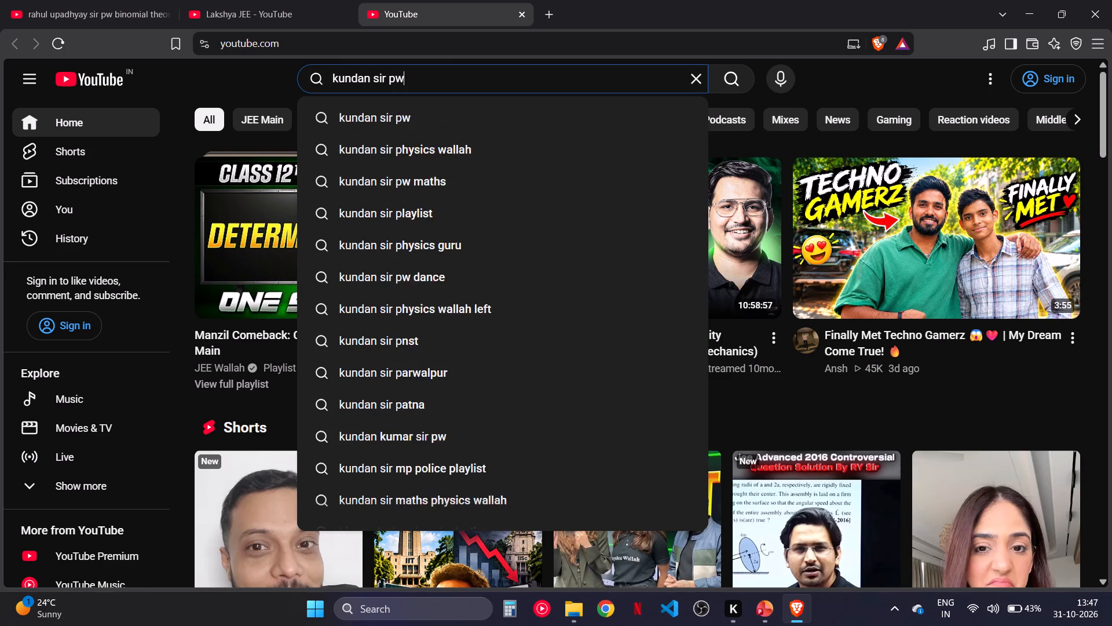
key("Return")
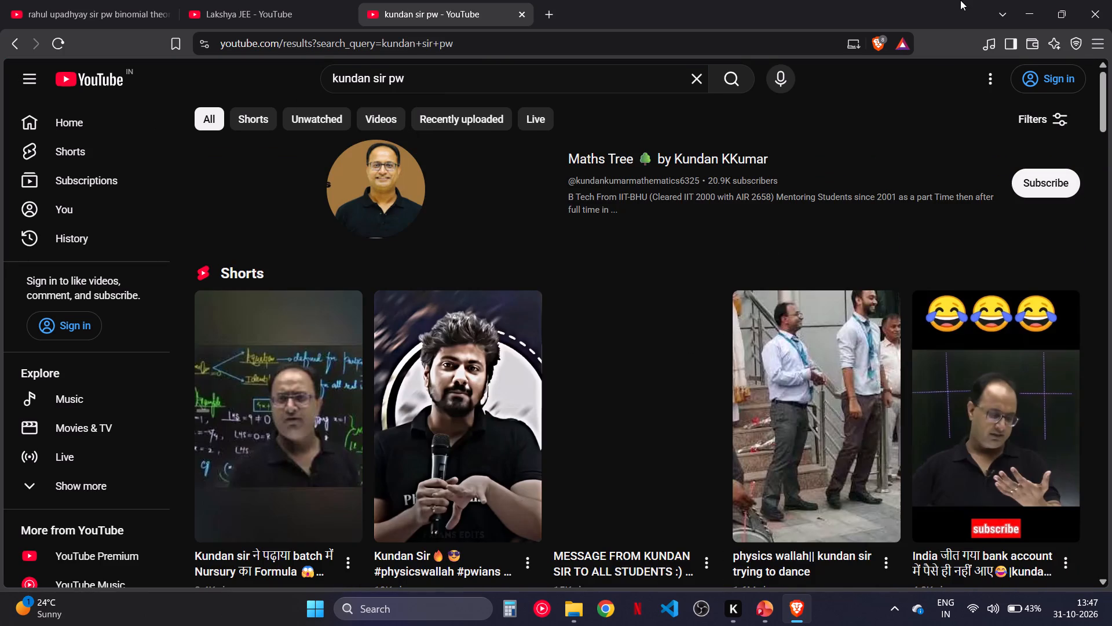
Browse the Maths Tree channel's uploaded videos and play "Fundamental Trigonometry for JEE MAIN 2027 lecture No...4".
left_click(630, 194)
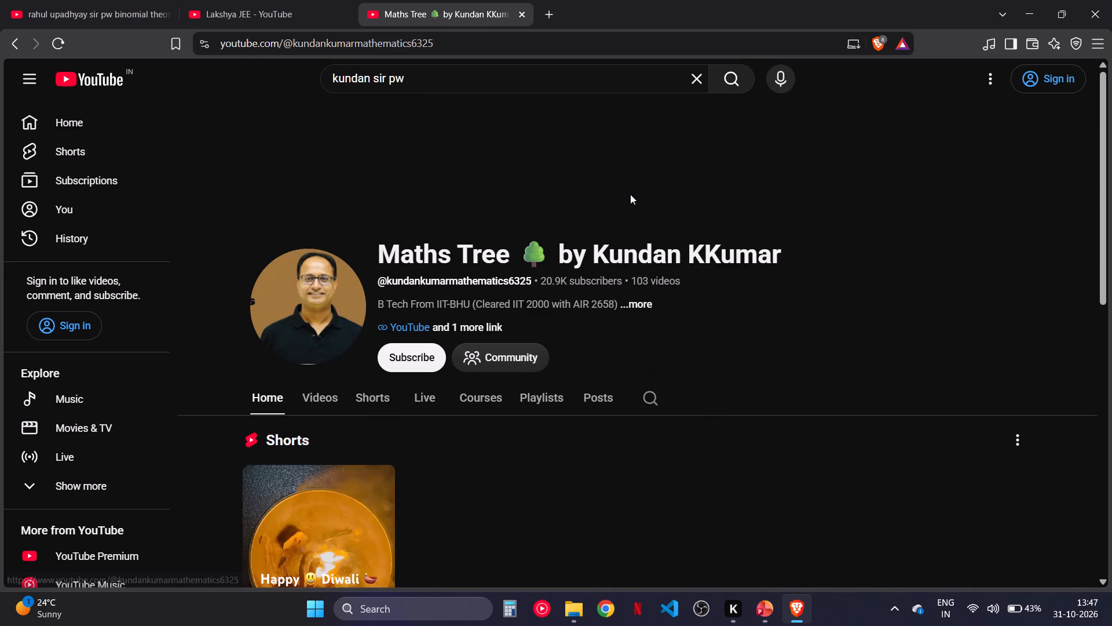
left_click(331, 407)
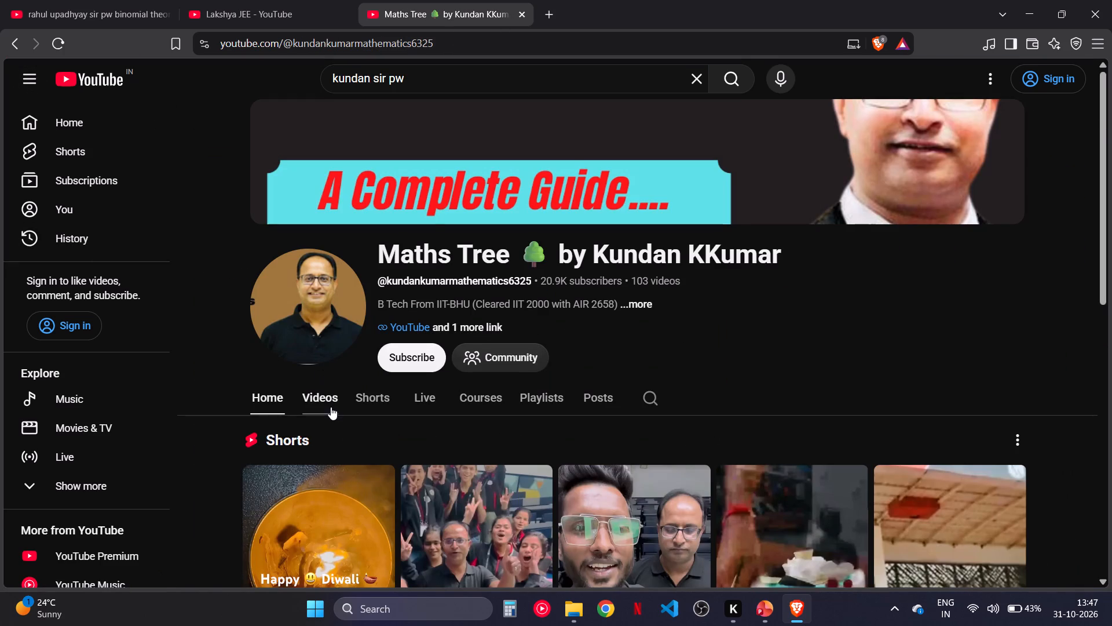
scroll(331, 407, "down", 2)
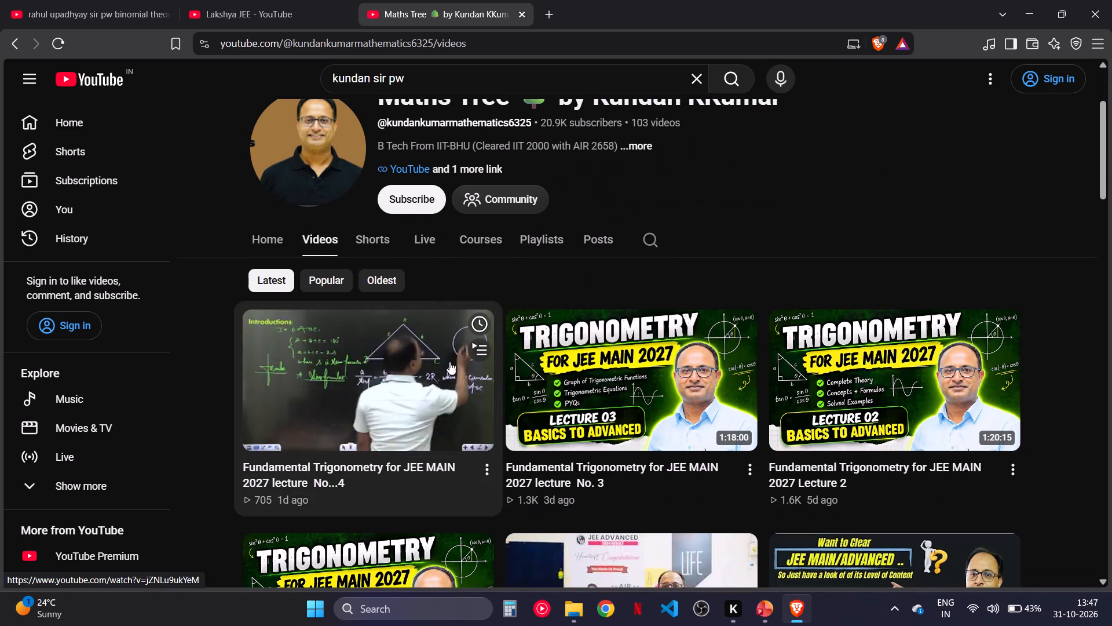
left_click(431, 340)
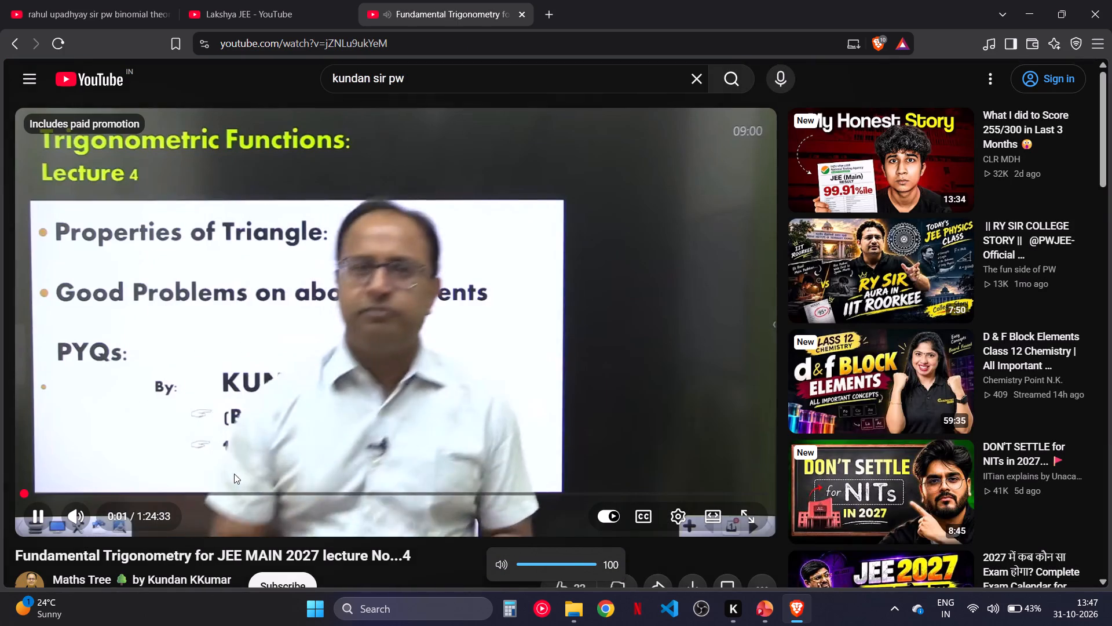
Switch the trigonometry lecture's audio track to Hindi original.
left_click(680, 526)
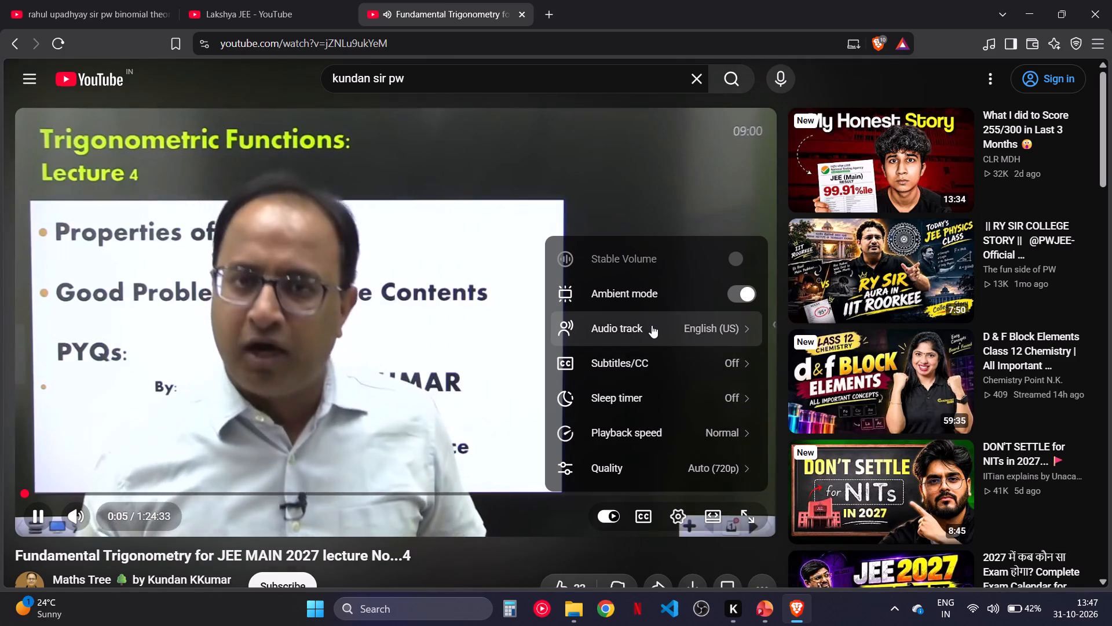
left_click(652, 325)
left_click(656, 313)
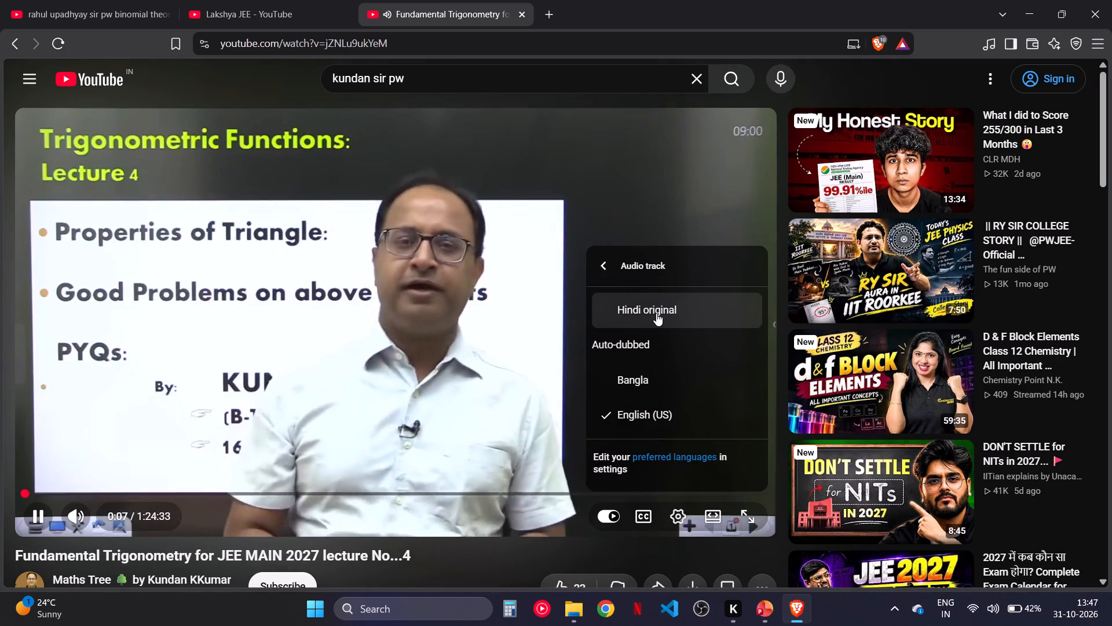
left_click(429, 565)
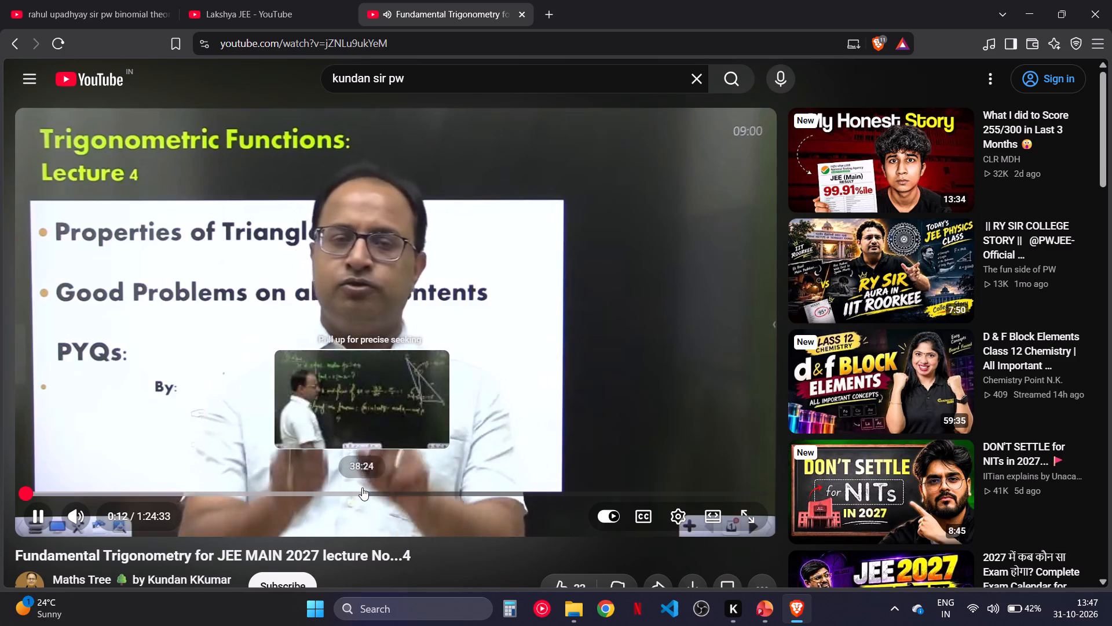
Sample the trigonometry lecture at about 38:24 and about 47:30, and pause it.
left_click(362, 487)
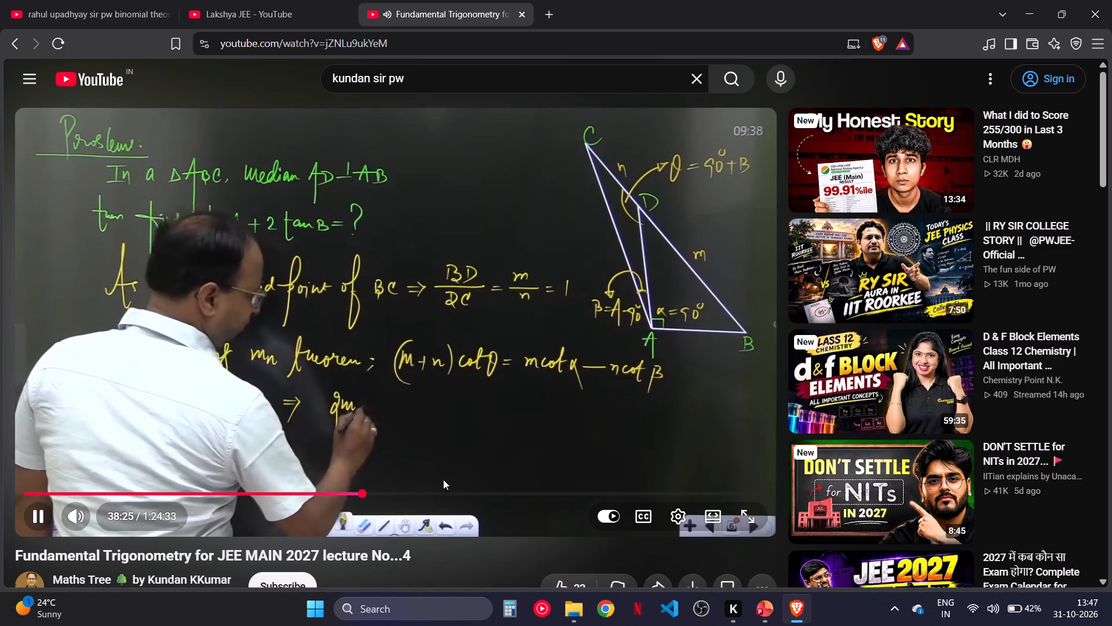
left_click(442, 490)
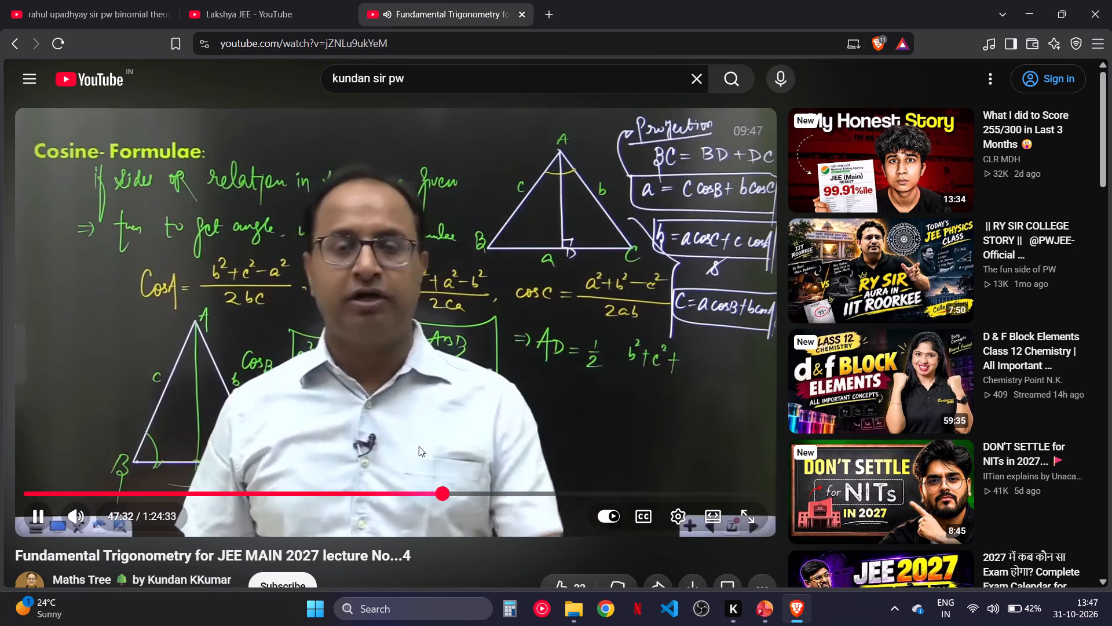
key("space")
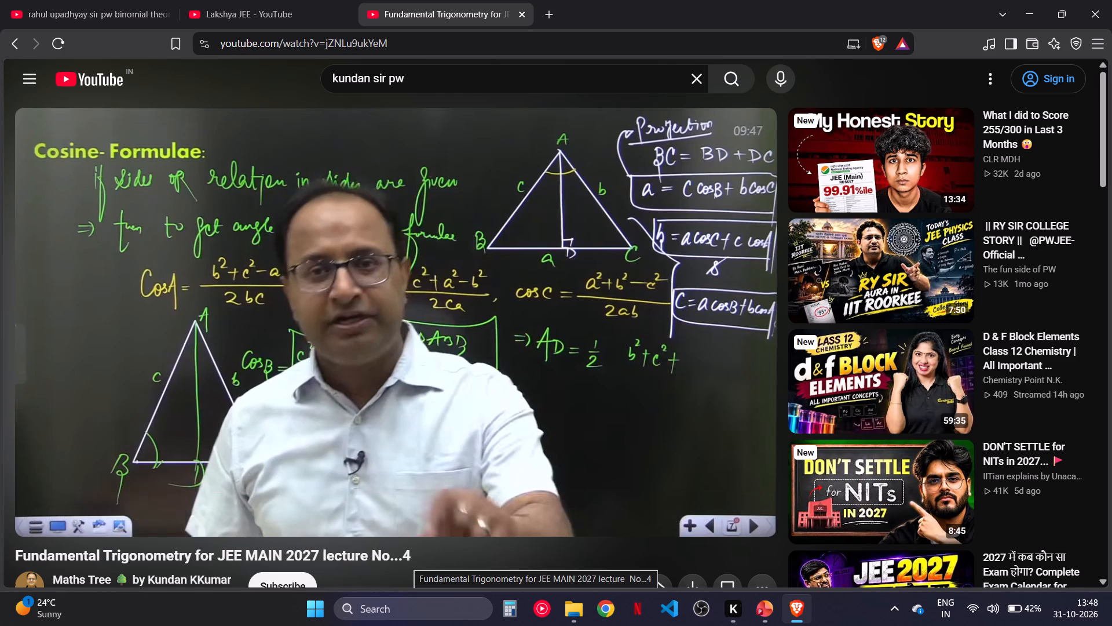
Look over the paused lecture's details and comments, and close its tab.
scroll(407, 559, "down", 1)
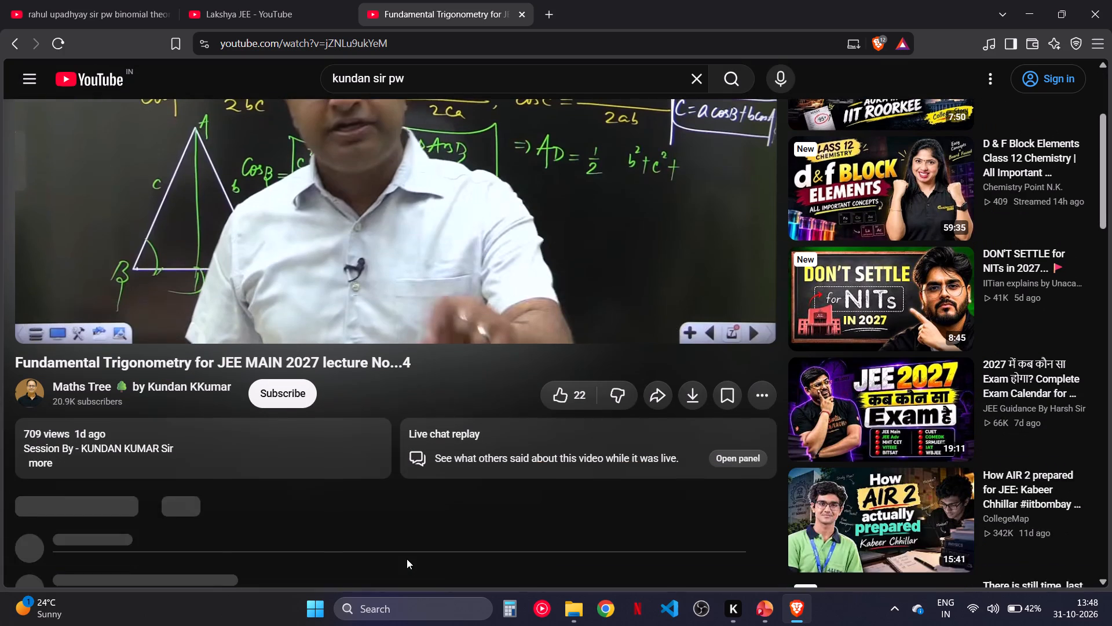
scroll(407, 559, "down", 1)
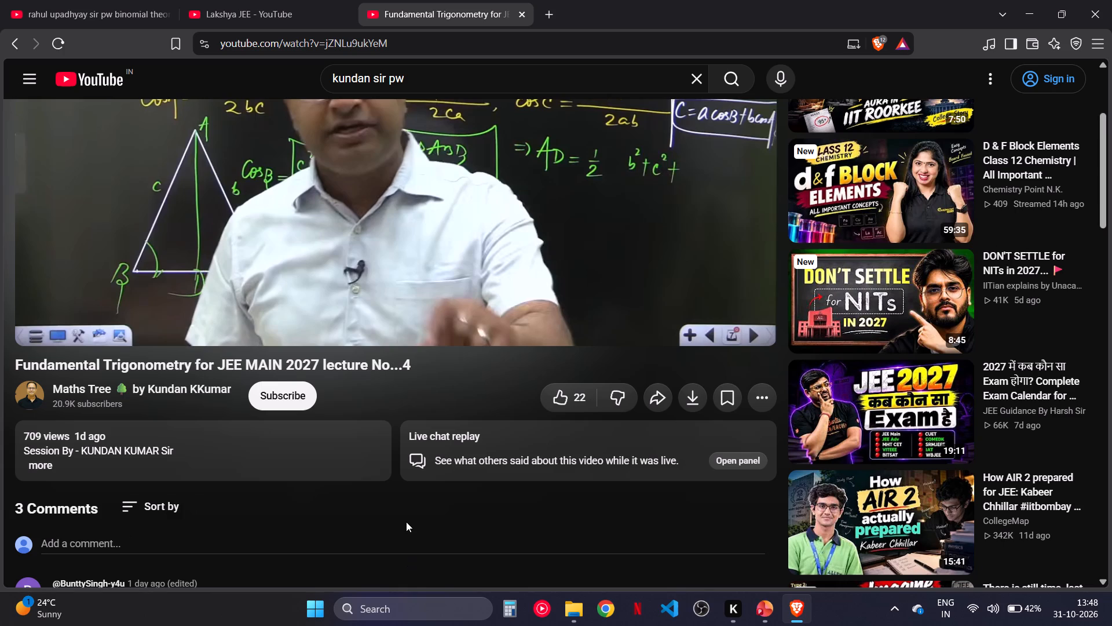
scroll(406, 522, "up", 6)
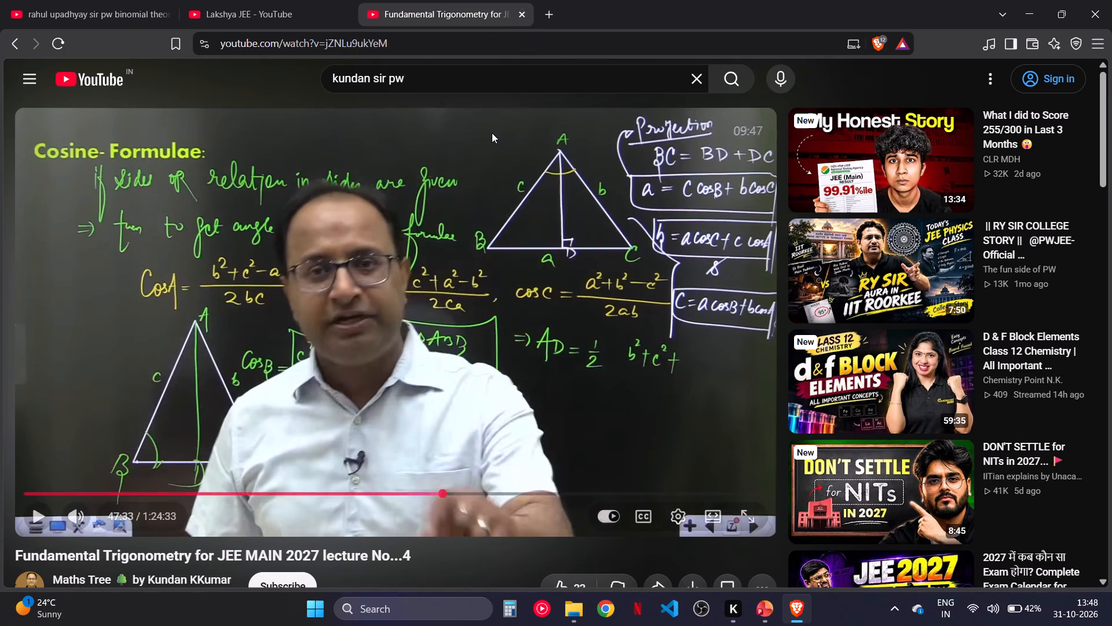
left_click(527, 12)
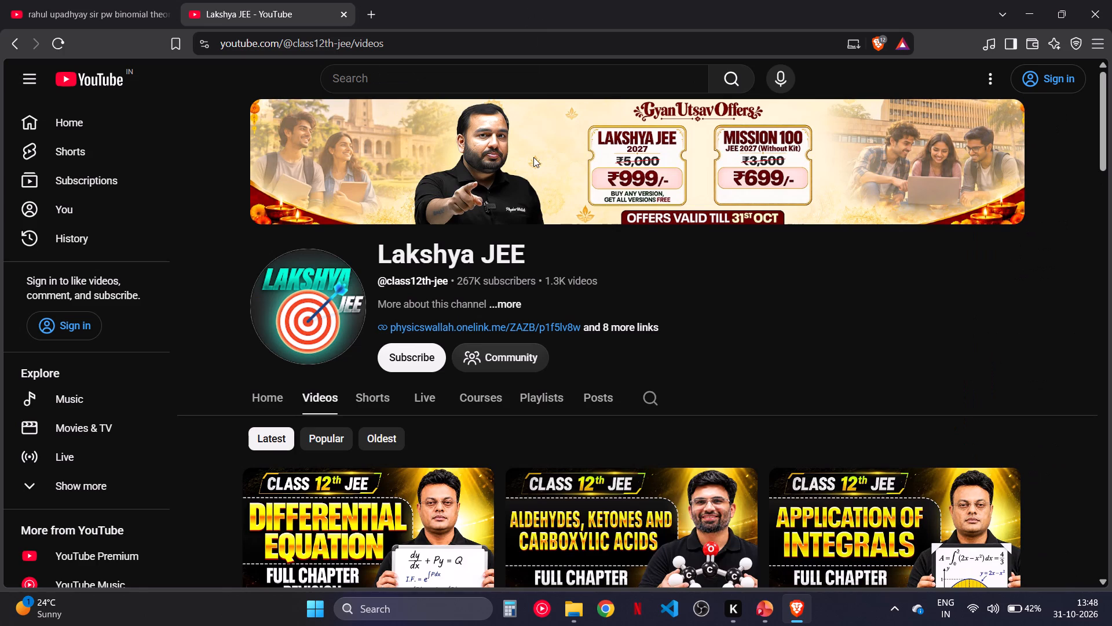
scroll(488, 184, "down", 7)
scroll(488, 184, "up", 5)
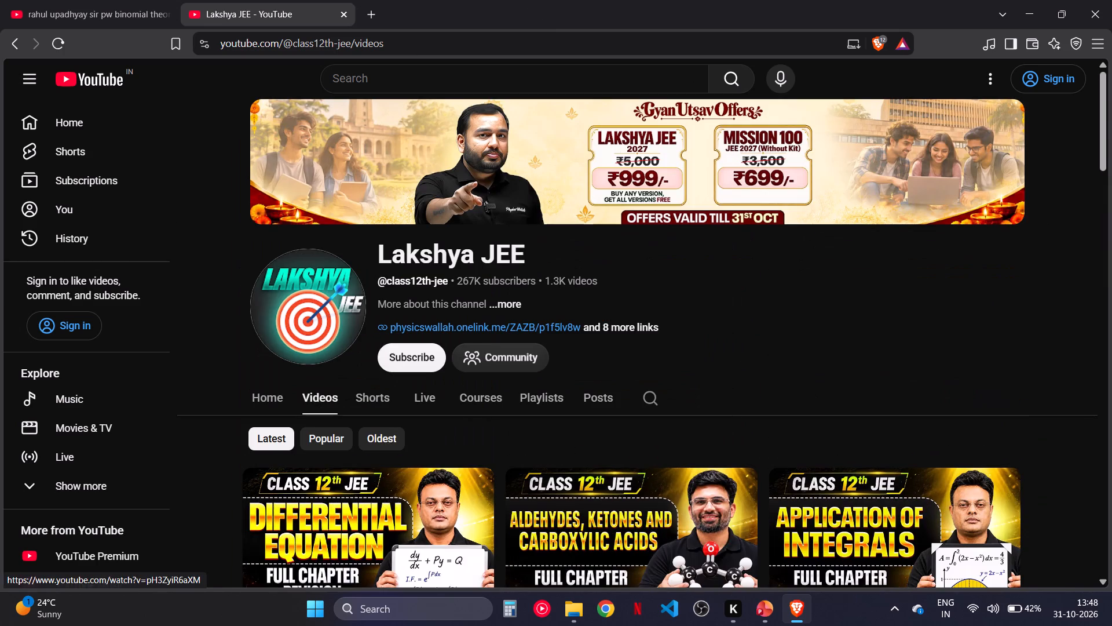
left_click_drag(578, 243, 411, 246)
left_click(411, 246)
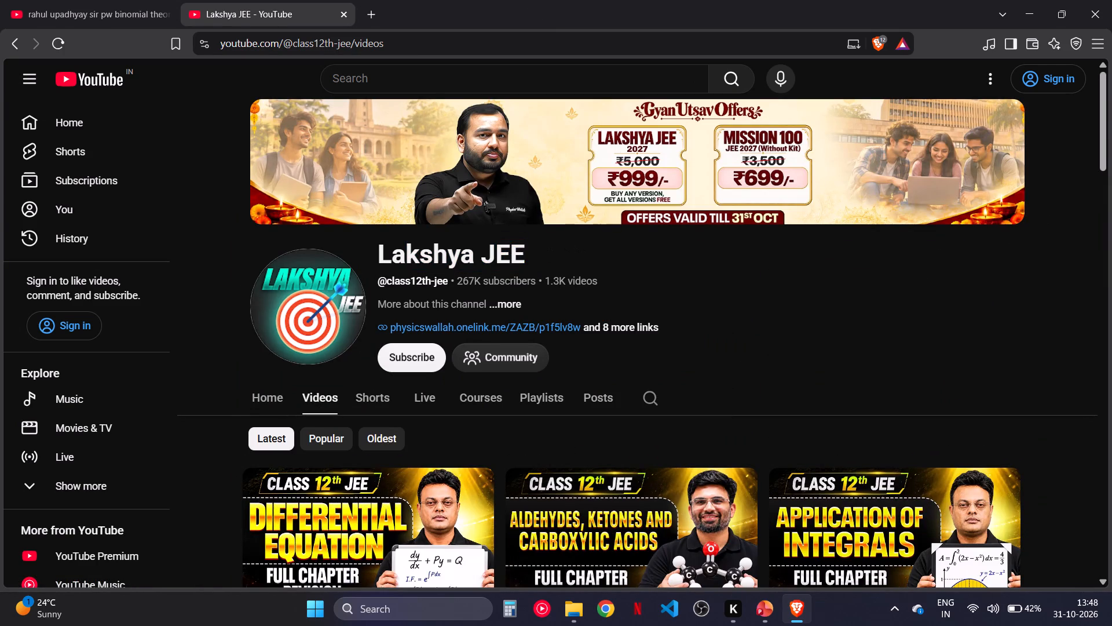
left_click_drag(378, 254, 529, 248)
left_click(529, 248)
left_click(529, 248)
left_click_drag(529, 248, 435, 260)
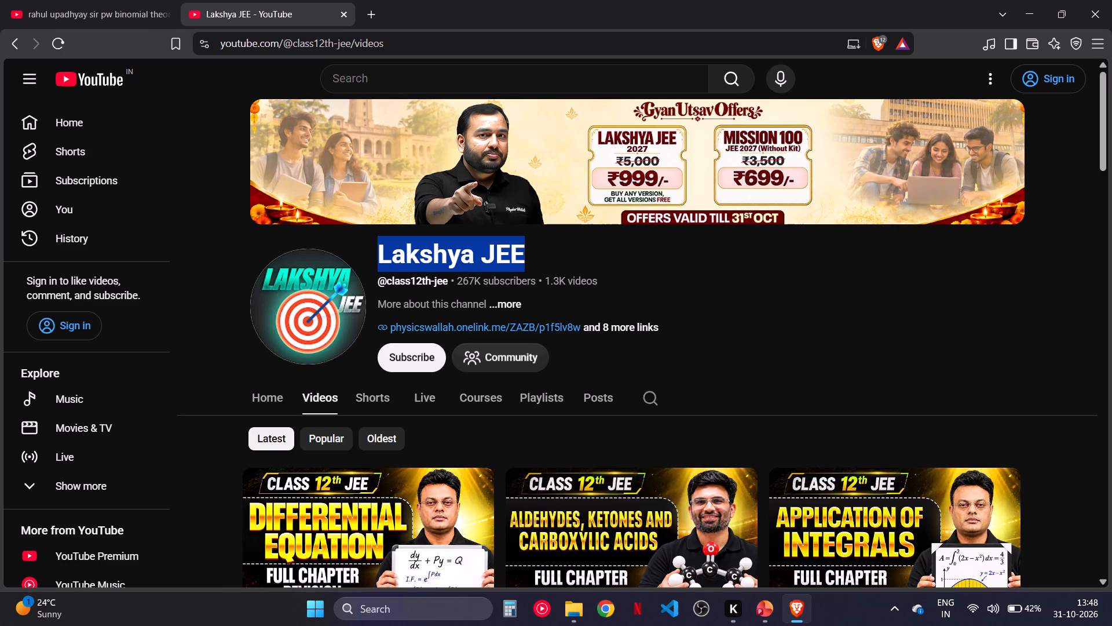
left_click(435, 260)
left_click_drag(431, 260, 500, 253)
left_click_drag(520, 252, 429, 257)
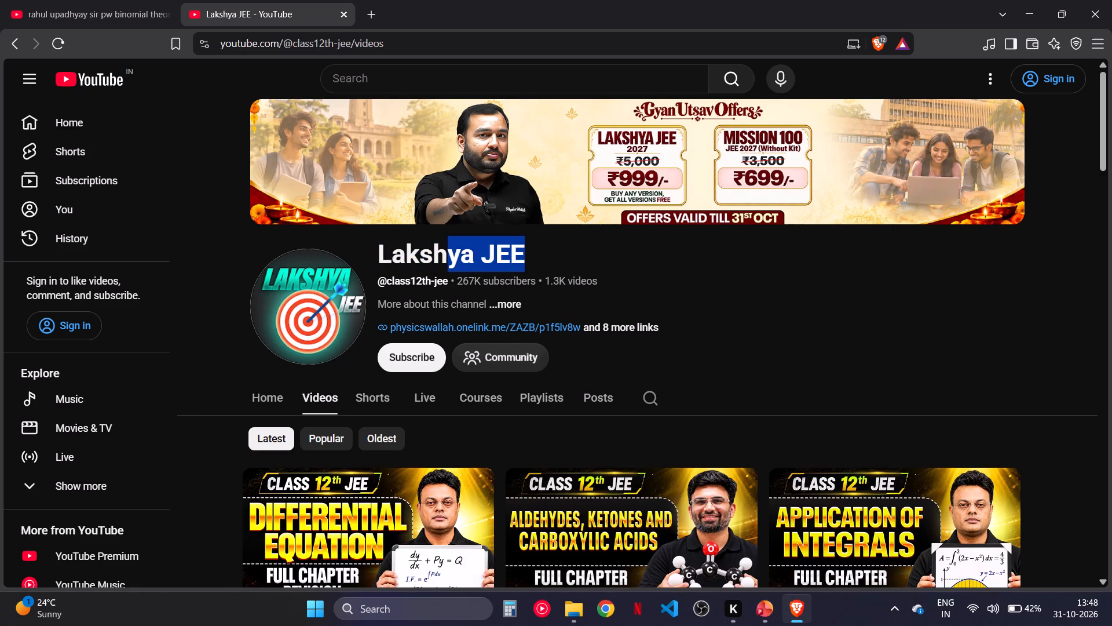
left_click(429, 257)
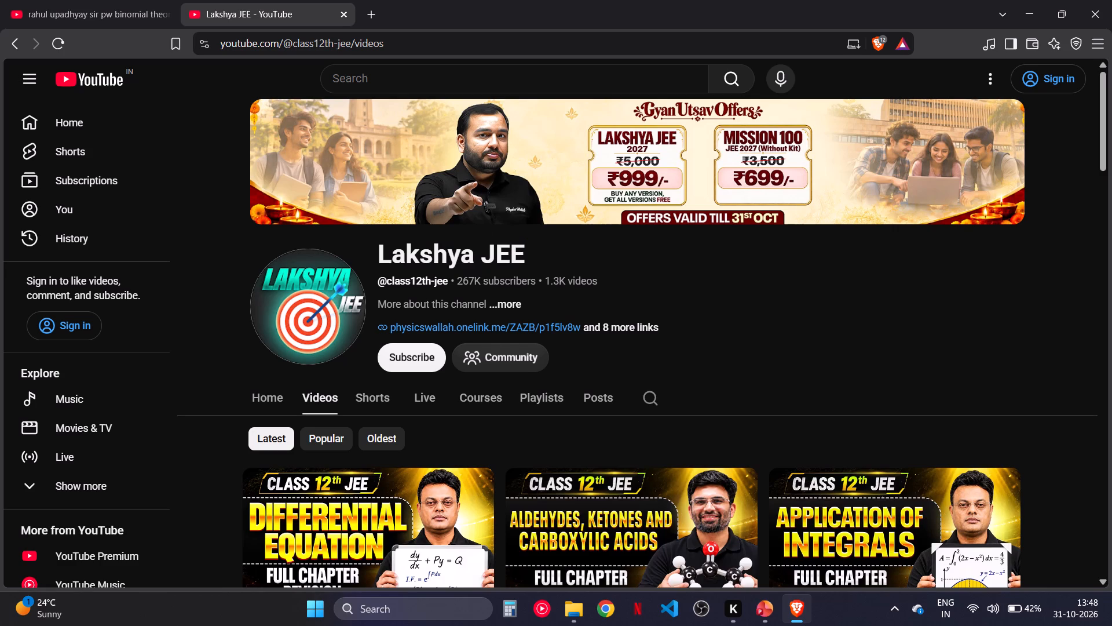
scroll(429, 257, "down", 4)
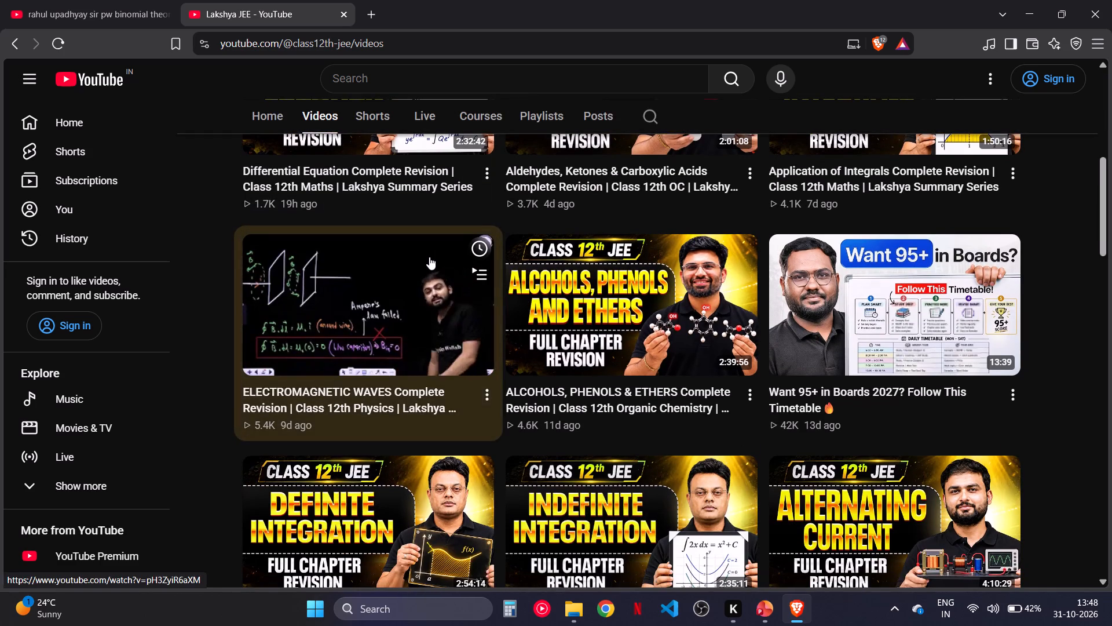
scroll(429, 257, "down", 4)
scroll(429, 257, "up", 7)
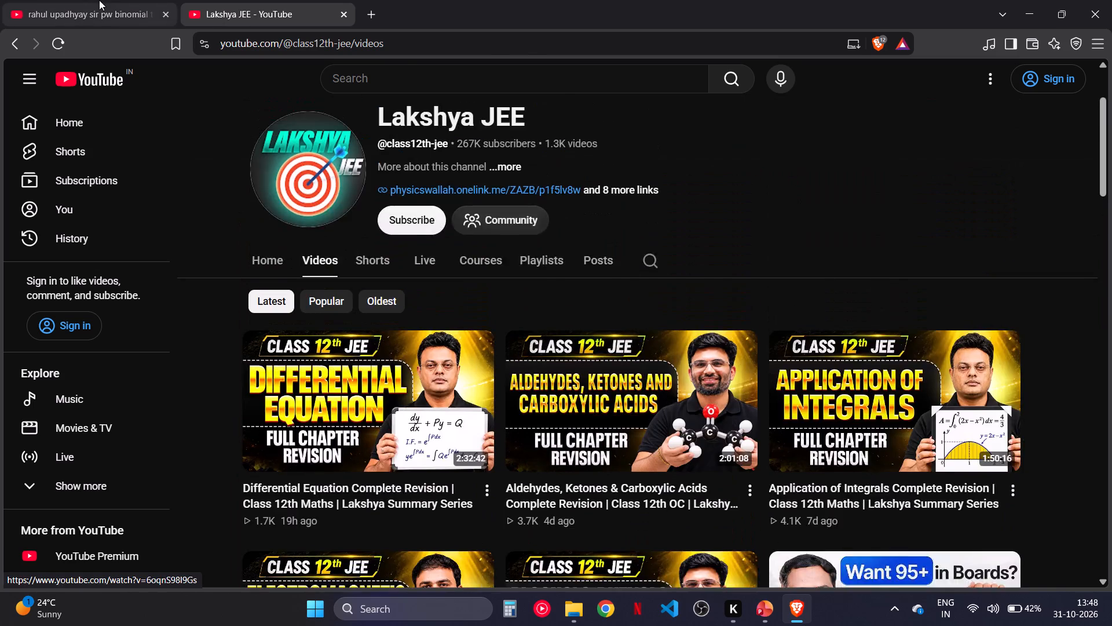
Return to the binomial theorem results and preview "BINOMIAL THEOREM in 1 Shot | From Zero to Hero" at about 3:22:24.
left_click(99, 0)
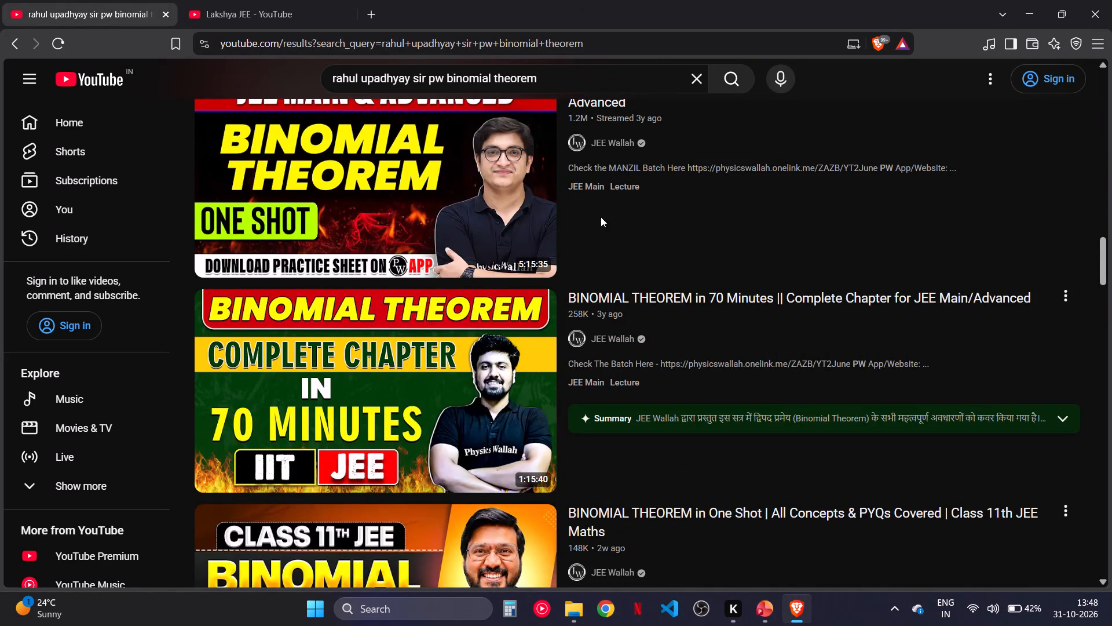
scroll(601, 217, "down", 6)
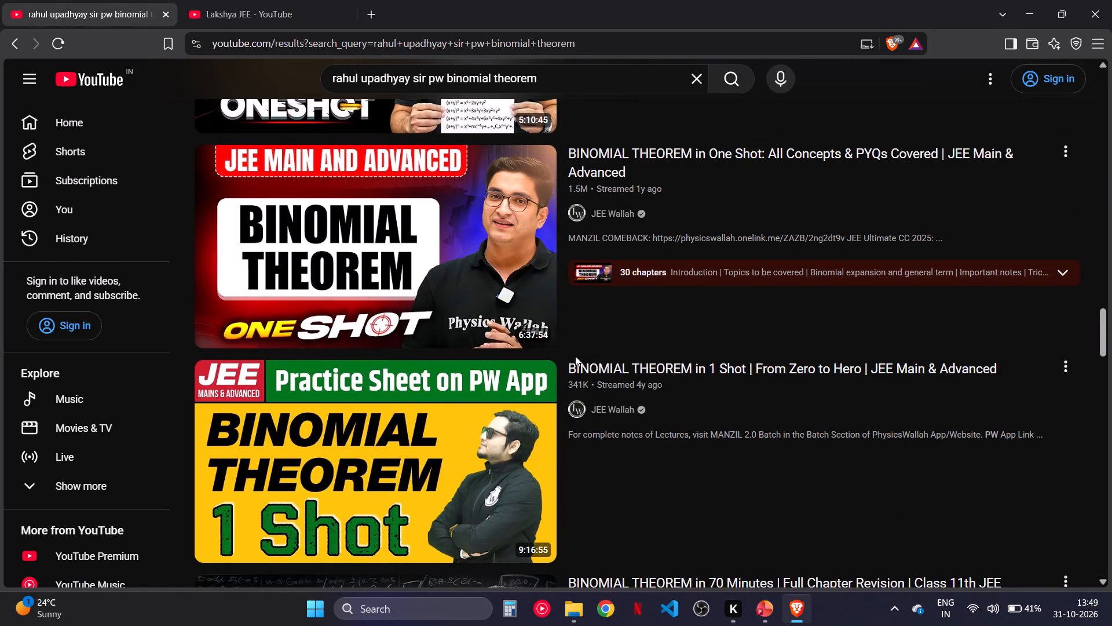
scroll(575, 356, "down", 3)
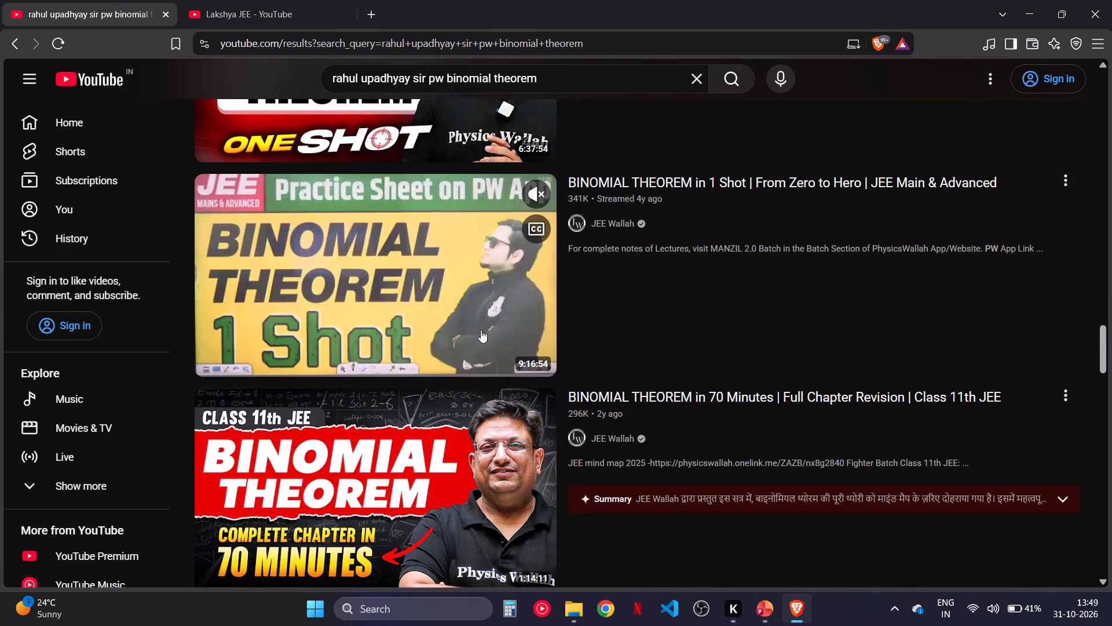
left_click(329, 366)
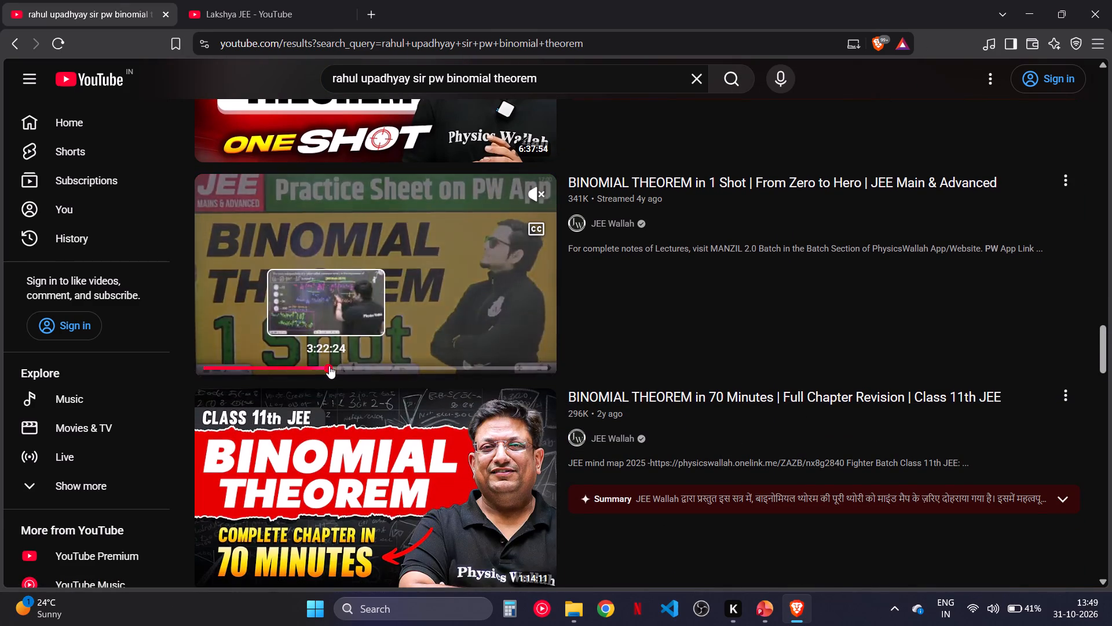
Preview "BINOMIAL THEOREM in 70 Minutes | Full Chapter Revision | Class 11th JEE" from a point further into the lecture.
scroll(409, 285, "down", 1)
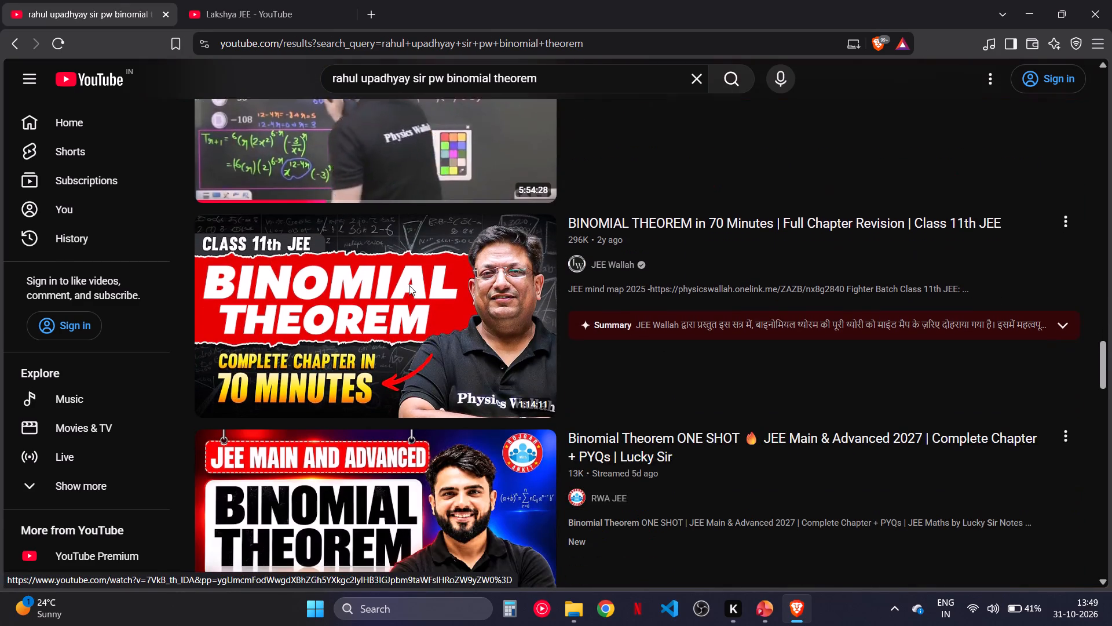
scroll(409, 285, "down", 1)
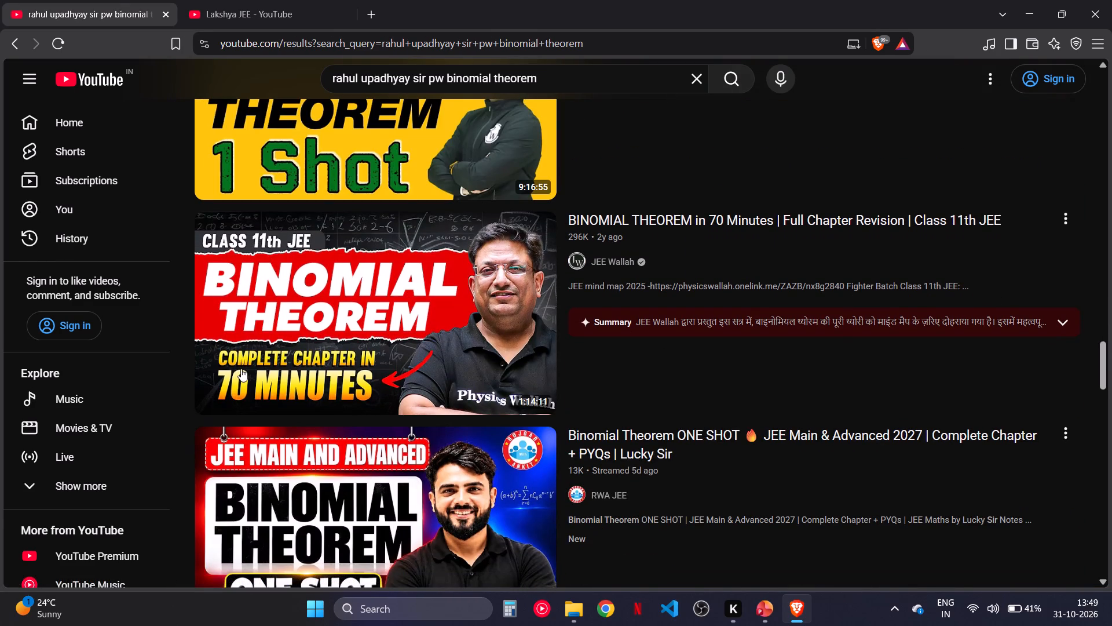
left_click(294, 405)
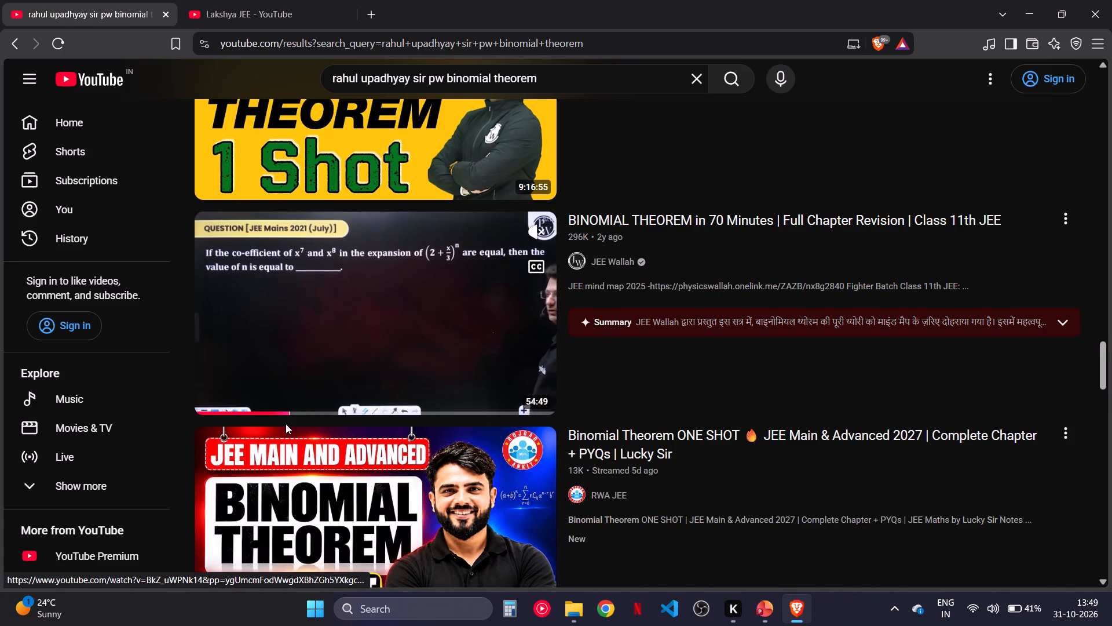
Browse the binomial theorem results and capture a screenshot of the "MANZIL Comeback: BINOMIAL THEOREM in 1 Shot" video thumbnail.
scroll(286, 424, "down", 1)
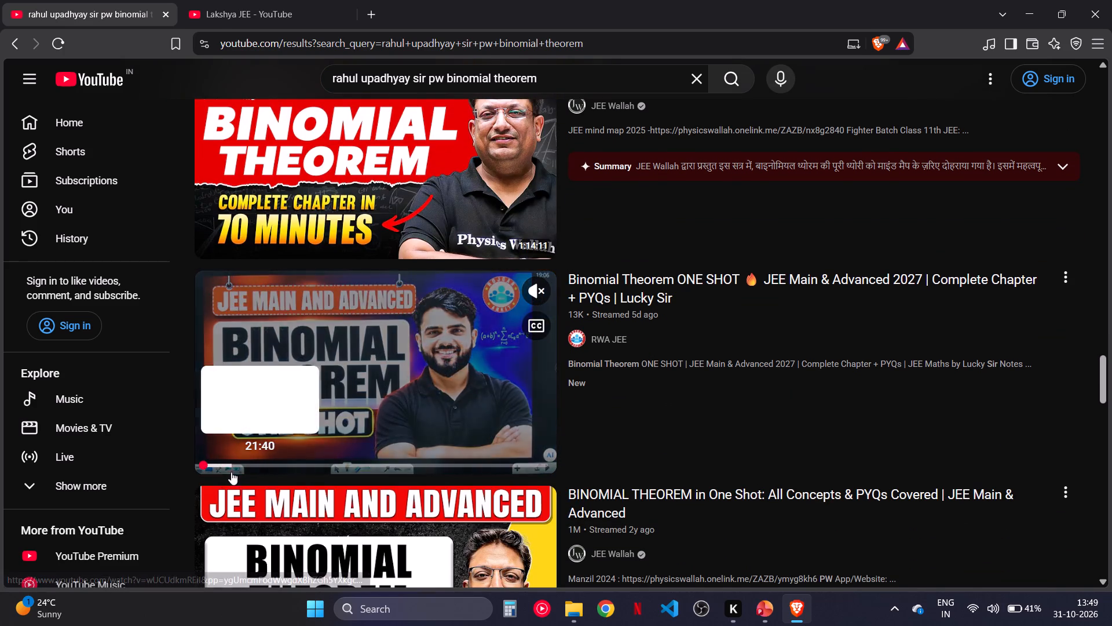
scroll(203, 510, "down", 1)
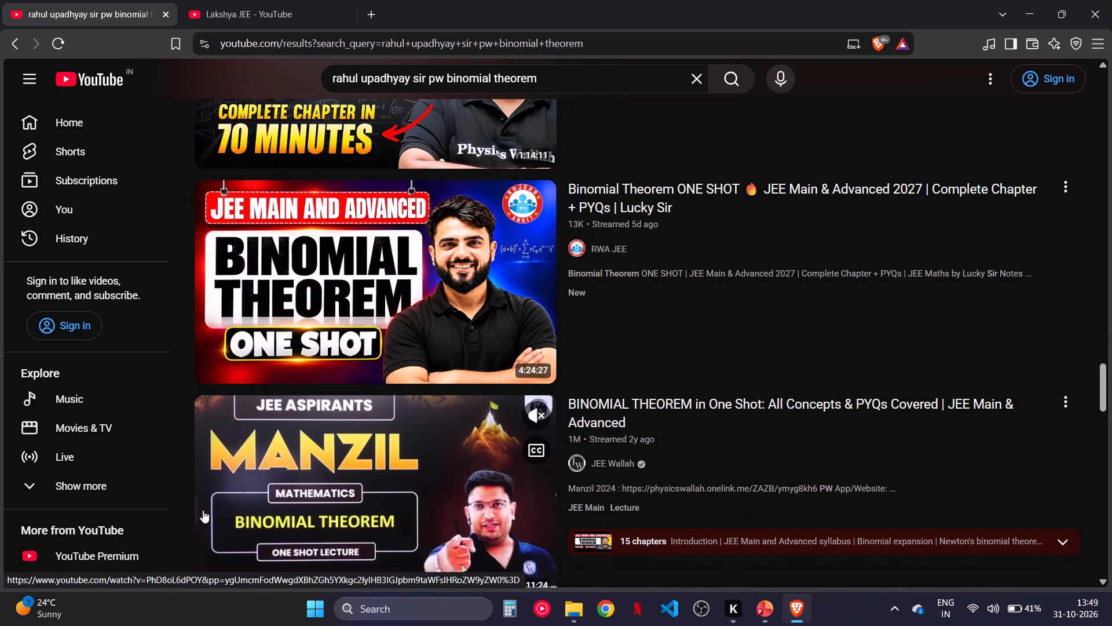
scroll(328, 261, "up", 3)
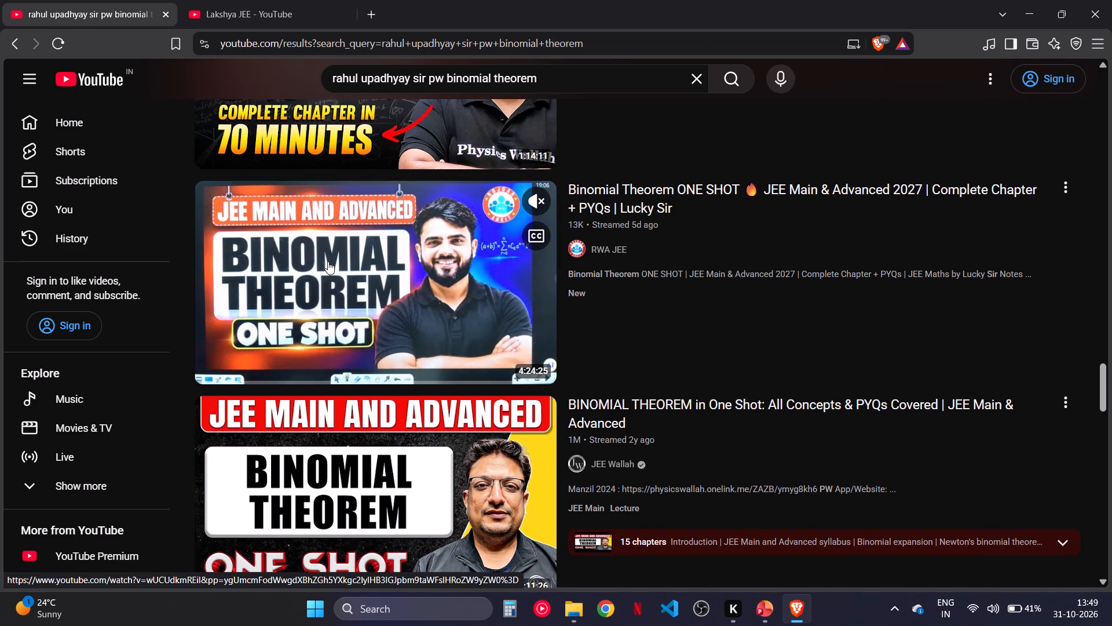
scroll(328, 261, "up", 20)
scroll(328, 261, "up", 10)
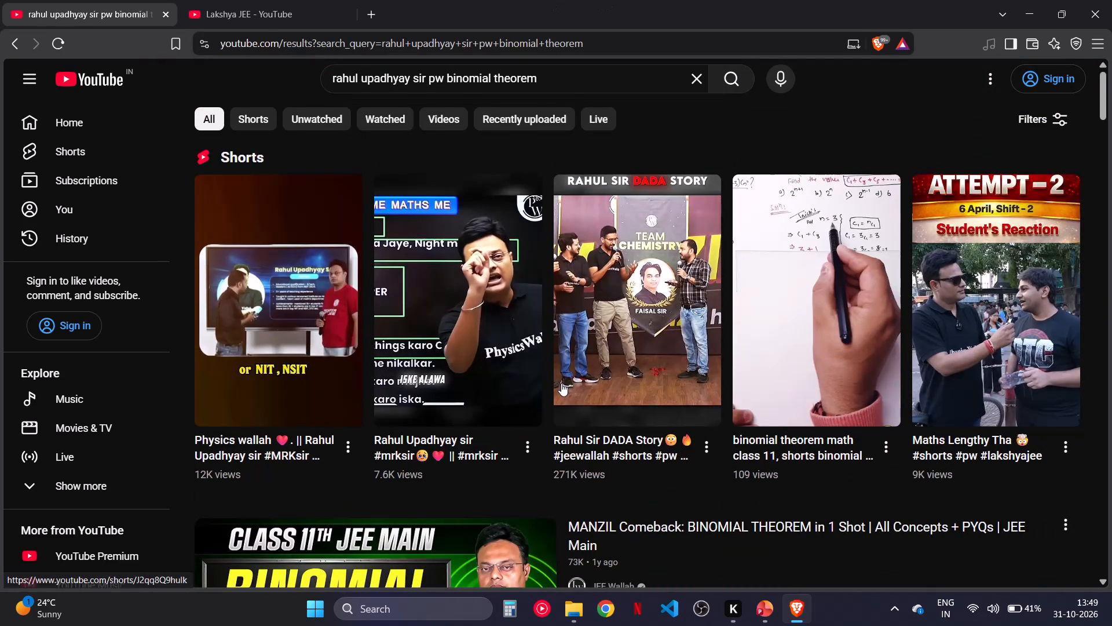
scroll(561, 383, "down", 1)
scroll(360, 320, "down", 3)
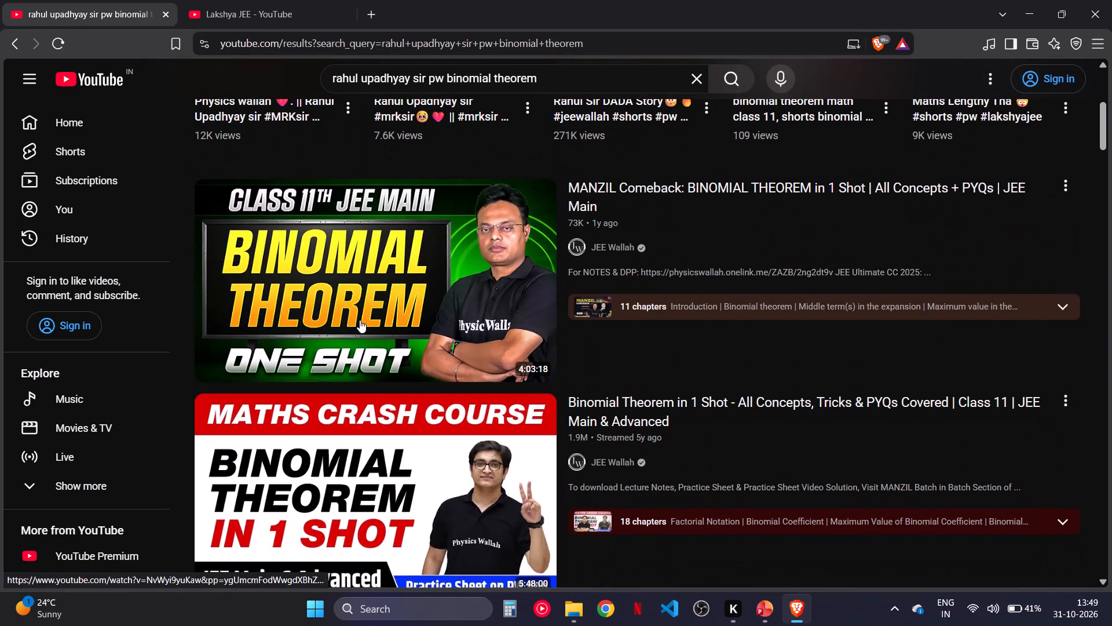
key("Print")
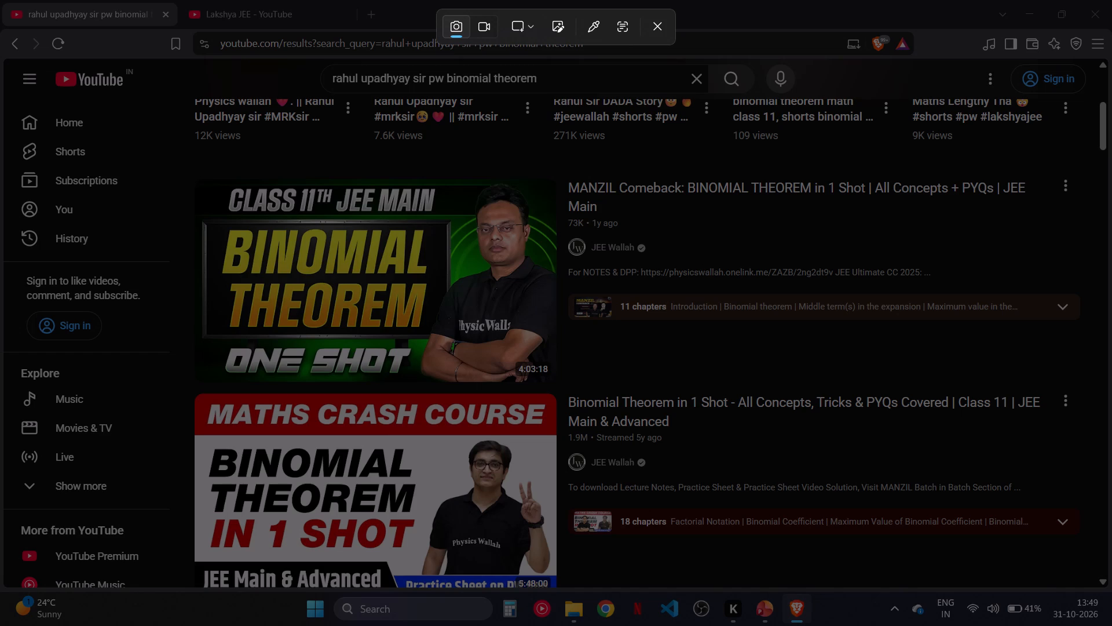
left_click_drag(197, 179, 484, 399)
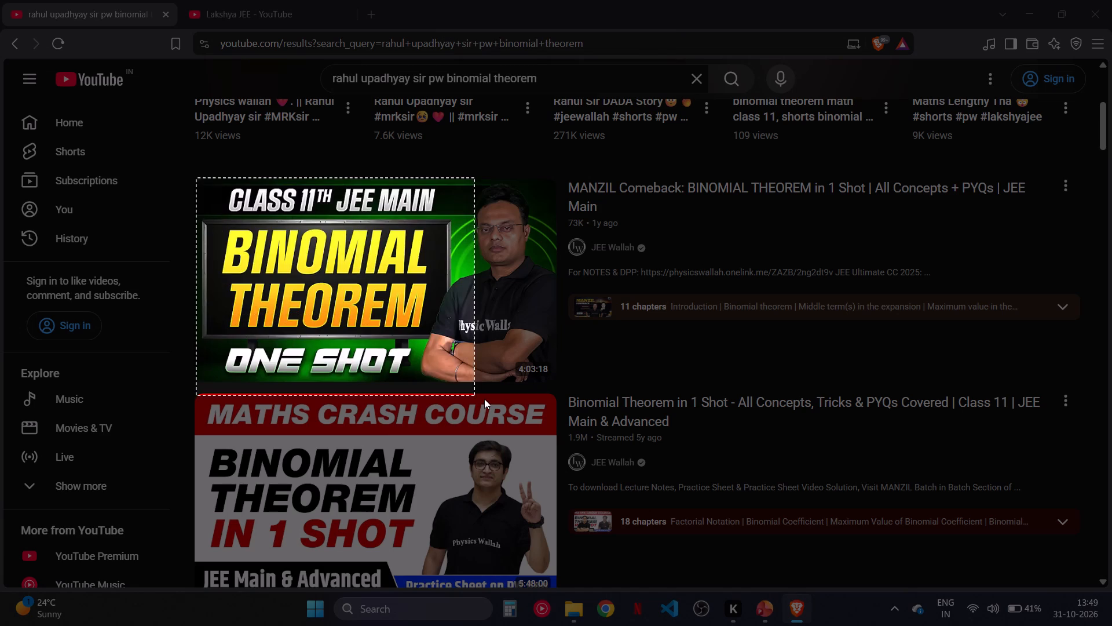
left_click_drag(484, 399, 555, 382)
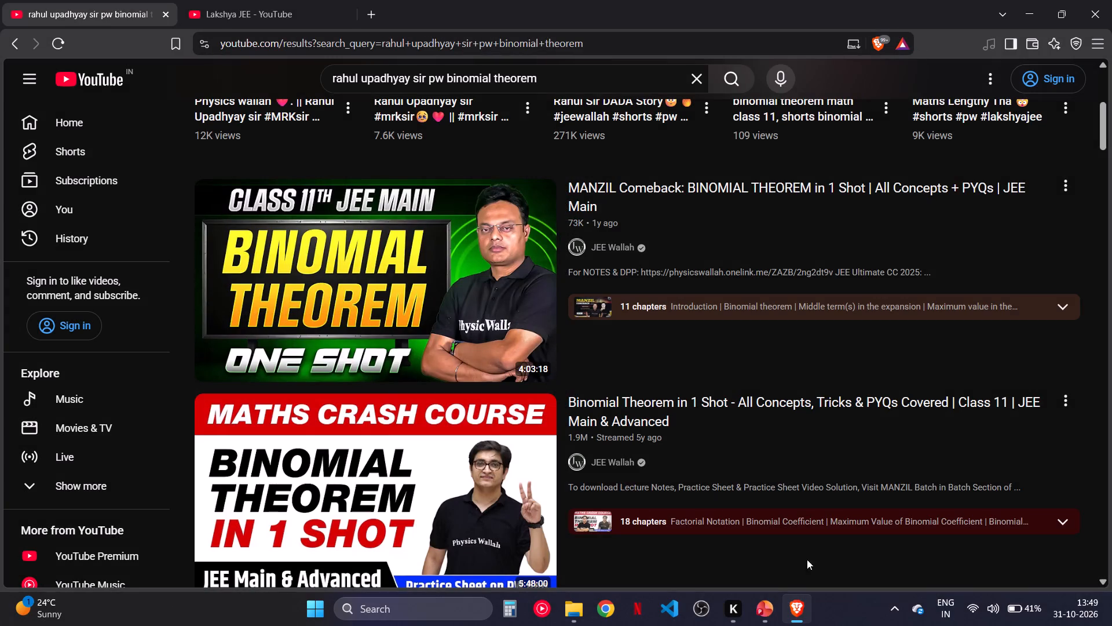
Switch to the PowerPoint deck and replace the MRK Sir slide's placeholder picture with the captured thumbnail, aligned left beneath the title.
left_click(776, 610)
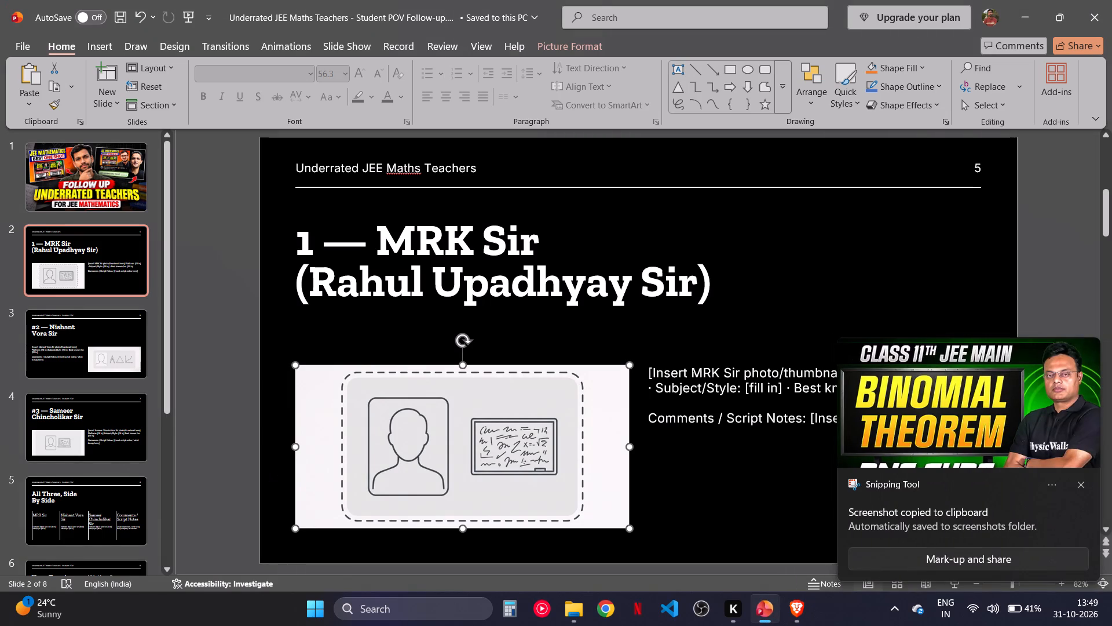
key("Delete")
left_click(328, 415)
left_click(240, 458)
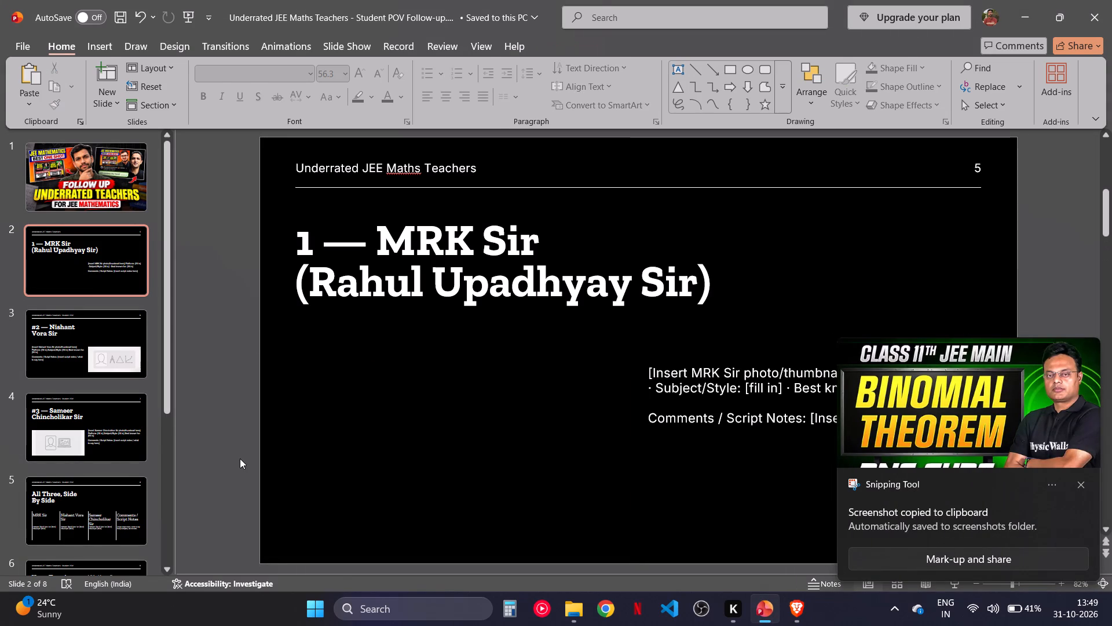
key("ctrl+v")
left_click_drag(625, 354, 428, 436)
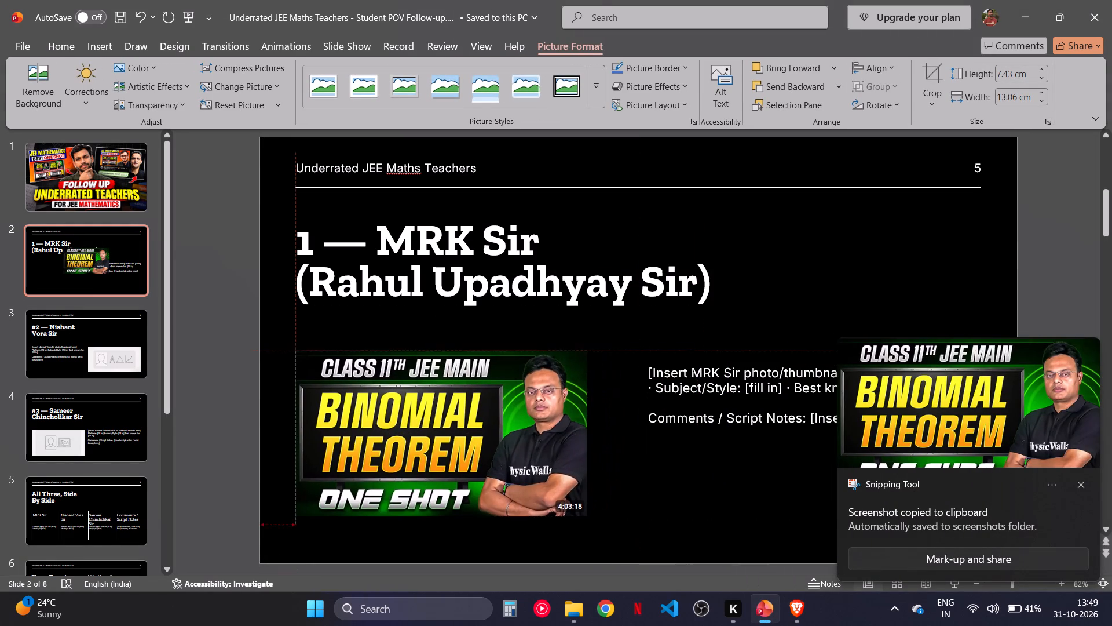
left_click_drag(428, 436, 425, 407)
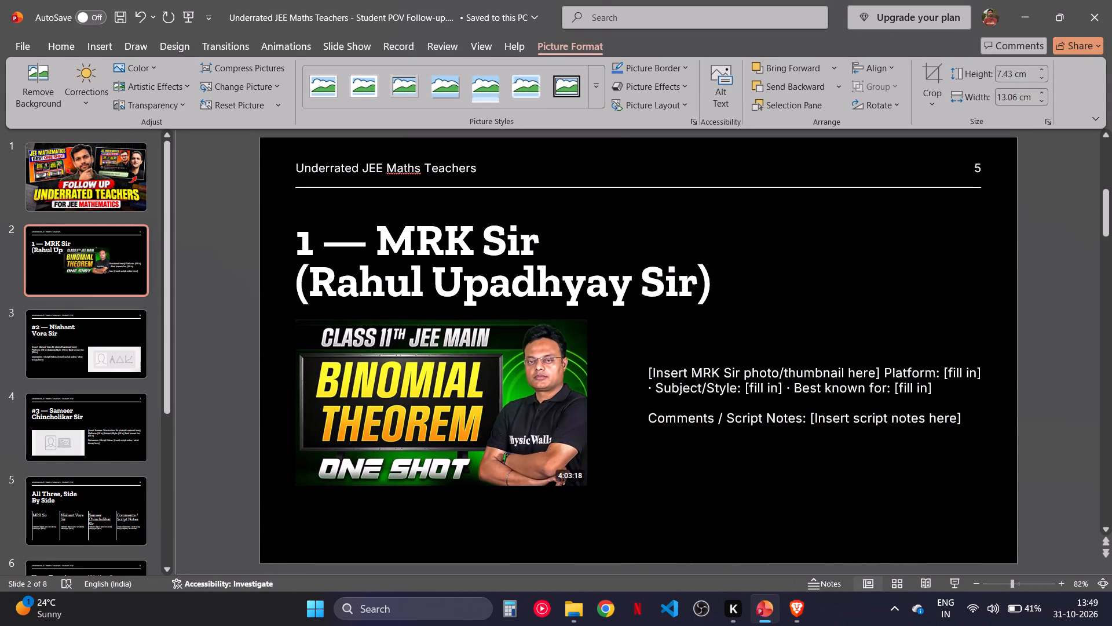
left_click_drag(425, 407, 425, 406)
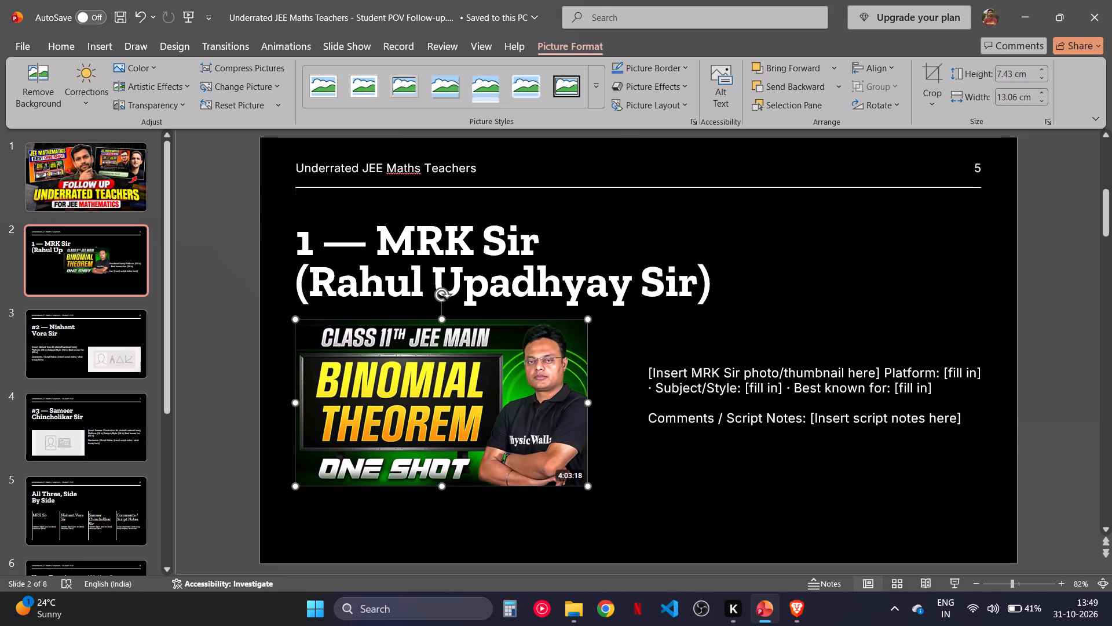
Enlarge the thumbnail proportionally to about 8.07 cm by 14.18 cm and nudge it slightly down, keeping it aligned with the title's left edge.
left_click_drag(584, 484, 615, 500)
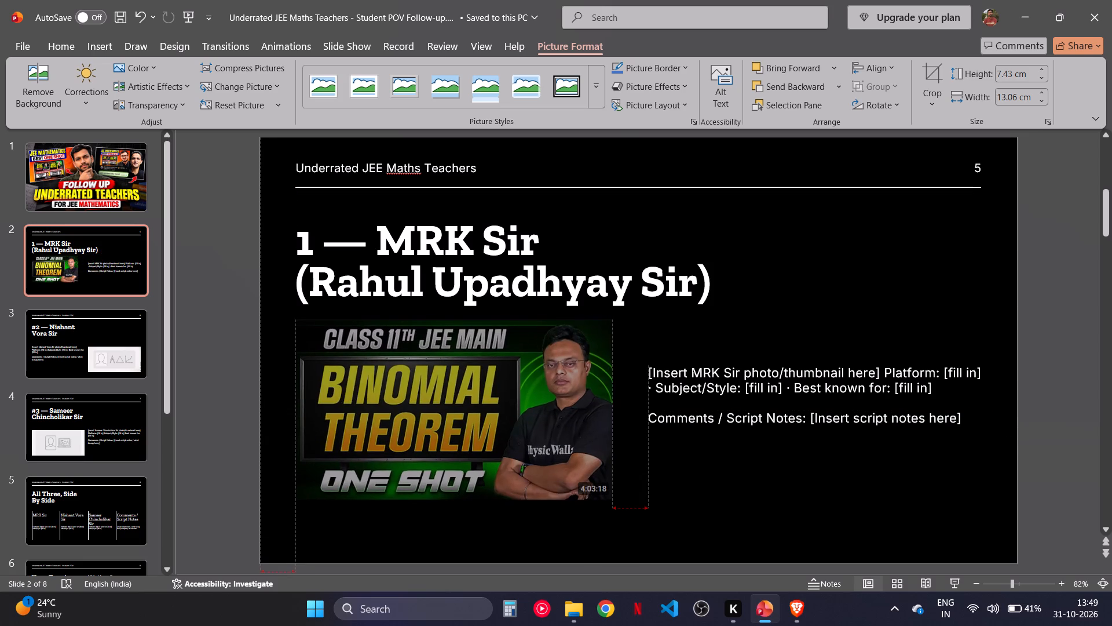
left_click_drag(615, 500, 616, 500)
left_click_drag(536, 456, 536, 462)
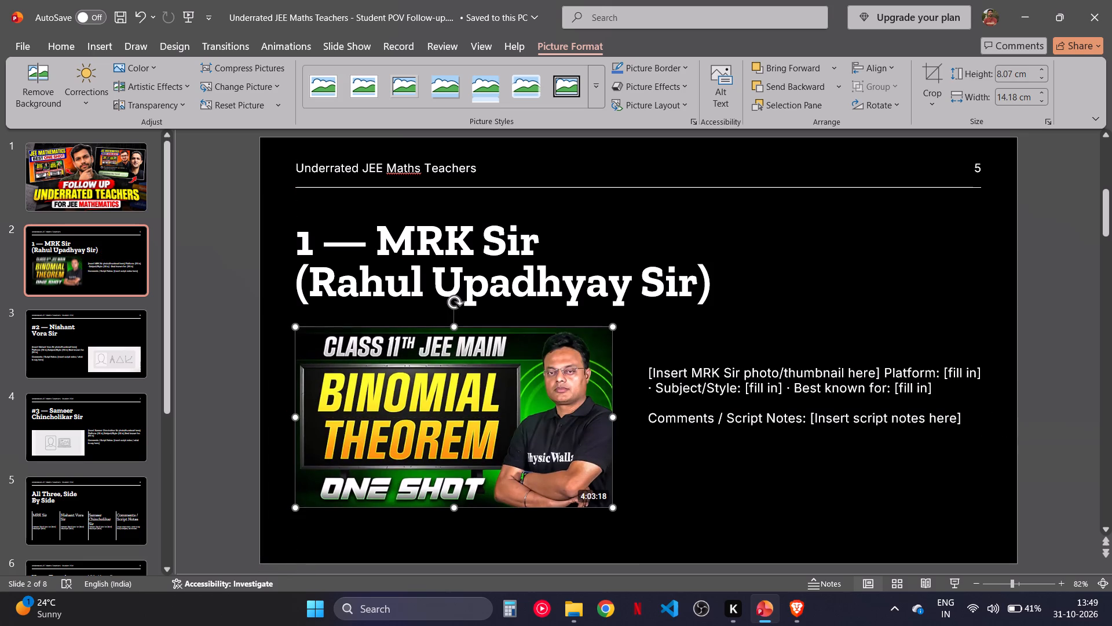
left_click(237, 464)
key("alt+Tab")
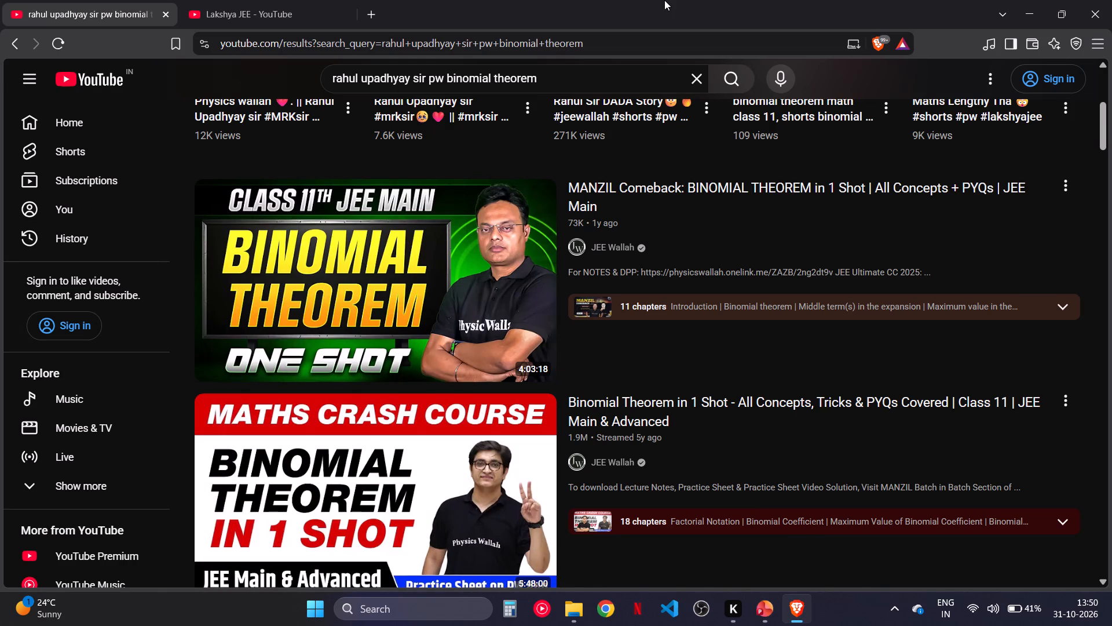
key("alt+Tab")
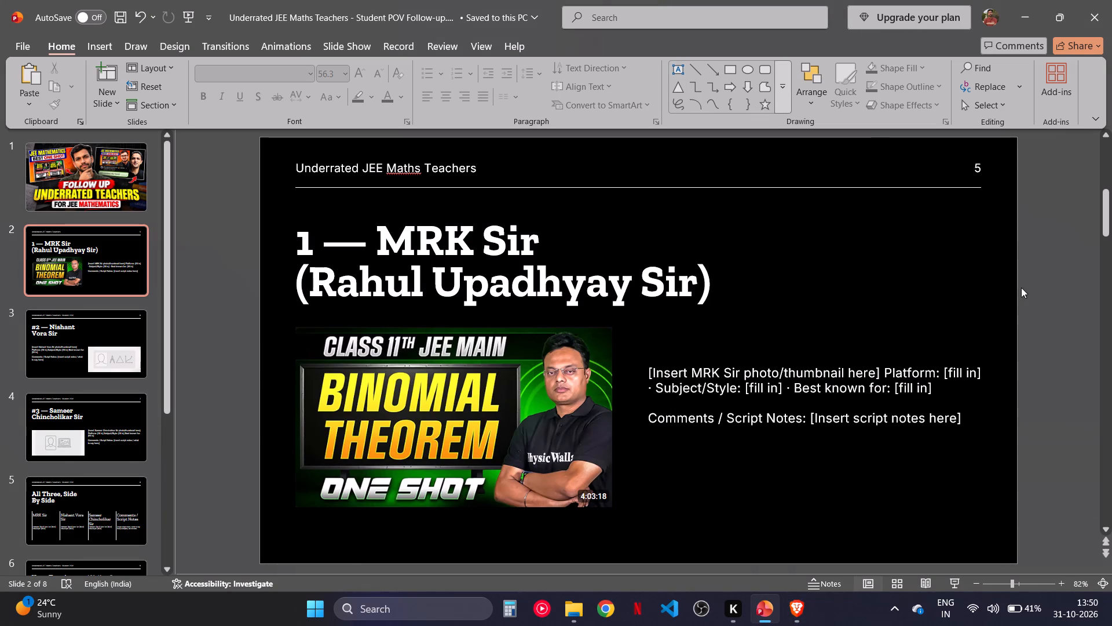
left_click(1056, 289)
Open the Windows search and look up an app whose name begins with "w".
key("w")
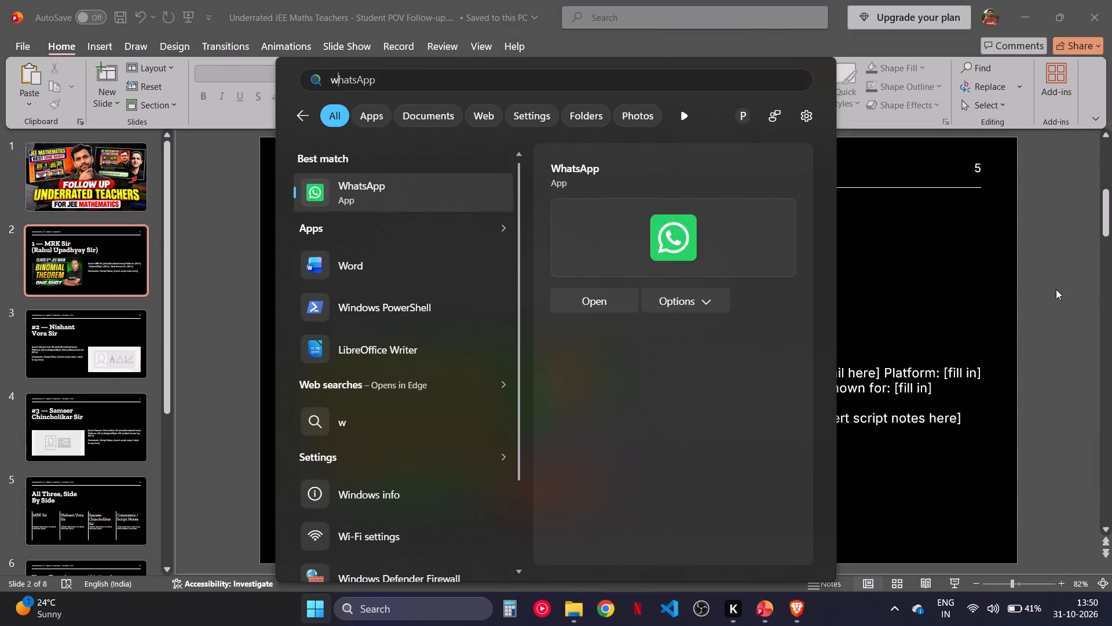
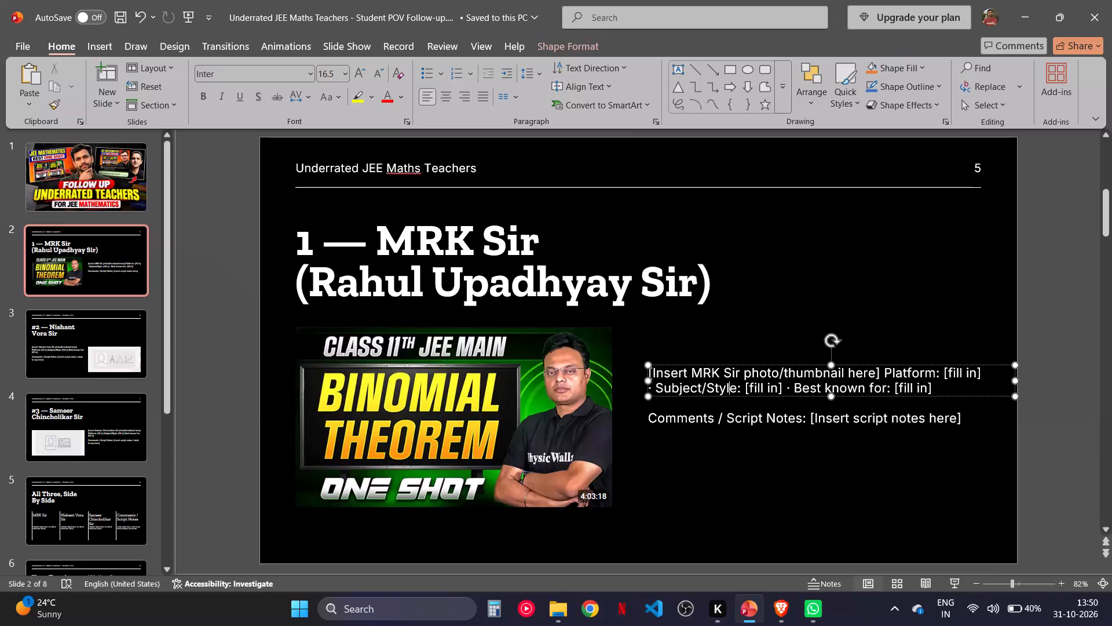
Replace the entire placeholder details text beside the MRK Sir thumbnail, above the script notes line, with new text starting "Pla".
left_click(762, 395)
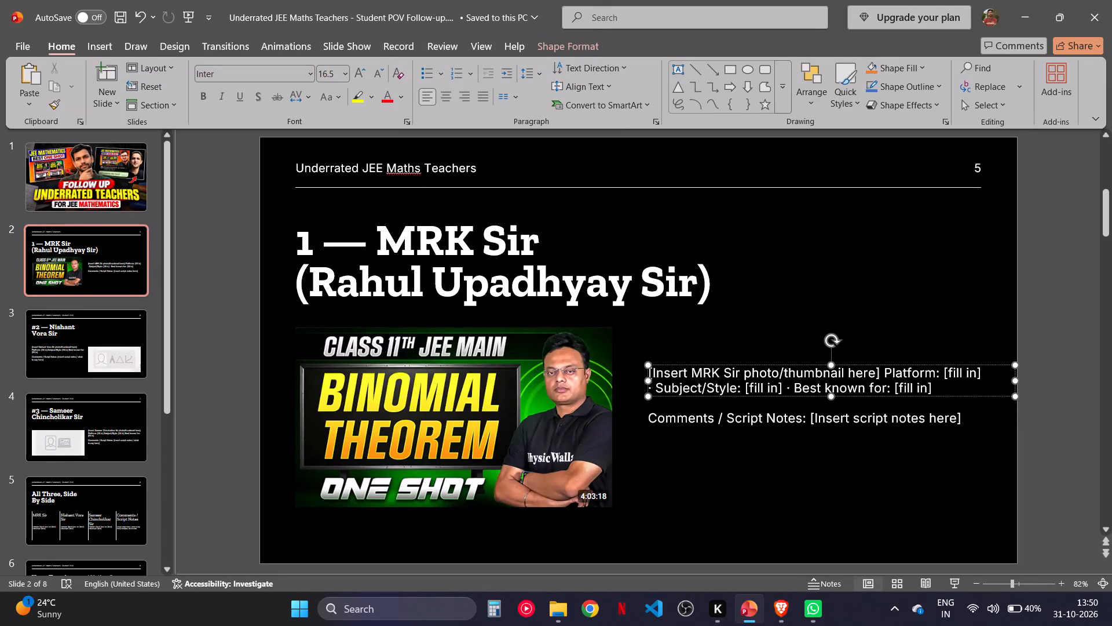
left_click(783, 387)
key("ctrl+a")
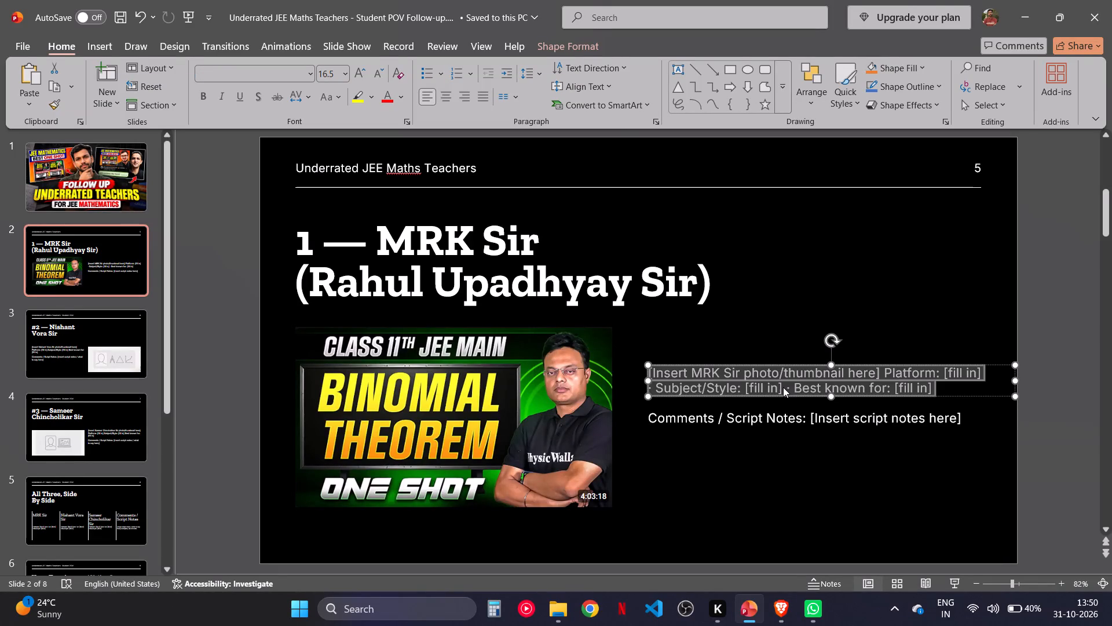
key("BackSpace")
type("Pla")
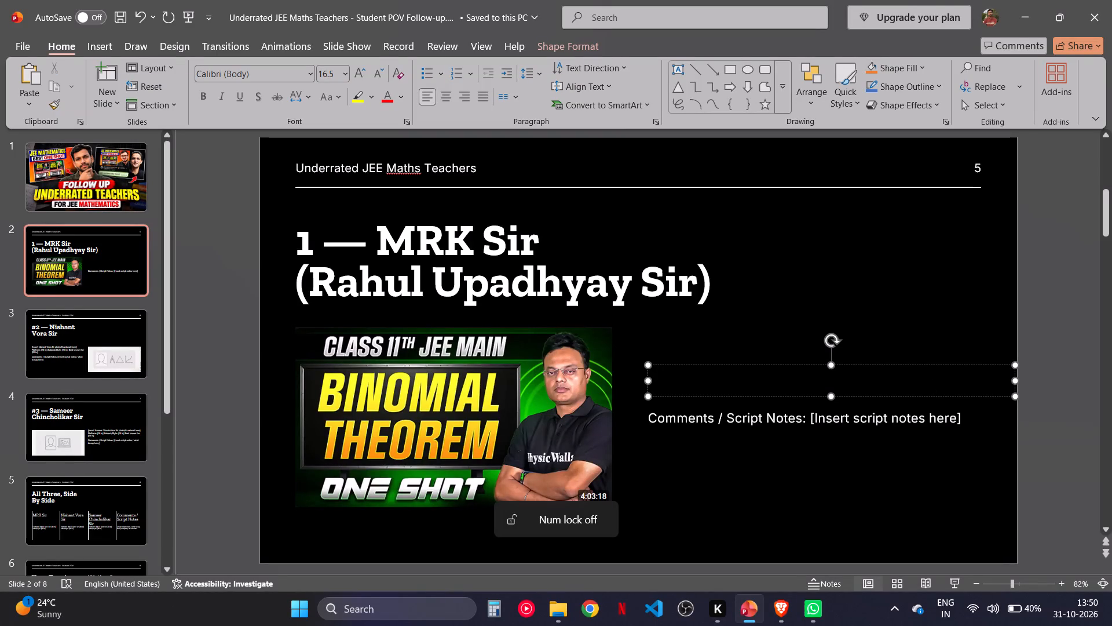
Replace the MRK Sir slide's photo, platform, subject and best-known-for placeholder text with "Platform: PW".
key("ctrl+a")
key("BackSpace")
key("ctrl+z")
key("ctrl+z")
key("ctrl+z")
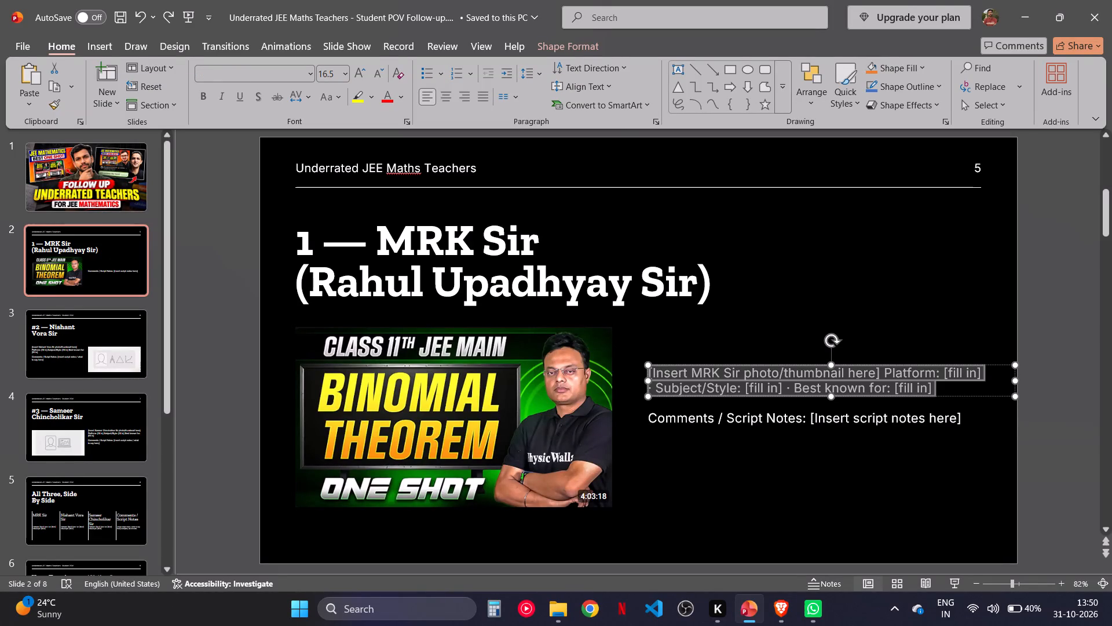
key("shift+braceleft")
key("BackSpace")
type("Platto")
key("BackSpace")
key("BackSpace")
type("fortm")
key("BackSpace")
key("BackSpace")
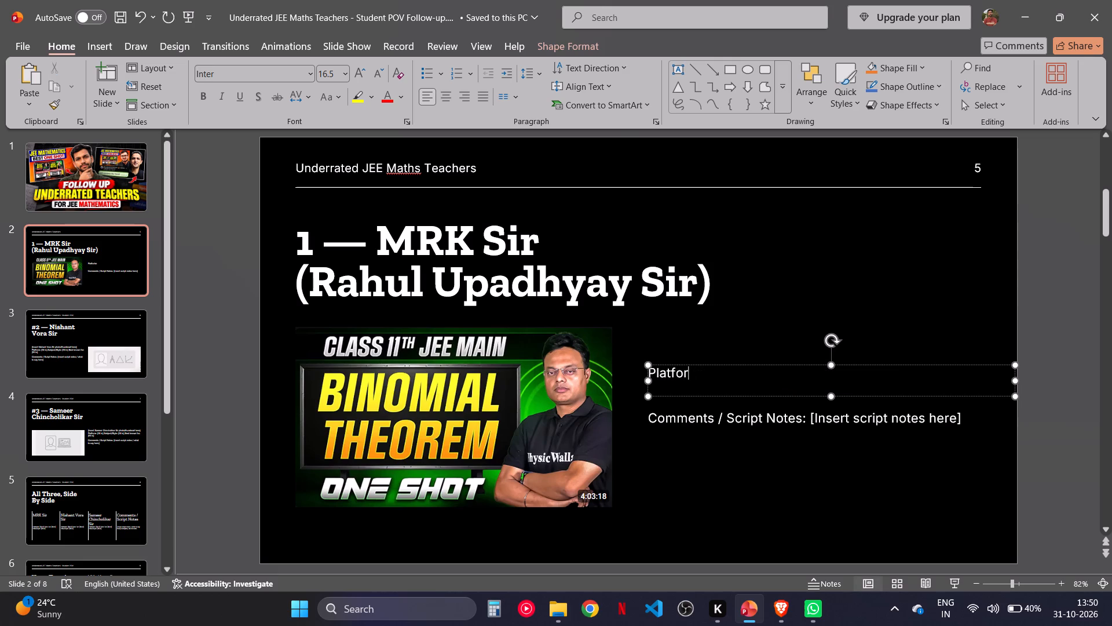
type("m '")
key("space")
key("BackSpace")
key("BackSpace")
type(";")
key("space")
key("BackSpace")
key("BackSpace")
key("BackSpace")
type(": OQ")
key("BackSpace")
key("BackSpace")
type("PW")
key("Return")
left_click(438, 281)
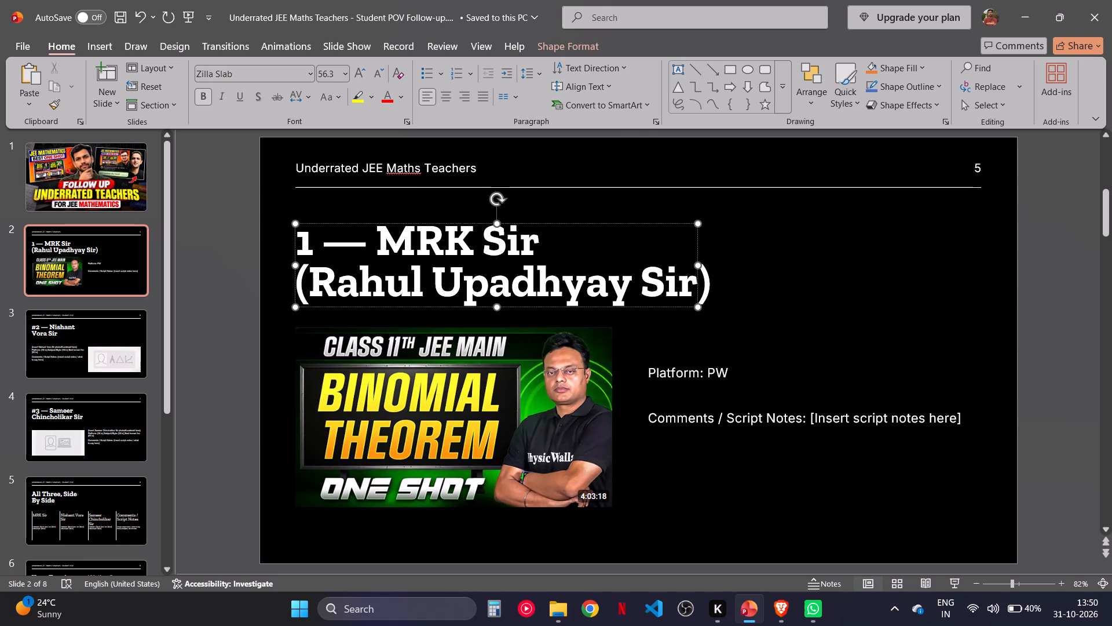
left_click(722, 347)
left_click(724, 363)
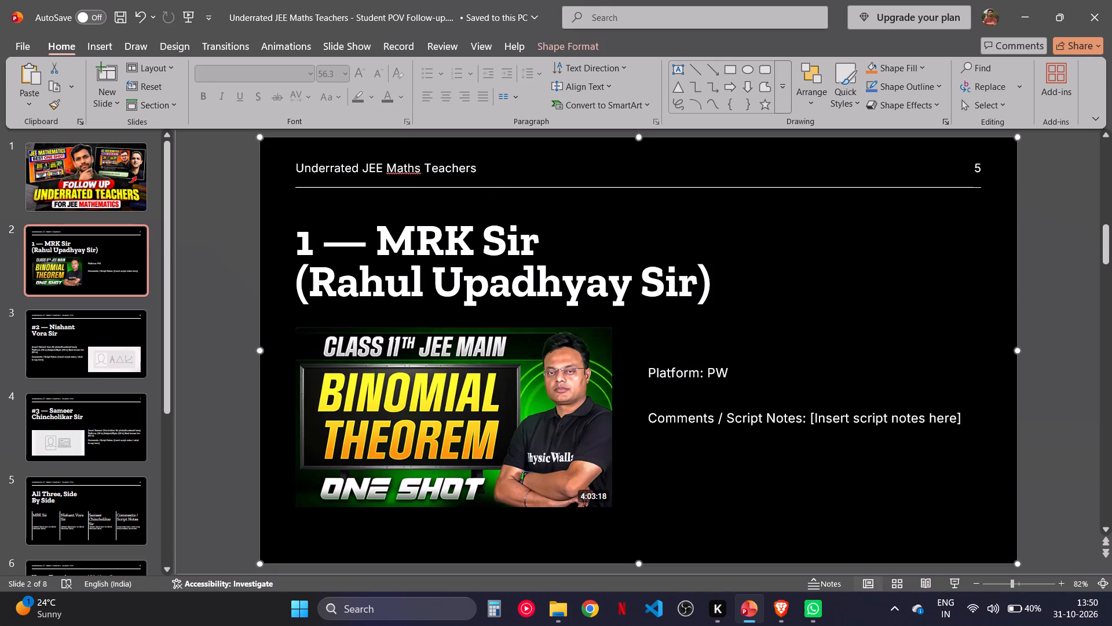
Delete the "Underrated JEE Maths Teachers" header text box from the MRK Sir slide.
left_click(417, 188)
left_click(440, 170)
left_click(428, 180)
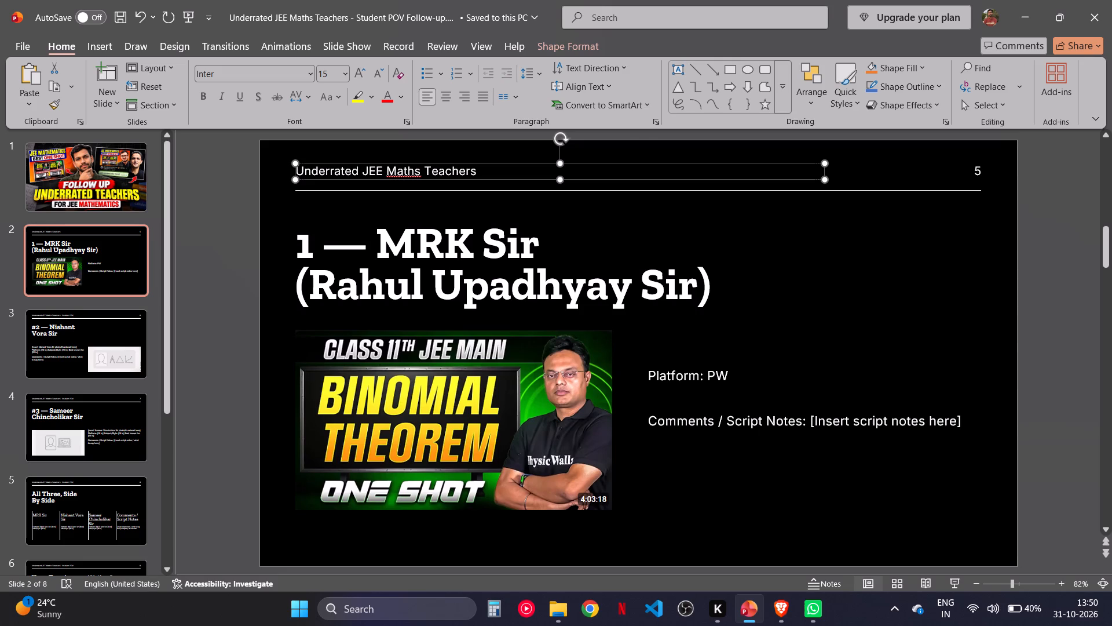
key("Delete")
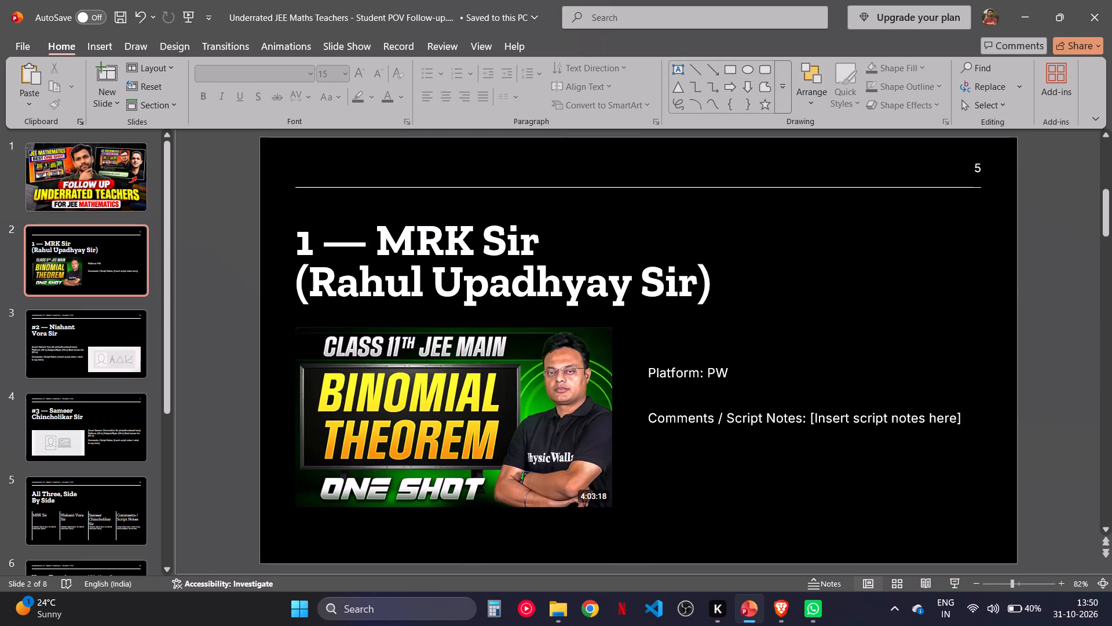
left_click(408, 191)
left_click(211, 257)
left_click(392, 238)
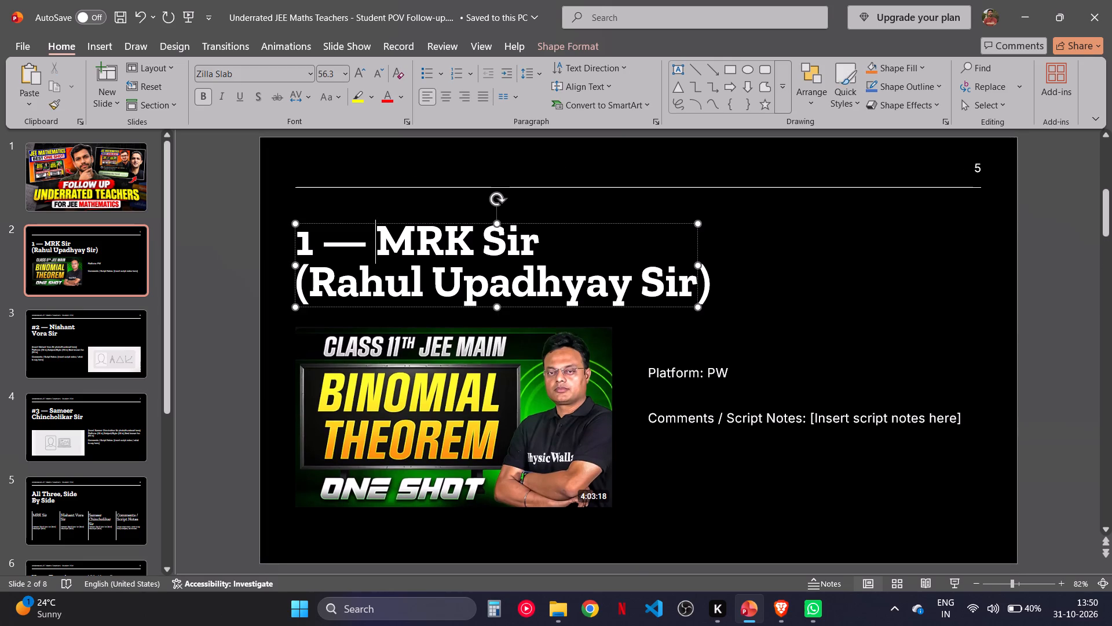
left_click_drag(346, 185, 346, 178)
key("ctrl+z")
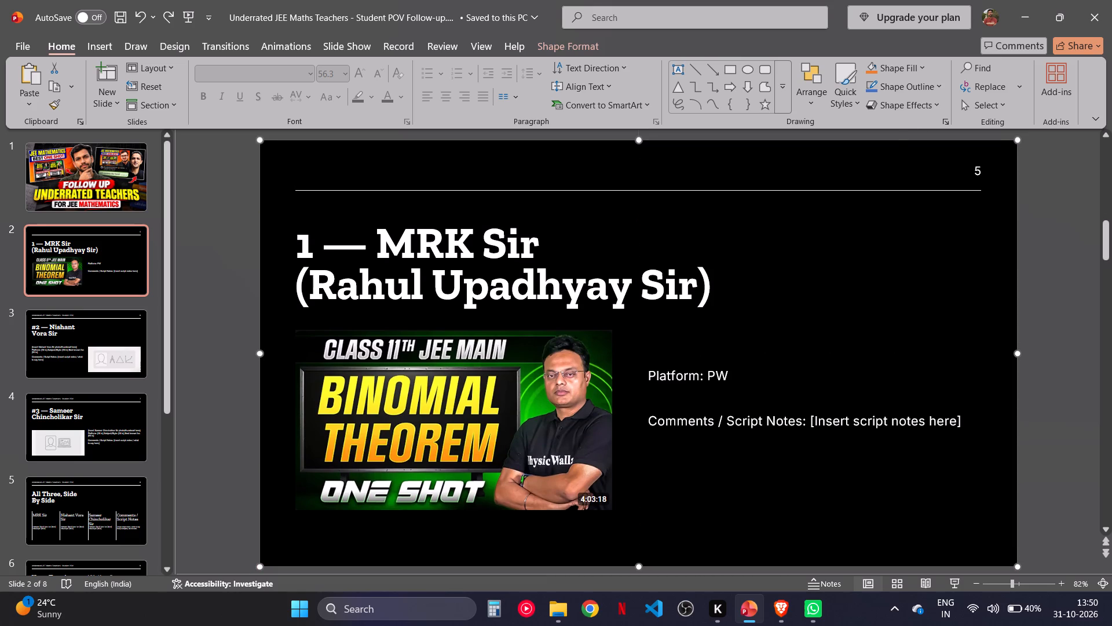
Delete the page number text box from the MRK Sir slide's header.
left_click(979, 165)
key("Delete")
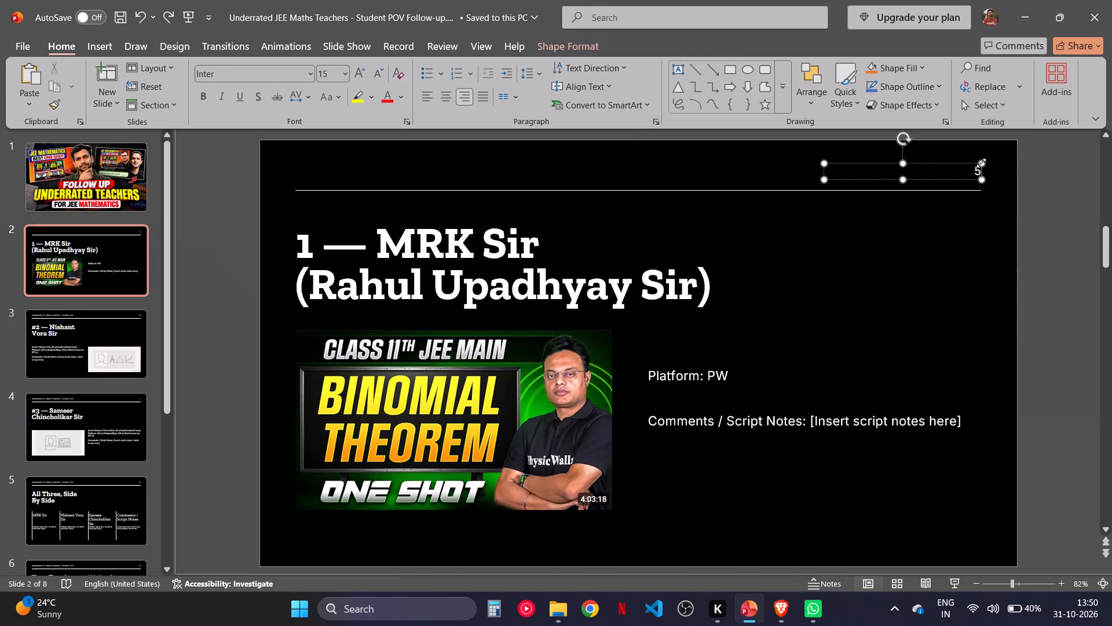
left_click(981, 163)
key("Delete")
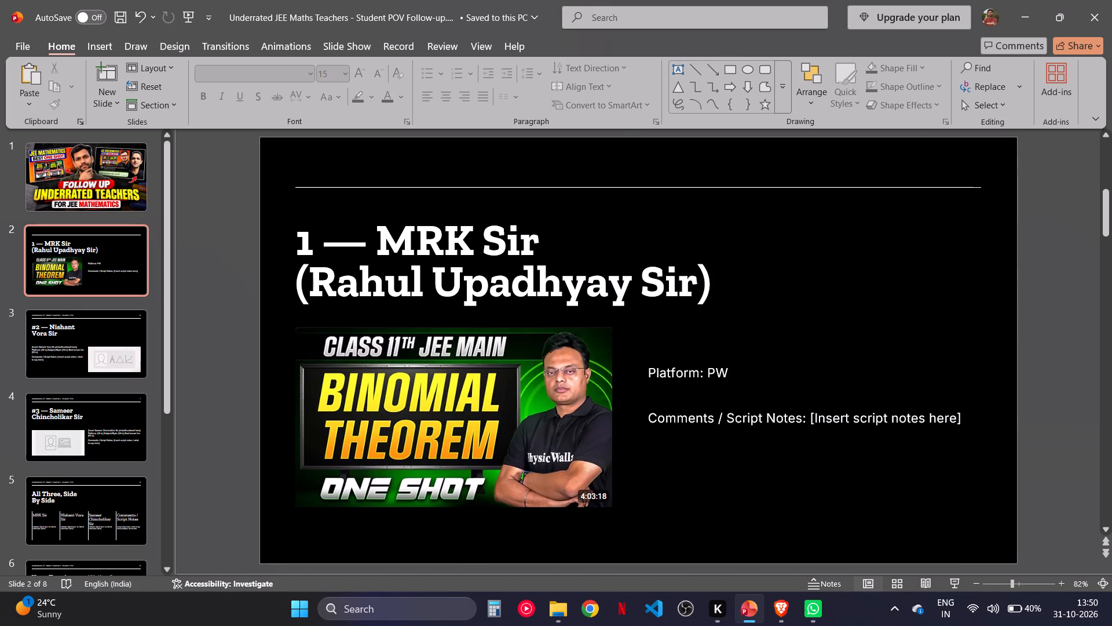
Delete the horizontal divider line above the MRK Sir title, keeping the black background in place.
left_click_drag(548, 186, 547, 178)
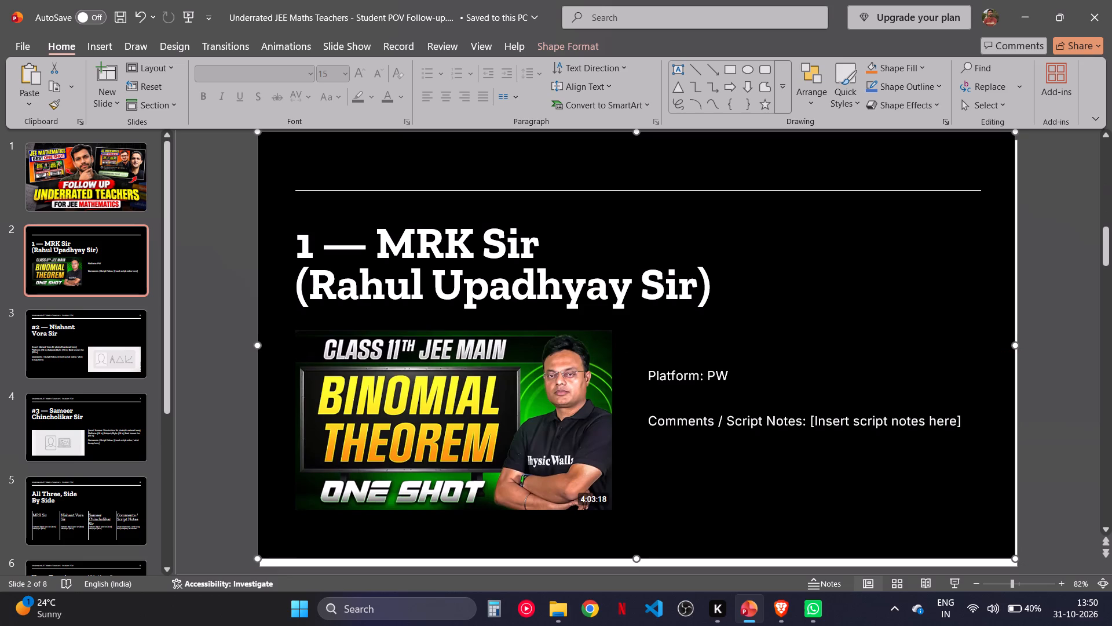
key("ctrl+z")
left_click(554, 192)
left_click(561, 191)
left_click_drag(561, 191, 605, 242)
left_click(477, 192)
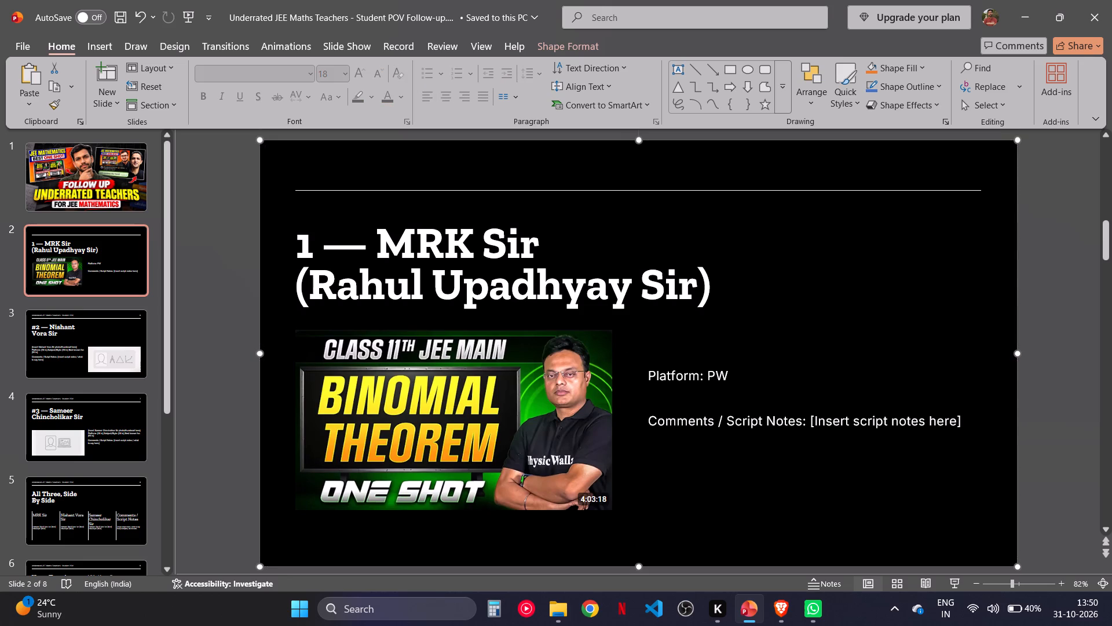
left_click_drag(484, 190, 493, 216)
key("Delete")
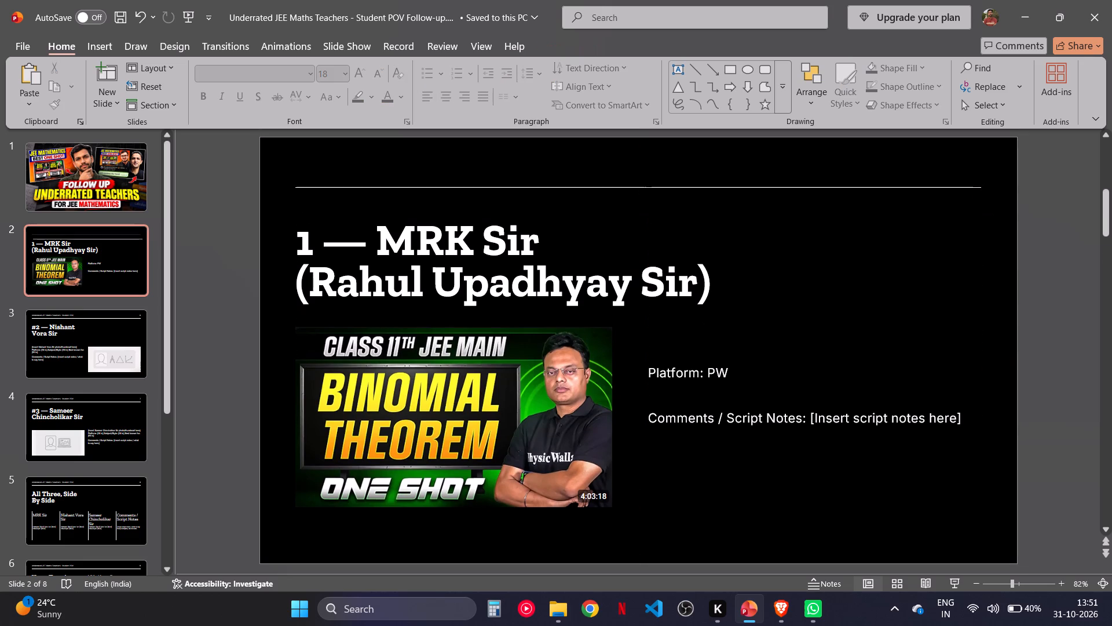
left_click(526, 187)
key("Delete")
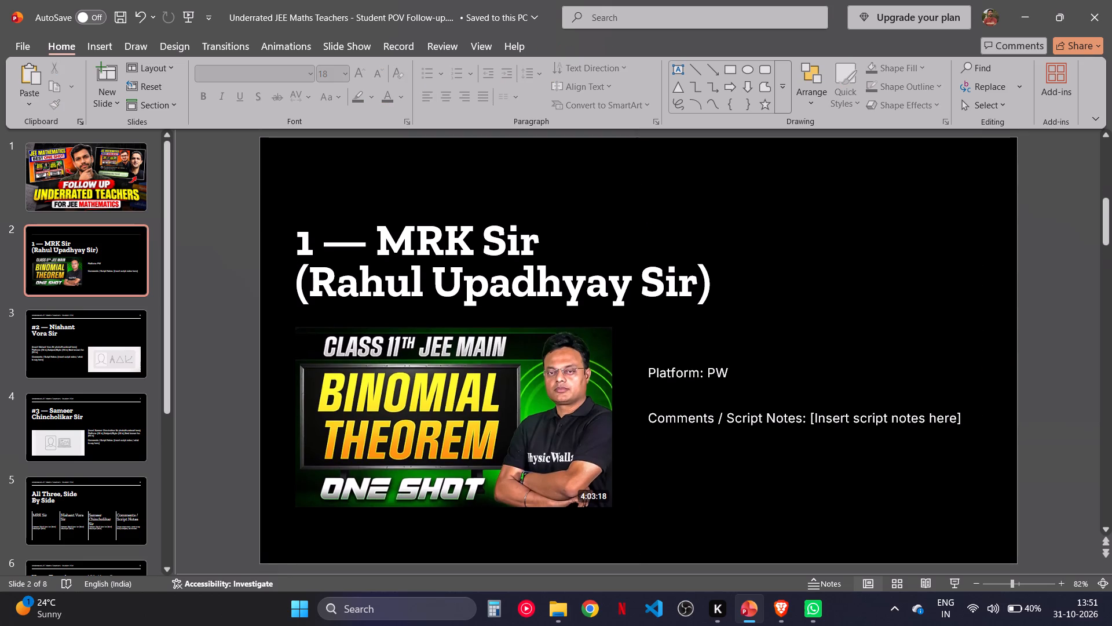
Move the MRK Sir title up into the cleared header area and place the thumbnail directly beneath it, keeping their left edges aligned.
left_click(465, 283)
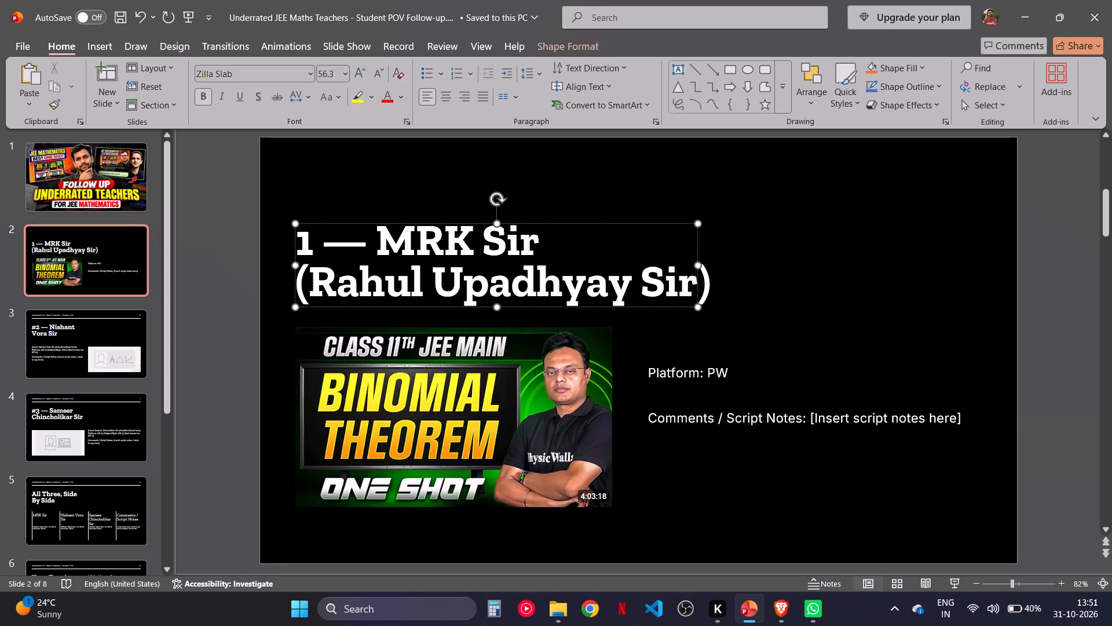
left_click_drag(385, 224, 376, 174)
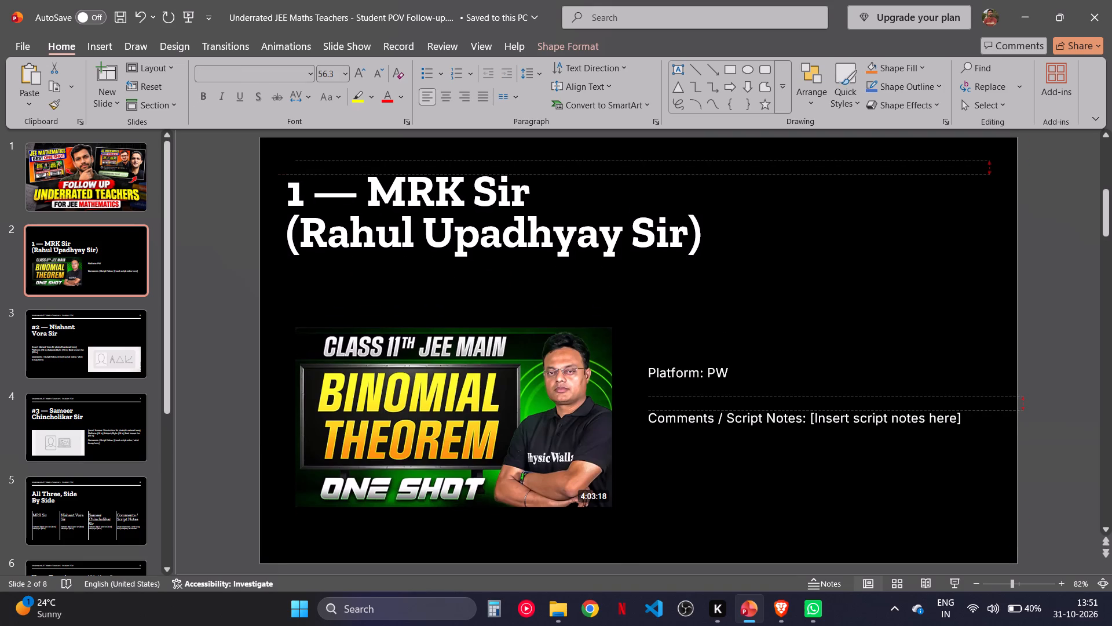
left_click_drag(376, 174, 388, 173)
left_click_drag(412, 354, 418, 294)
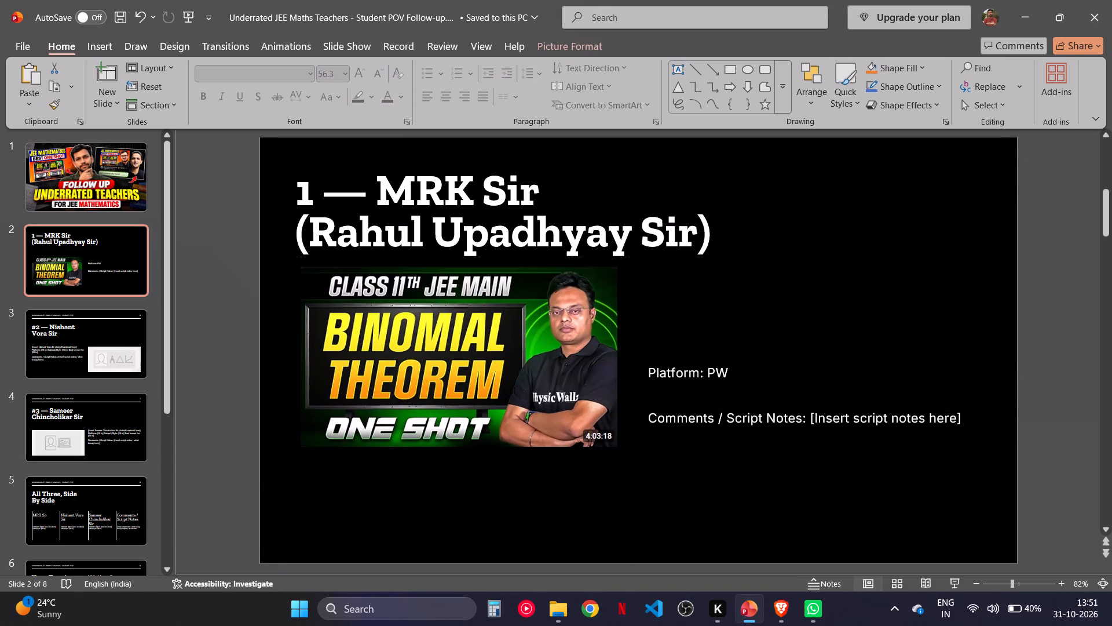
left_click_drag(418, 294, 415, 299)
Move the "Platform: PW" text box up beside the top of the thumbnail.
left_click(659, 401)
left_click(671, 384)
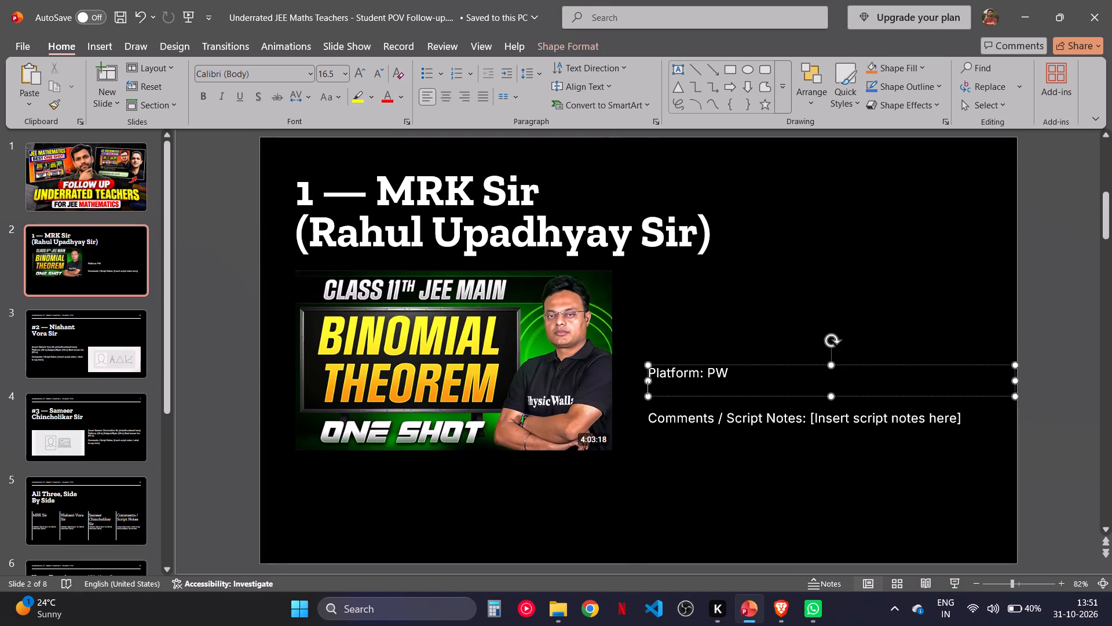
left_click_drag(686, 365, 682, 292)
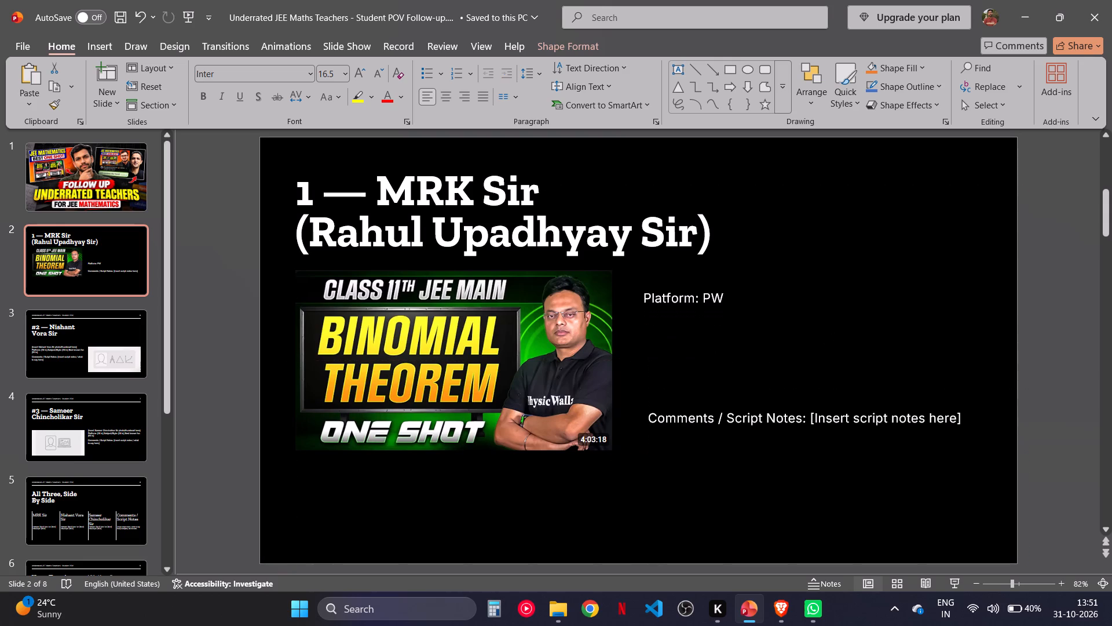
left_click_drag(682, 292, 685, 277)
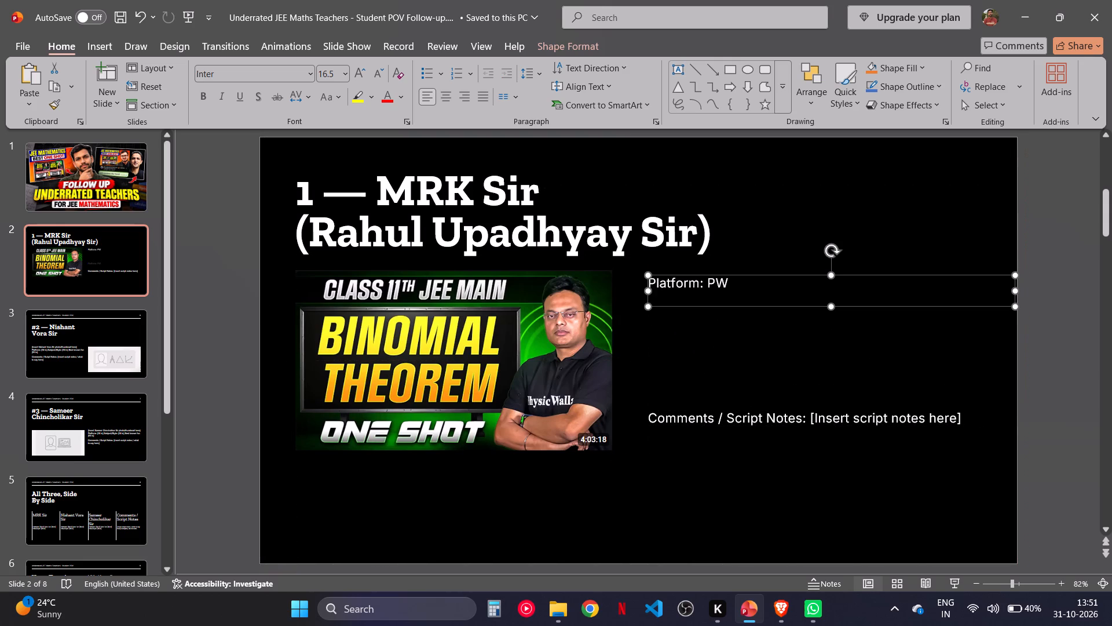
Delete the "Comments / Script Notes" text box from the MRK Sir slide.
left_click(712, 414)
left_click(701, 410)
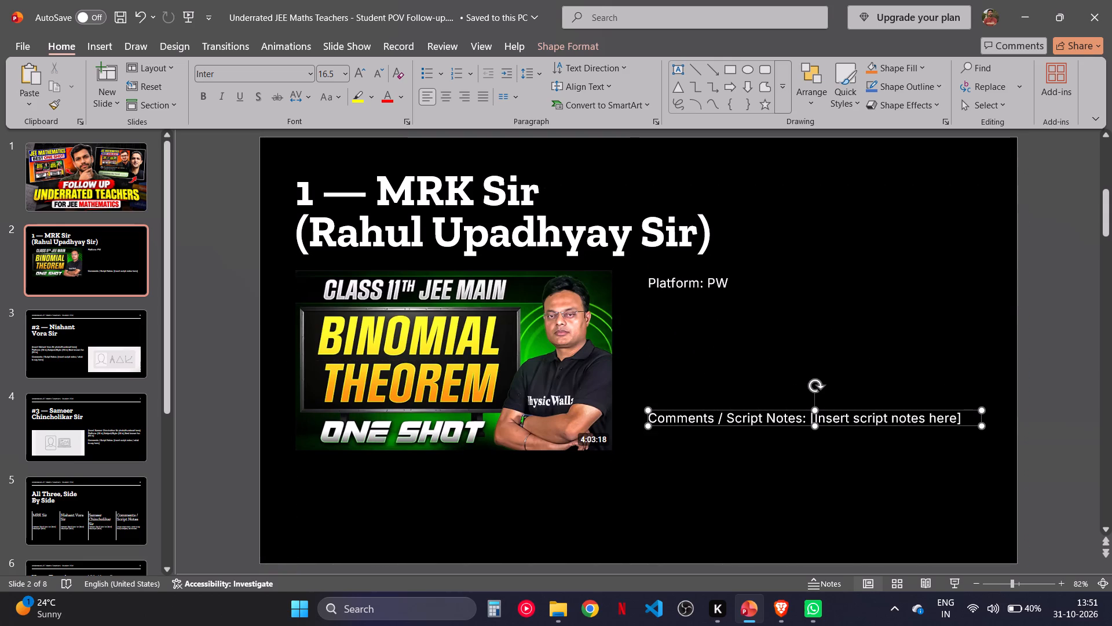
key("Delete")
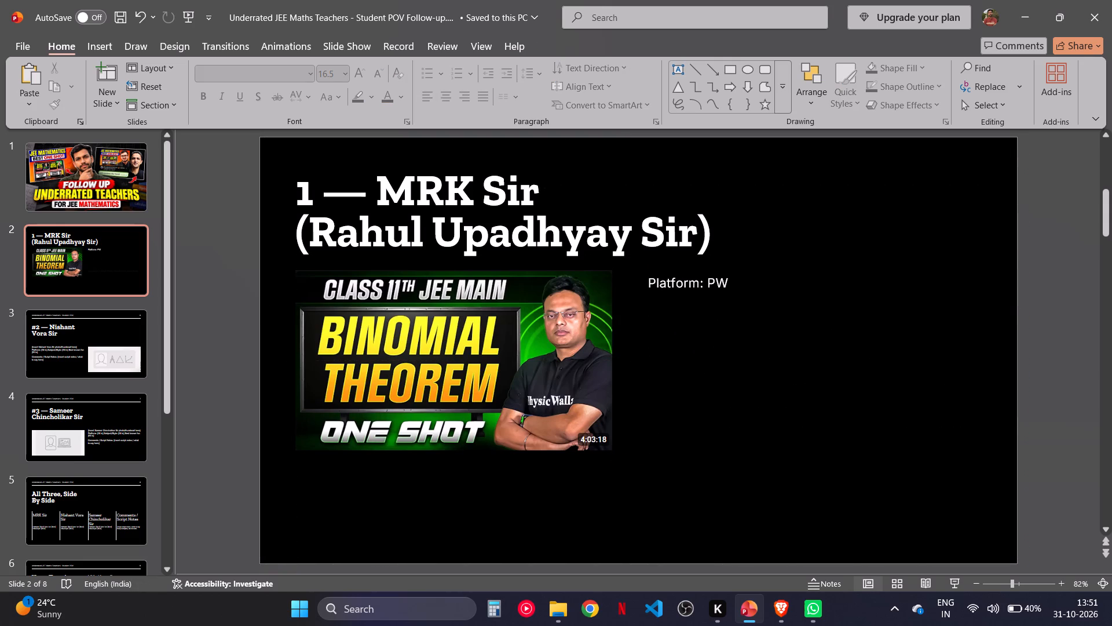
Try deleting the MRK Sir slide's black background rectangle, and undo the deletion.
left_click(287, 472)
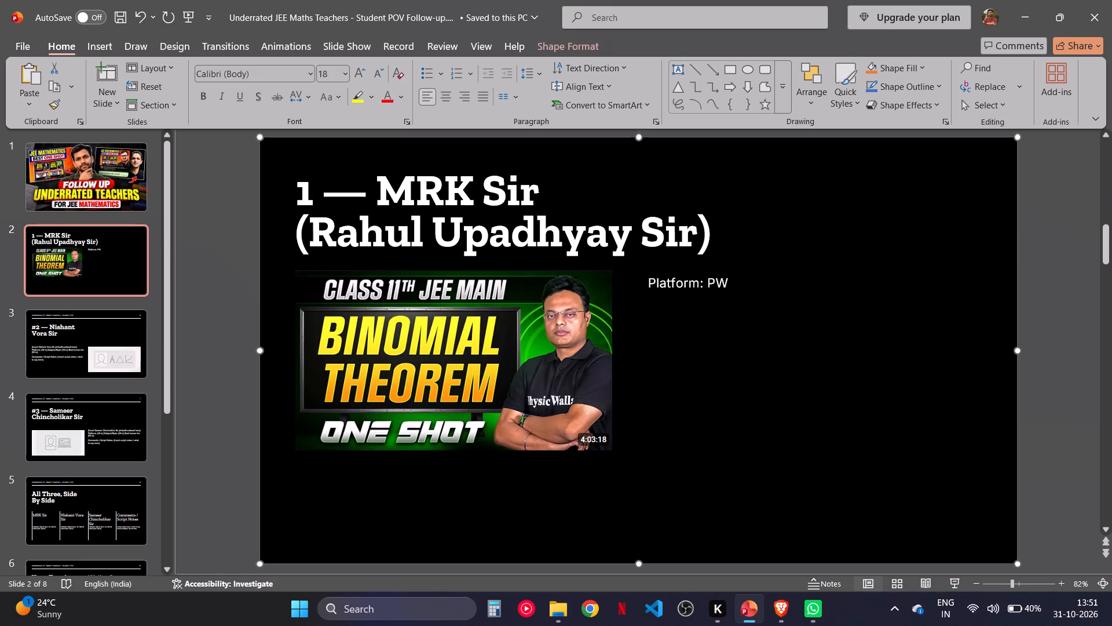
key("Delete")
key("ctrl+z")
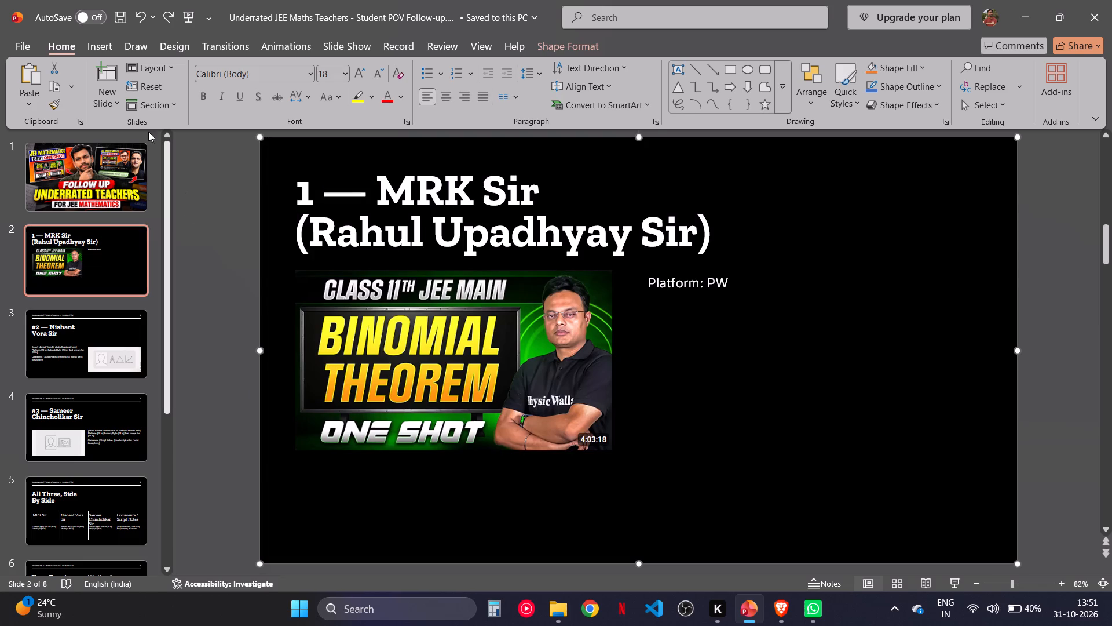
left_click(181, 45)
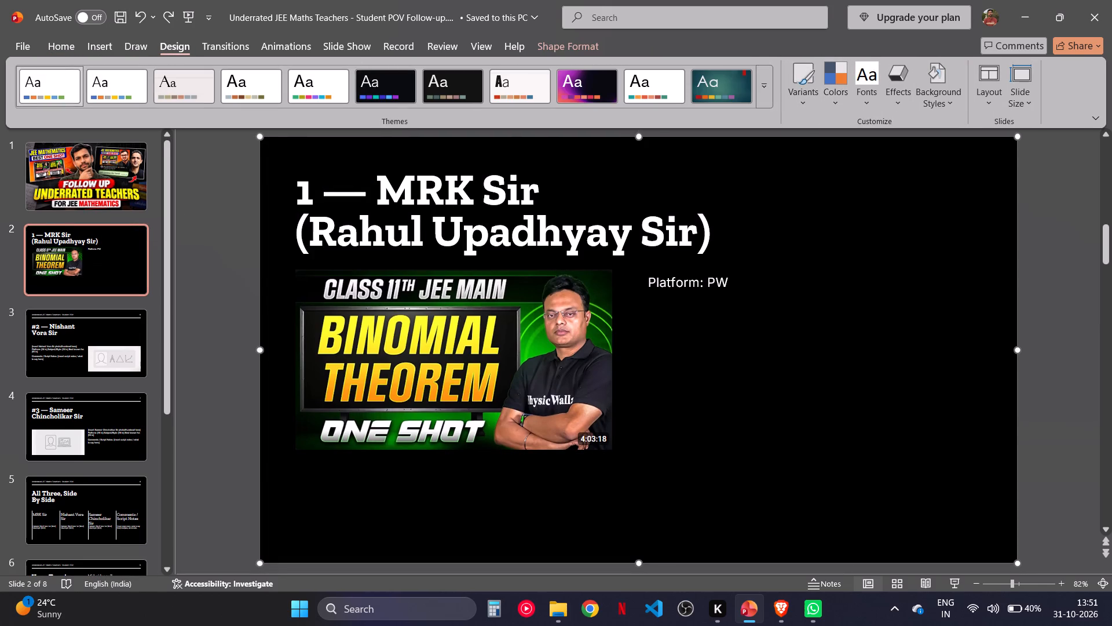
left_click(94, 383)
left_click(129, 351)
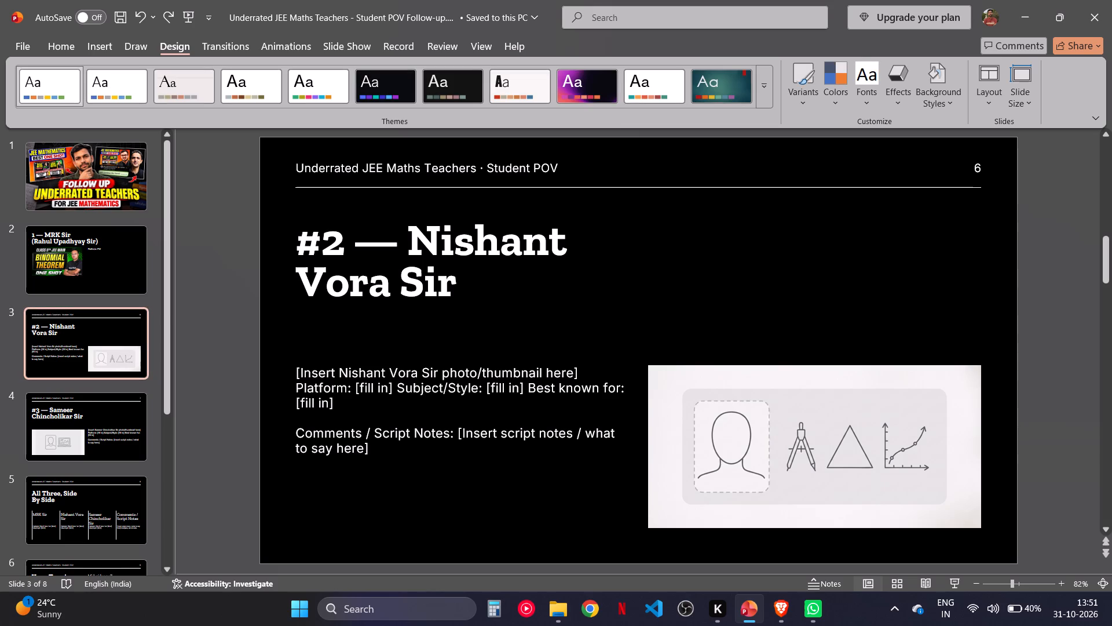
left_click(389, 523)
key("Delete")
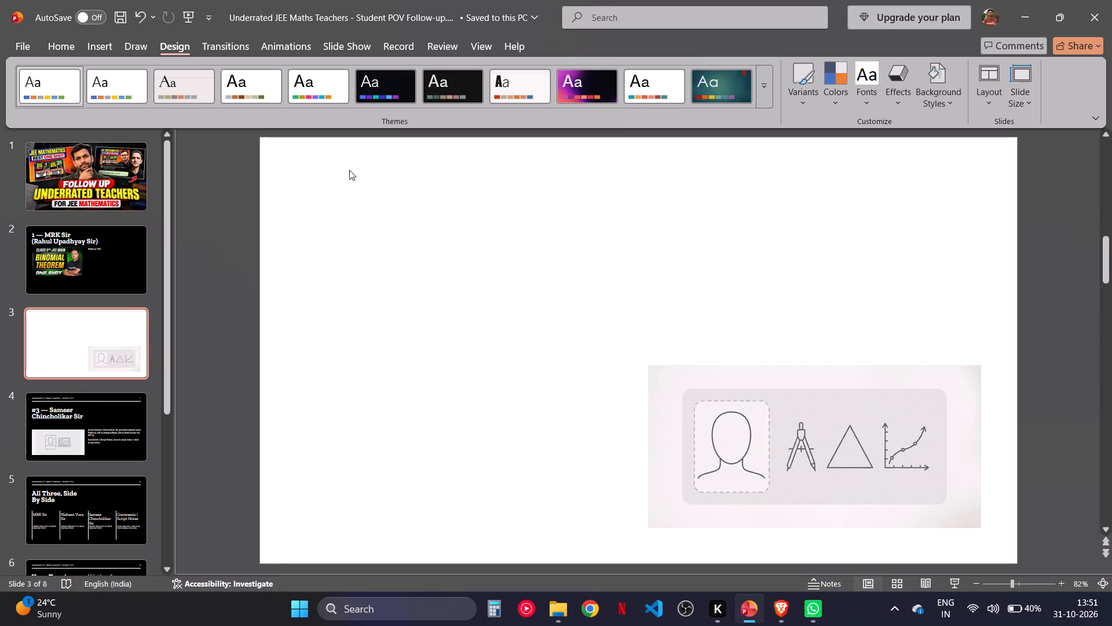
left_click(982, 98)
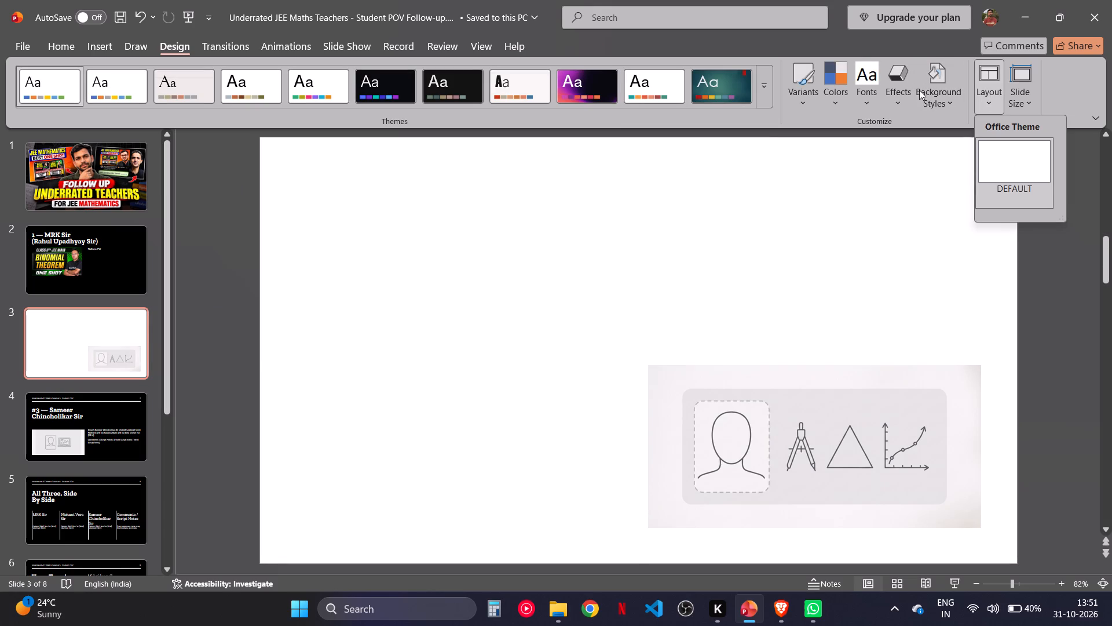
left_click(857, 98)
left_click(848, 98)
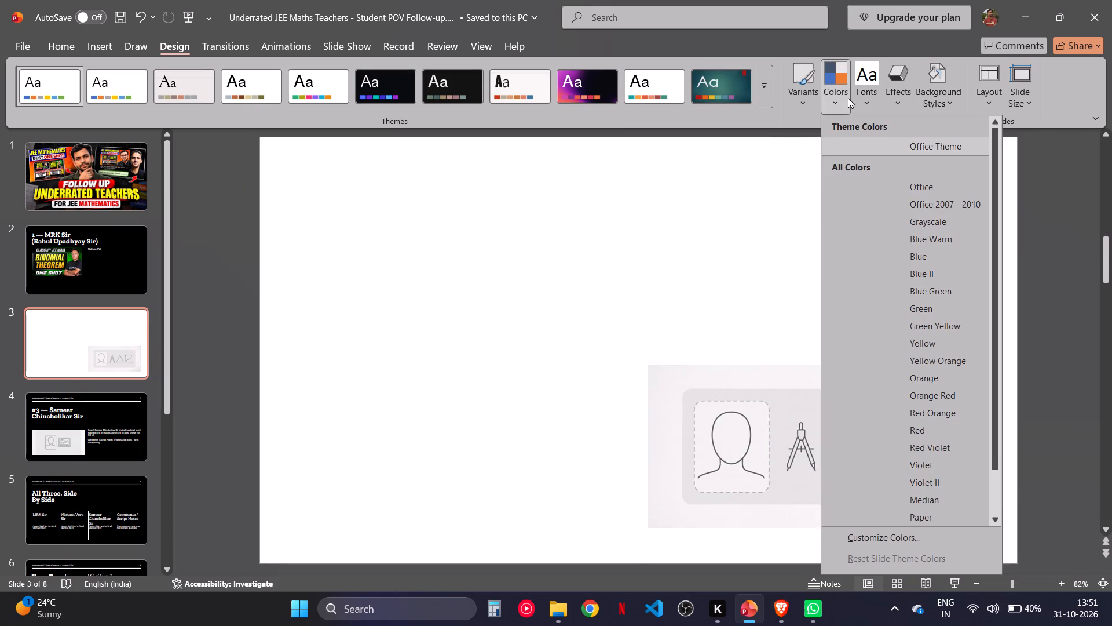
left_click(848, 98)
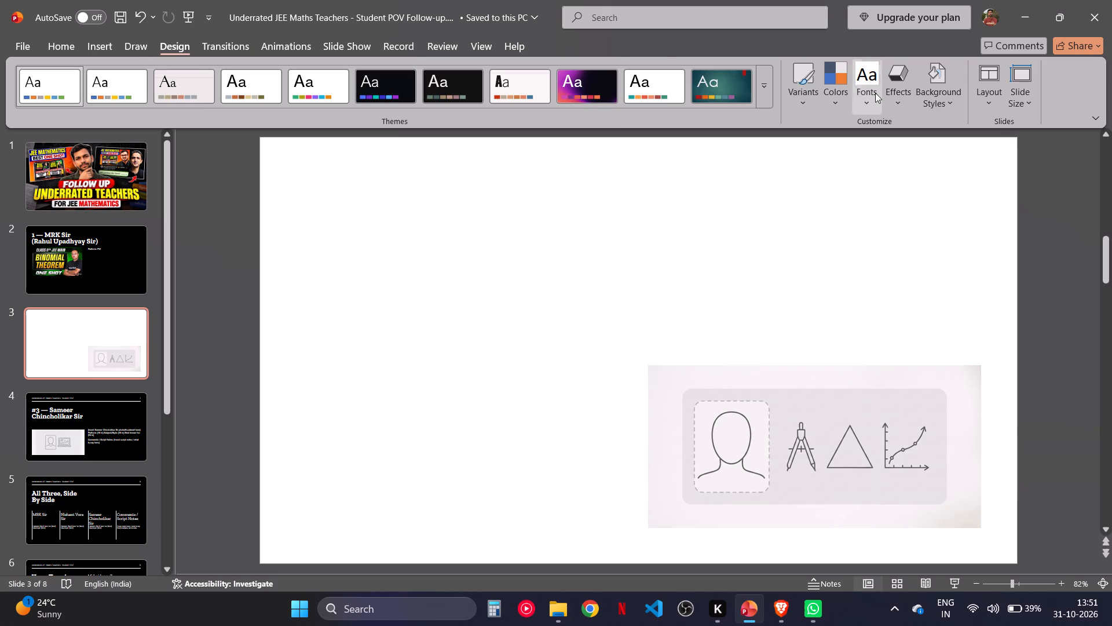
left_click(945, 102)
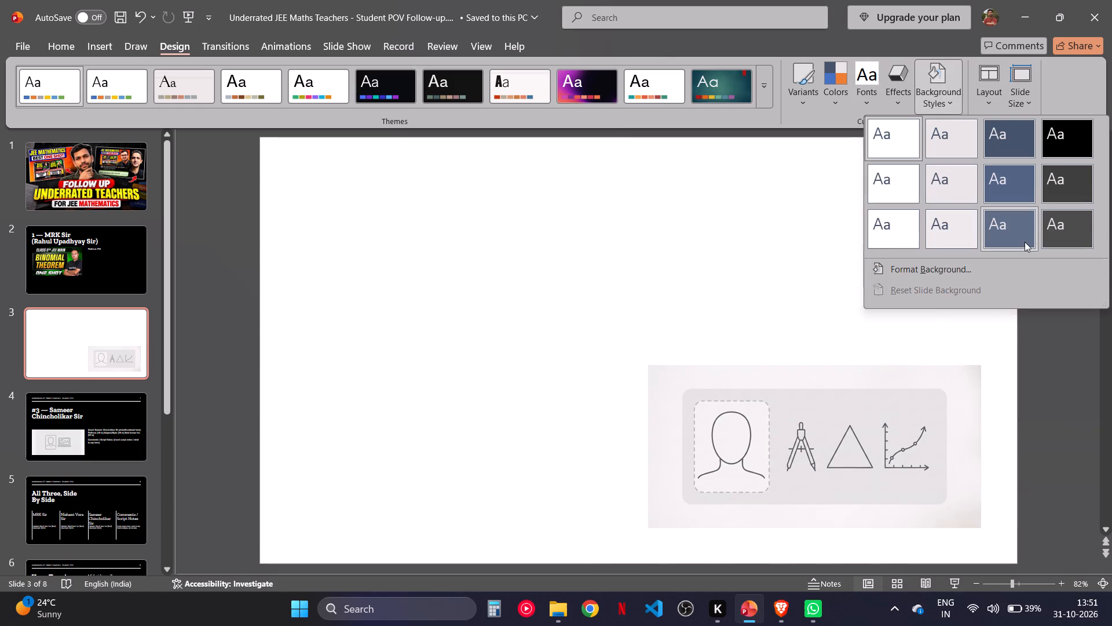
left_click(979, 260)
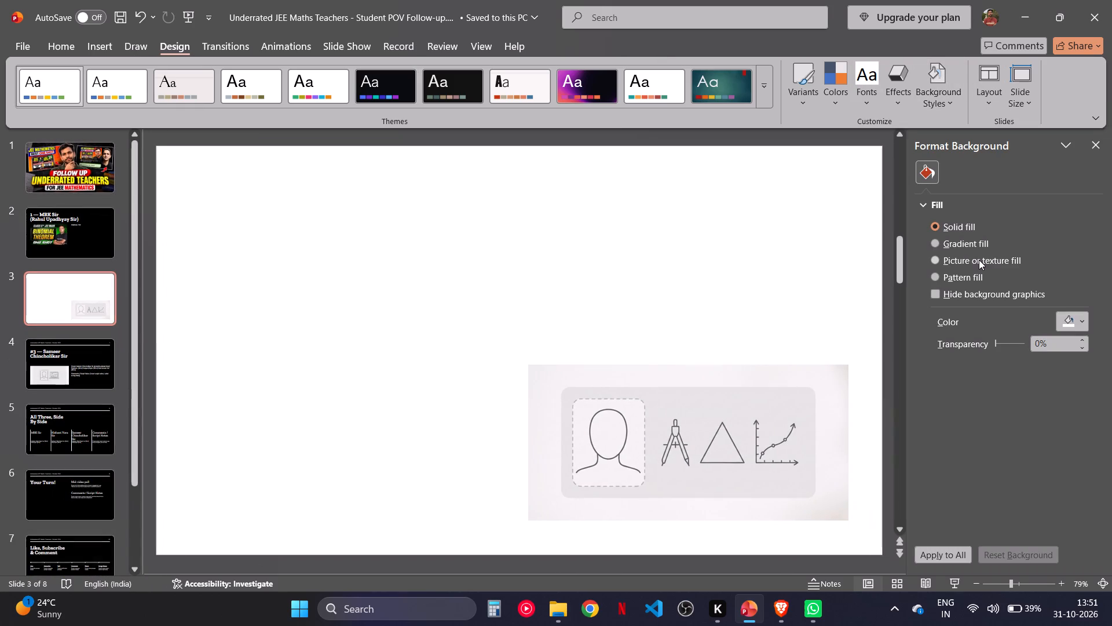
left_click(963, 241)
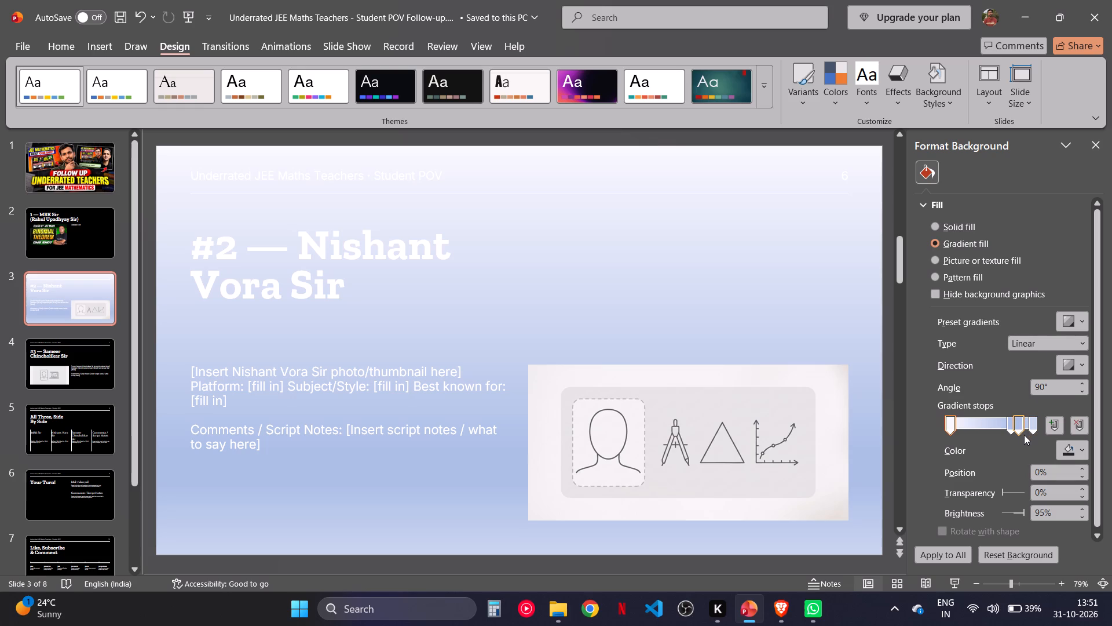
left_click(1079, 445)
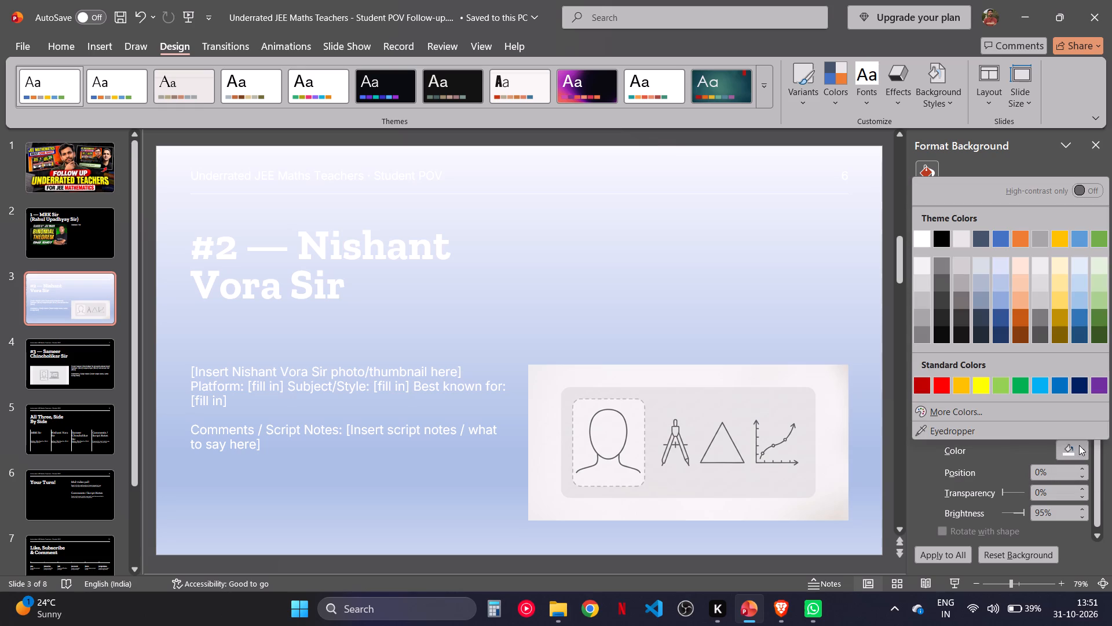
left_click(935, 232)
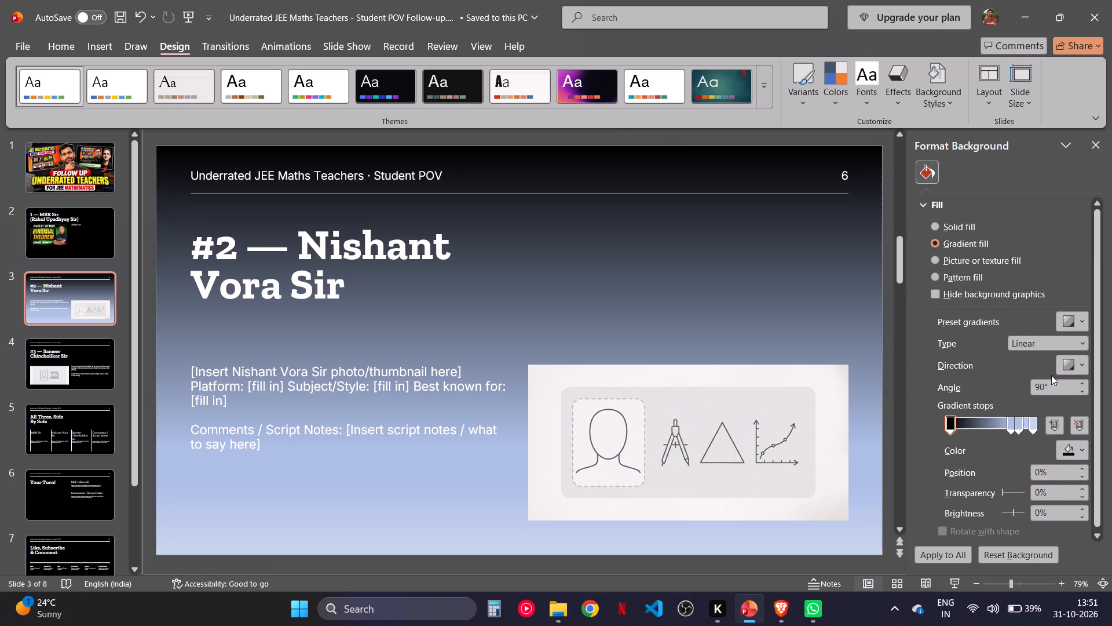
Delete the two middle gradient stops and recolour the end stop dark green with -25% brightness.
left_click(1009, 426)
key("Delete")
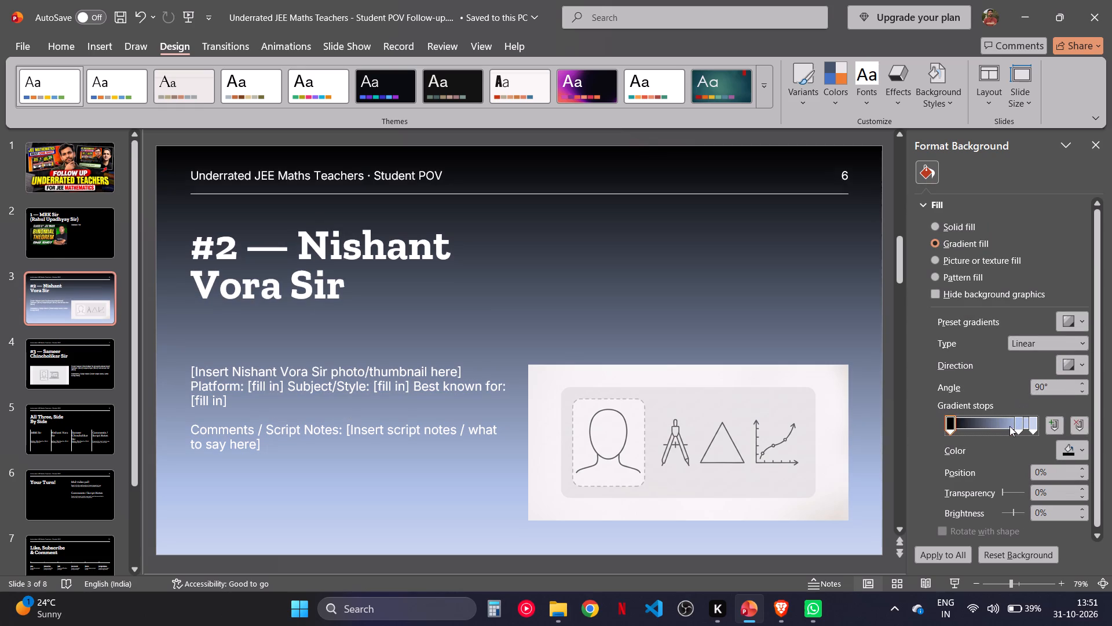
left_click(1024, 424)
key("Delete")
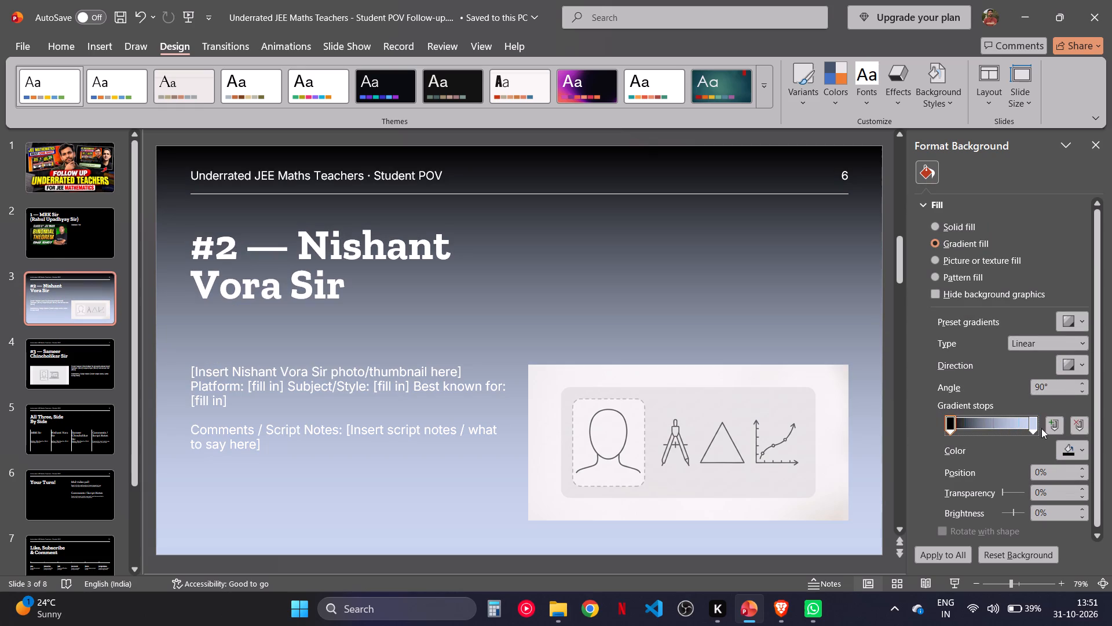
left_click(1037, 426)
left_click(1063, 443)
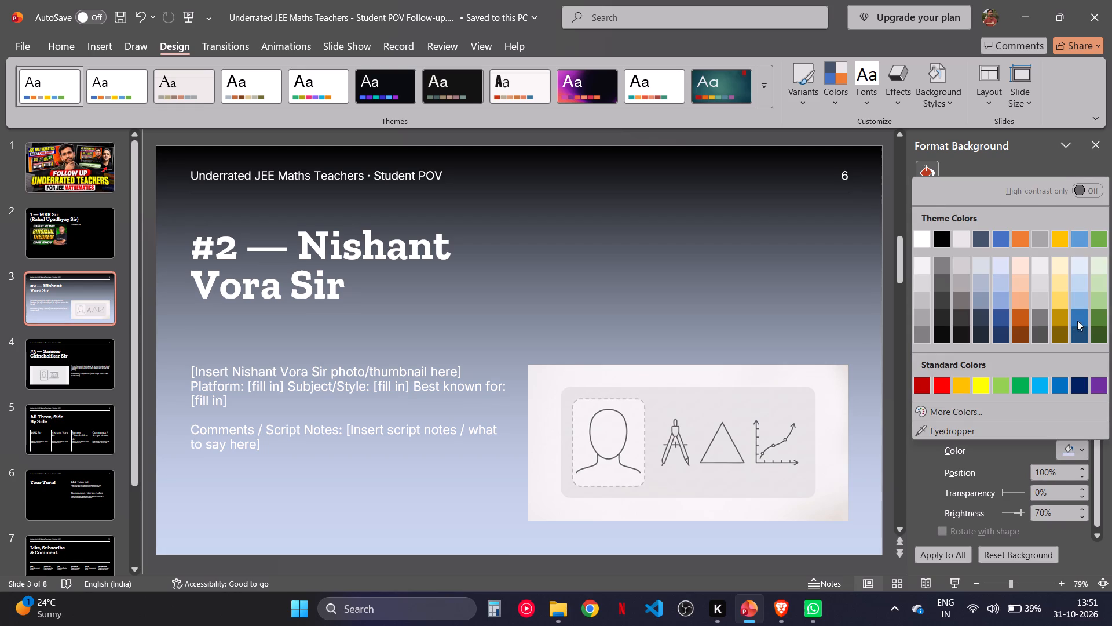
left_click(1096, 319)
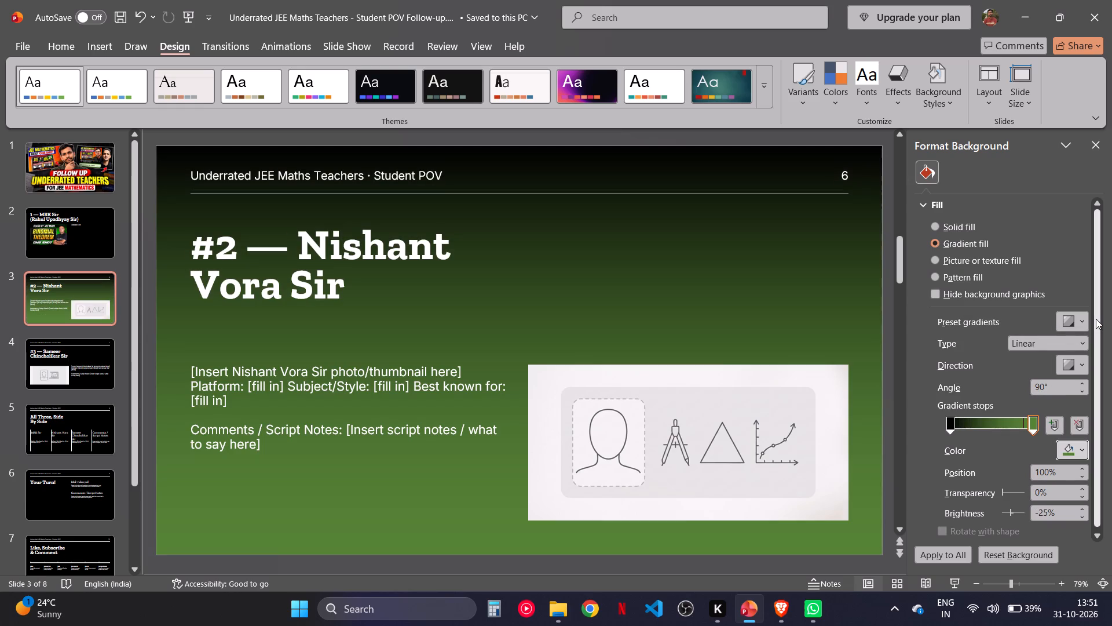
Add four intermediate gradient stops between black and green, spread at about 23%, 42%, 58% and 74%.
left_click(965, 424)
left_click_drag(965, 424, 983, 425)
left_click(992, 427)
left_click_drag(992, 427, 1008, 427)
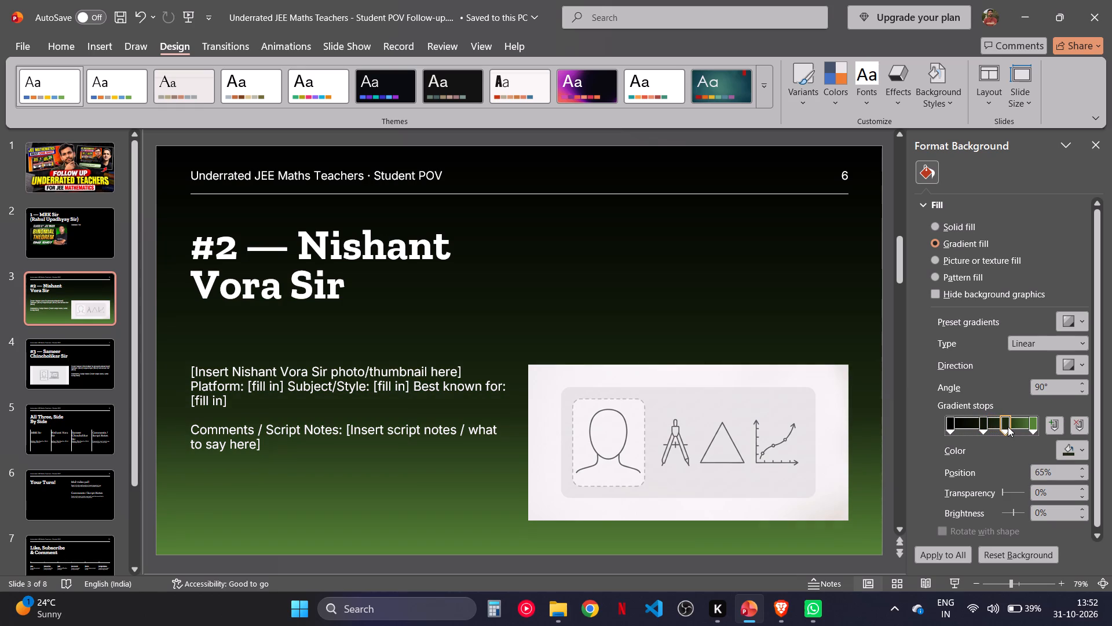
left_click_drag(1008, 427, 1008, 426)
left_click(997, 425)
left_click_drag(984, 425, 974, 427)
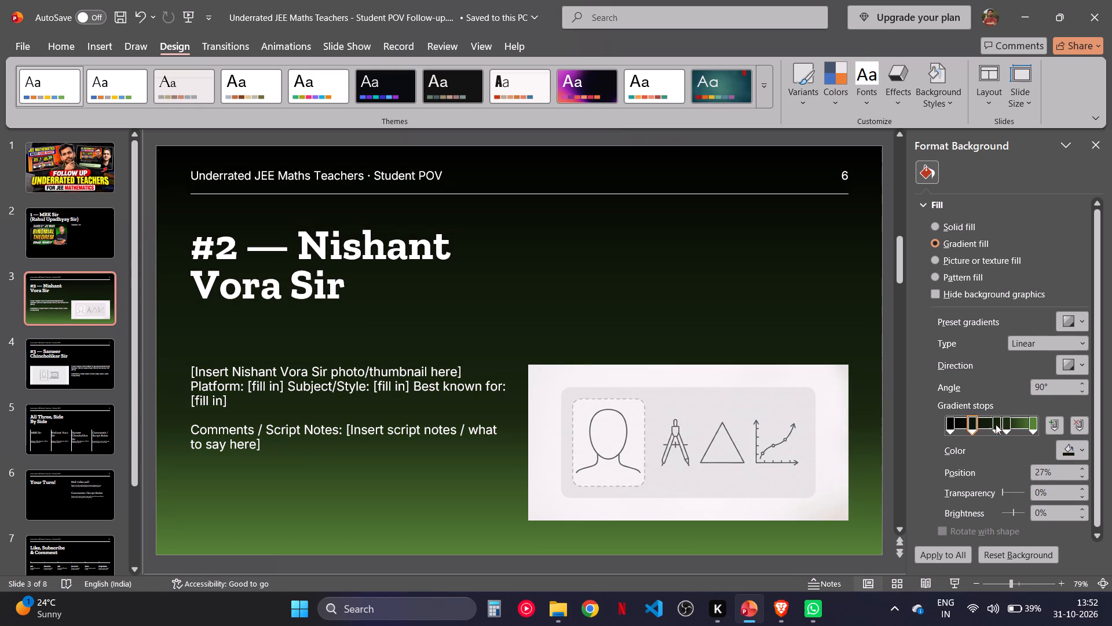
left_click(982, 425)
left_click(976, 426)
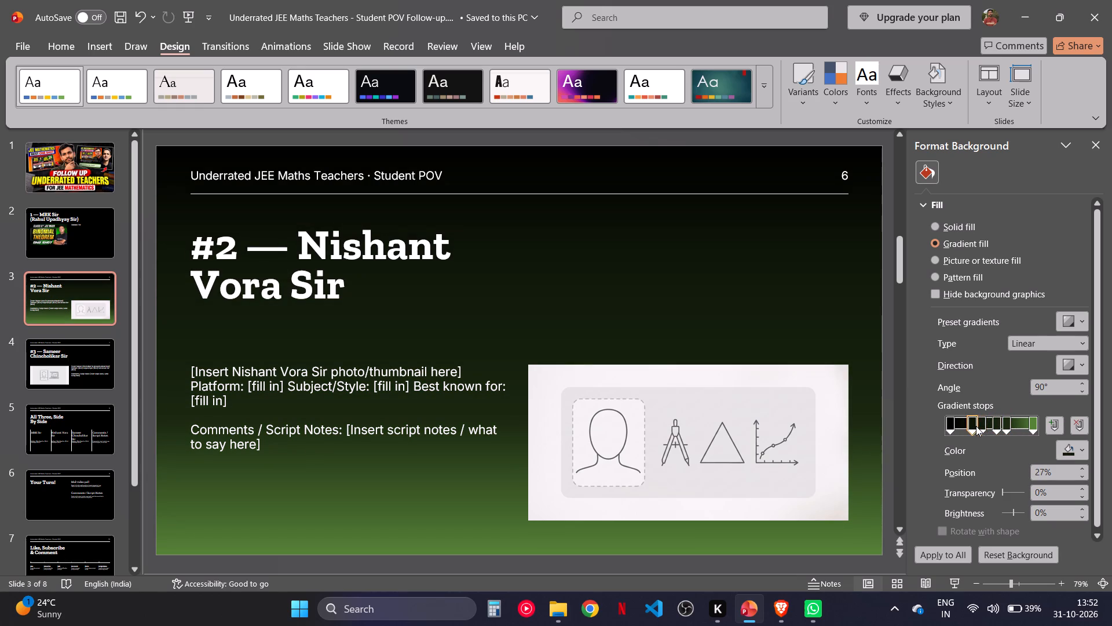
left_click(983, 426)
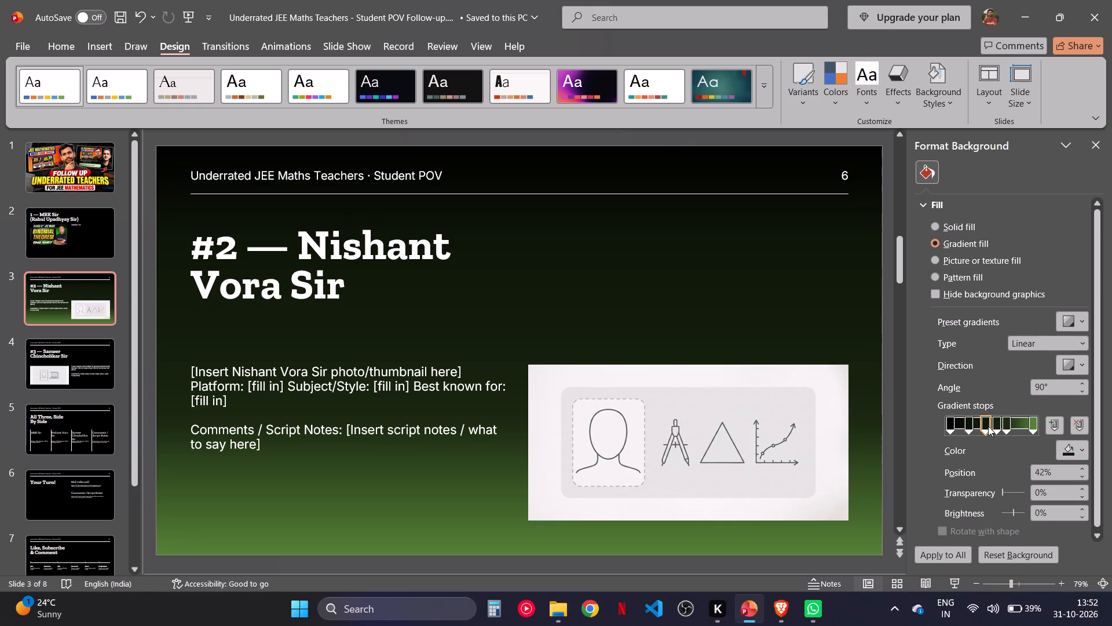
left_click(994, 426)
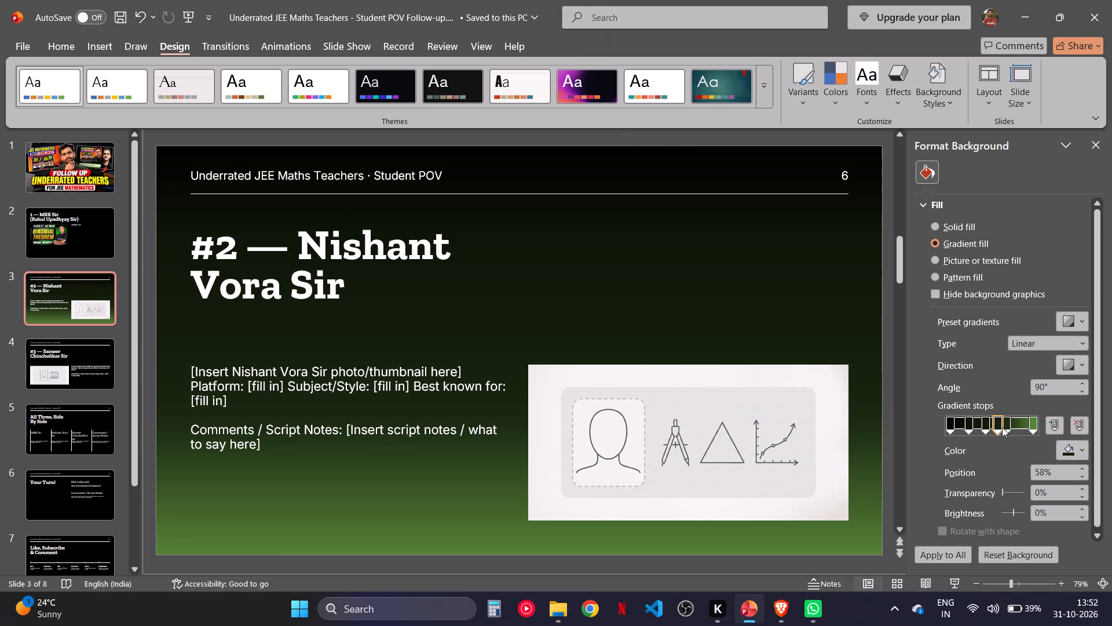
left_click(1007, 427)
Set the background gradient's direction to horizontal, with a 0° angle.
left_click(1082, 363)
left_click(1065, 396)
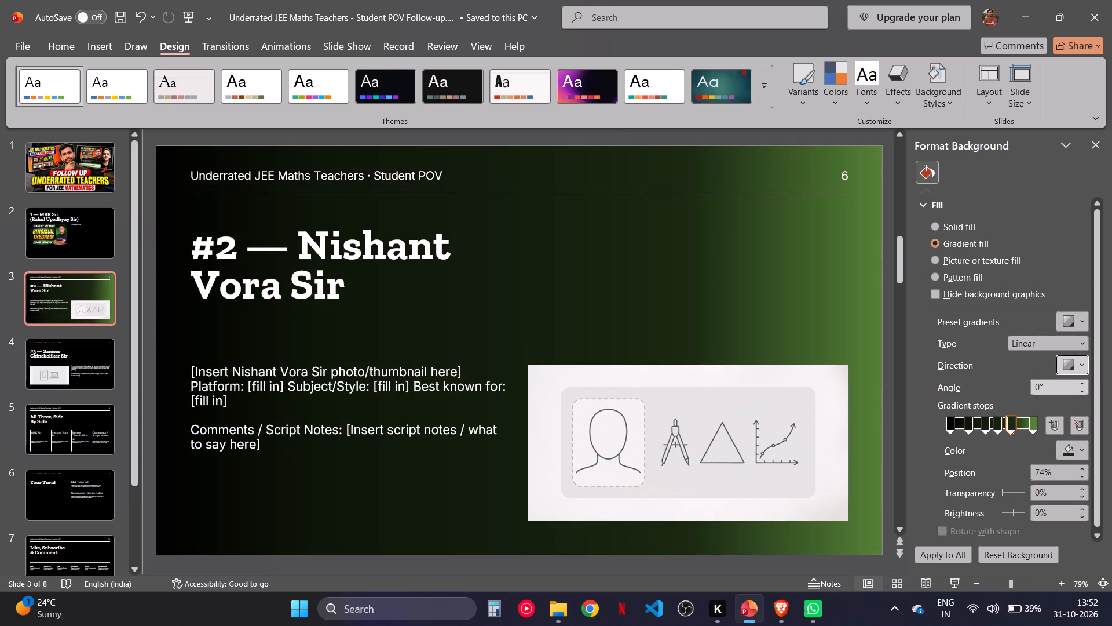
Delete the bright green end stop, then move the 74% stop to 100% and the 58% stop to about 73%.
left_click(1031, 424)
key("Delete")
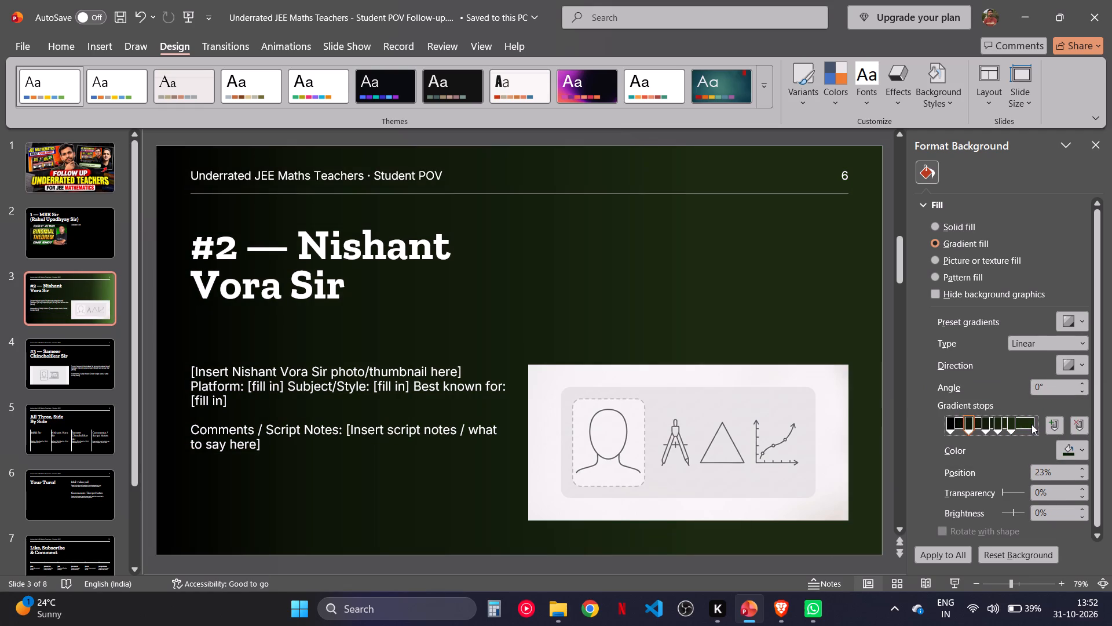
left_click_drag(1014, 424, 1040, 424)
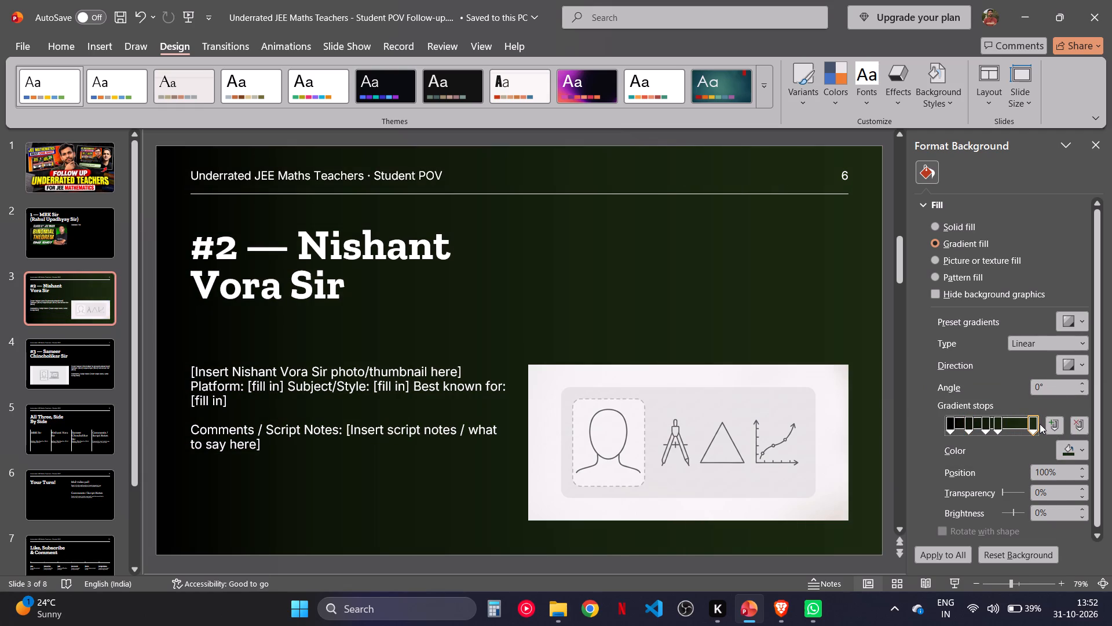
left_click_drag(1040, 424, 1062, 428)
left_click_drag(996, 425, 1009, 425)
Set the linear gradient's direction to the 135° diagonal and close the background settings.
left_click(1075, 359)
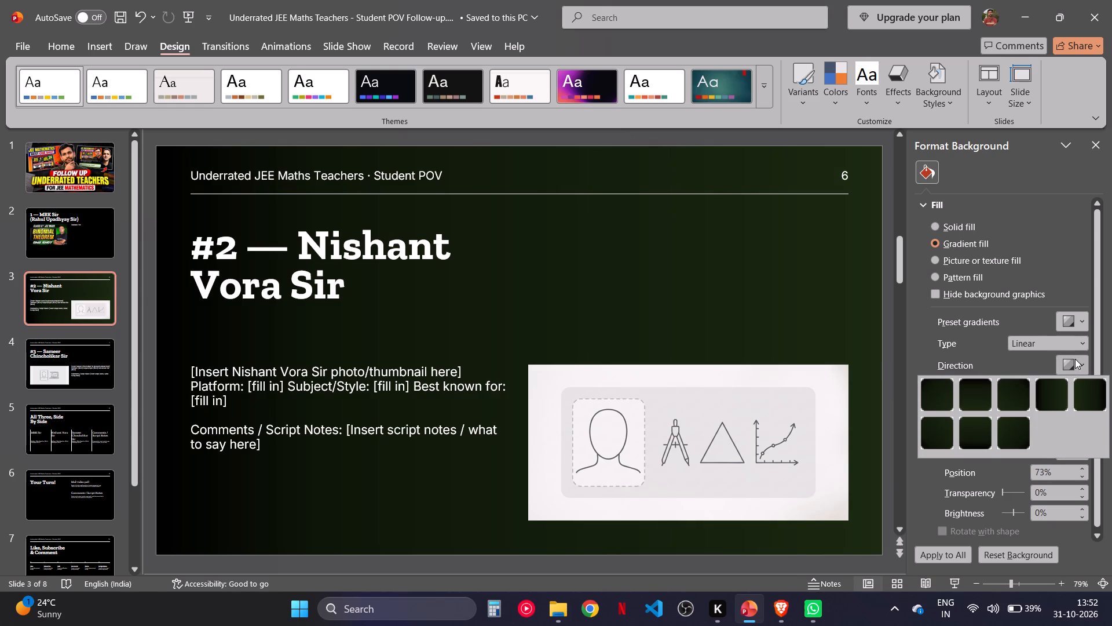
left_click(1016, 395)
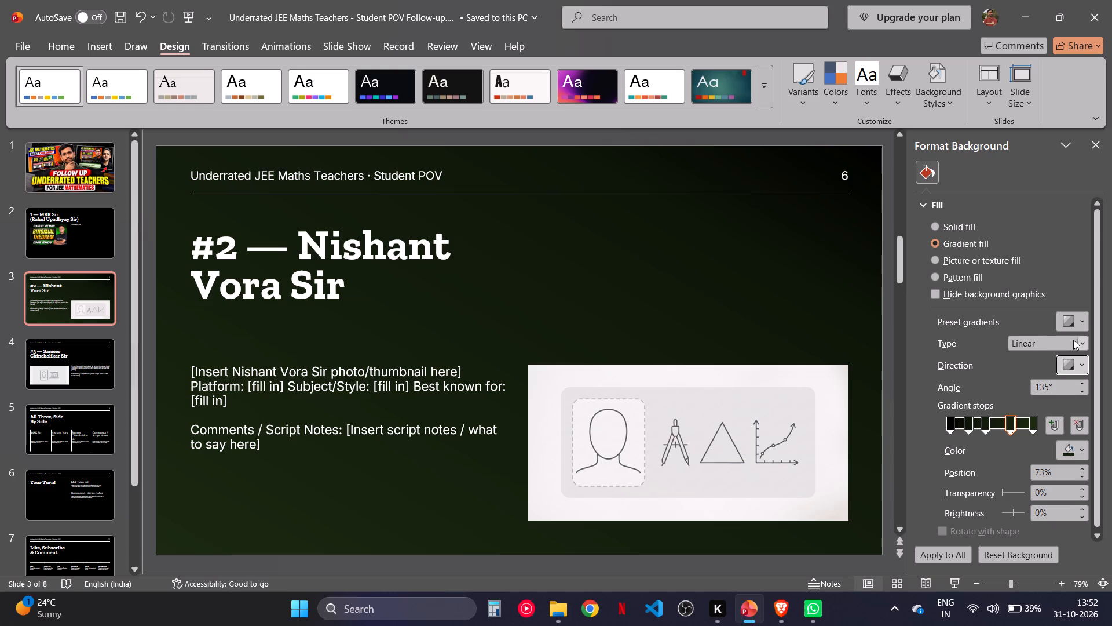
left_click(1090, 149)
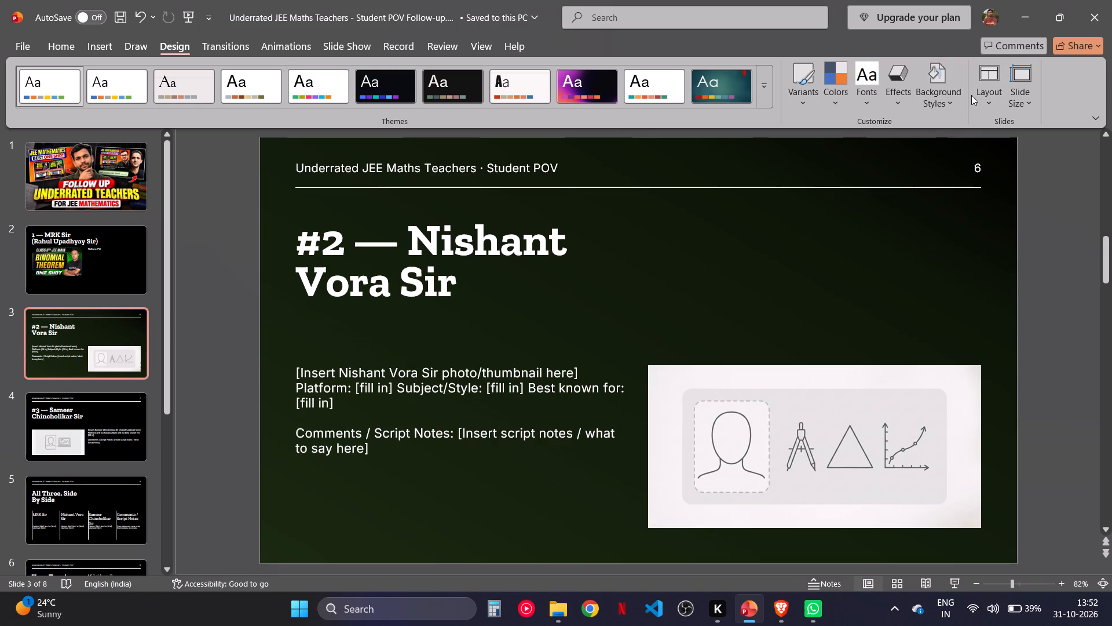
left_click(111, 257)
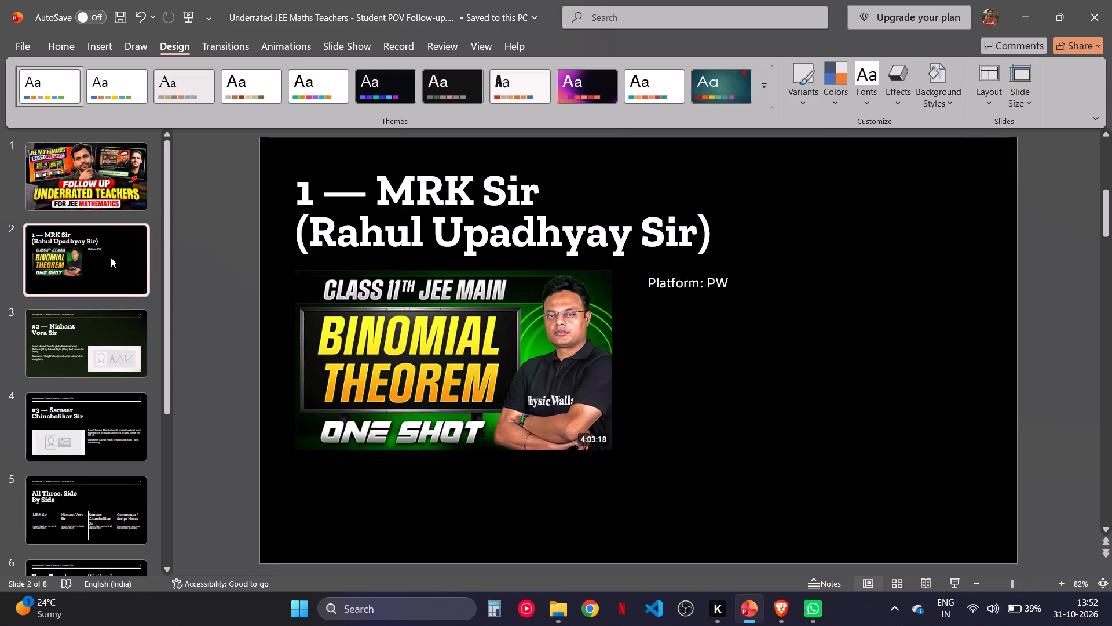
left_click(122, 318)
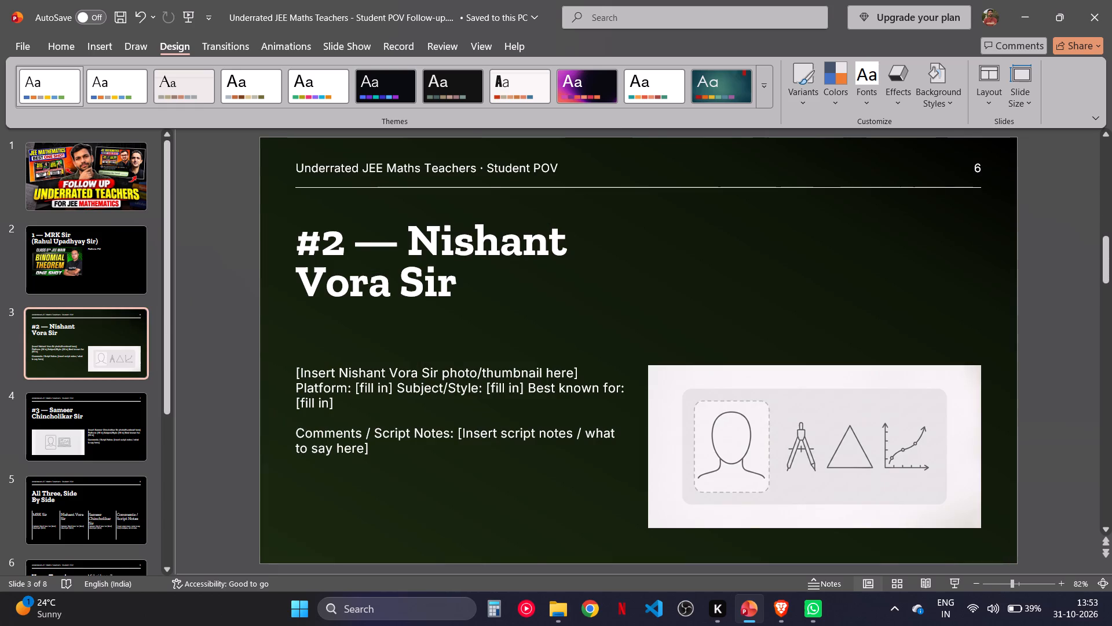
left_click(945, 86)
left_click(942, 268)
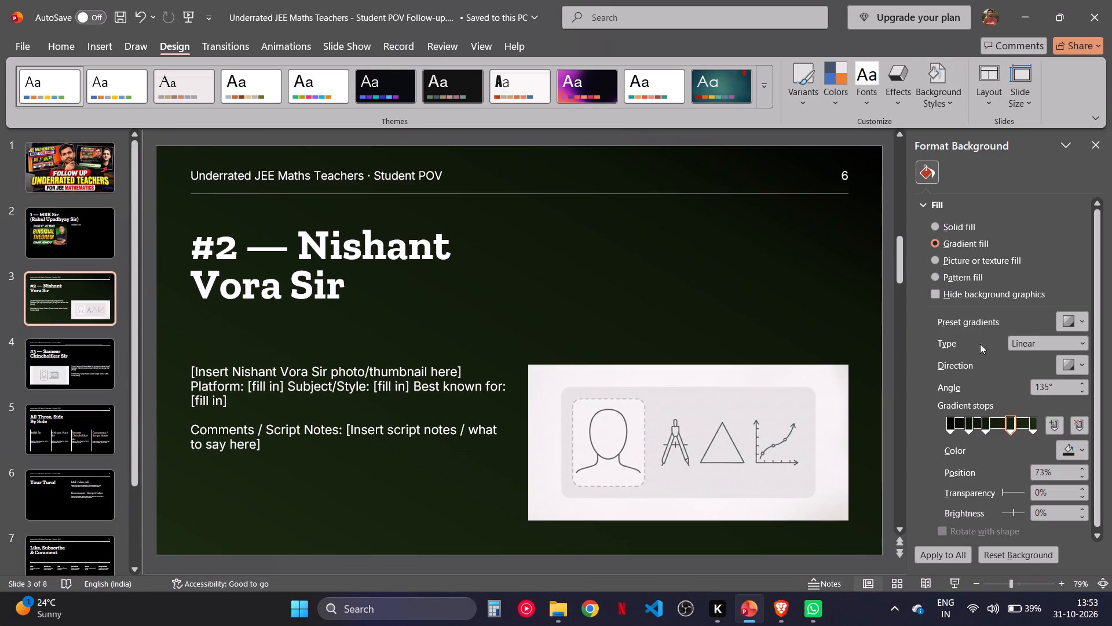
left_click(953, 551)
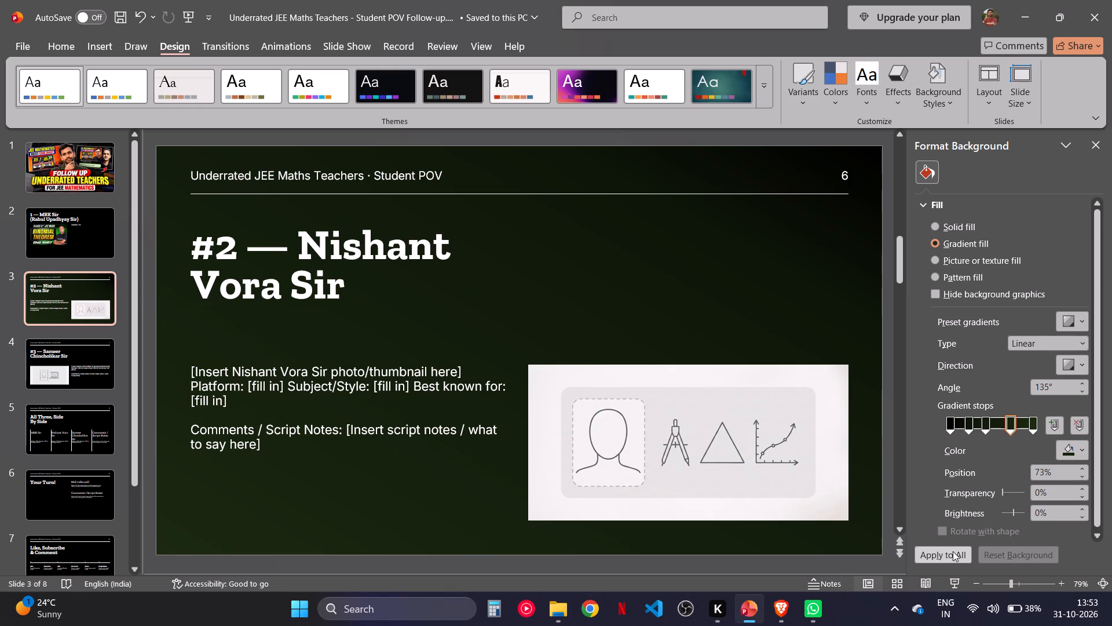
left_click(953, 551)
left_click(109, 231)
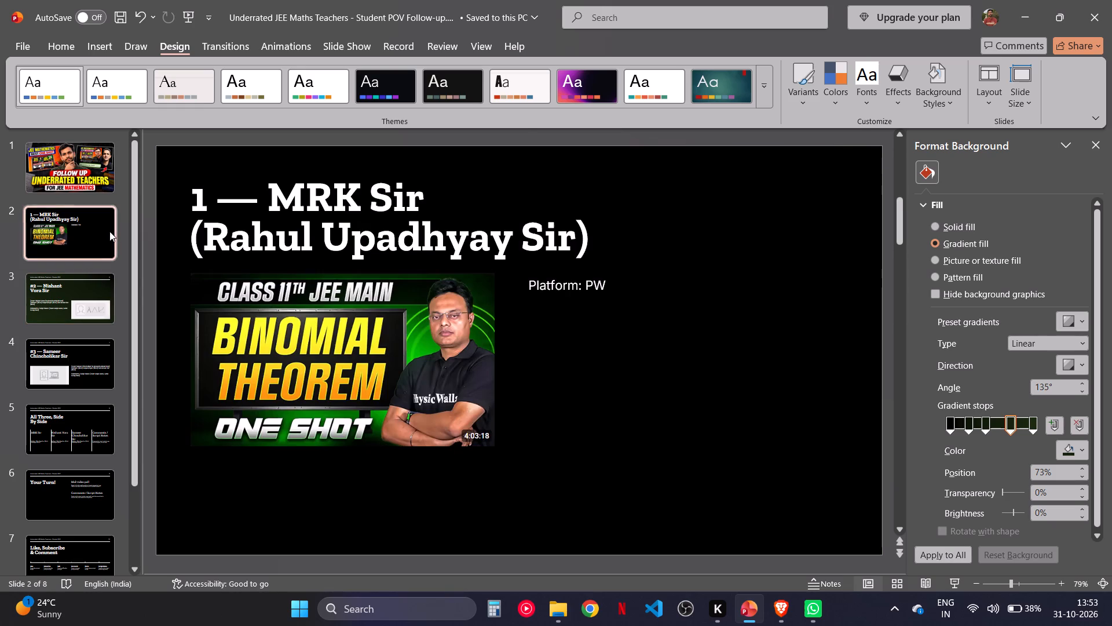
left_click(104, 267)
left_click(93, 298)
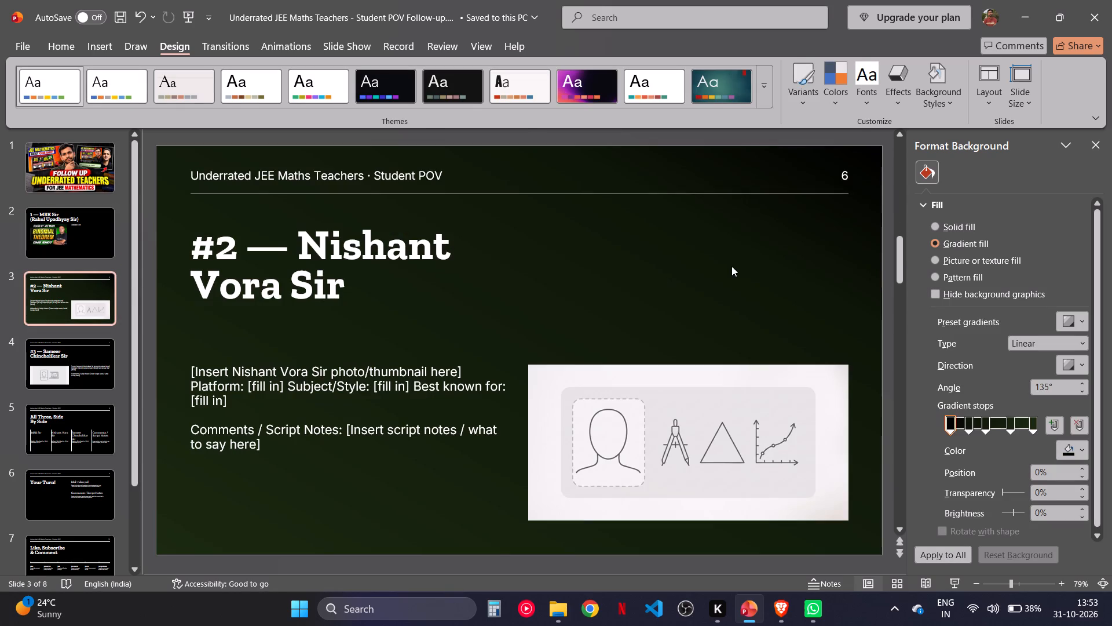
left_click(86, 250)
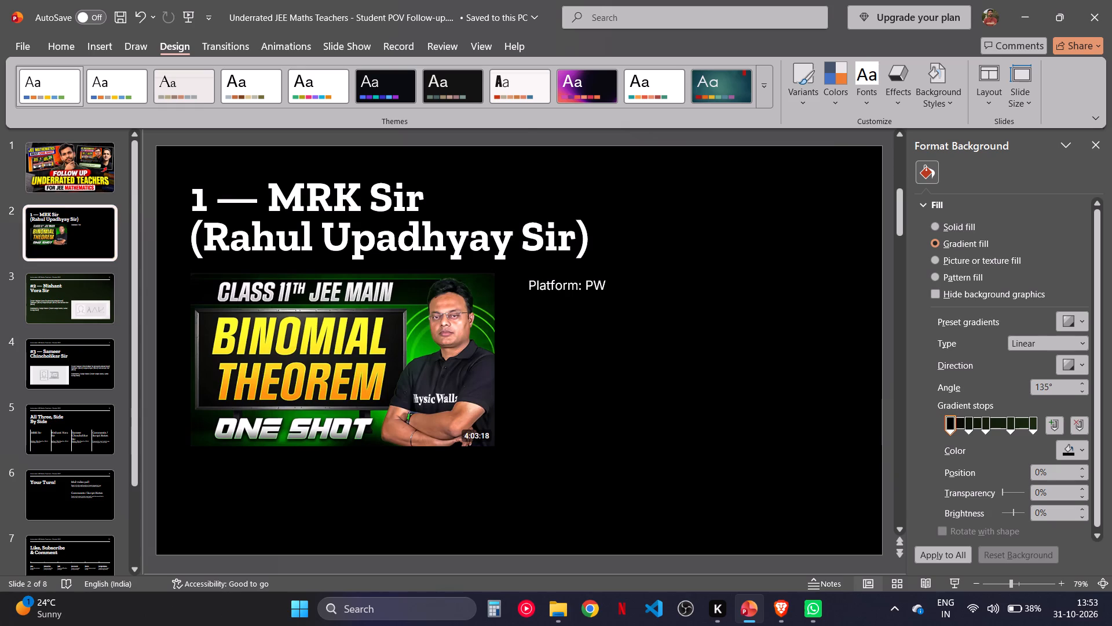
left_click(796, 254)
key("Delete")
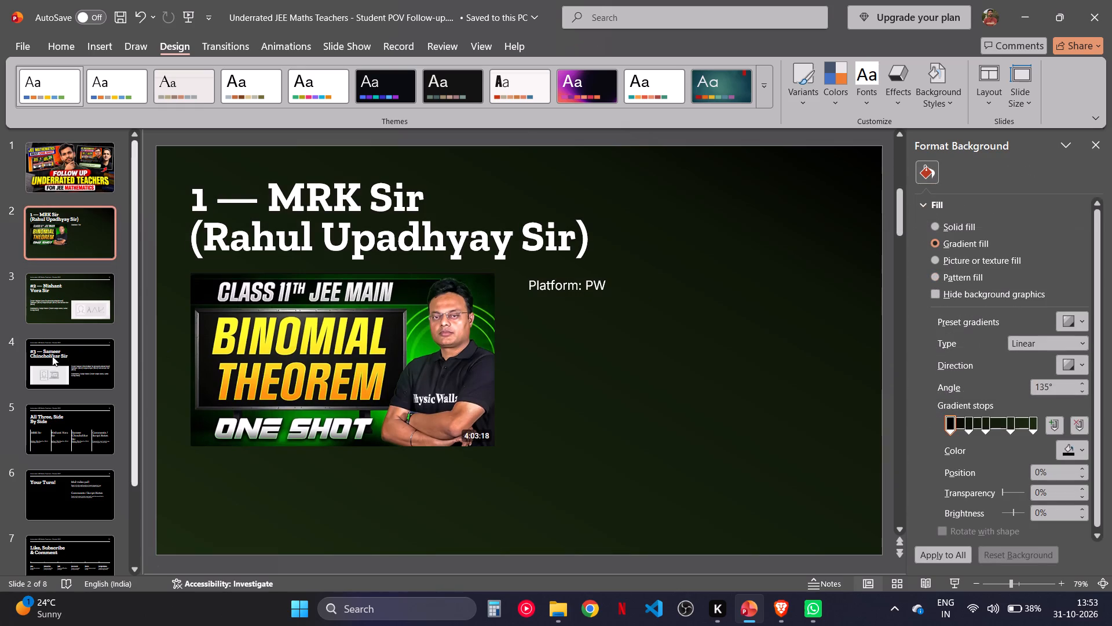
left_click(97, 361)
left_click(712, 243)
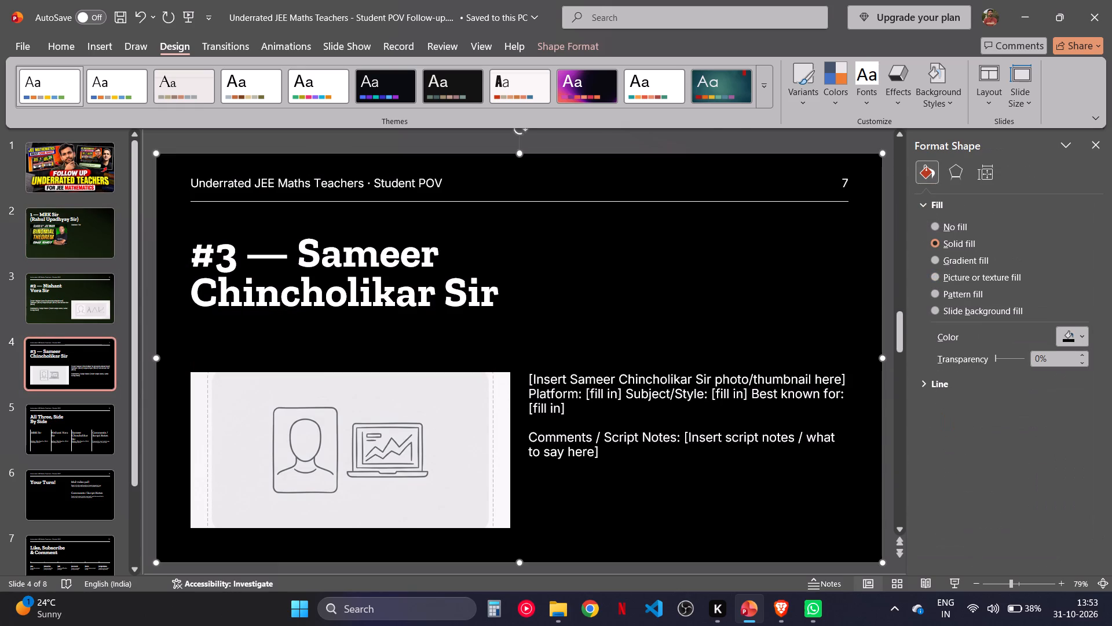
key("Delete")
left_click(81, 451)
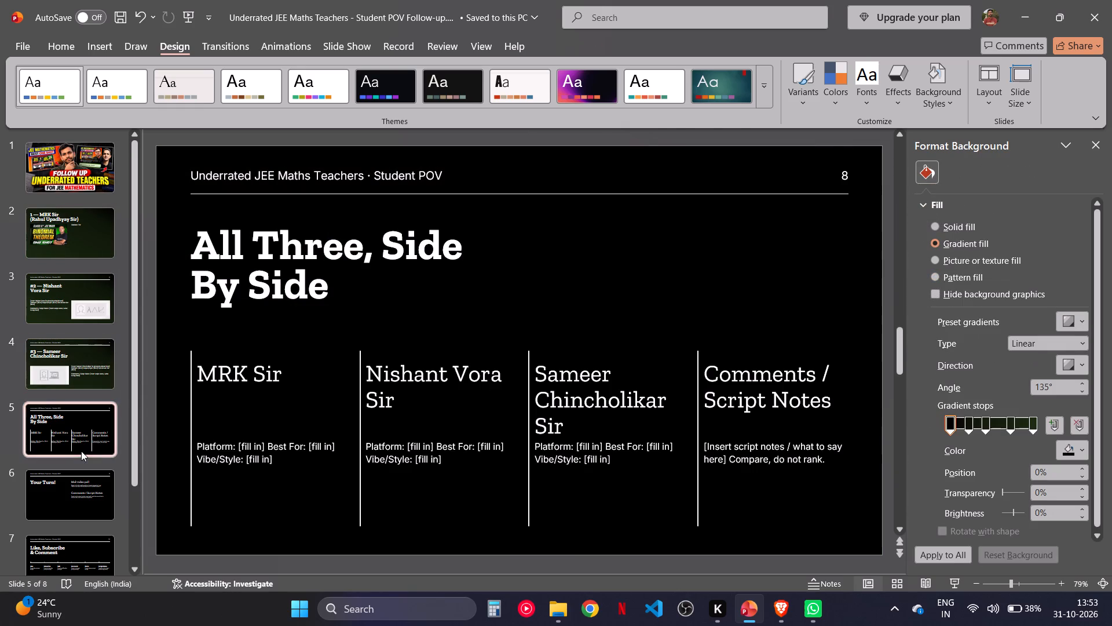
left_click(679, 242)
key("Delete")
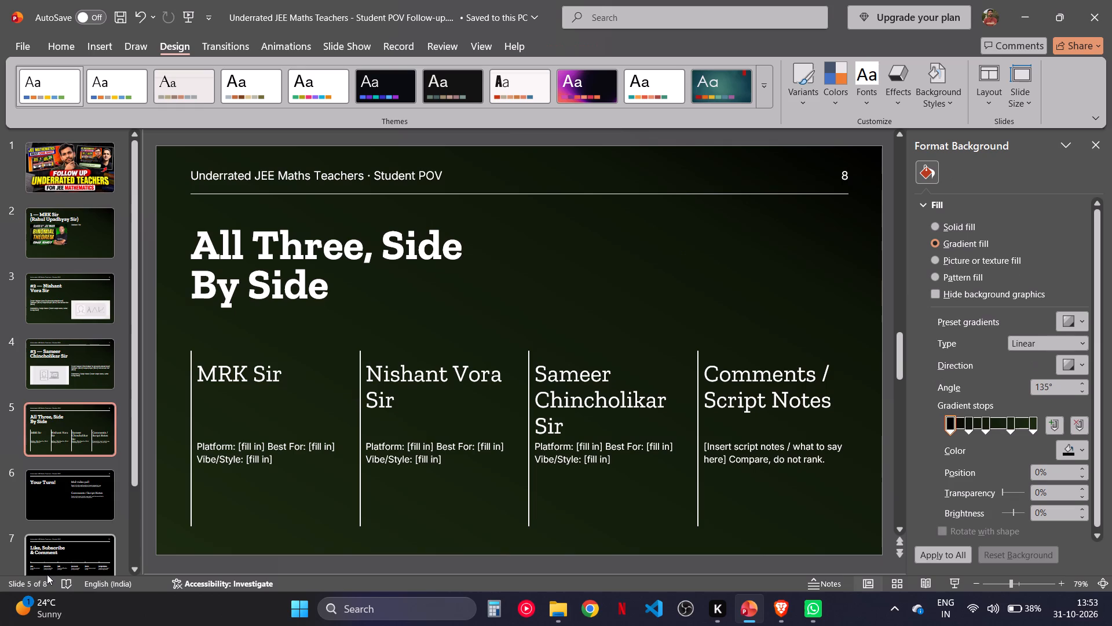
Delete the black full-slide rectangles on the "Your Turn!", "Like, Subscribe & Comment" and "Thanks for Watching" slides.
left_click(100, 472)
left_click(424, 485)
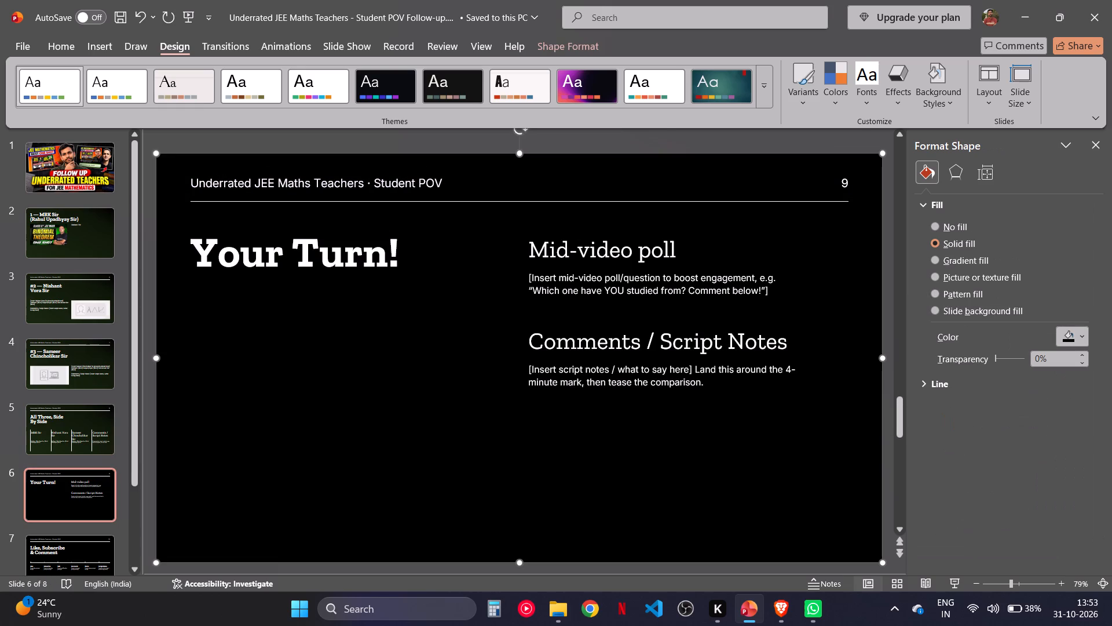
key("Delete")
left_click(67, 553)
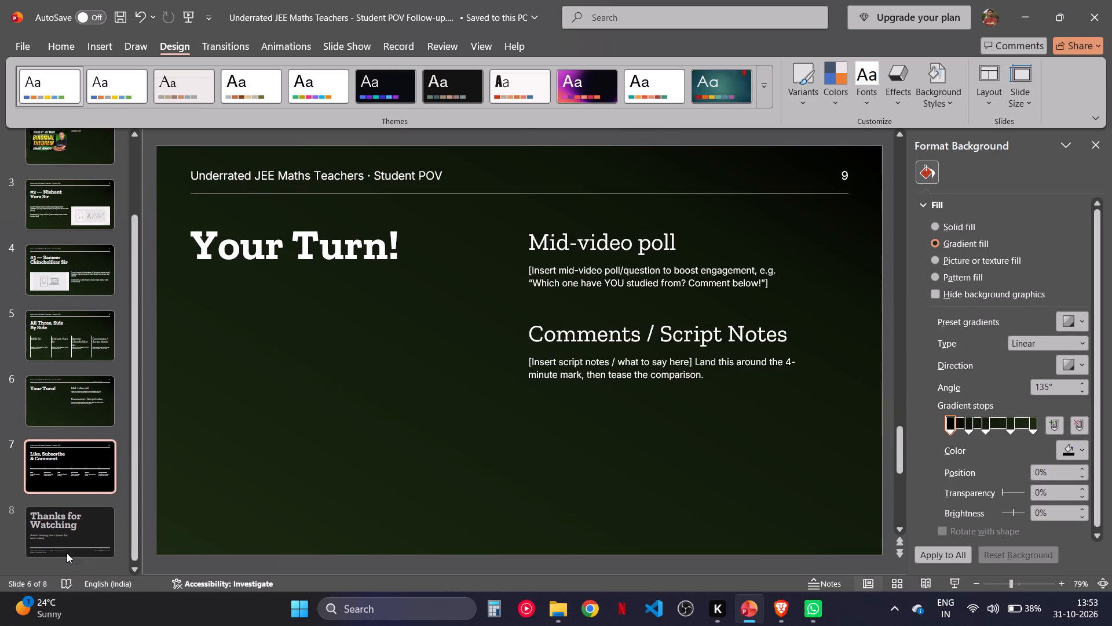
left_click(280, 528)
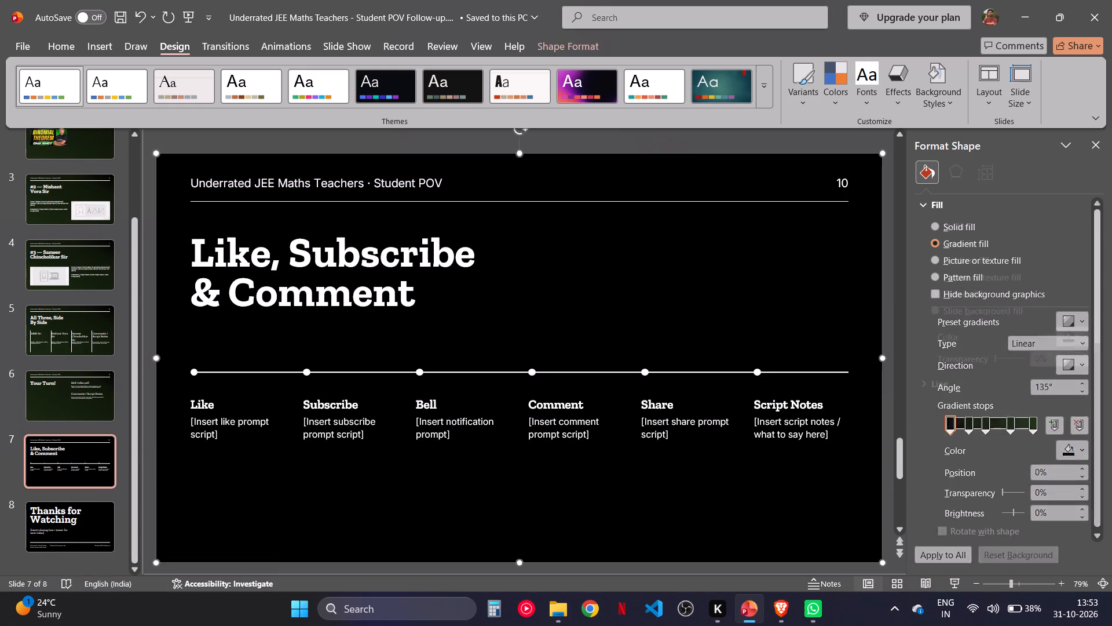
key("Delete")
left_click(81, 519)
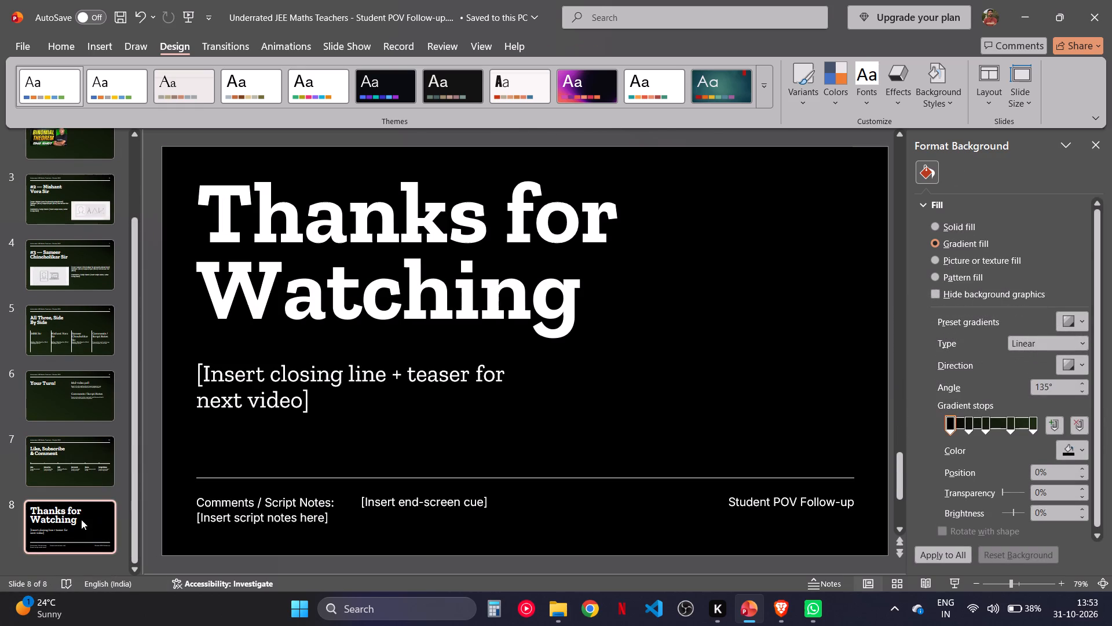
left_click(640, 406)
key("Delete")
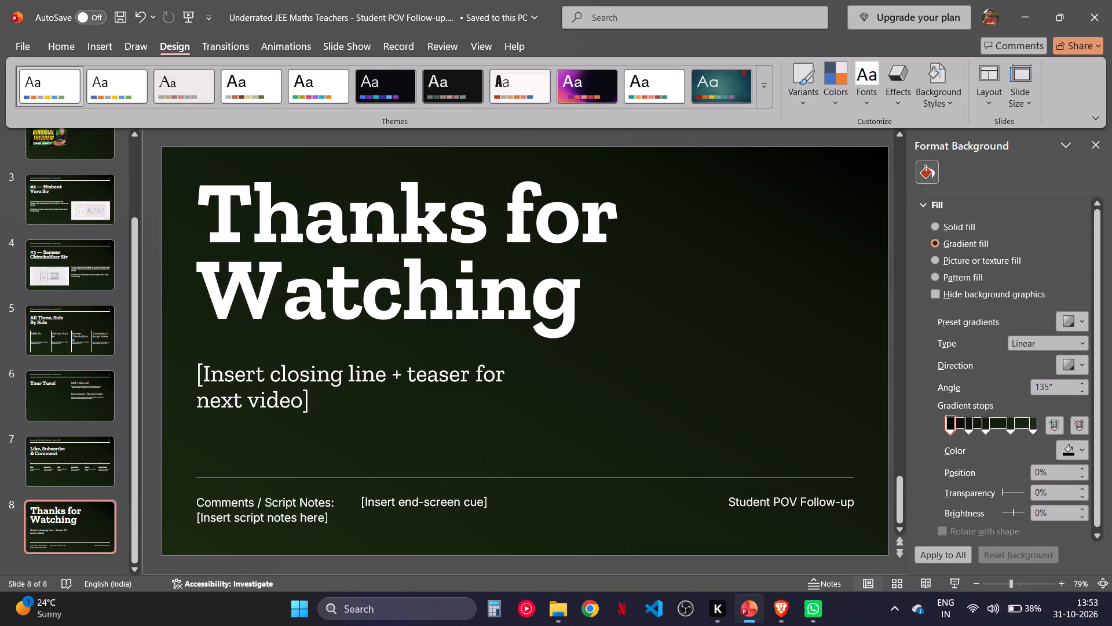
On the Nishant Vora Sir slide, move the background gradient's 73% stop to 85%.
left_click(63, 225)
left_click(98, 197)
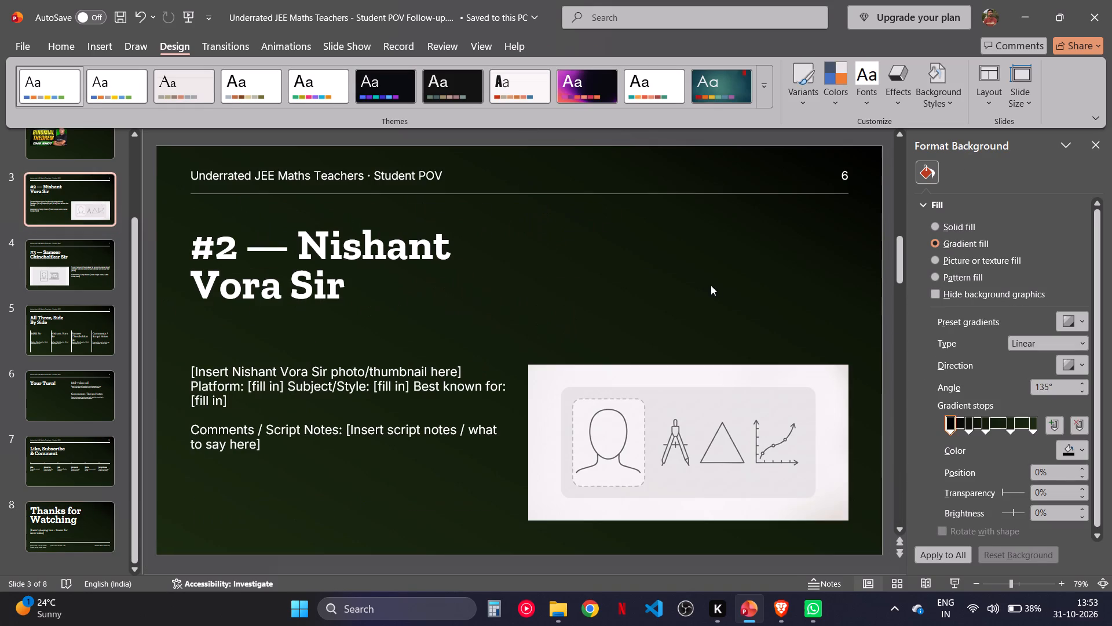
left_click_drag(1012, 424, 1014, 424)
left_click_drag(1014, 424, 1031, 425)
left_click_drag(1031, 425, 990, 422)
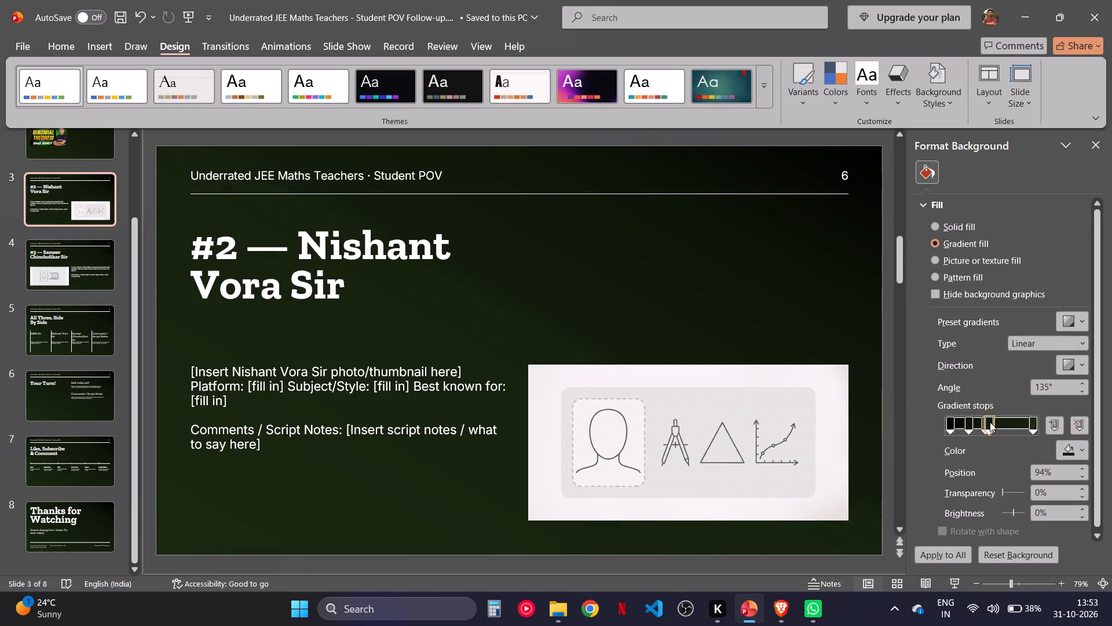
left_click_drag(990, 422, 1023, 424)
Try the linear down gradient direction at 90°, then set it to linear up at 270°.
left_click(1071, 364)
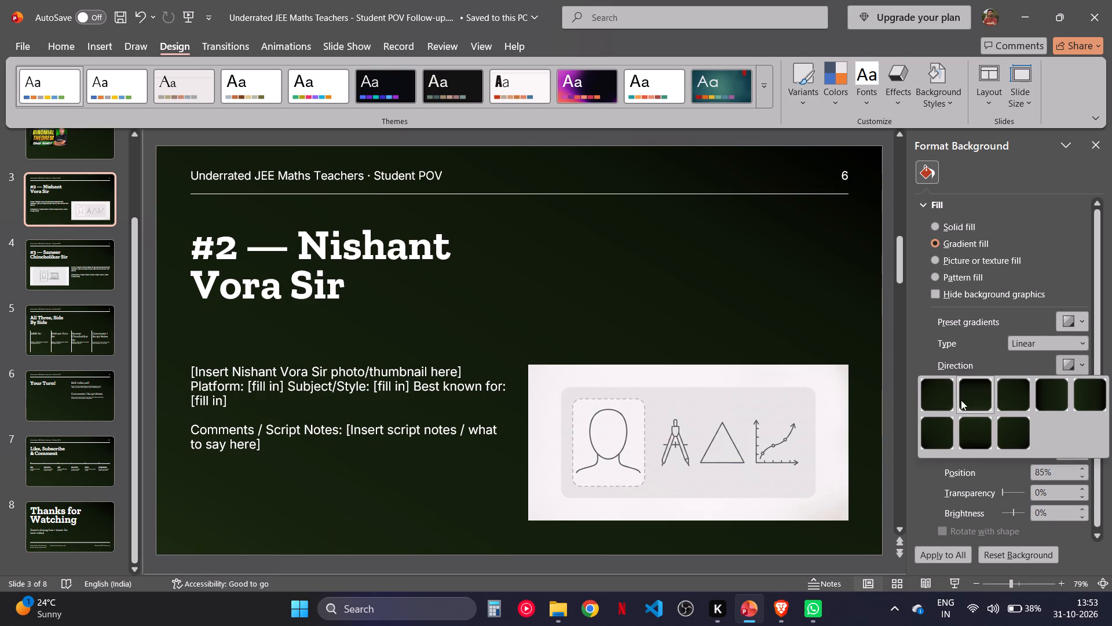
left_click(960, 399)
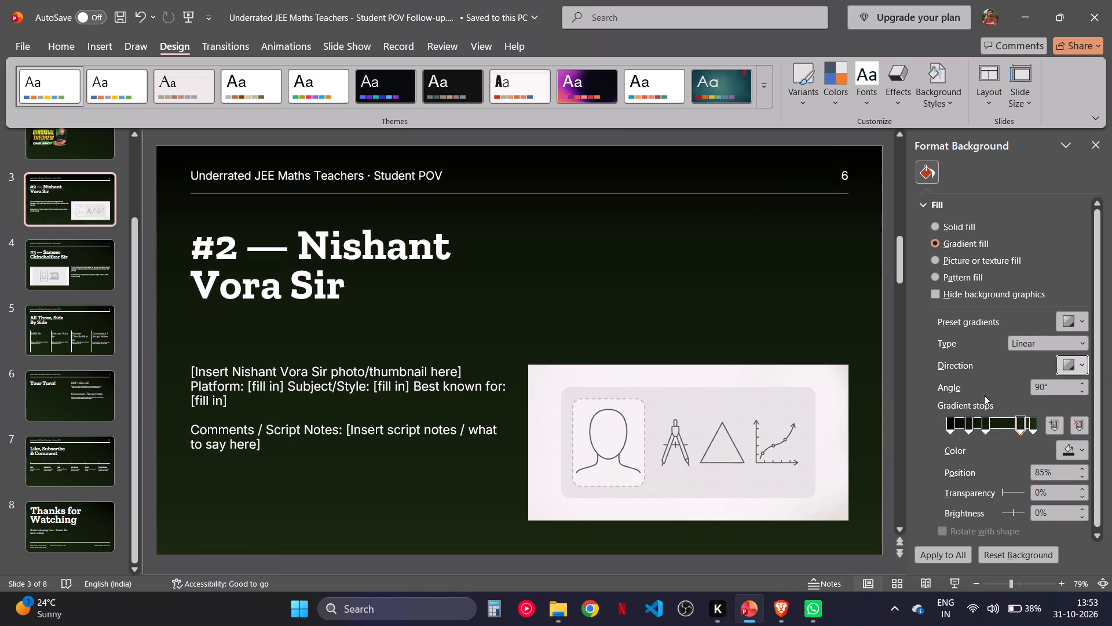
left_click(1078, 360)
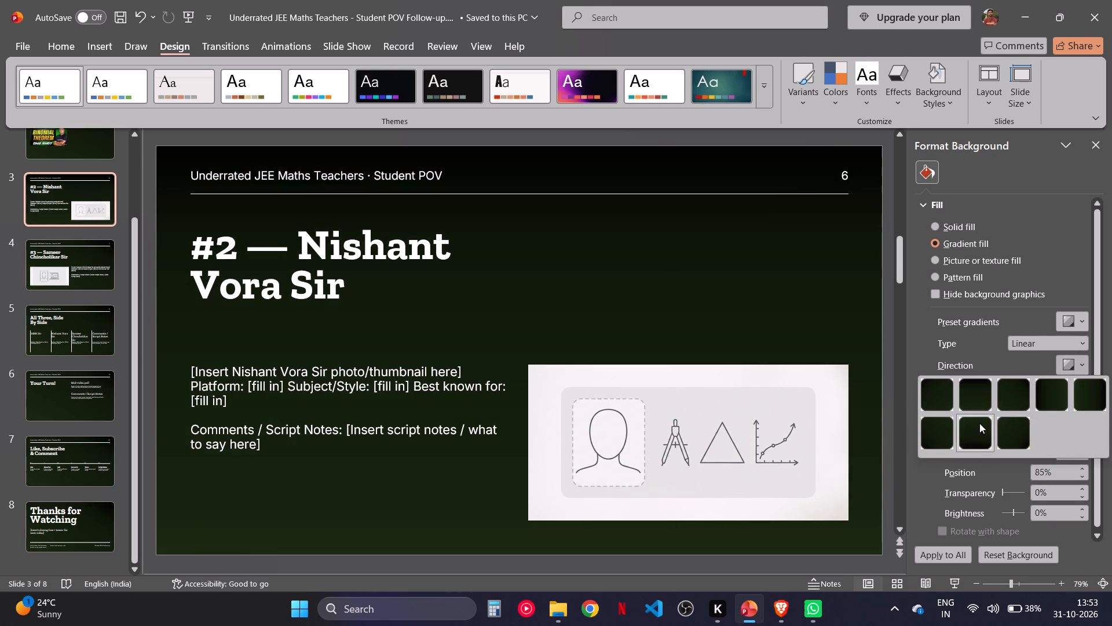
left_click(978, 425)
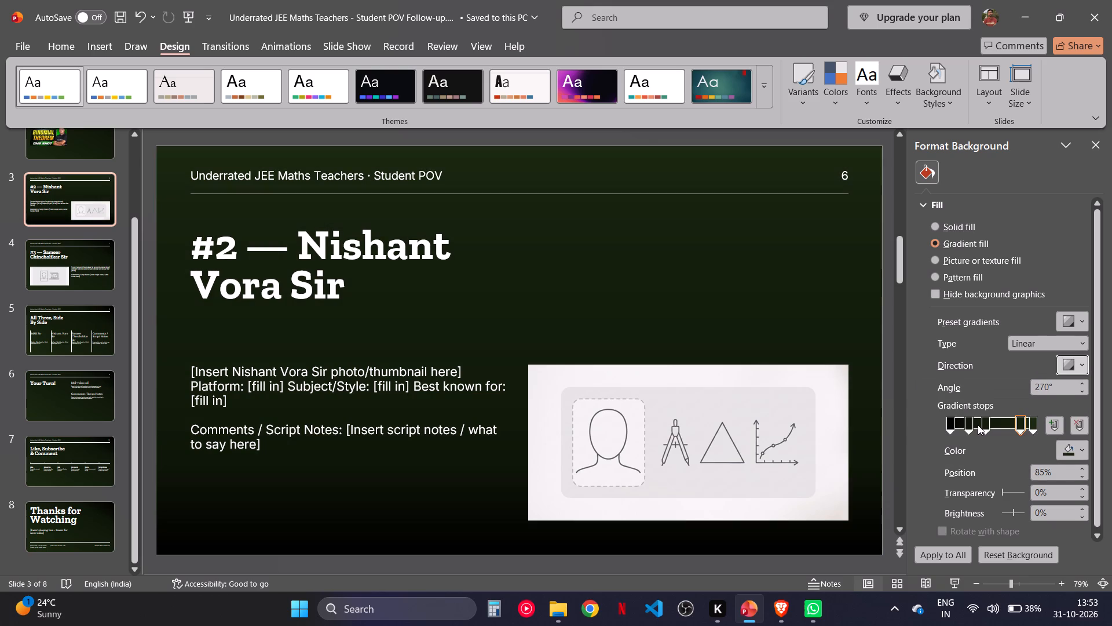
Delete the 85% gradient stop, then move the two remaining inner dark stops to 78% and 66%.
key("Delete")
left_click_drag(1020, 425, 1007, 427)
key("Delete")
left_click_drag(986, 421, 1037, 430)
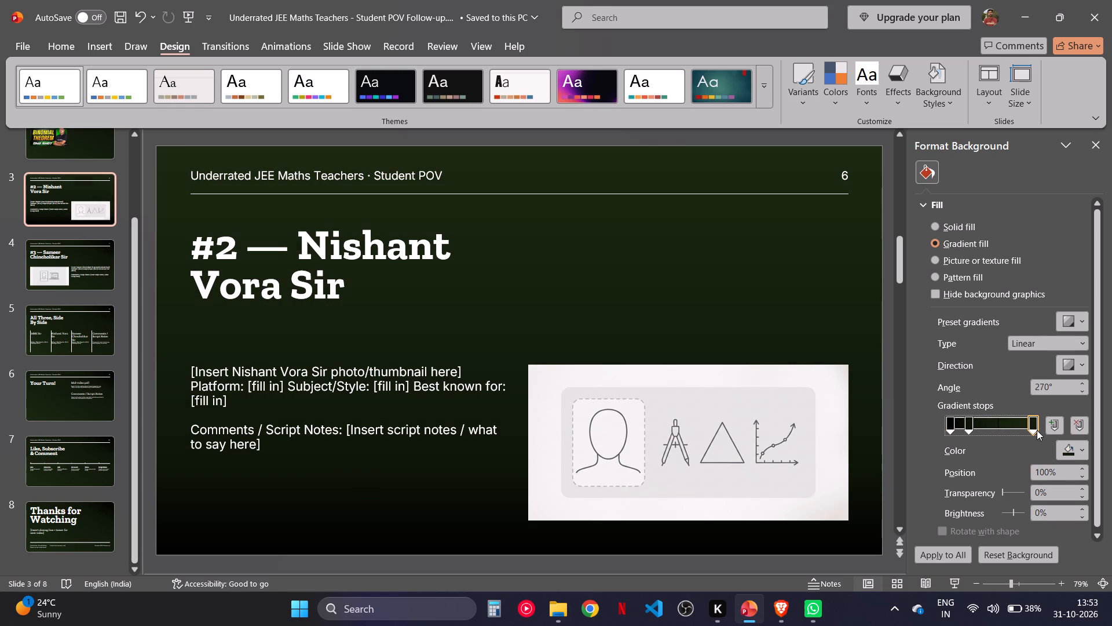
left_click_drag(1037, 430, 1014, 425)
left_click_drag(964, 423, 1001, 430)
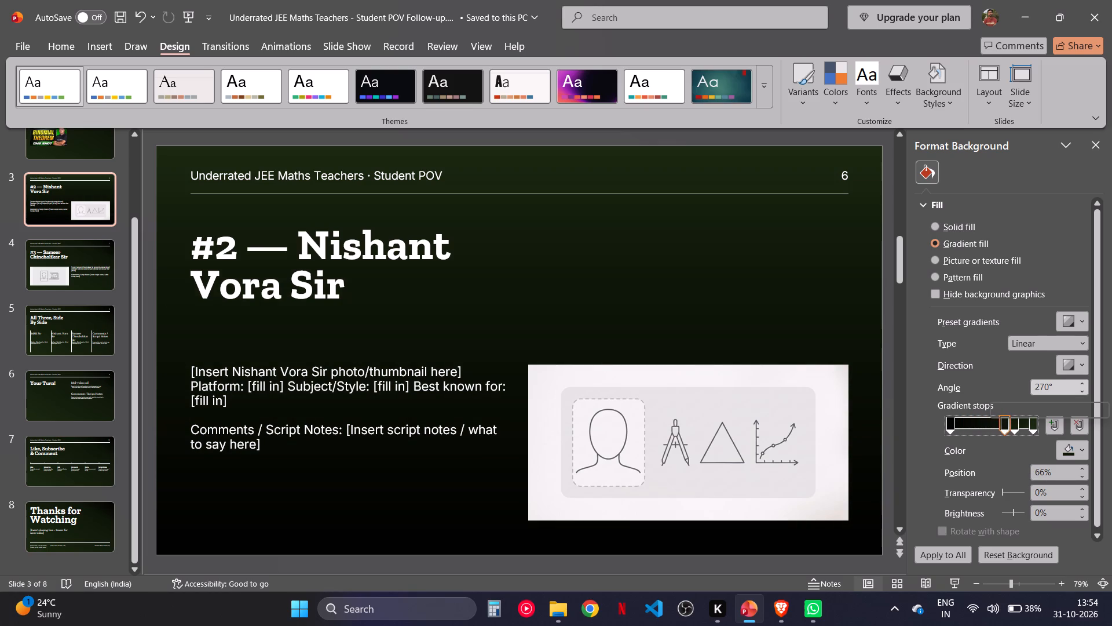
Apply the Nishant Vora Sir slide's gradient background to all slides and close the background settings.
left_click(951, 558)
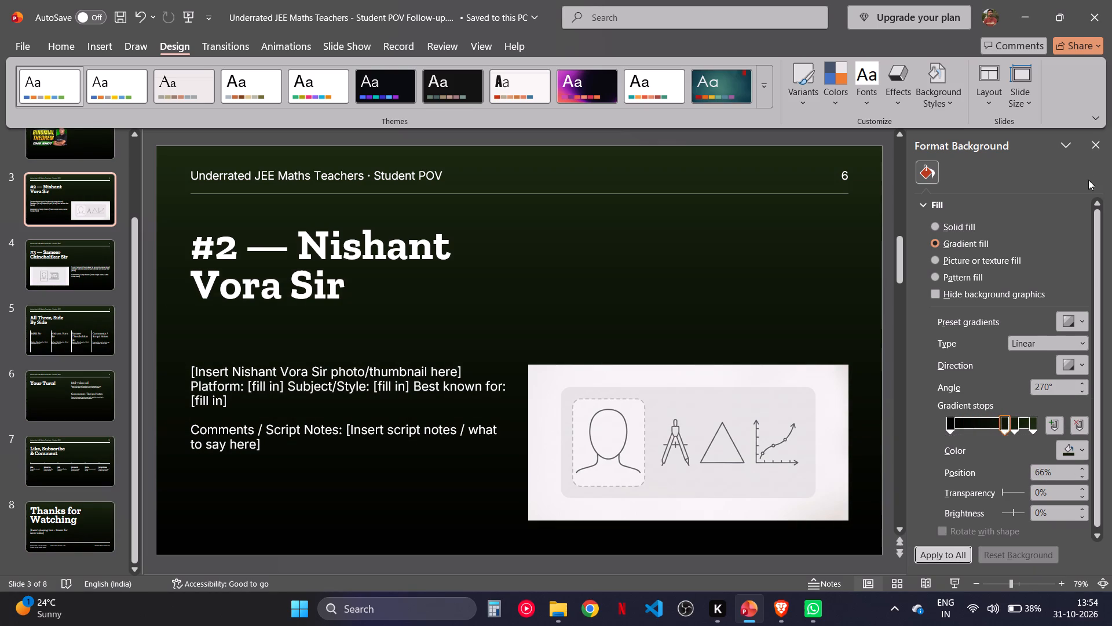
left_click(1095, 145)
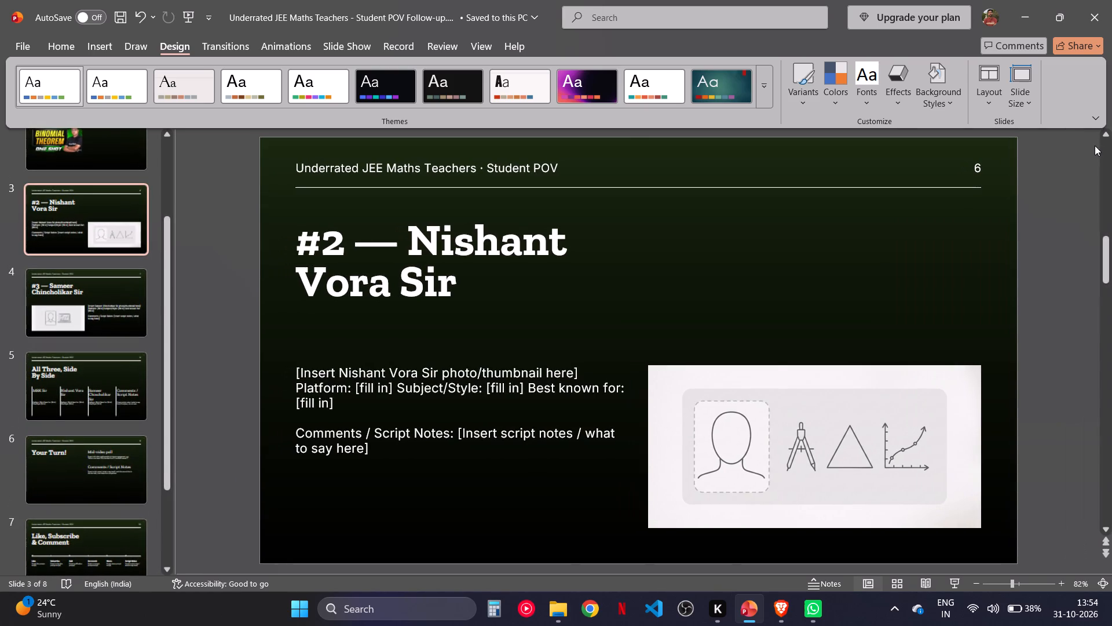
On the MRK Sir slide, move the title closer to the top-left corner and widen its text box almost to the slide's right edge.
left_click(109, 238)
double_click(109, 238)
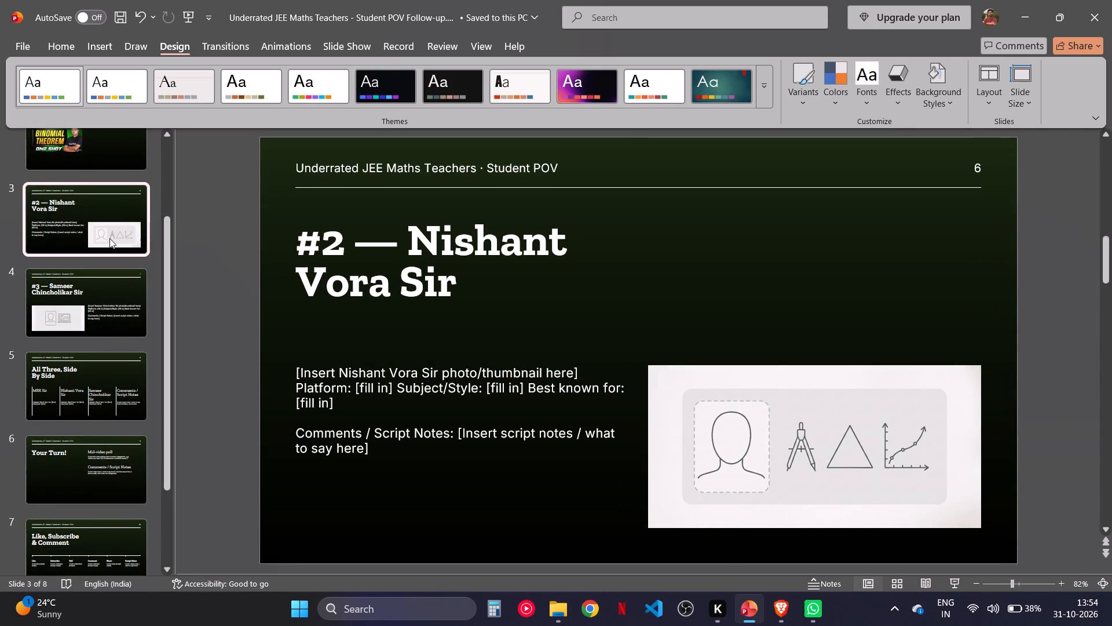
scroll(109, 238, "up", 2)
left_click(91, 256)
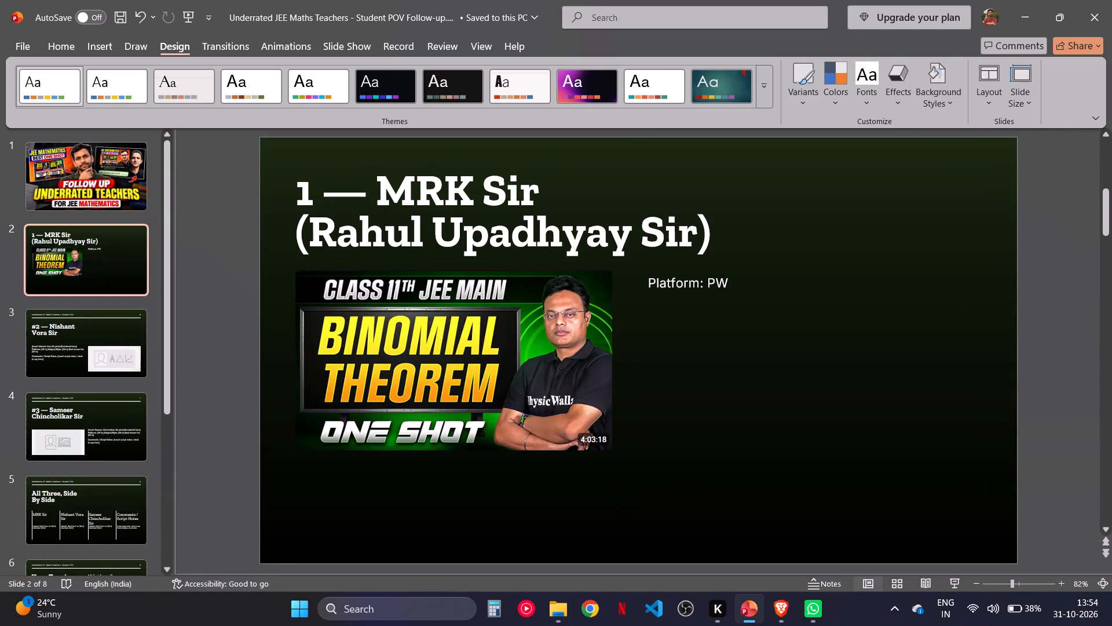
left_click(402, 226)
left_click_drag(341, 175, 328, 158)
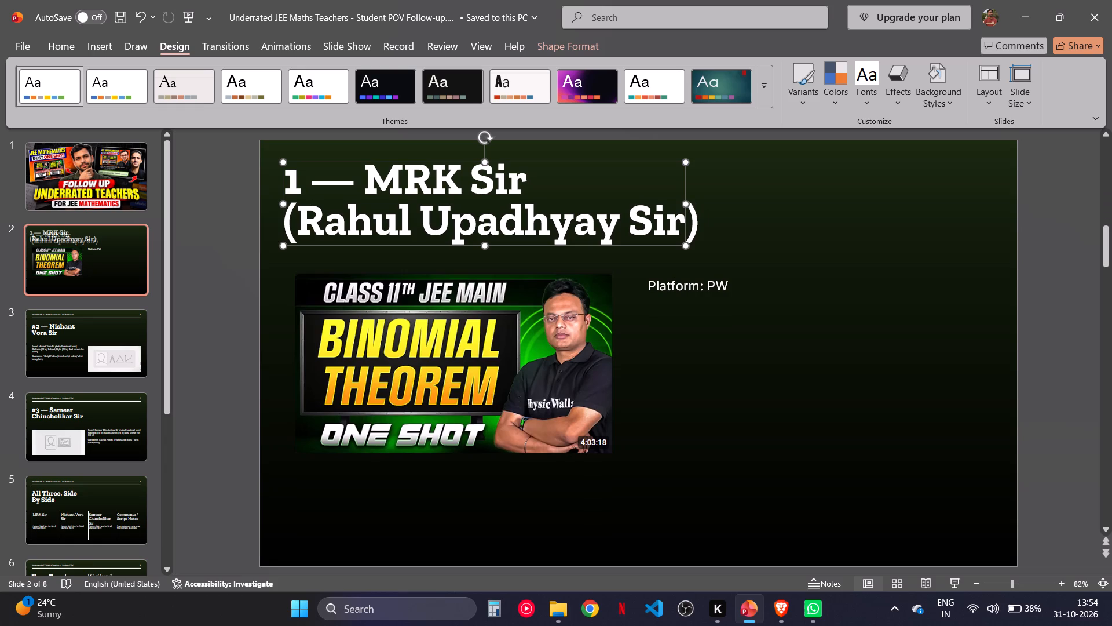
left_click_drag(686, 205, 954, 191)
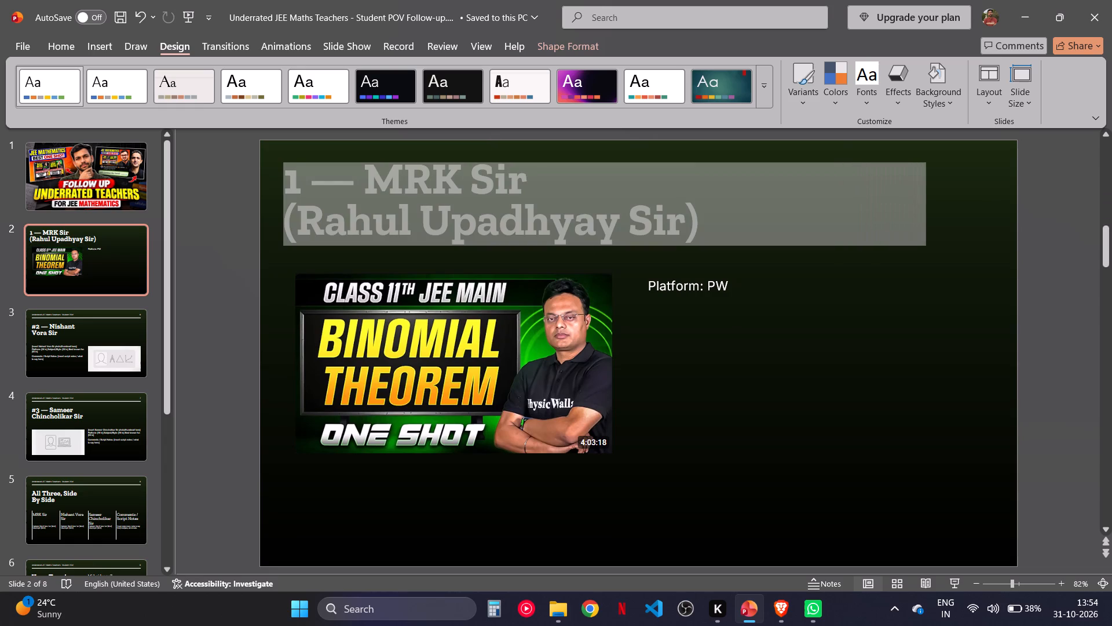
left_click_drag(954, 191, 1009, 195)
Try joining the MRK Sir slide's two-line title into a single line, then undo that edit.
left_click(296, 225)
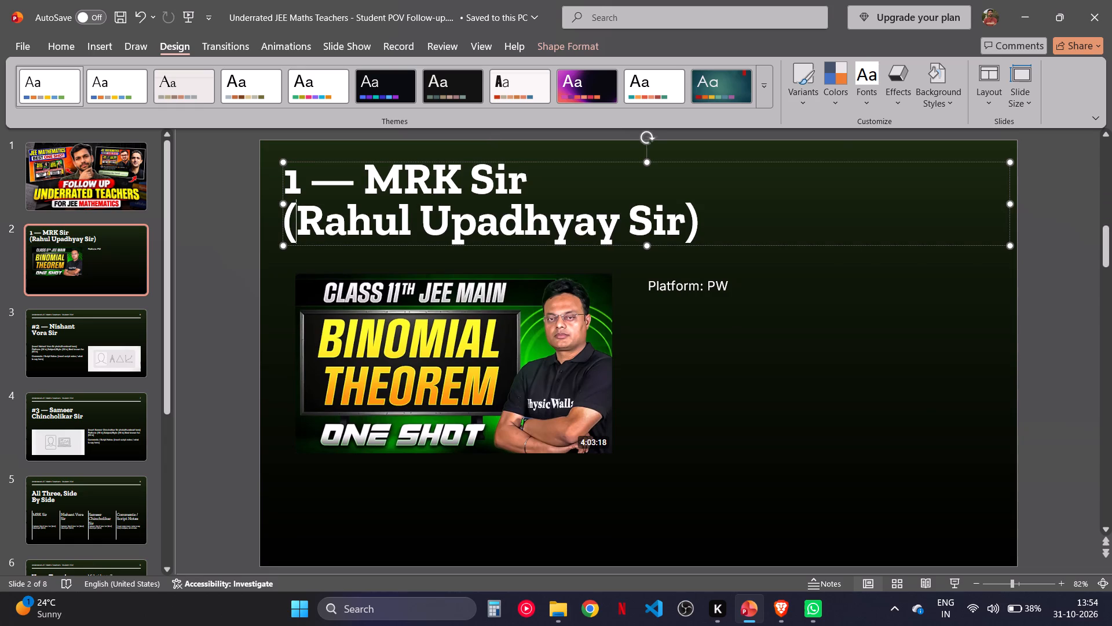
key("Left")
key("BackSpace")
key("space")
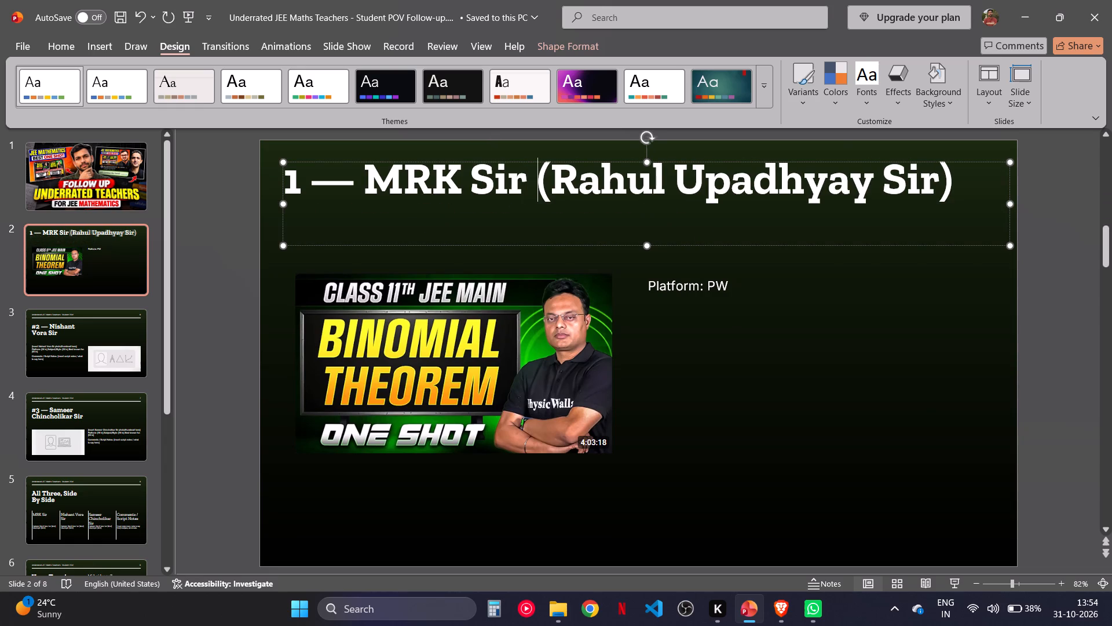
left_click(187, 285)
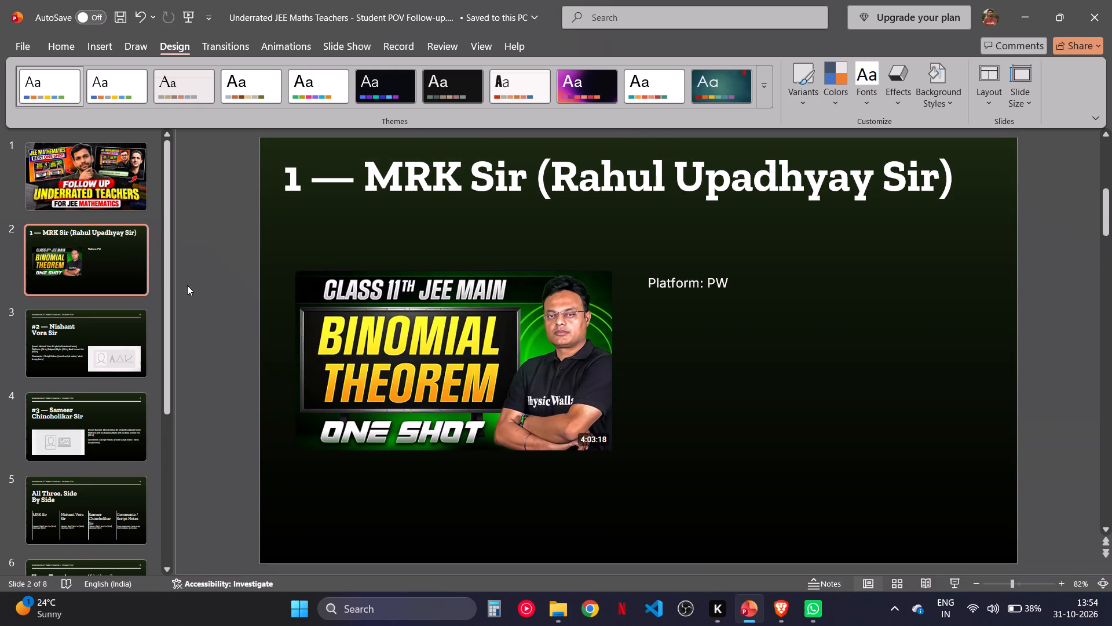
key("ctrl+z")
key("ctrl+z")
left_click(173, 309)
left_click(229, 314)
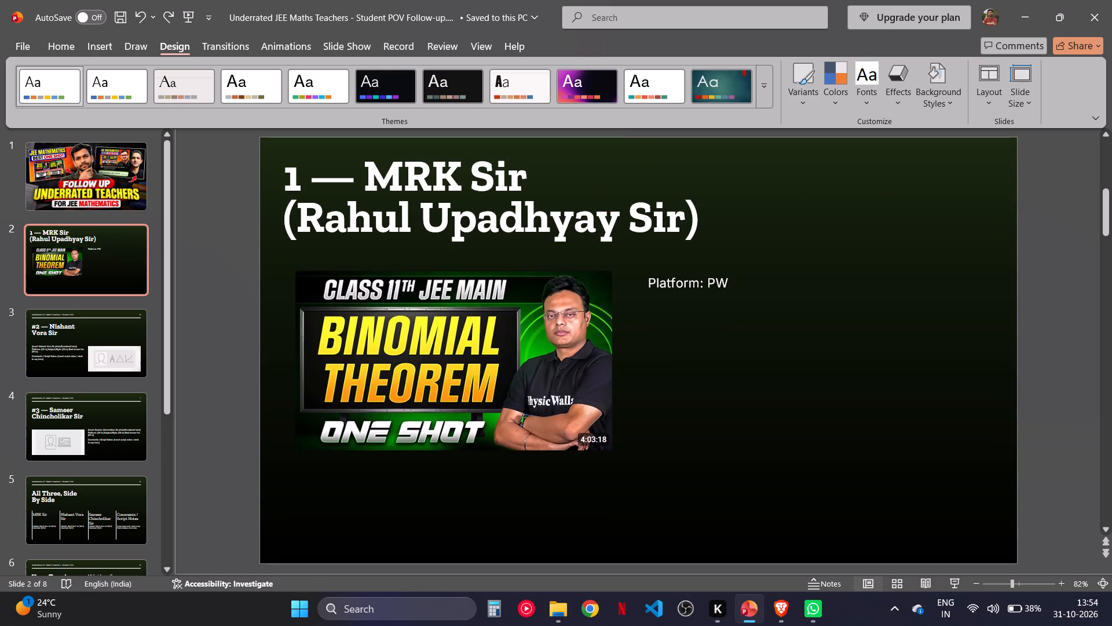
Remove the "1 —" prefix from the MRK Sir slide's title.
left_click(353, 183)
key("BackSpace")
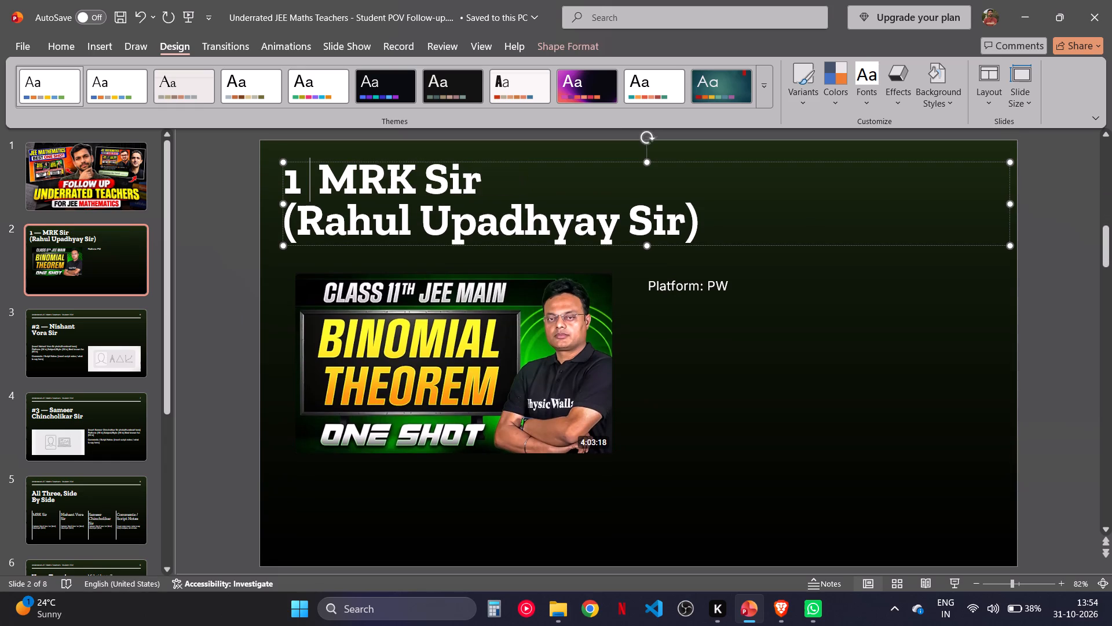
key("BackSpace")
key("Delete")
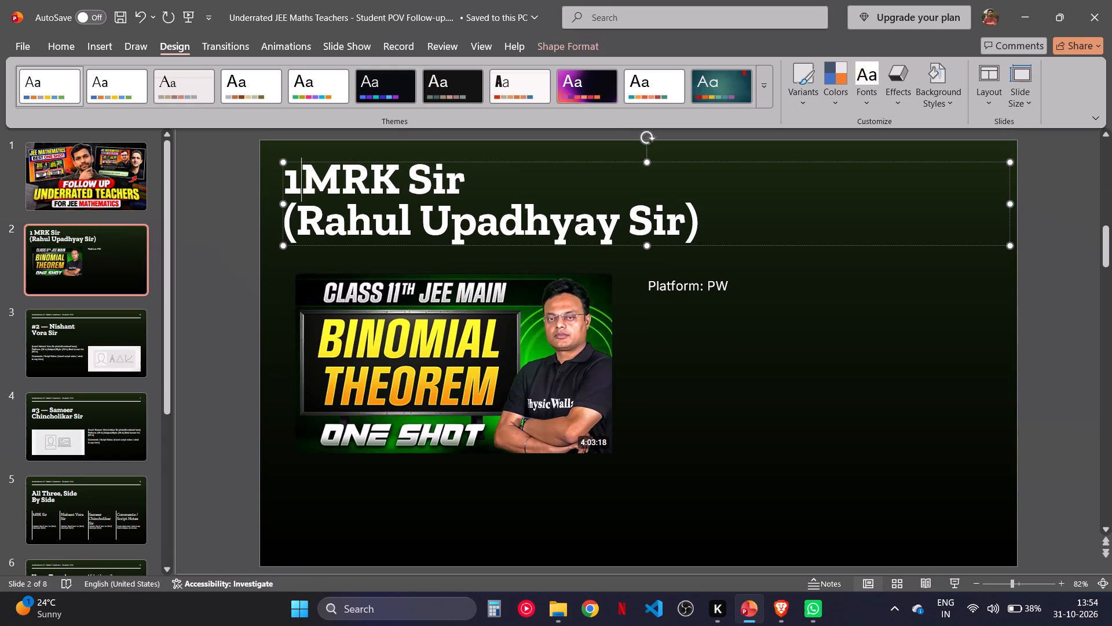
key("BackSpace")
left_click(234, 299)
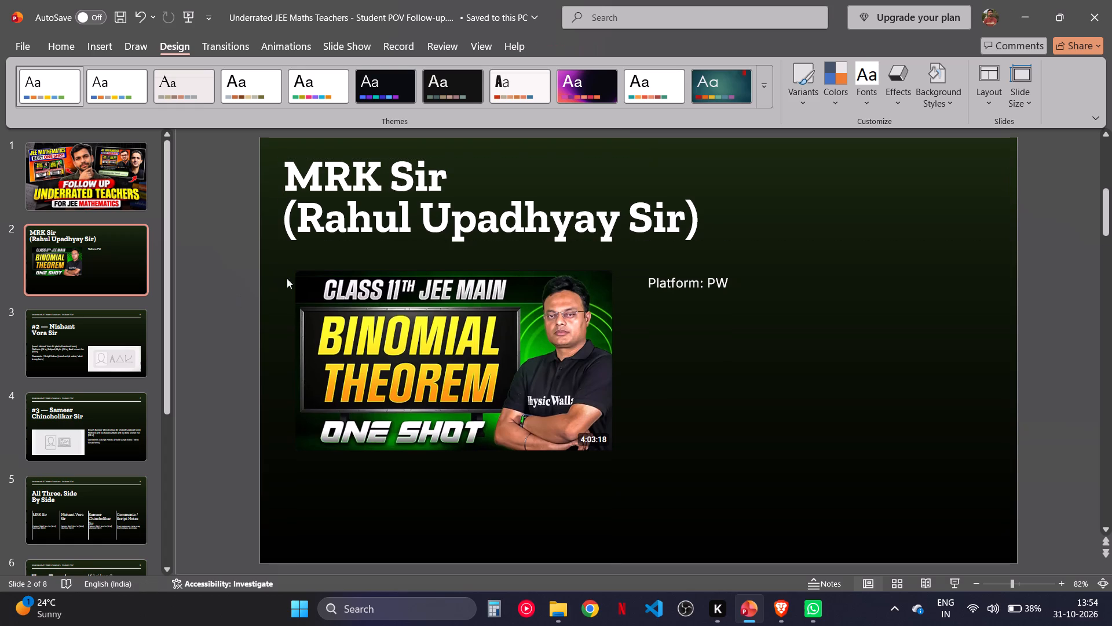
left_click(348, 244)
left_click(251, 288)
Open JEE_Maths_Teachers_Video_Template.pptx from the Downloads folder and look through its first five slides.
left_click(686, 289)
left_click(646, 295)
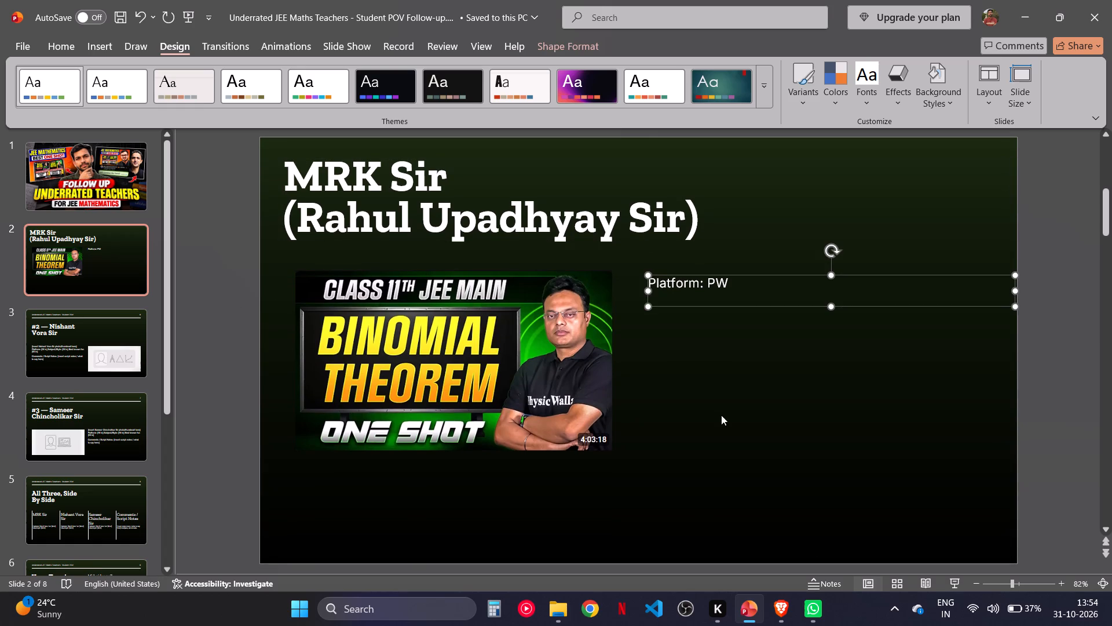
left_click_drag(541, 618, 547, 617)
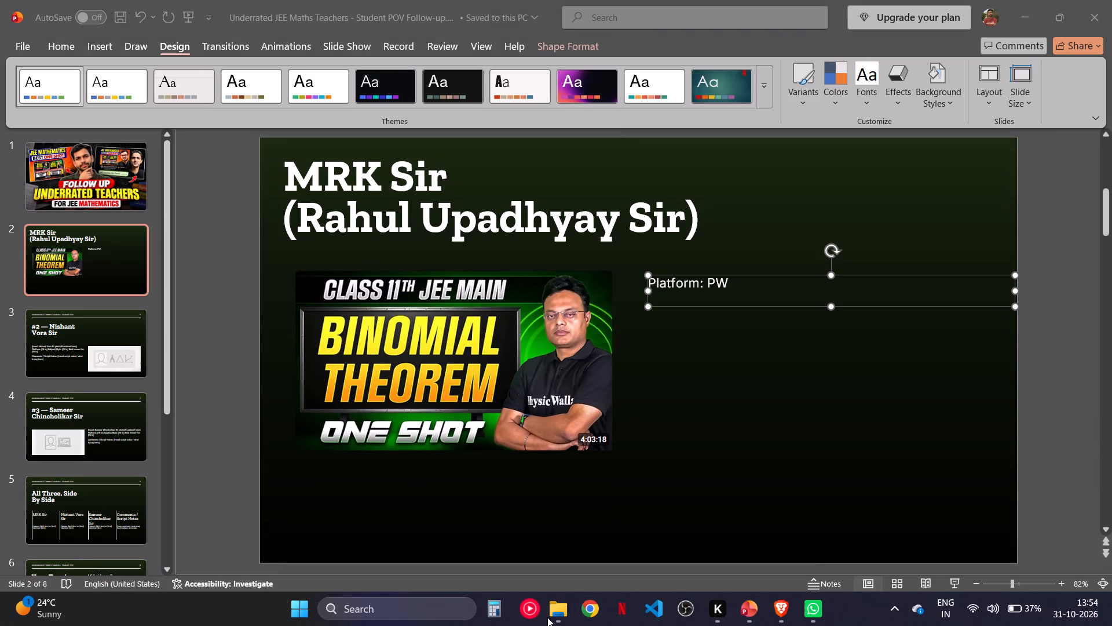
left_click_drag(547, 617, 546, 617)
left_click(560, 613)
double_click(215, 201)
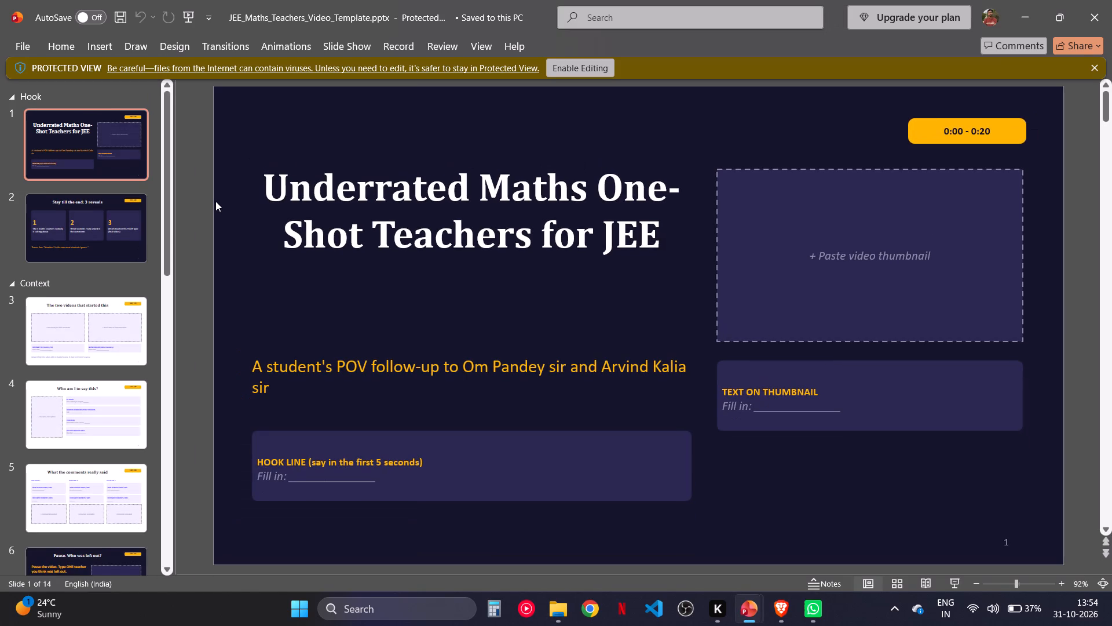
left_click(99, 255)
left_click(99, 314)
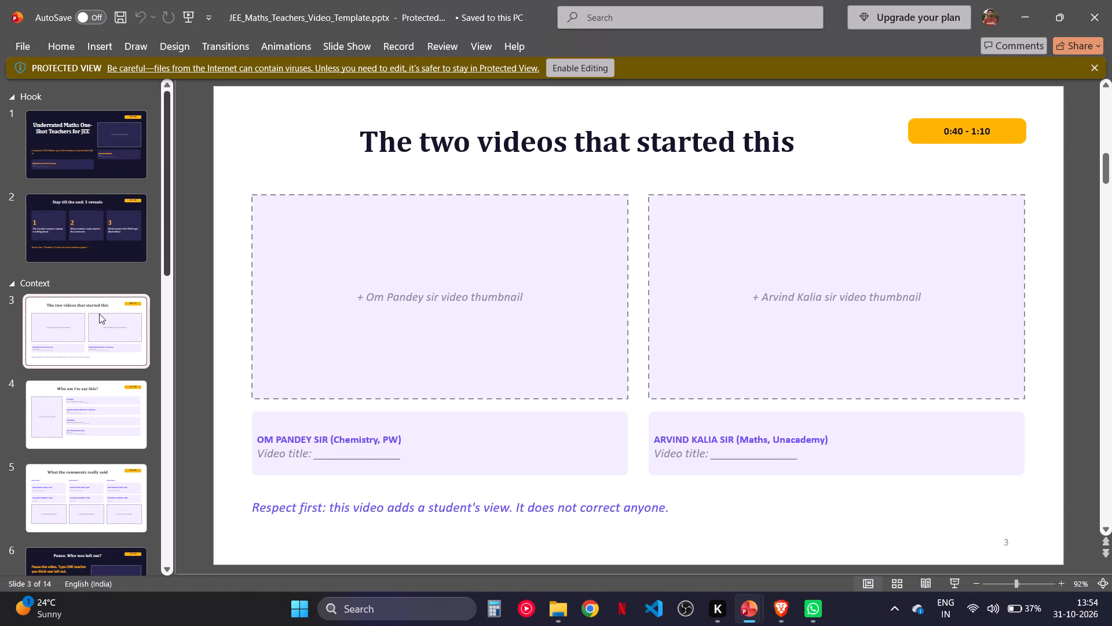
key("Down")
key("Down")
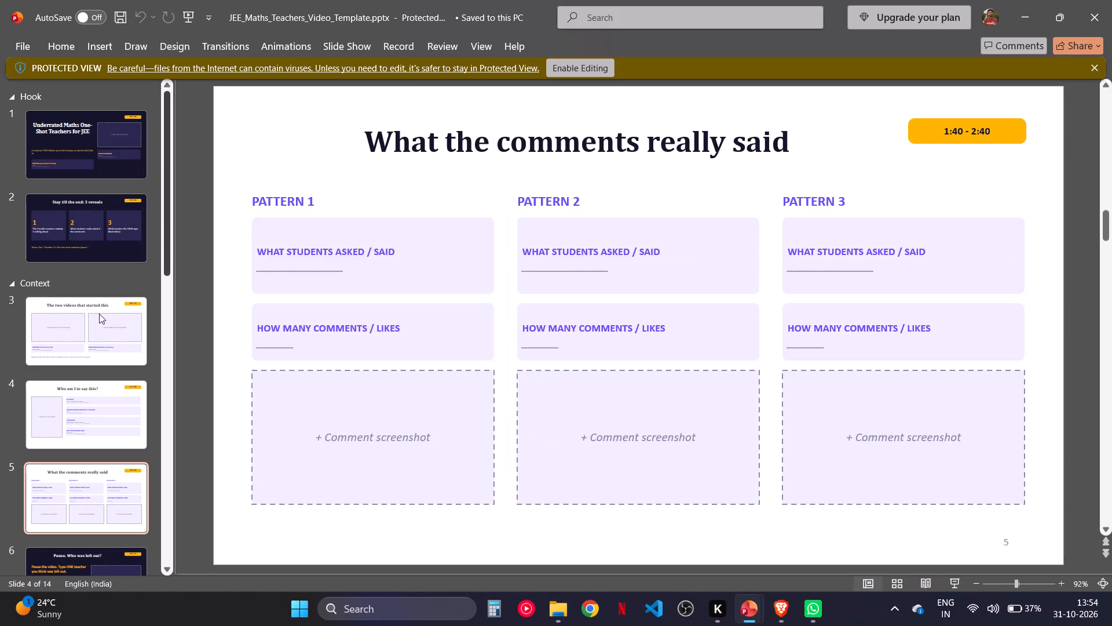
left_click(298, 248)
Enable editing in the template, check the text fonts on slides 5 and 6, and return to the Underrated JEE Maths Teachers presentation.
left_click(590, 67)
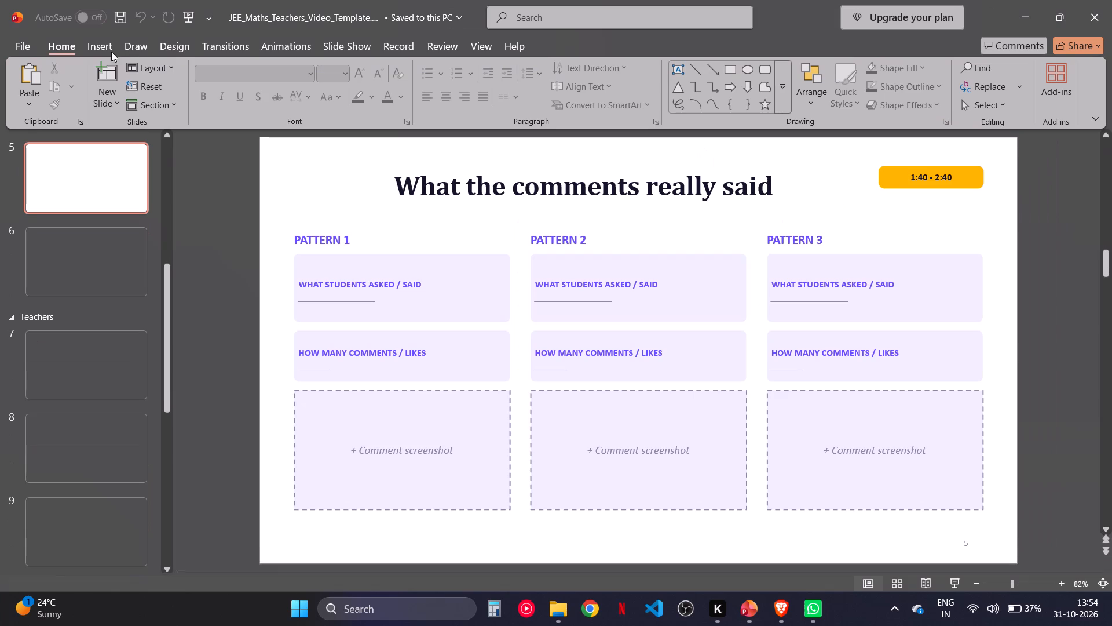
left_click(350, 289)
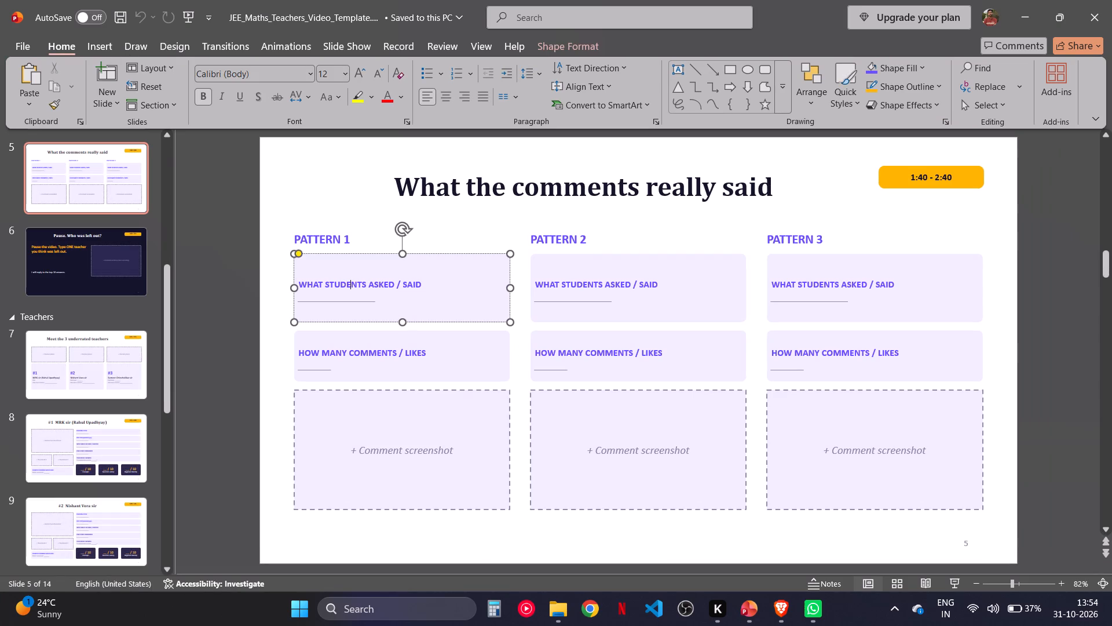
left_click(338, 286)
left_click(477, 208)
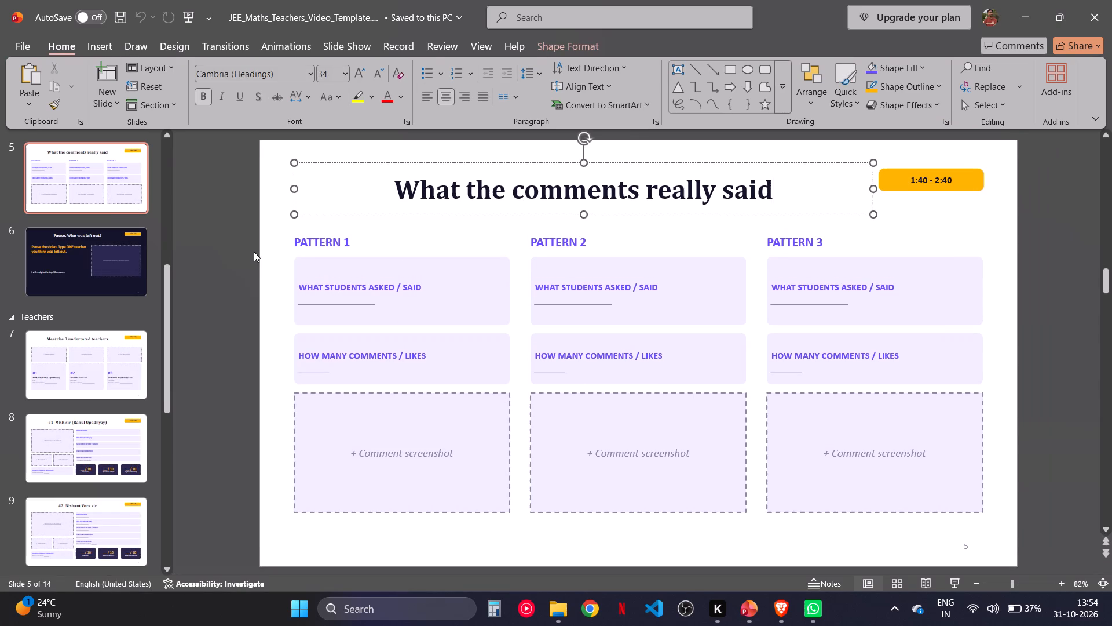
left_click(254, 252)
key("Down")
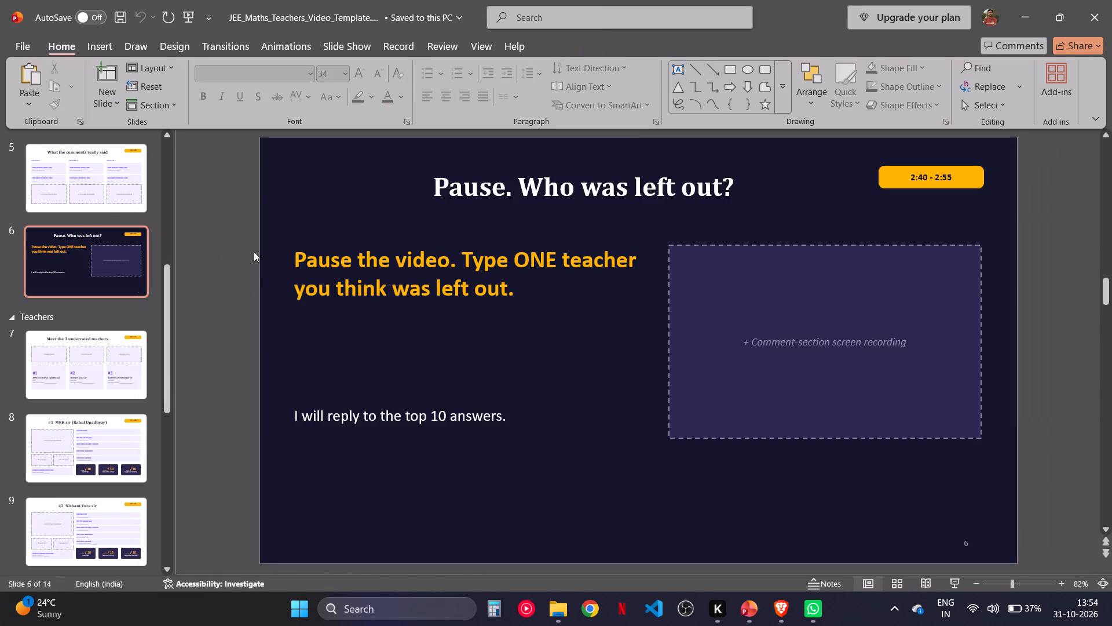
left_click(427, 273)
left_click(210, 351)
key("alt+Tab")
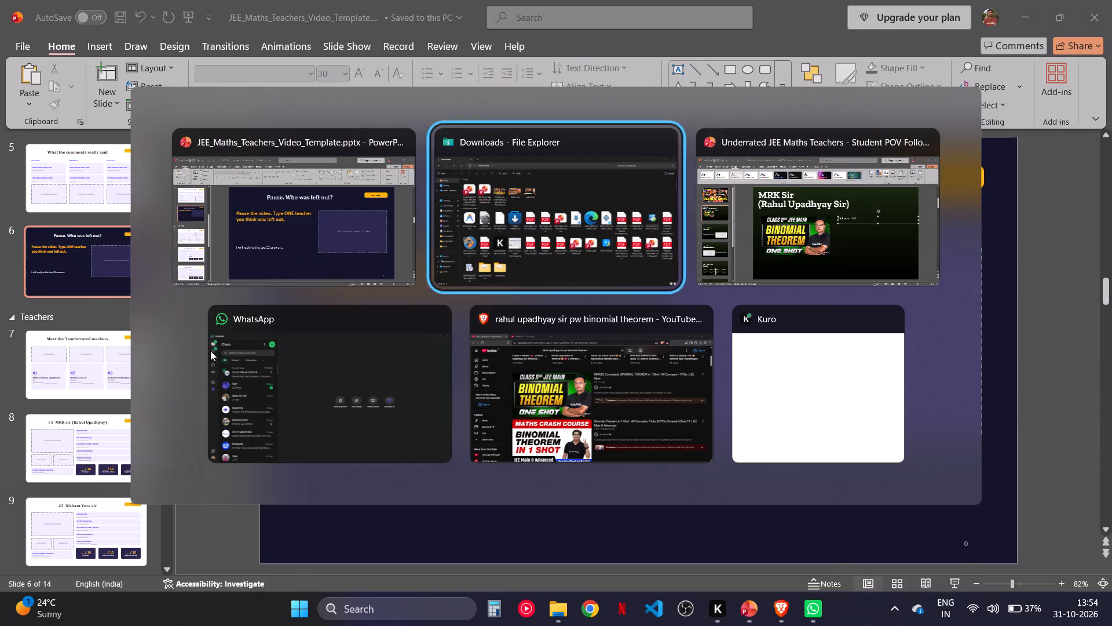
key("alt+Tab")
left_click(756, 623)
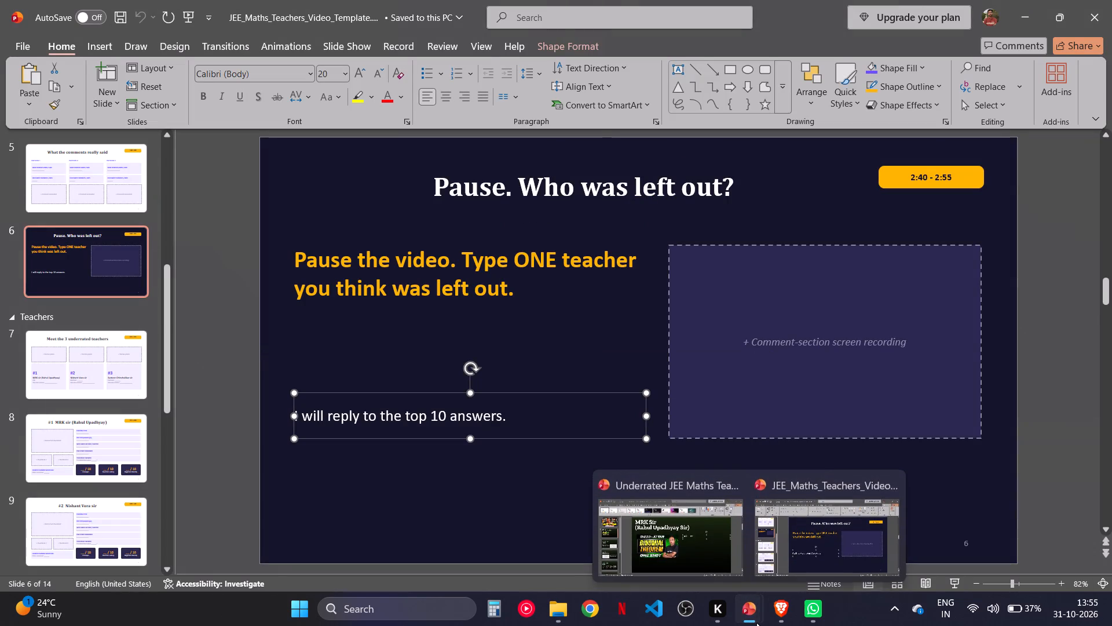
left_click(708, 541)
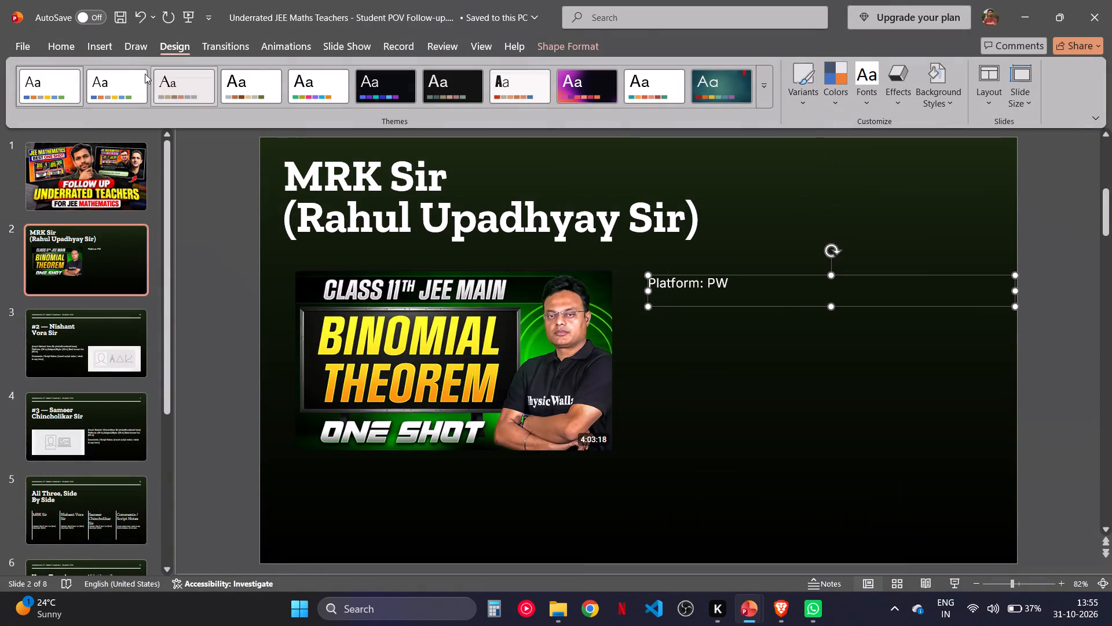
Set the font of the "Platform: PW" text on the MRK Sir slide to Calibri (Body).
left_click(54, 39)
left_click(244, 74)
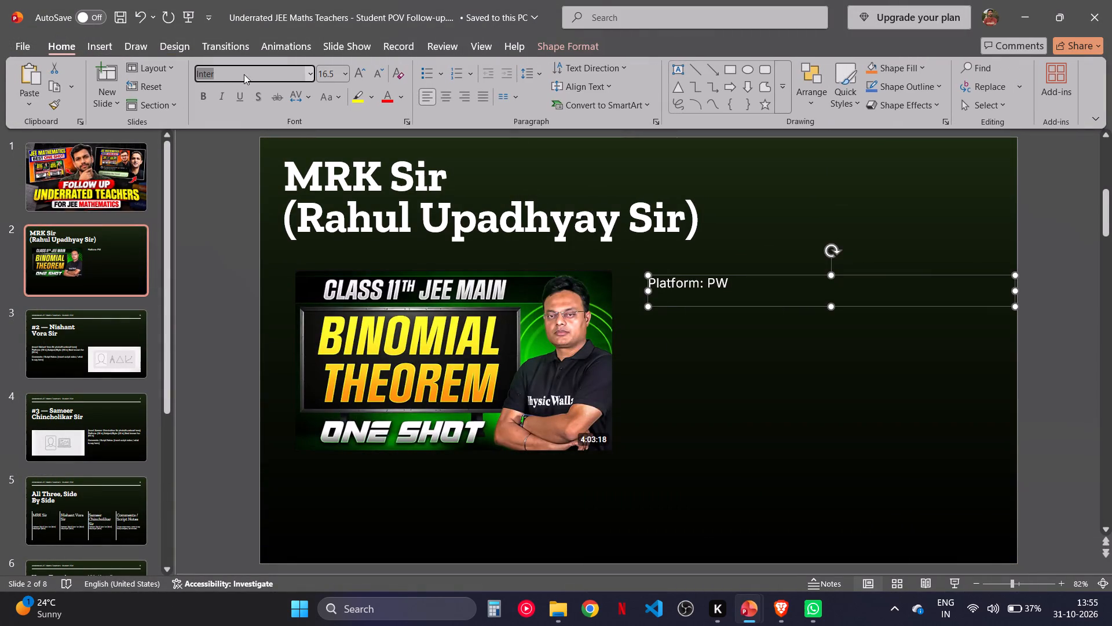
type("cl")
key("BackSpace")
key("a")
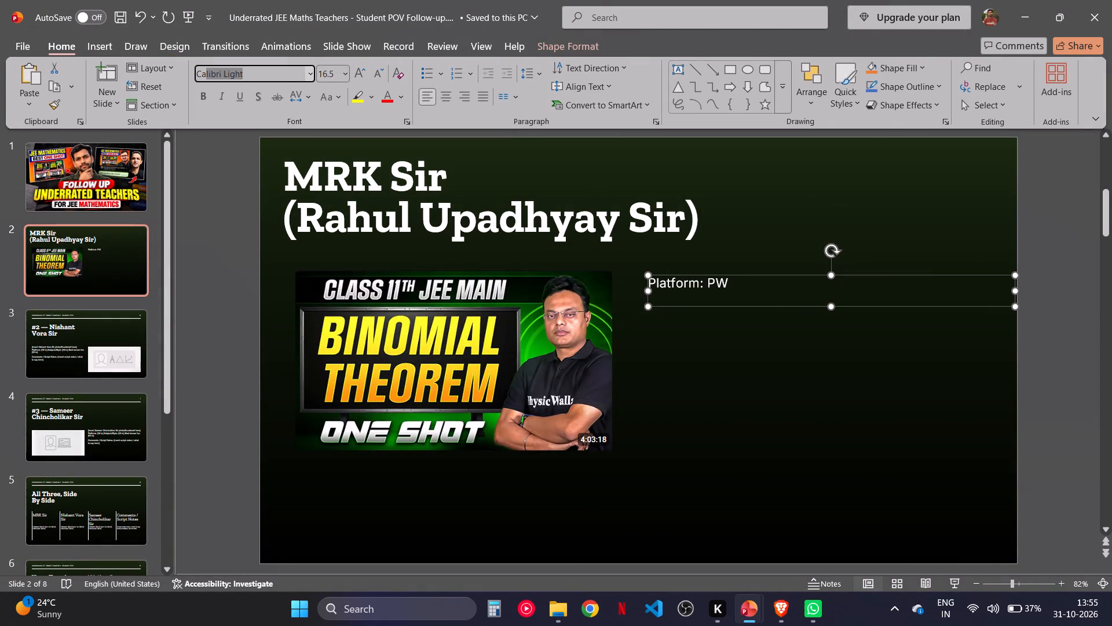
left_click(310, 67)
left_click(310, 67)
left_click(310, 67)
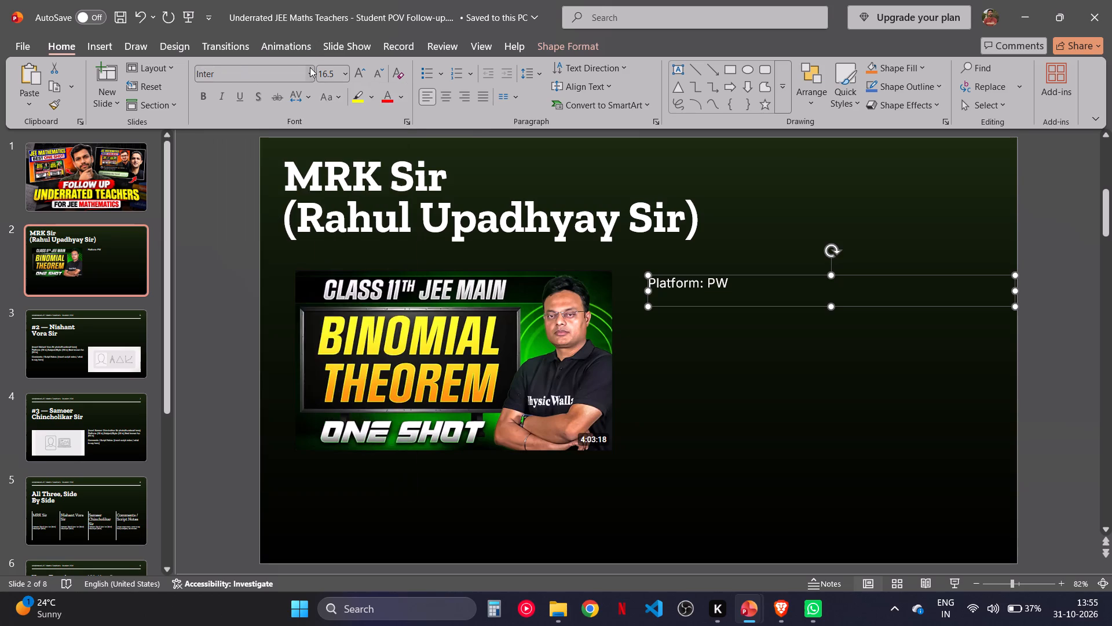
scroll(272, 339, "up", 3)
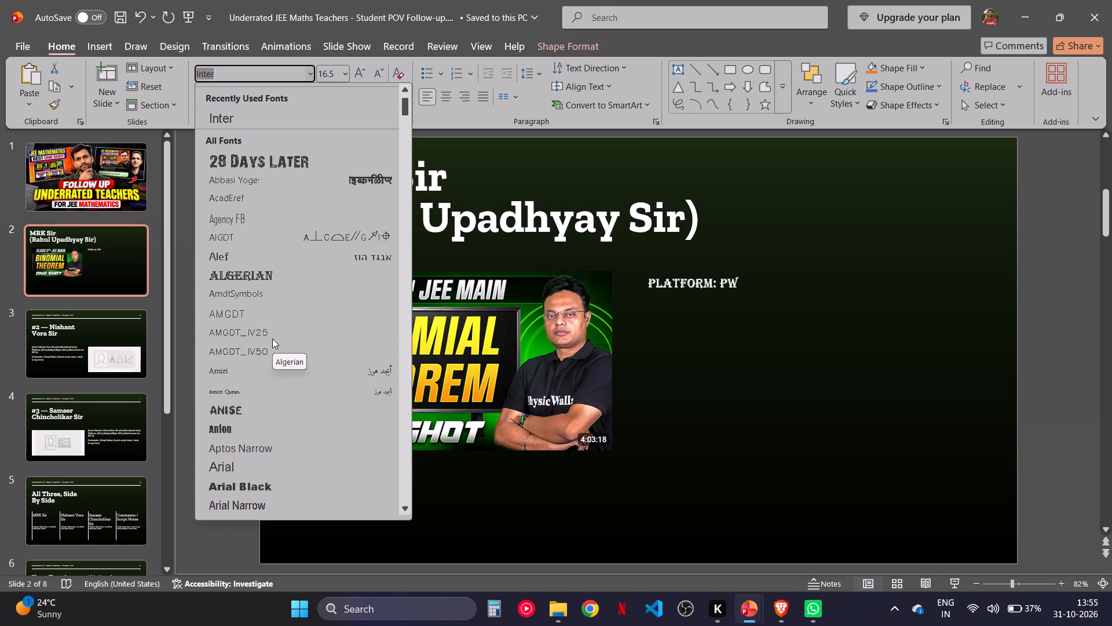
scroll(272, 339, "up", 1)
left_click(345, 126)
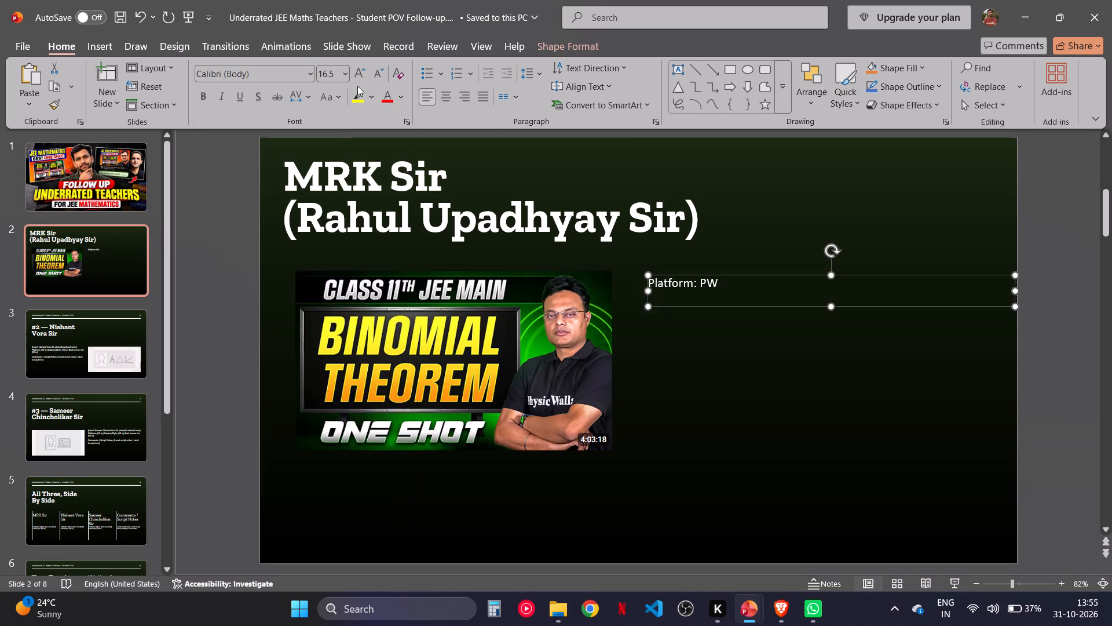
Enlarge the "Platform: PW" text to 44 pt and extend its text box down to the thumbnail's bottom edge.
triple_click(357, 73)
triple_click(357, 73)
double_click(357, 73)
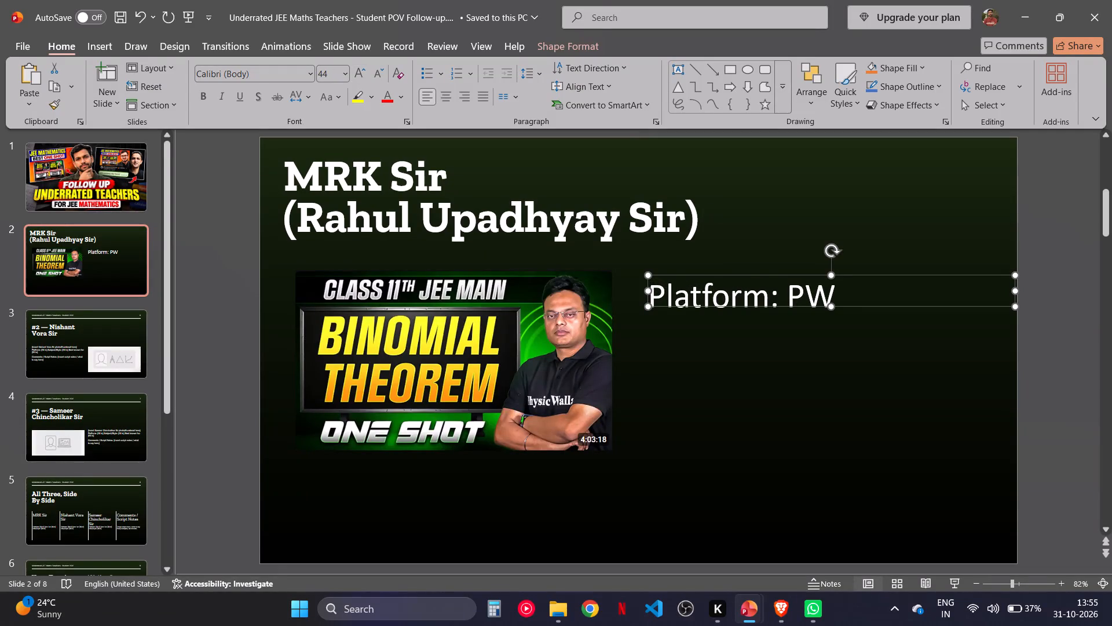
left_click_drag(832, 304, 863, 449)
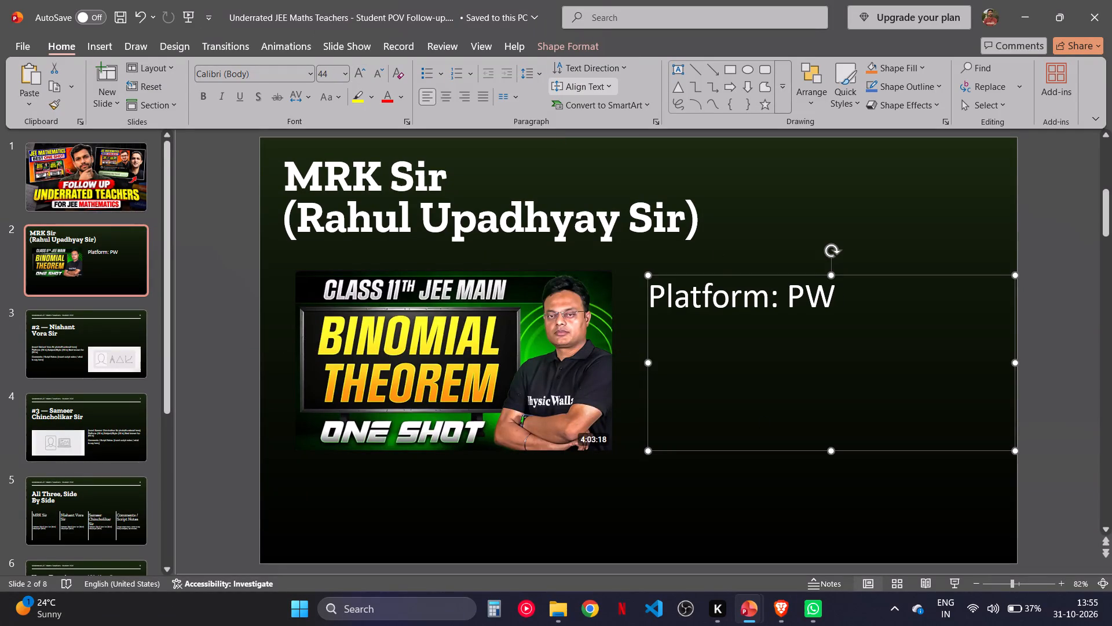
Remove "PW" from the platform line, leaving "Platform:" followed by a space.
left_click(837, 291)
left_click_drag(831, 293, 788, 293)
key("BackSpace")
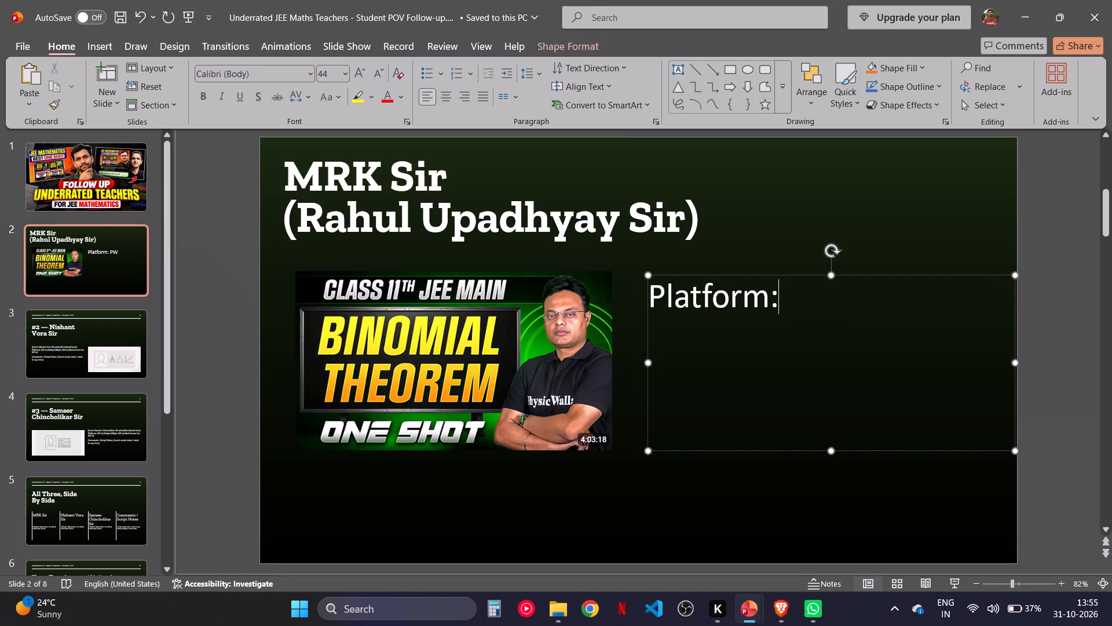
key("space")
Move the "Platform:" text box up slightly so its top lines up with the thumbnail's top edge.
left_click_drag(736, 277, 727, 272)
left_click_drag(725, 274, 724, 268)
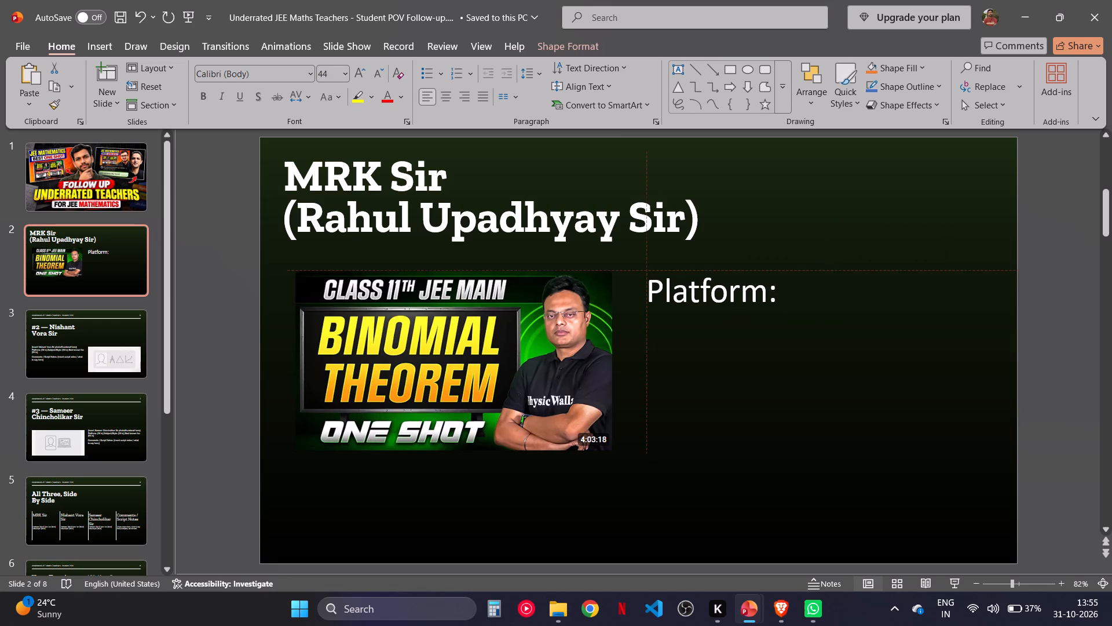
In the Brave browser, search for "pw logo" images, and refine the image search to "physics wallah logo".
left_click(776, 603)
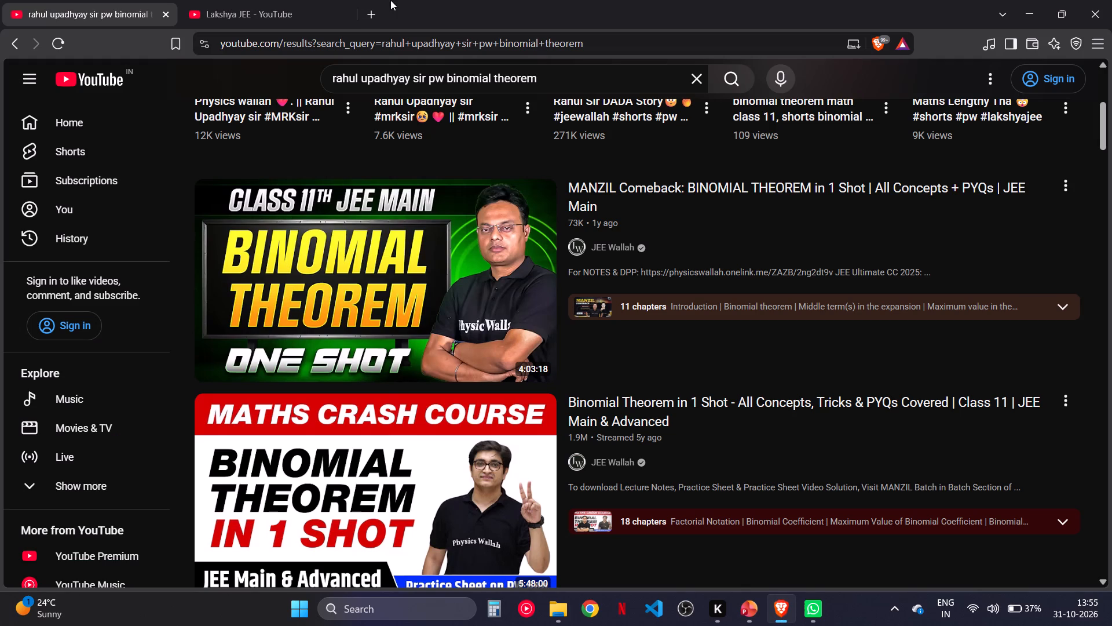
left_click(378, 3)
type("pw o")
key("BackSpace")
type("logo")
key("Return")
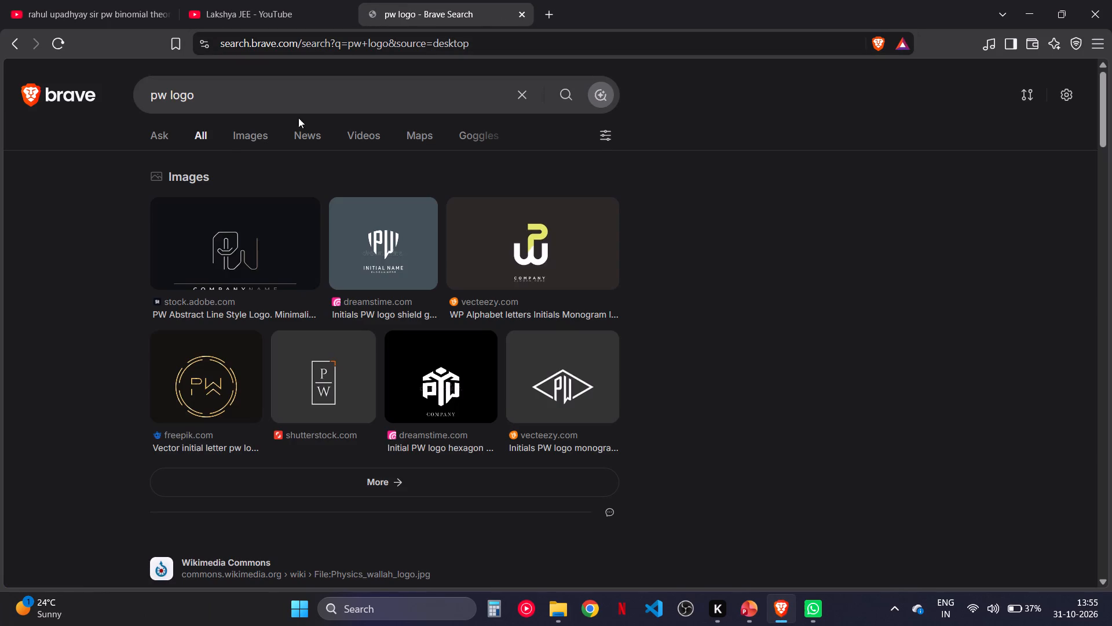
left_click(227, 136)
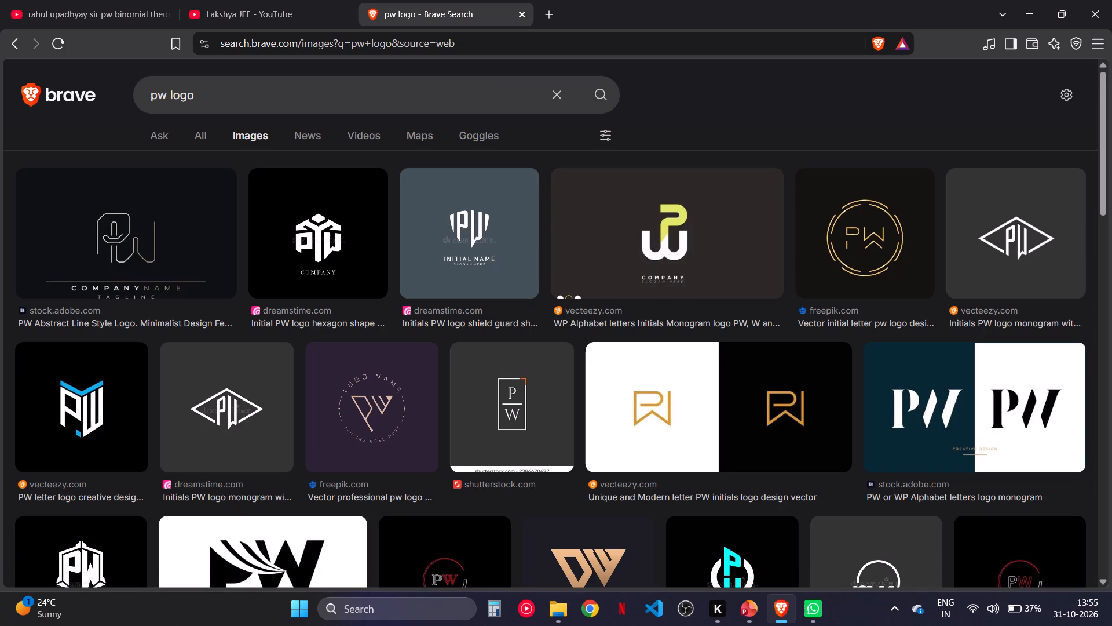
left_click_drag(167, 100, 98, 96)
type("physics wallah")
key("Return")
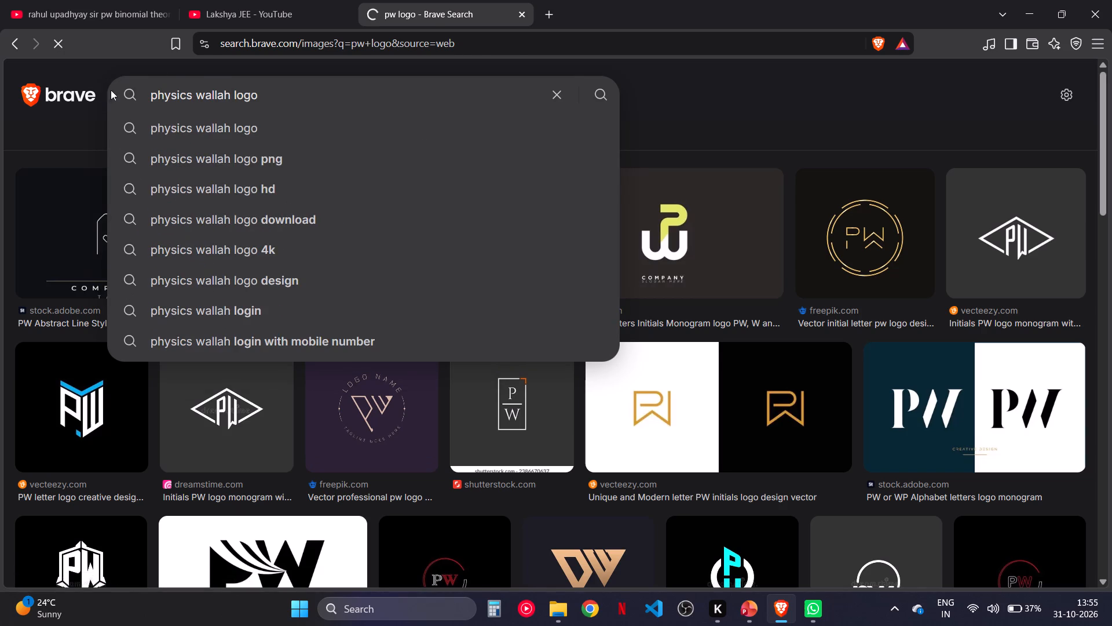
Compare the Physics Wallah logo images and copy the round black samsung.pw.live logo with white PW letters.
left_click(128, 232)
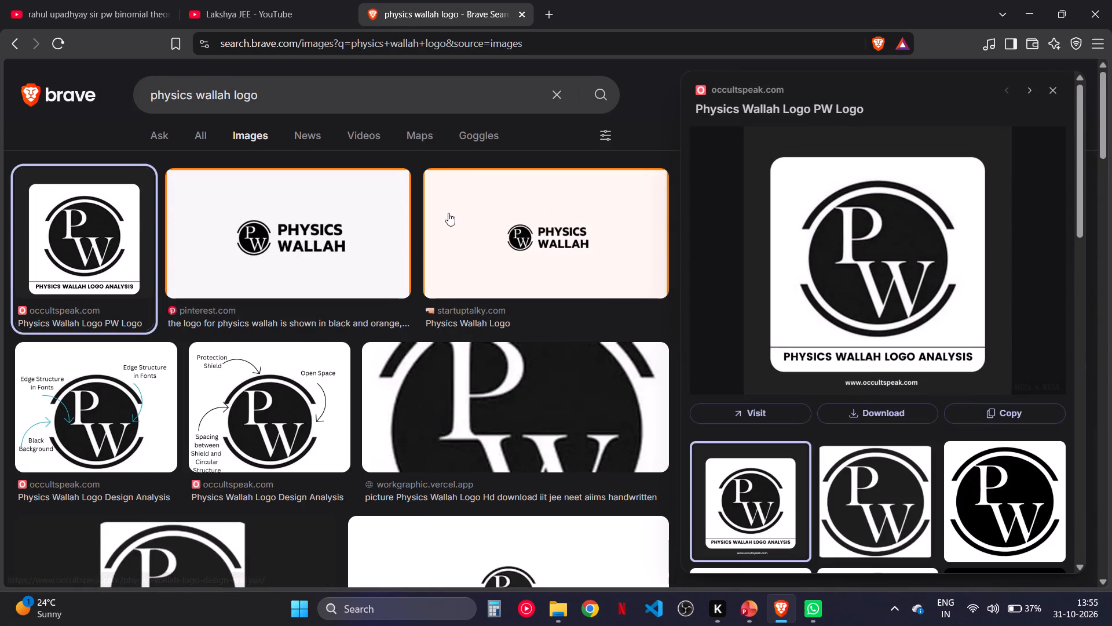
left_click(487, 384)
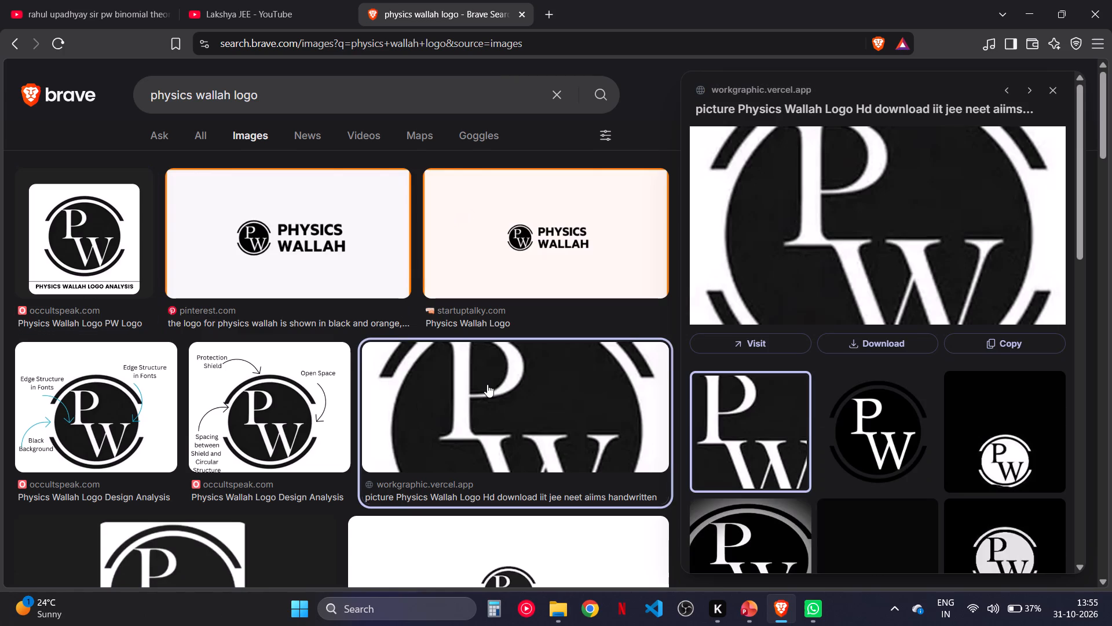
left_click(855, 445)
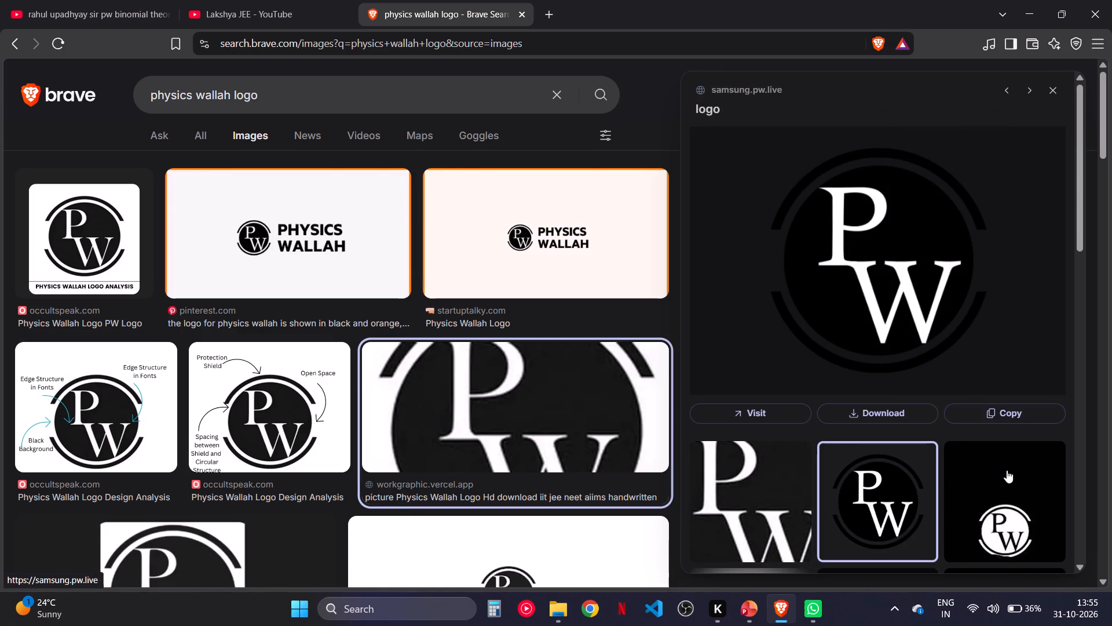
left_click(1009, 489)
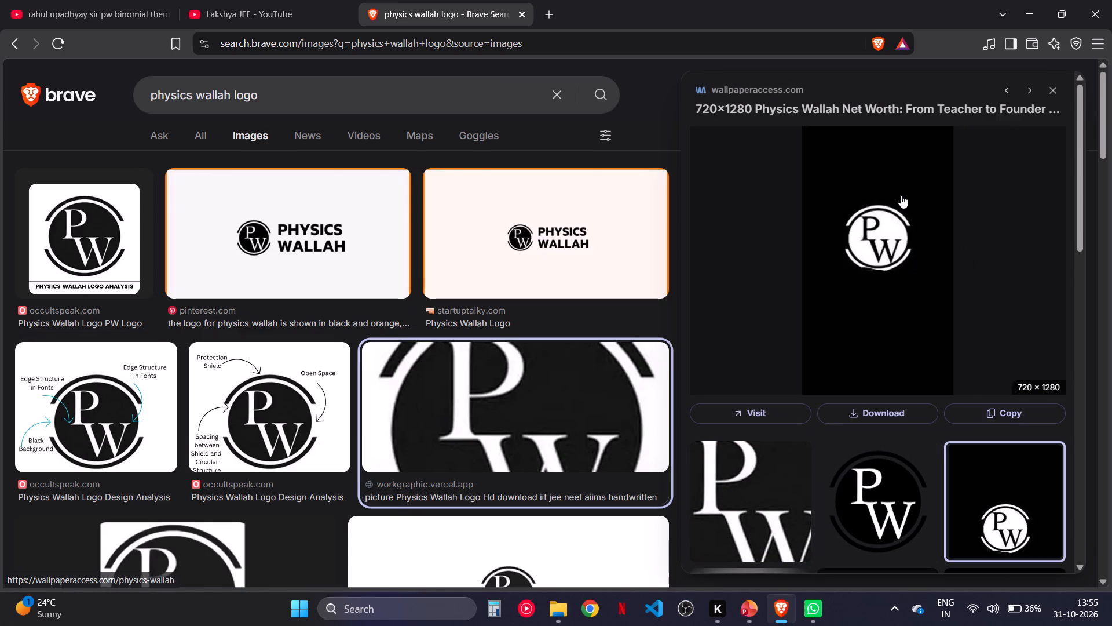
scroll(557, 319, "down", 1)
scroll(366, 465, "down", 2)
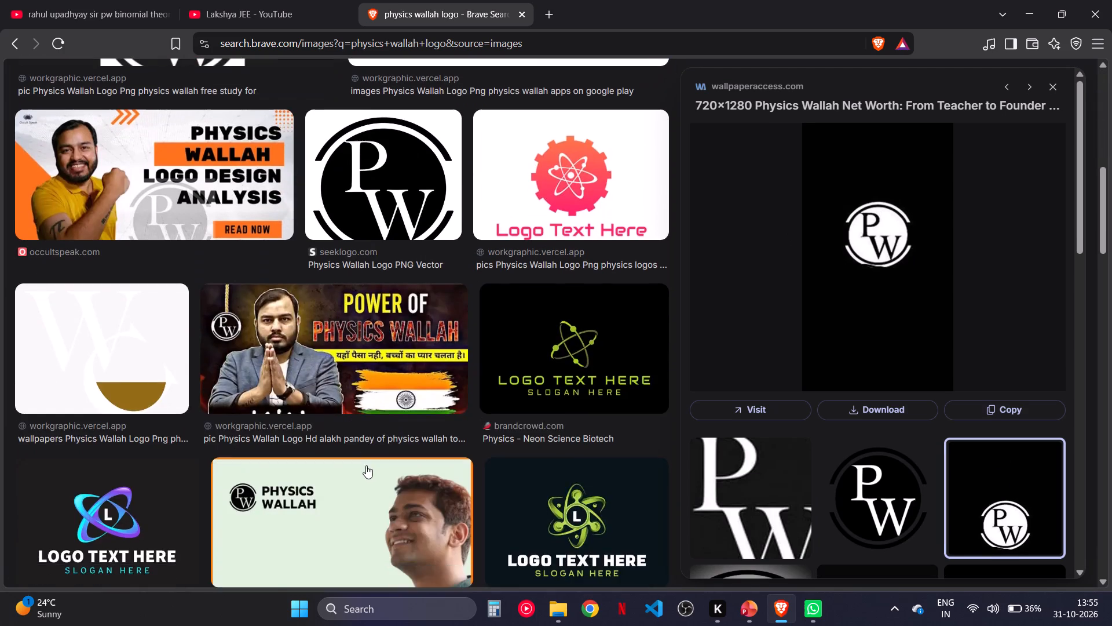
scroll(366, 465, "down", 1)
scroll(366, 465, "up", 6)
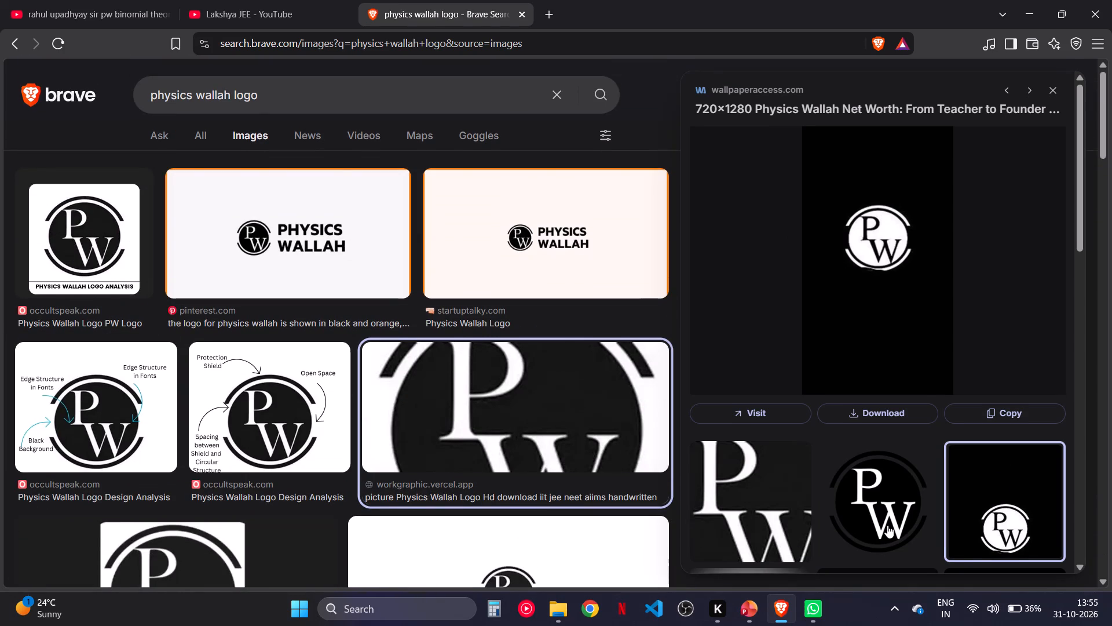
left_click(887, 525)
right_click(899, 253)
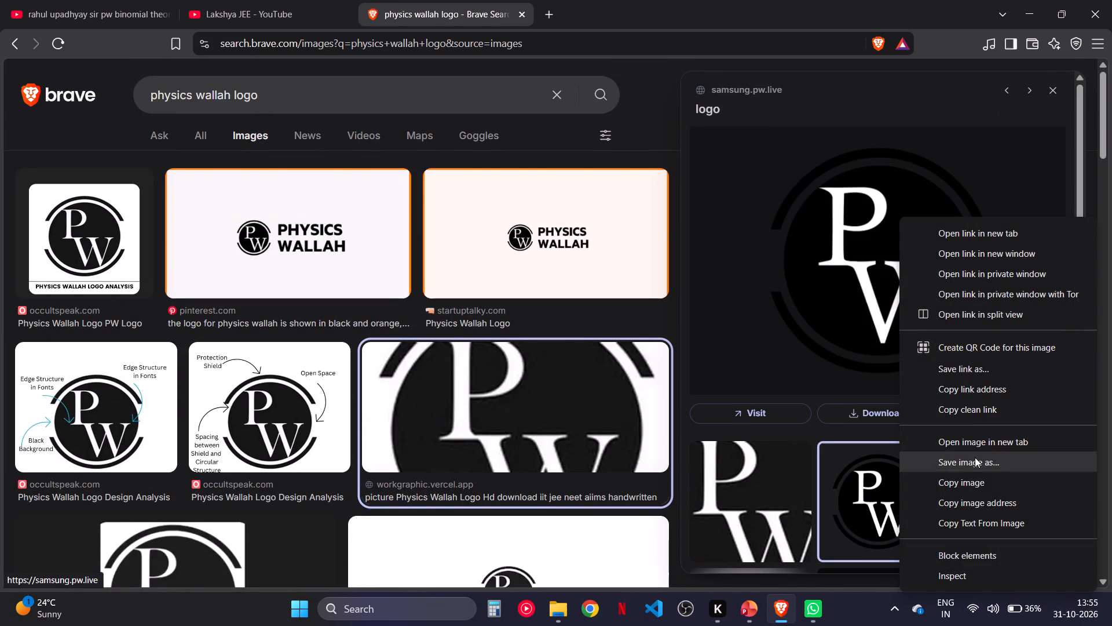
left_click(986, 482)
Switch back to PowerPoint and paste the copied PW logo onto the MRK Sir slide.
key("alt+Tab")
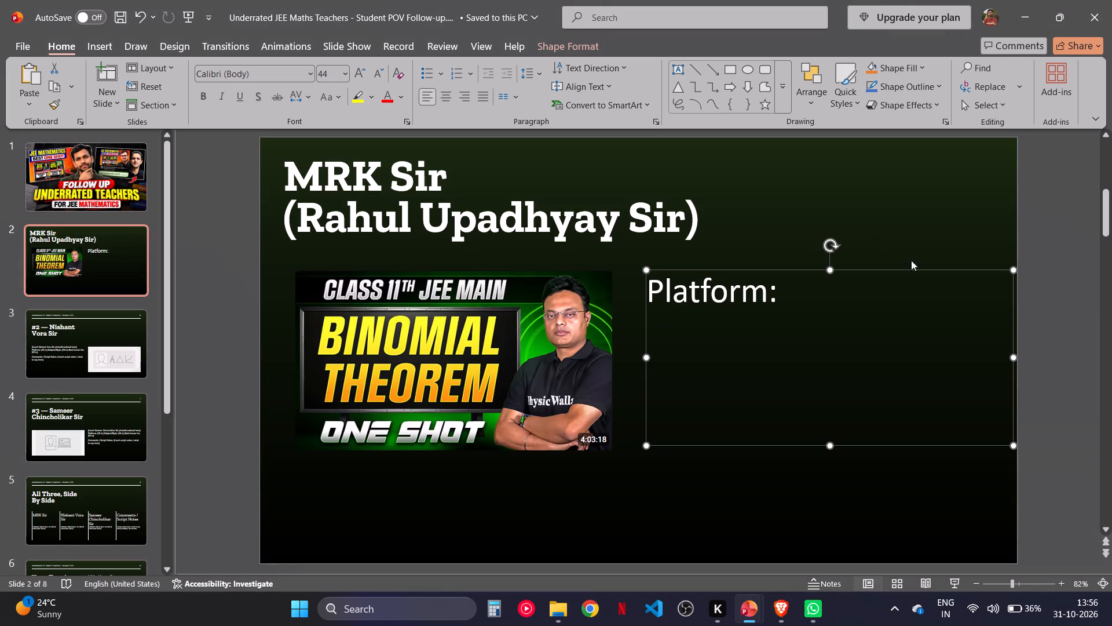
left_click(835, 303)
key("ctrl+v")
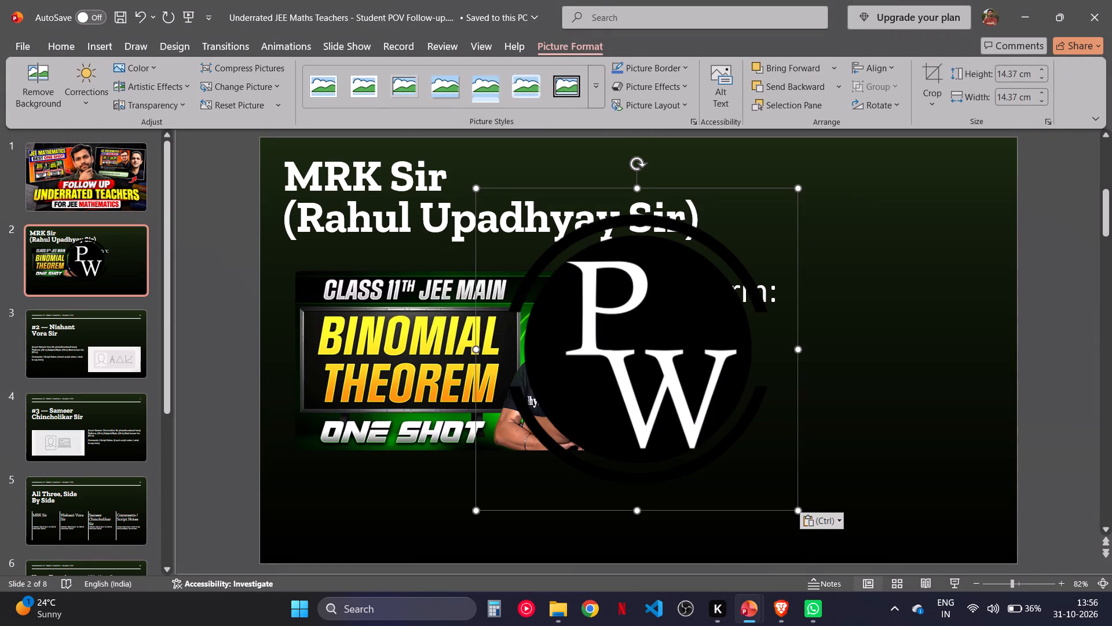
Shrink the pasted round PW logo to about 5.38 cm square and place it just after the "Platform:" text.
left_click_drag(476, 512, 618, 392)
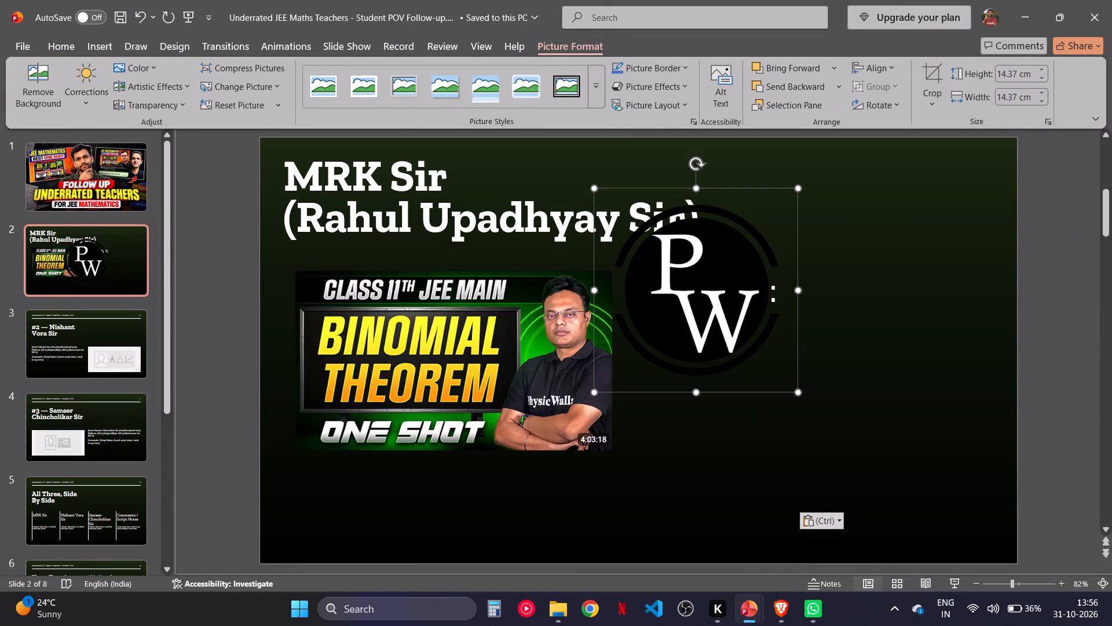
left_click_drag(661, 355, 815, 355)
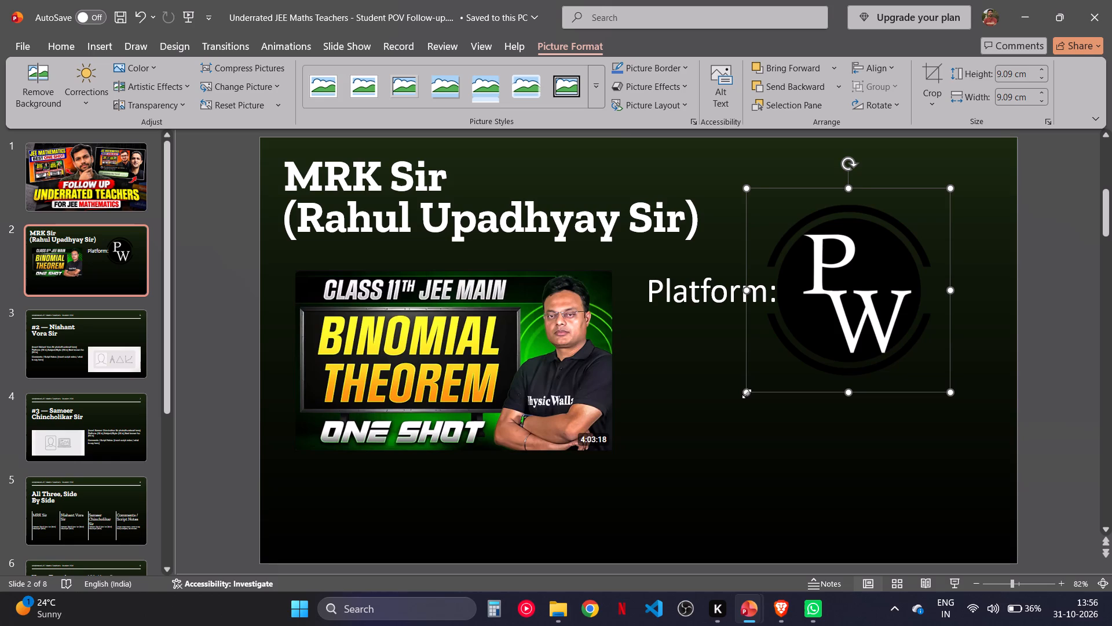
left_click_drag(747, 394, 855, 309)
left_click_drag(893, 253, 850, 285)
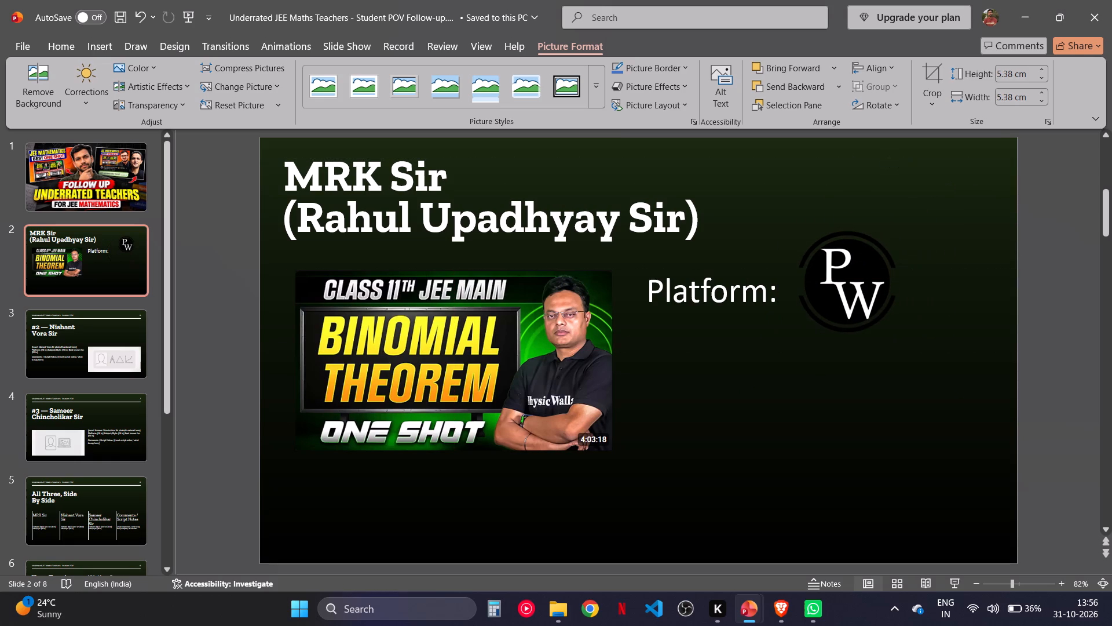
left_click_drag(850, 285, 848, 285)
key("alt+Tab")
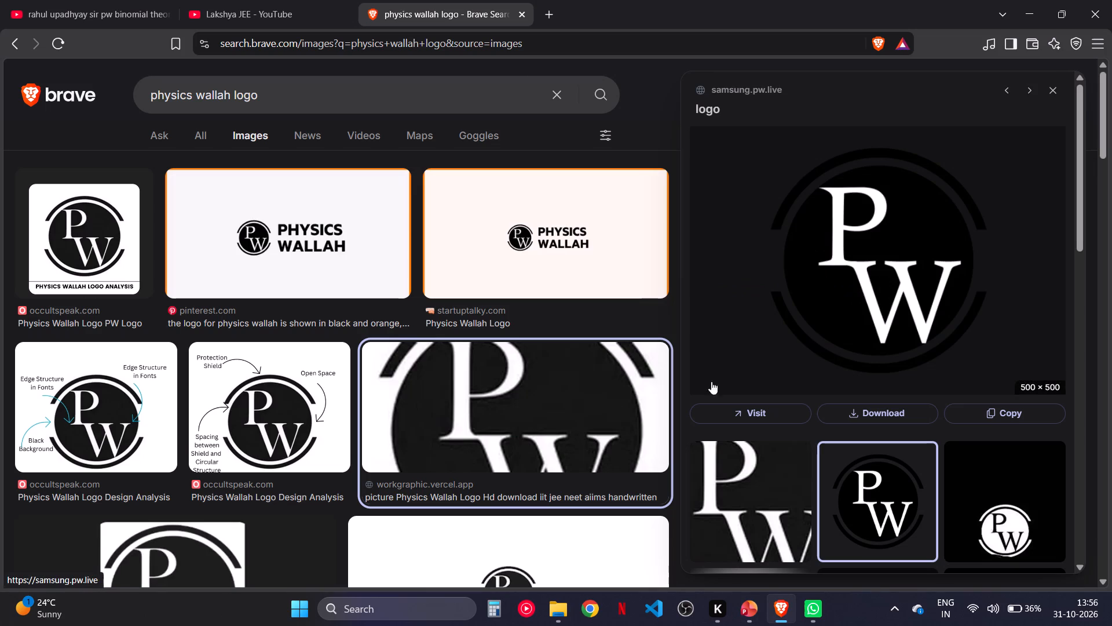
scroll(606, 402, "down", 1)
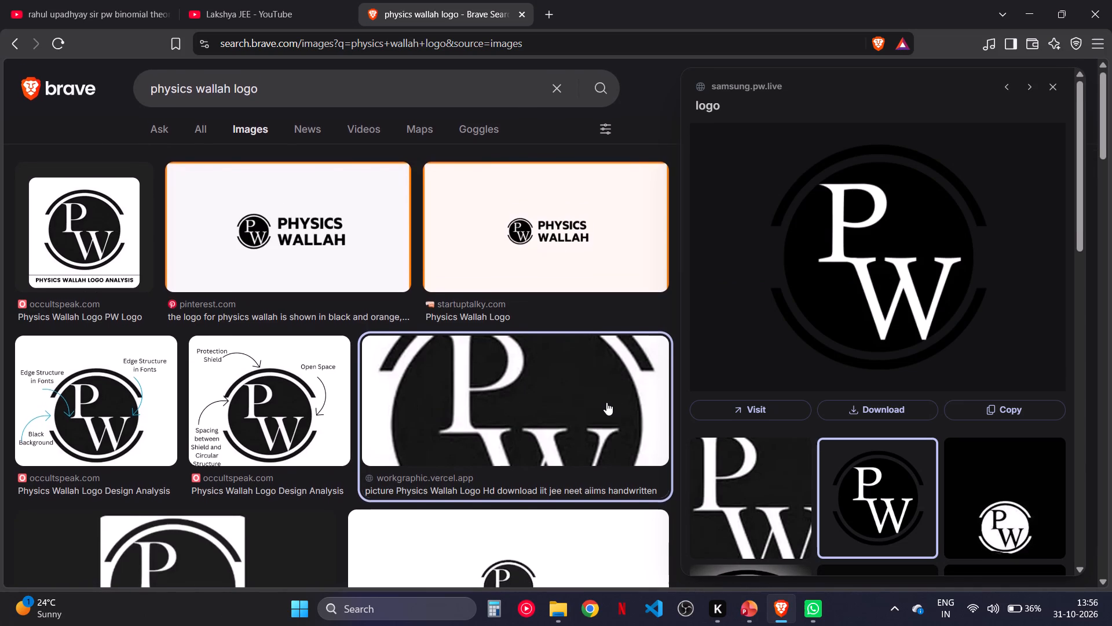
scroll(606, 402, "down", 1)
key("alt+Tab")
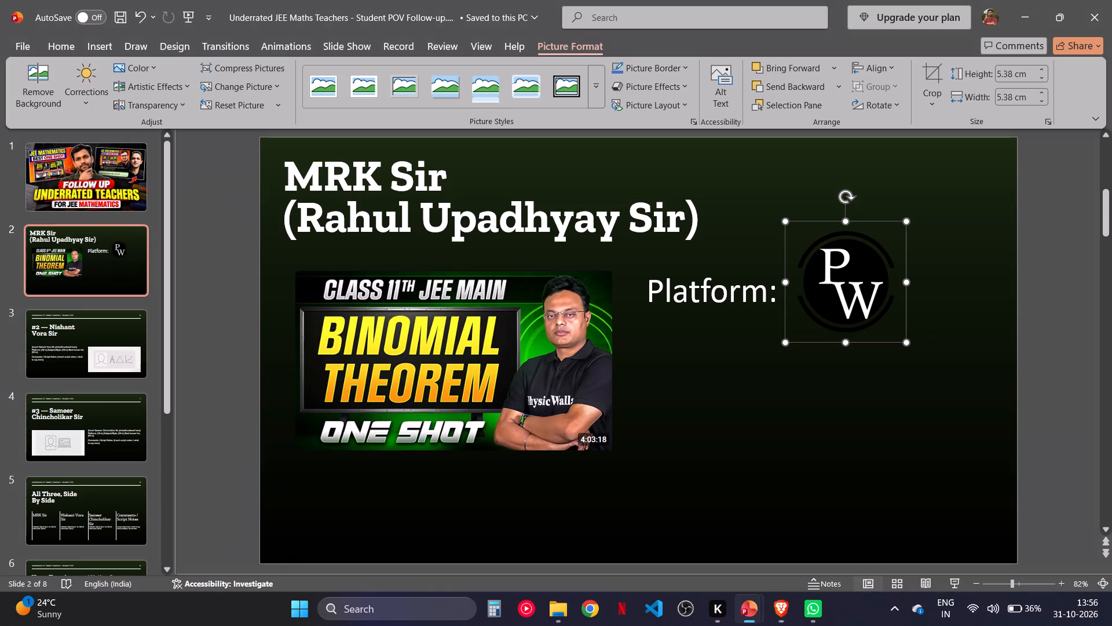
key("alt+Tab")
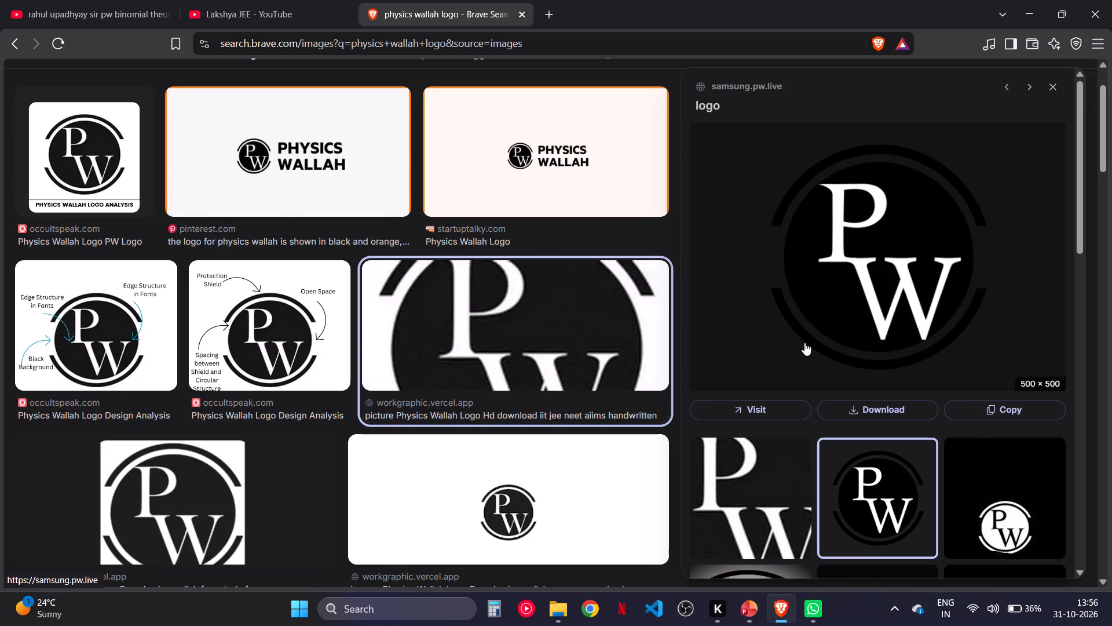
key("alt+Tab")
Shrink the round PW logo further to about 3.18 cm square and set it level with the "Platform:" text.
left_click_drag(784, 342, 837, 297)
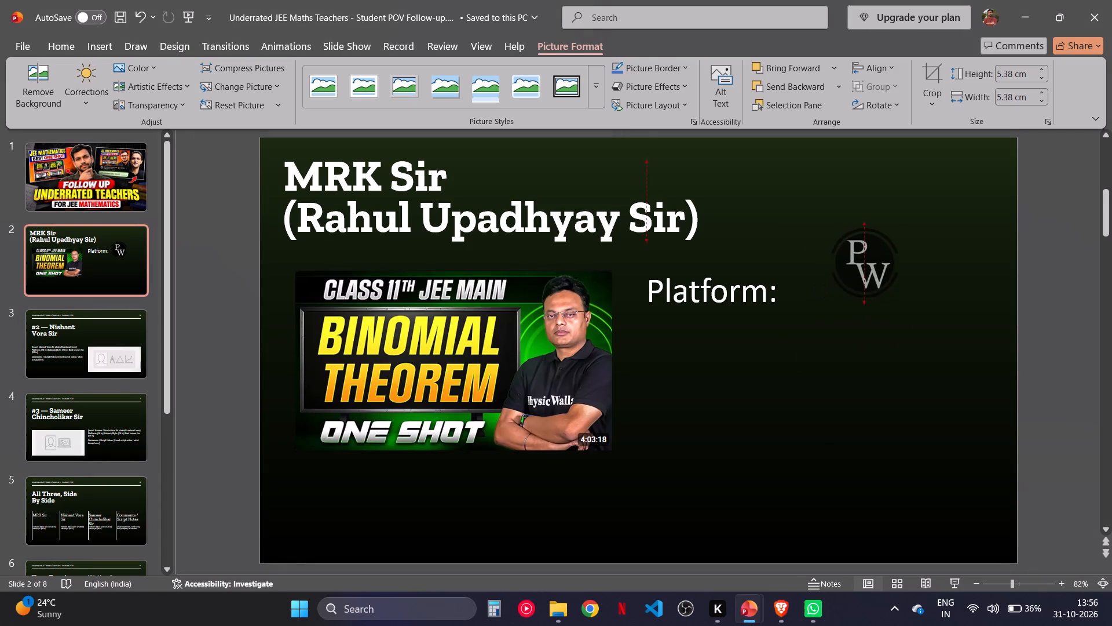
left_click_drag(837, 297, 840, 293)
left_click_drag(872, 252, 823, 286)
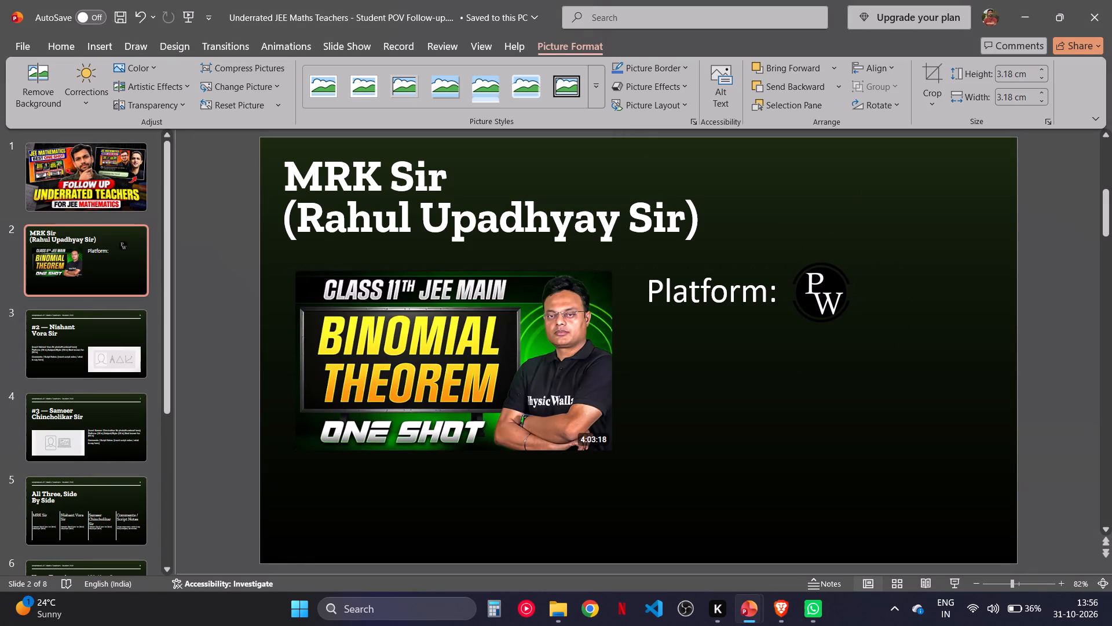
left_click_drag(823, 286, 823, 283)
Delete the round PW logo from the MRK Sir slide.
key("Delete")
Switch to Brave and copy the pinterest.com logo image with the PW emblem and "PHYSICS WALLAH" wordmark.
key("alt+Tab")
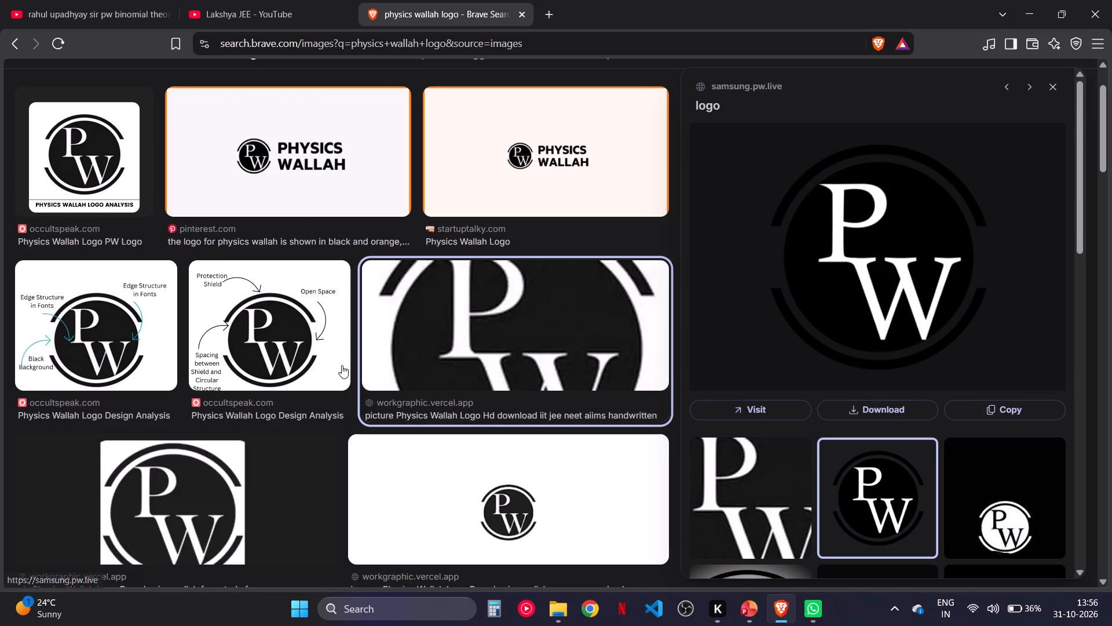
left_click(300, 155)
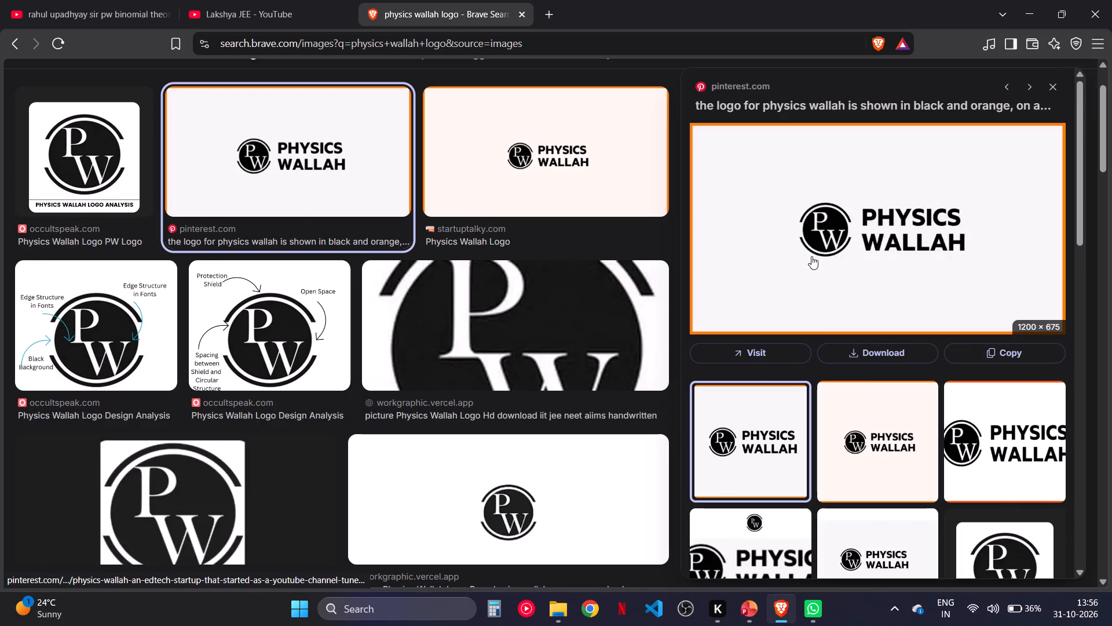
right_click(947, 235)
left_click(833, 479)
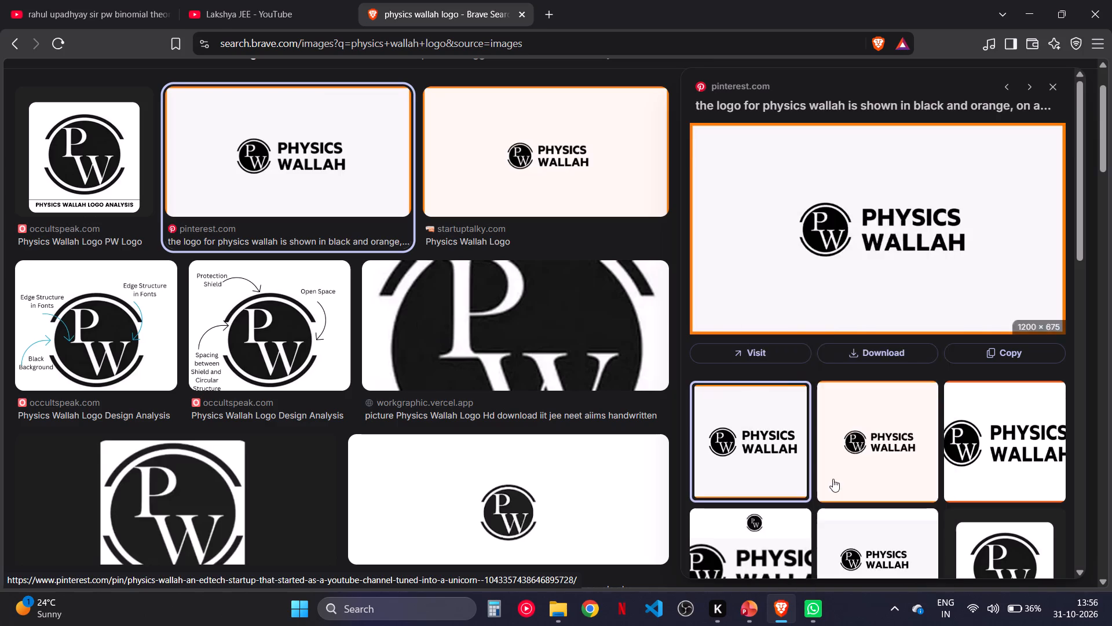
Switch back to PowerPoint, paste the Physics Wallah image onto the MRK Sir slide and shrink it to about 9.68 × 17.21 cm.
key("alt+Tab")
key("ctrl+v")
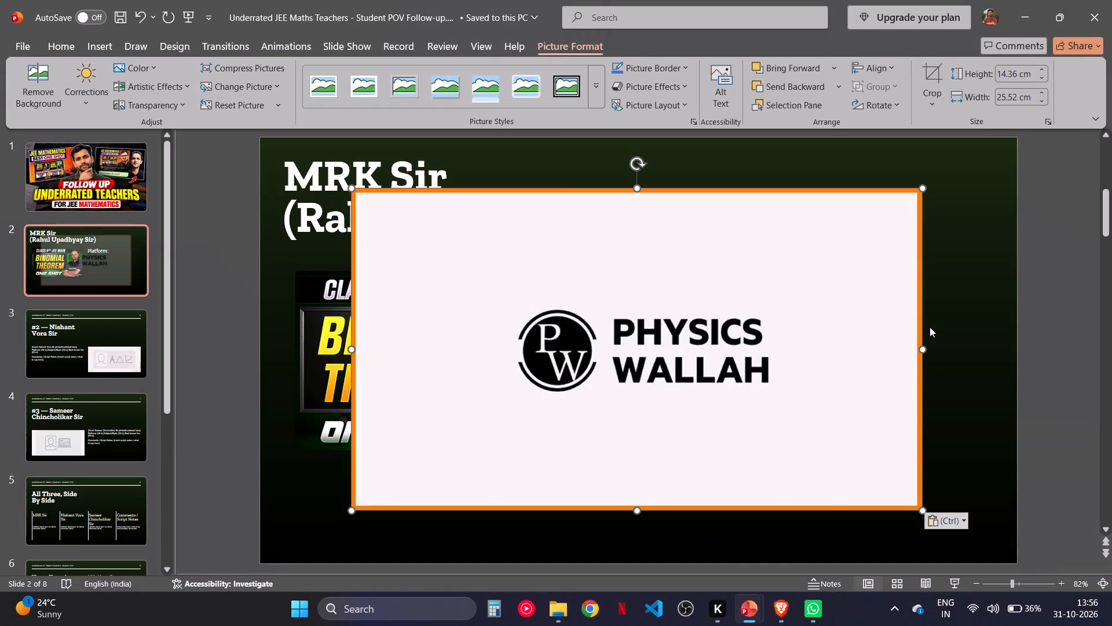
left_click_drag(350, 511, 609, 405)
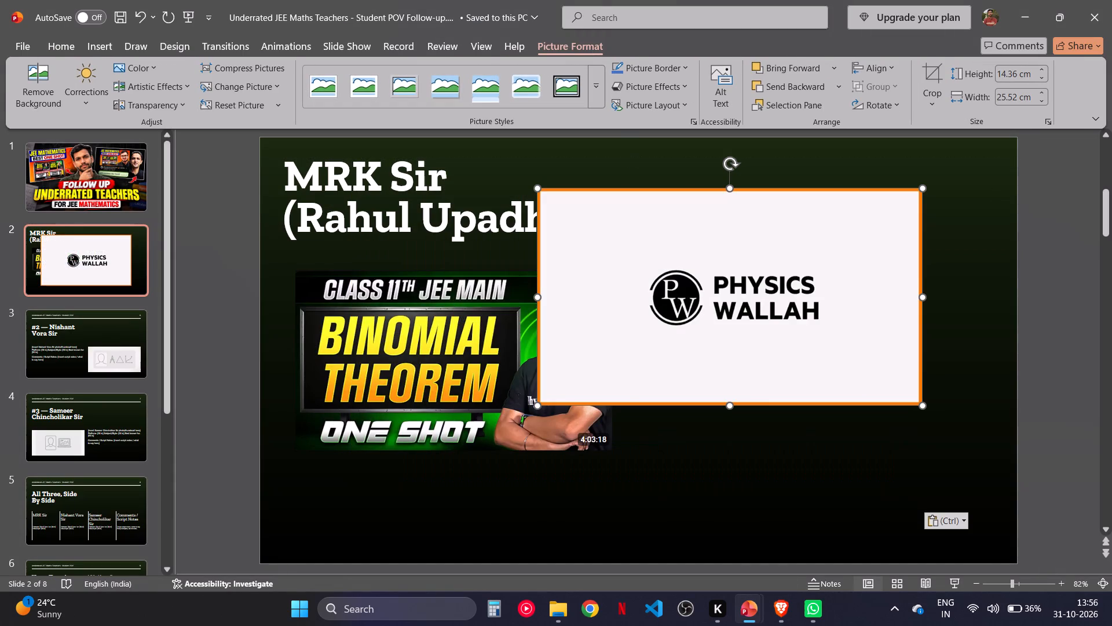
Crop the Physics Wallah image tightly around the emblem and wordmark, to about 2.55 × 7.85 cm, removing the orange border.
left_click(937, 72)
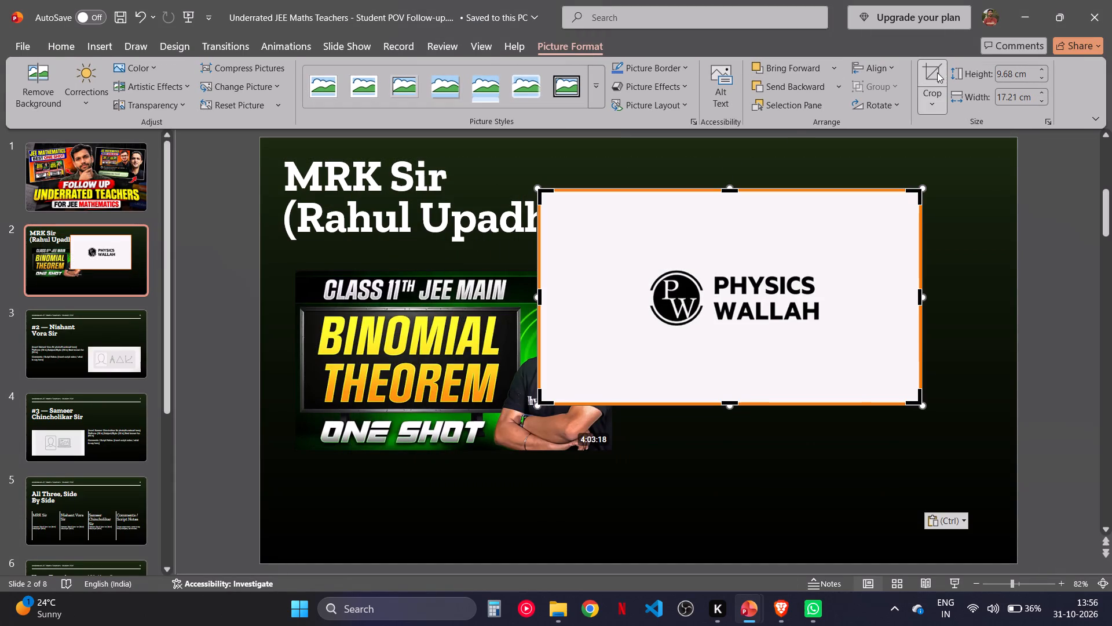
left_click_drag(729, 190, 725, 258)
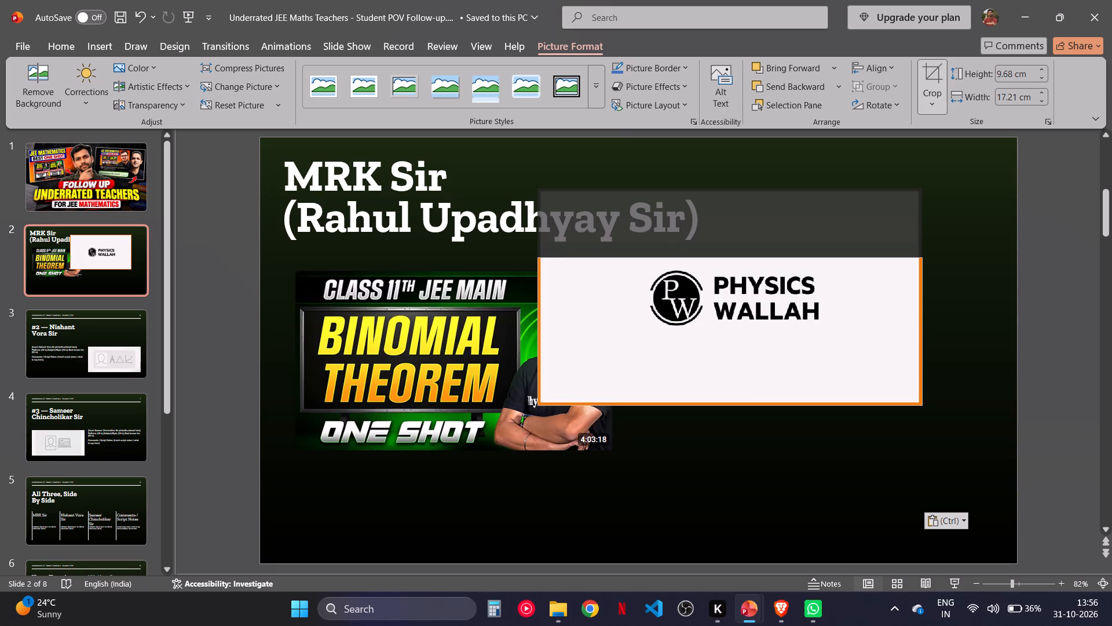
left_click_drag(725, 258, 715, 264)
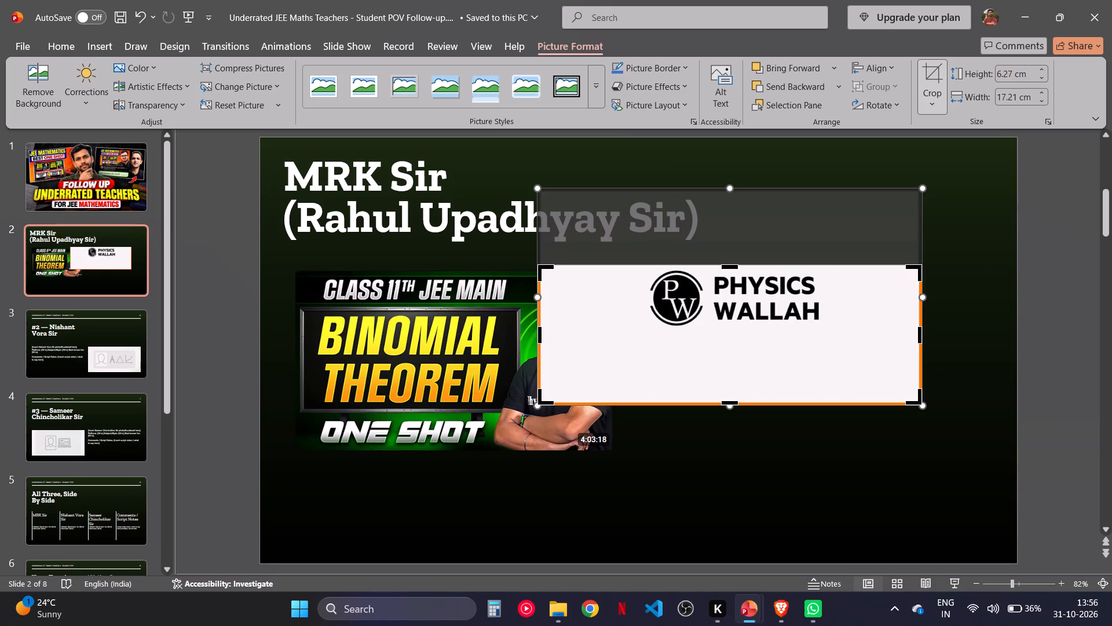
left_click_drag(729, 403, 758, 327)
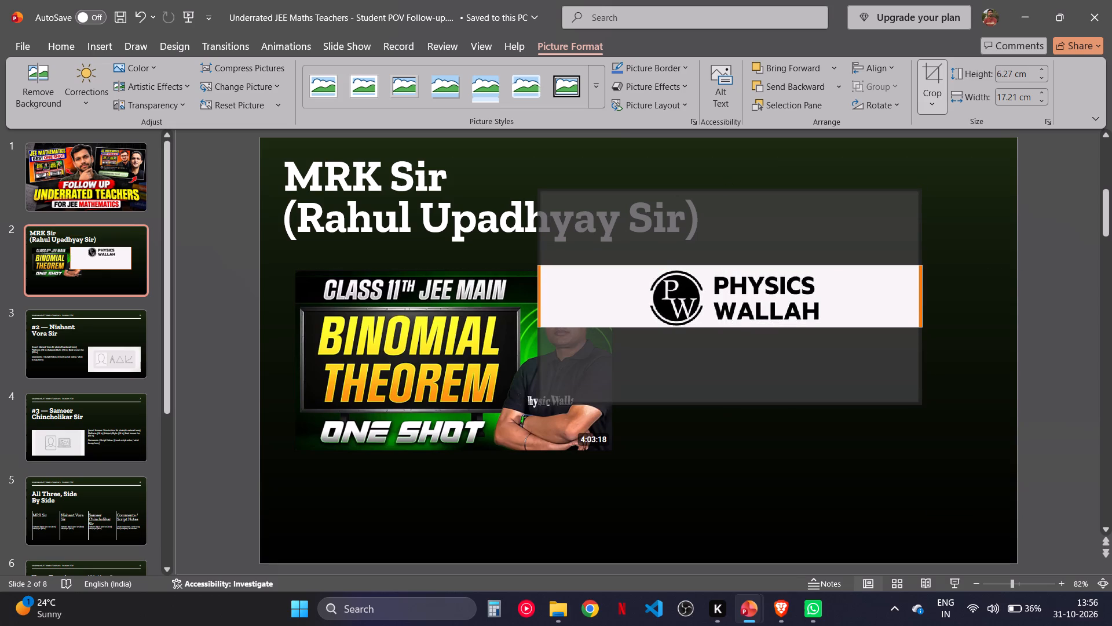
left_click_drag(758, 327, 757, 327)
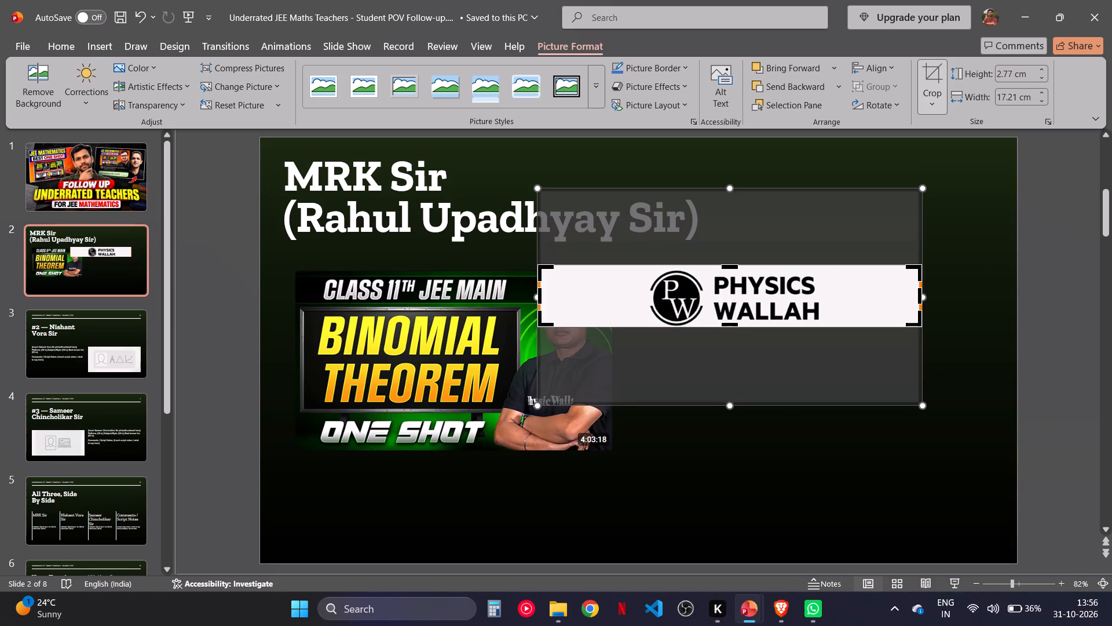
left_click(733, 267)
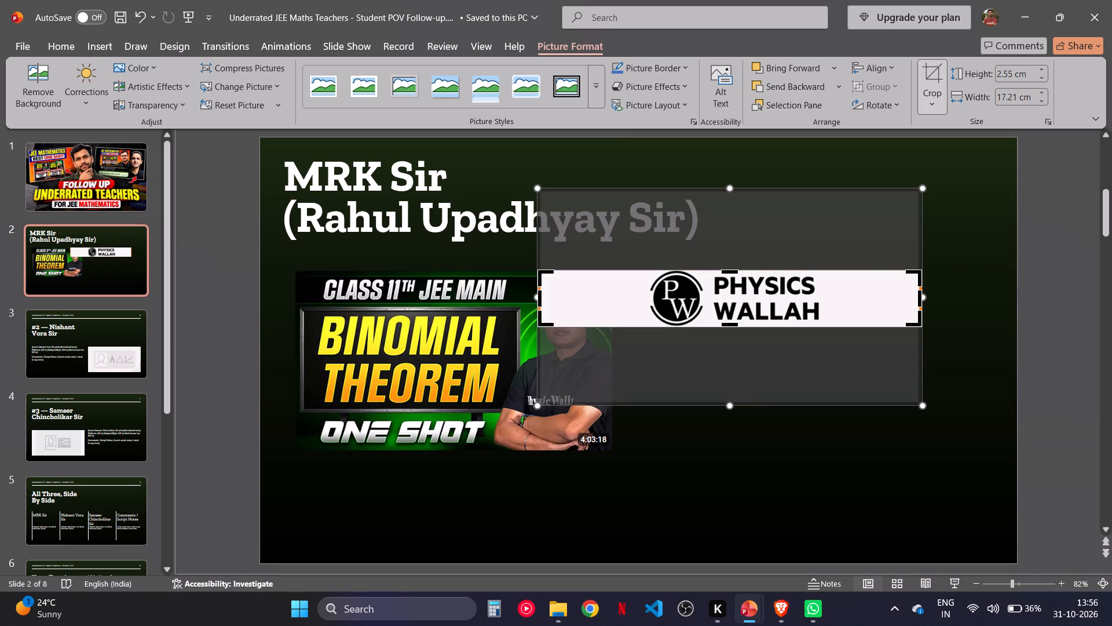
left_click_drag(537, 303, 649, 311)
left_click_drag(918, 299, 904, 299)
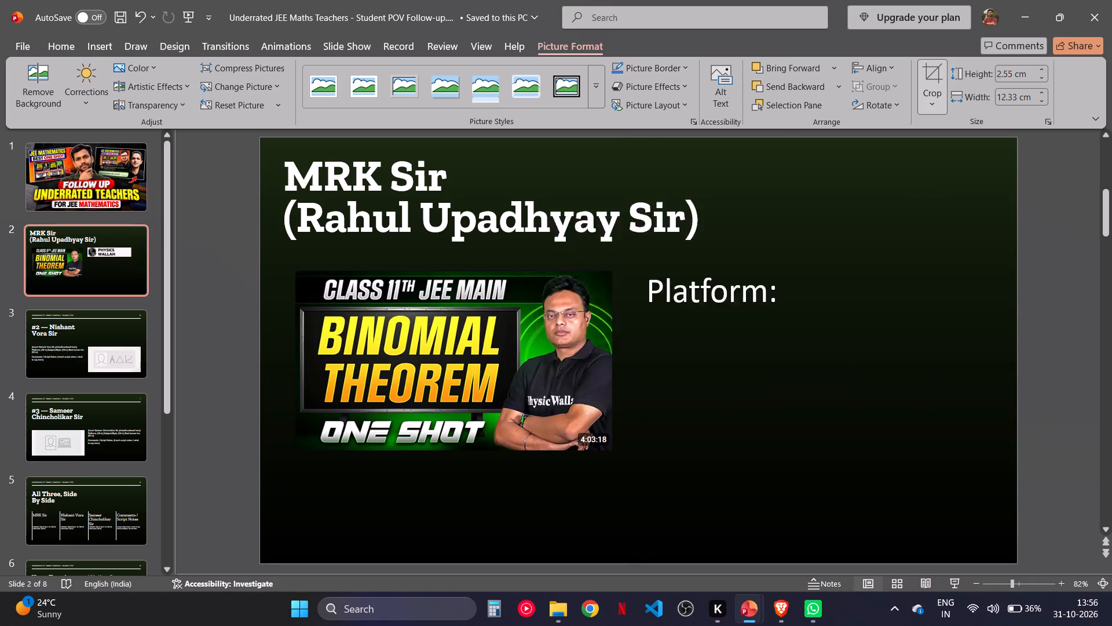
left_click_drag(904, 299, 822, 300)
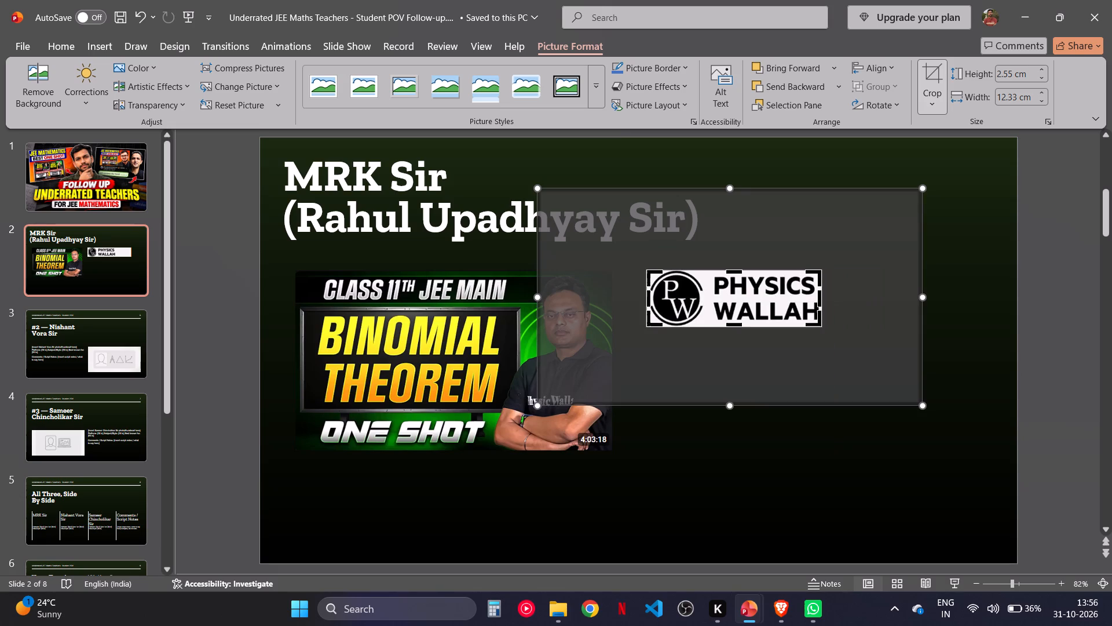
left_click(1075, 291)
Move the cropped Physics Wallah logo to just after the "Platform:" text.
left_click_drag(798, 291, 939, 285)
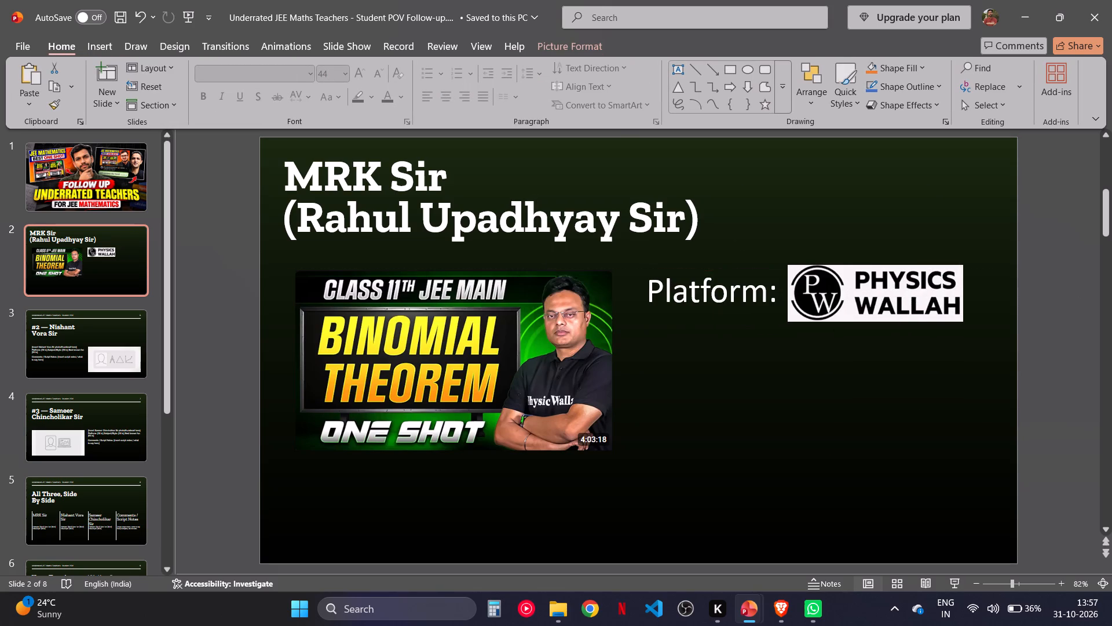
left_click_drag(939, 285, 939, 285)
Apply a rounded-corner bevelled picture style to the Physics Wallah logo.
left_click(553, 40)
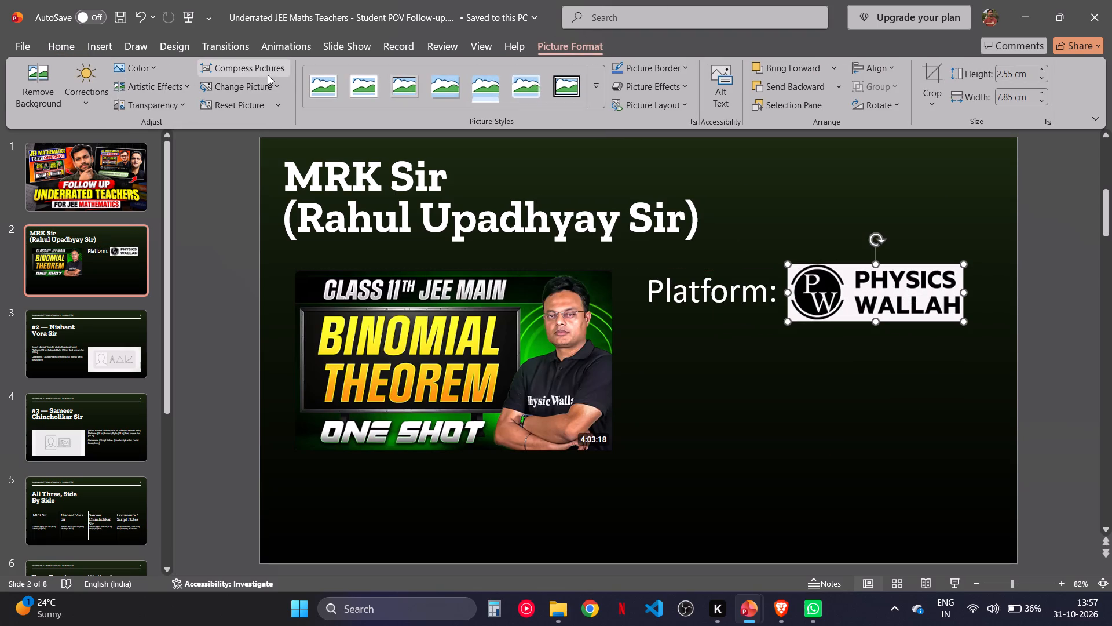
left_click(269, 93)
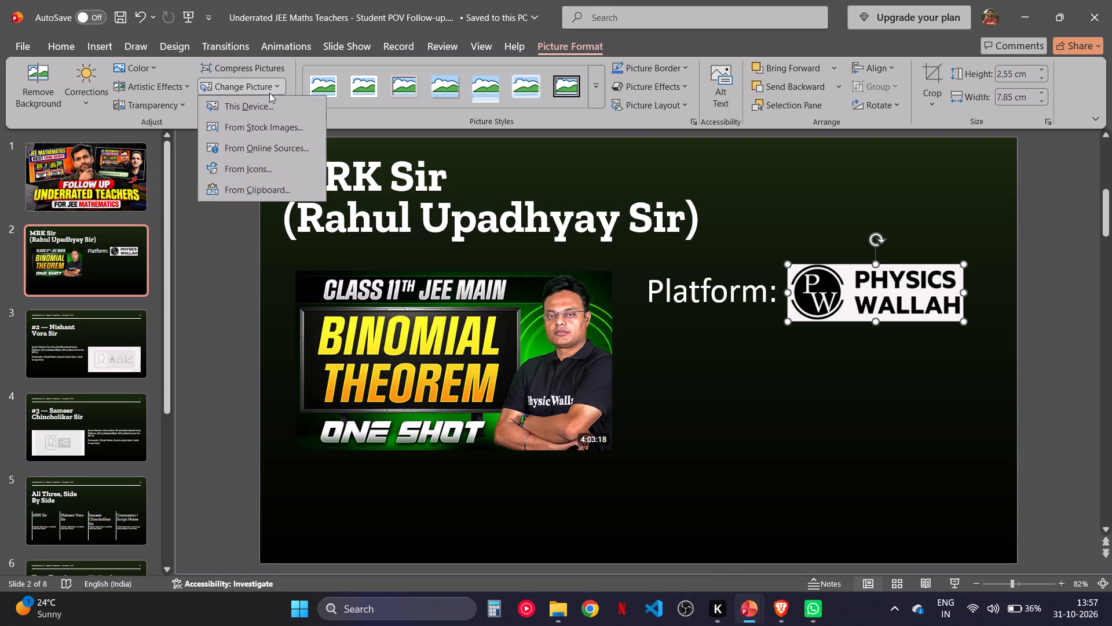
left_click(269, 93)
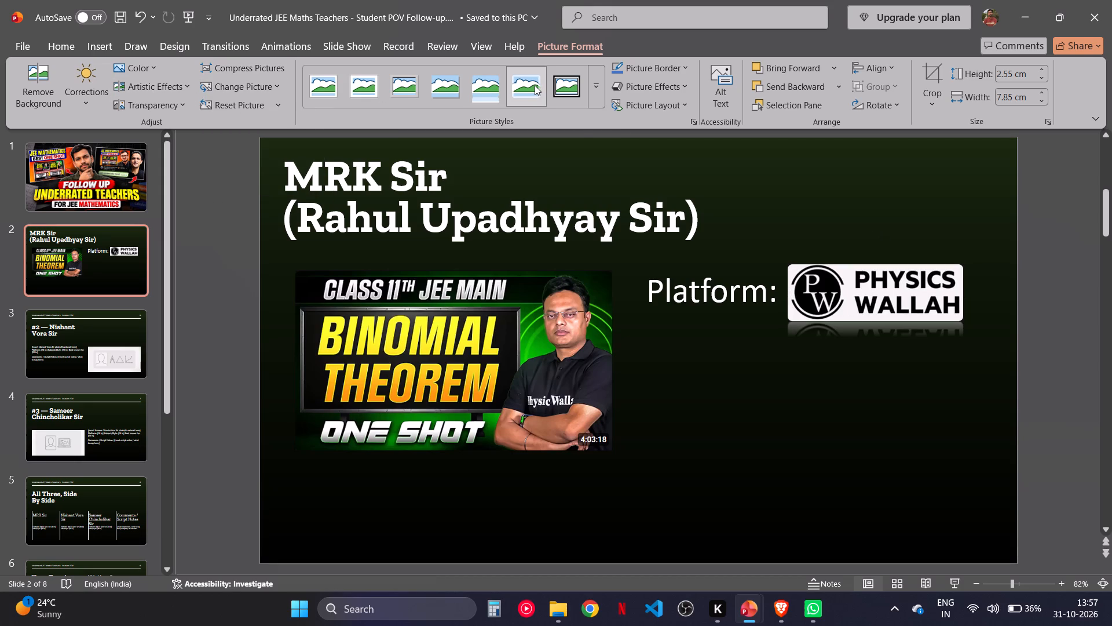
left_click(598, 83)
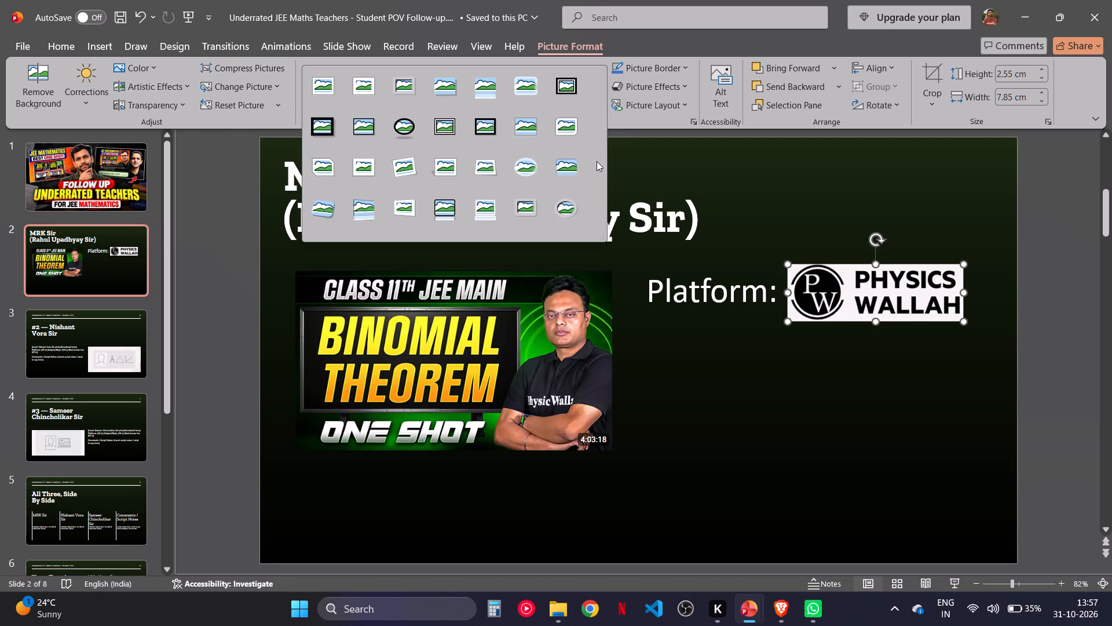
left_click(557, 165)
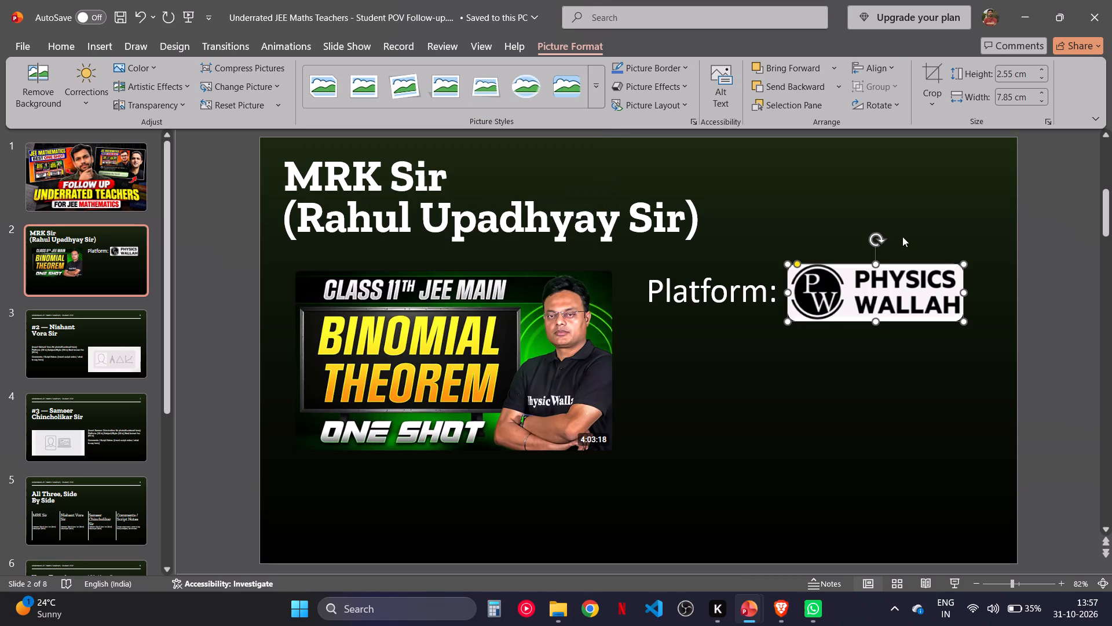
Shrink the Physics Wallah logo to about 1.74 × 5.36 cm and align its top with the "Platform:" text box's top.
left_click_drag(966, 264, 918, 287)
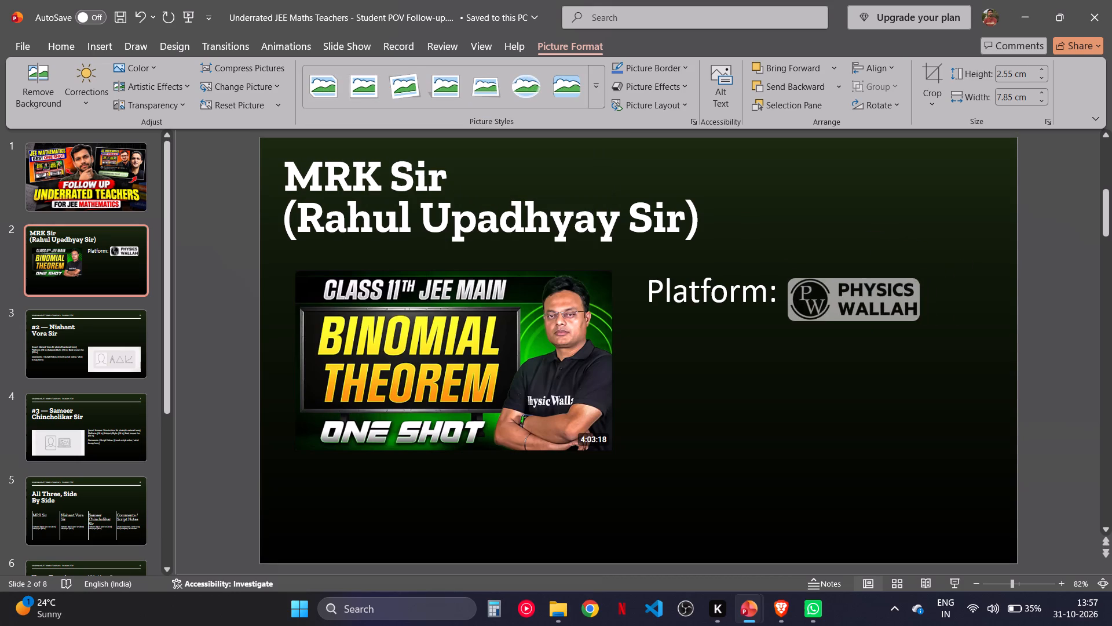
left_click_drag(918, 287, 908, 292)
left_click_drag(884, 296, 884, 286)
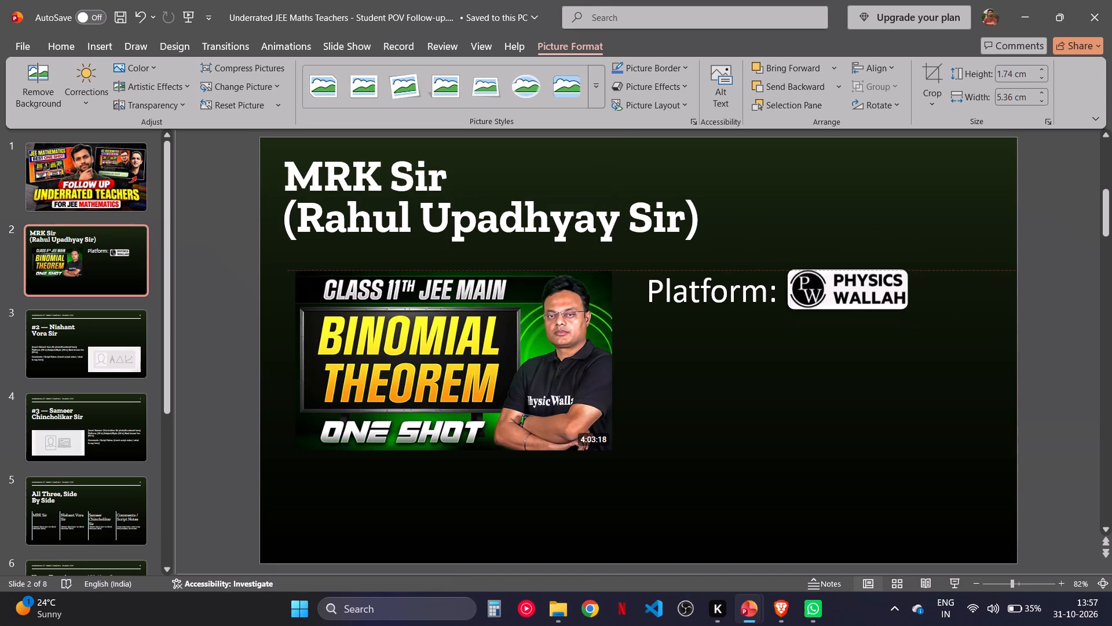
left_click(1076, 269)
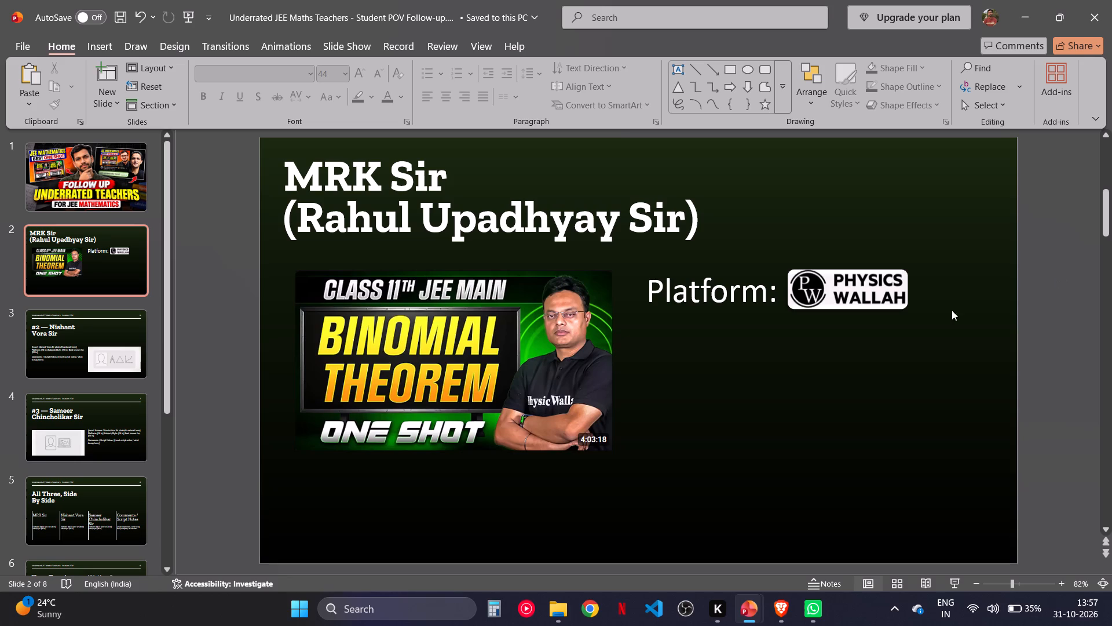
Reduce the "Platform:" text to font size 36.
left_click(709, 280)
left_click(646, 288)
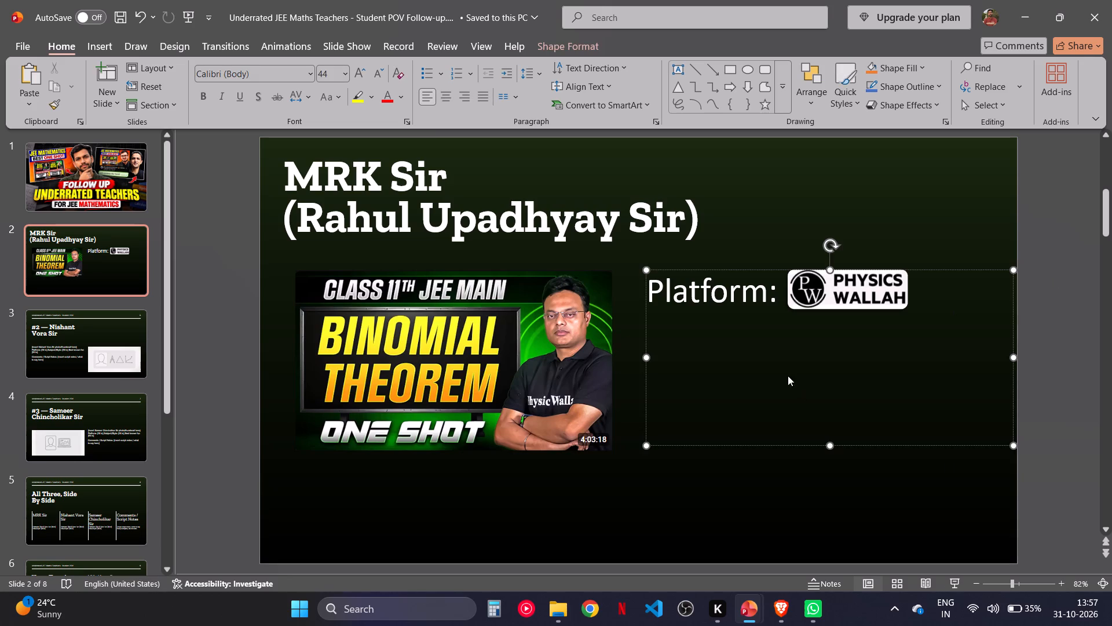
double_click(382, 76)
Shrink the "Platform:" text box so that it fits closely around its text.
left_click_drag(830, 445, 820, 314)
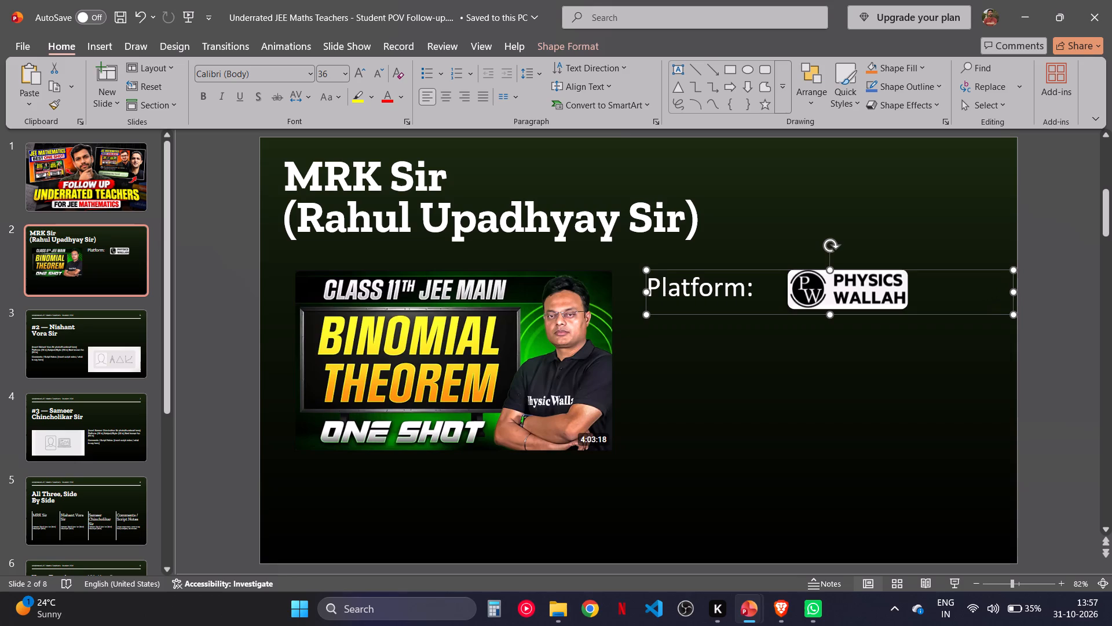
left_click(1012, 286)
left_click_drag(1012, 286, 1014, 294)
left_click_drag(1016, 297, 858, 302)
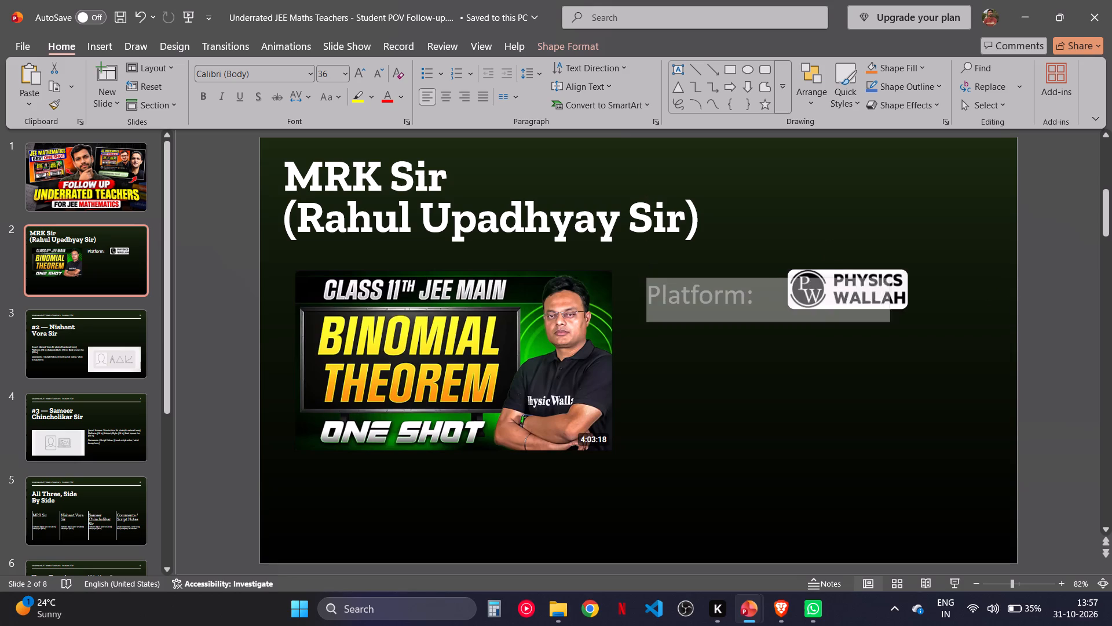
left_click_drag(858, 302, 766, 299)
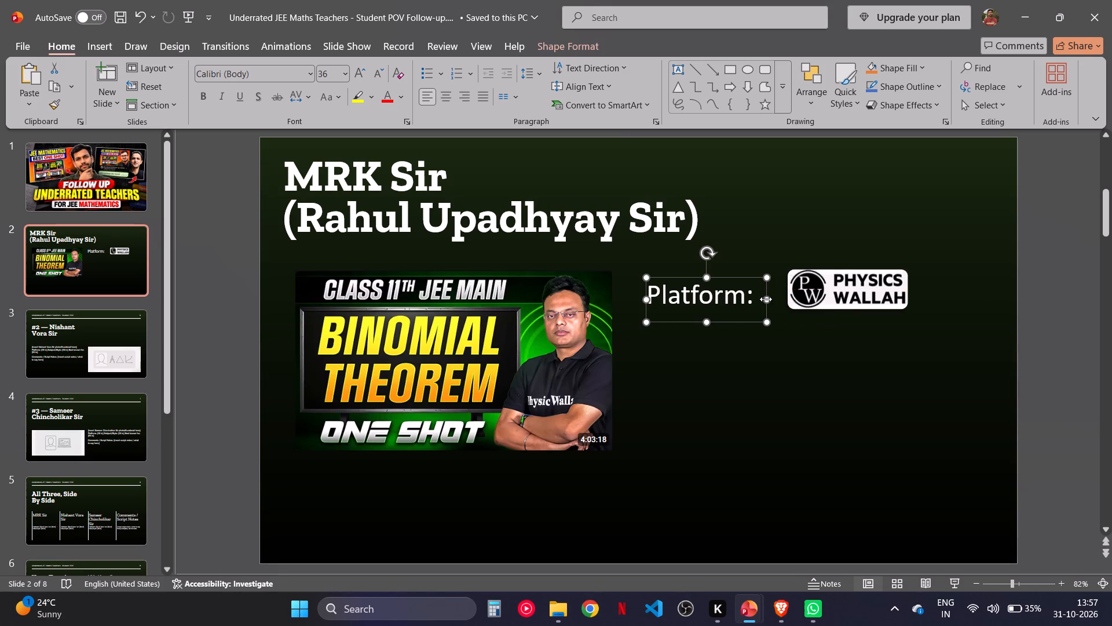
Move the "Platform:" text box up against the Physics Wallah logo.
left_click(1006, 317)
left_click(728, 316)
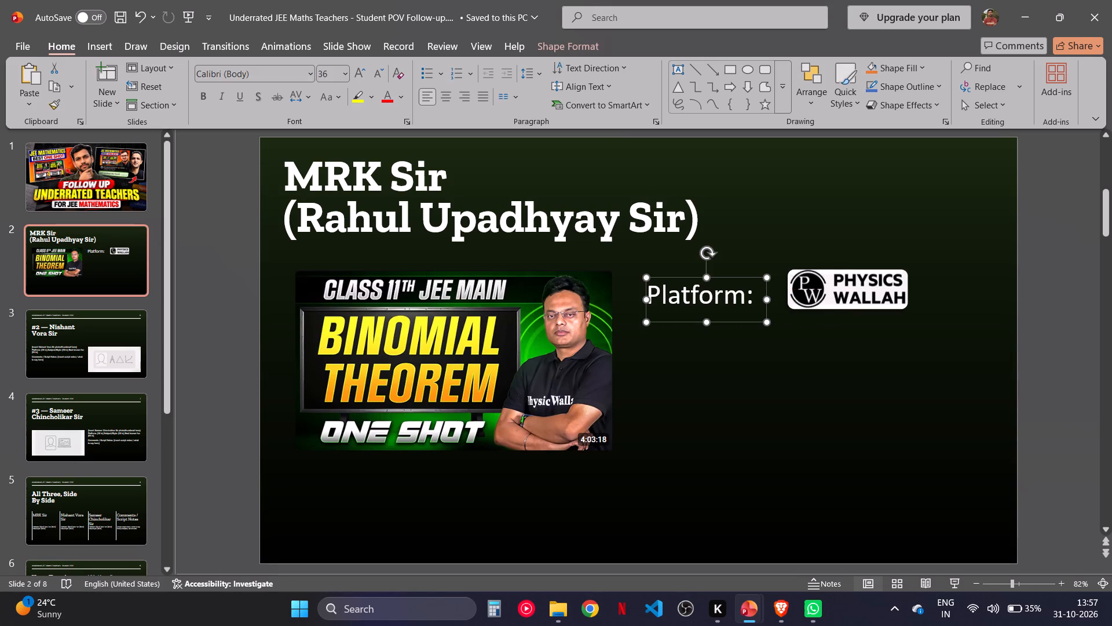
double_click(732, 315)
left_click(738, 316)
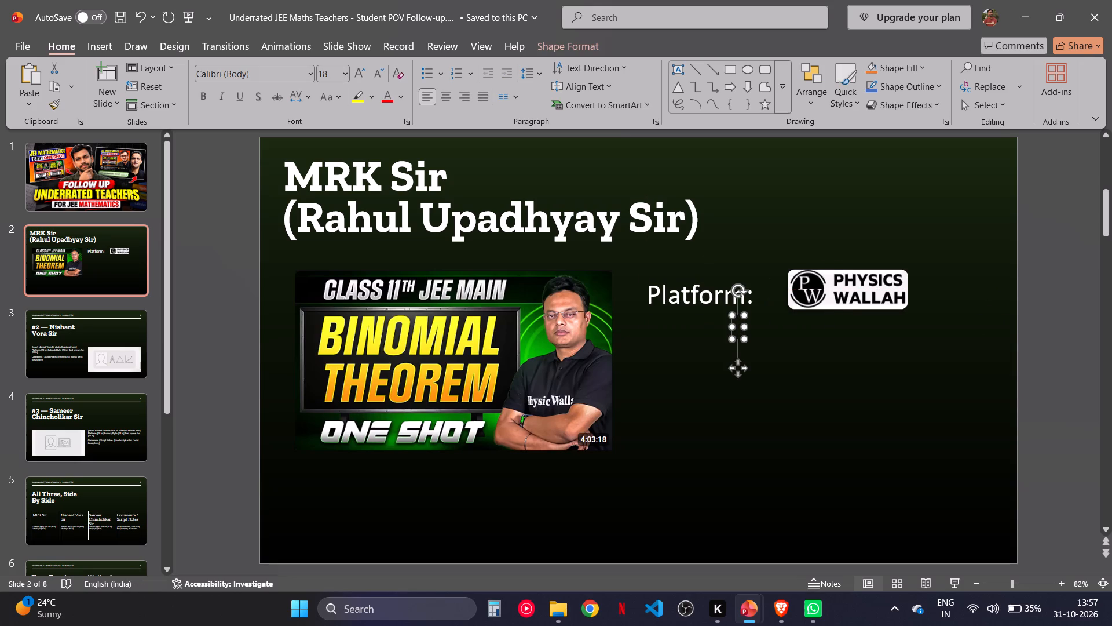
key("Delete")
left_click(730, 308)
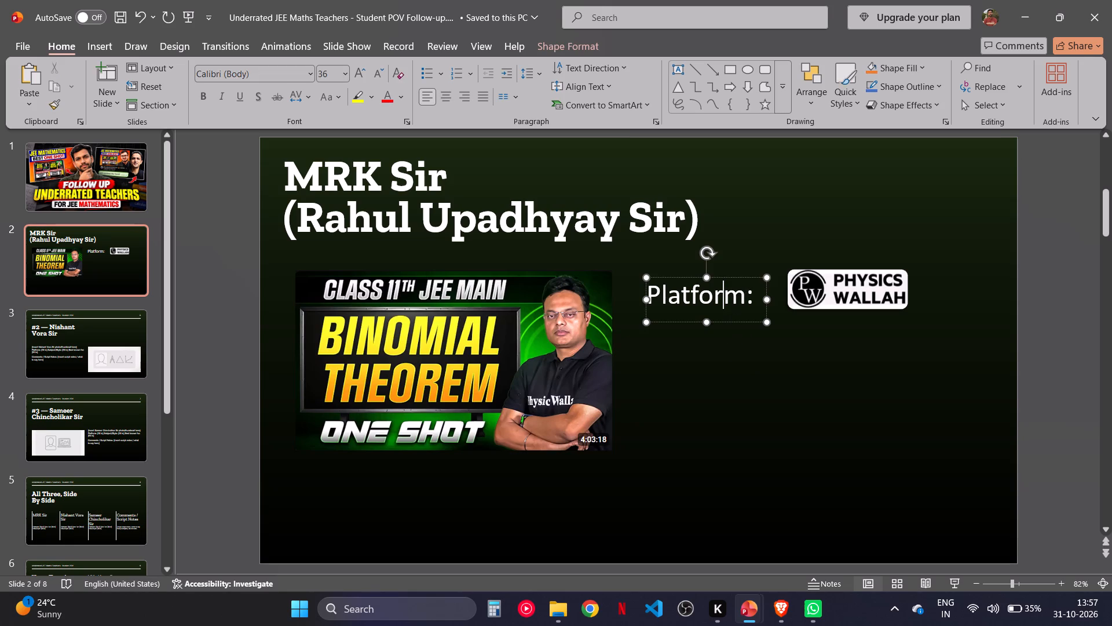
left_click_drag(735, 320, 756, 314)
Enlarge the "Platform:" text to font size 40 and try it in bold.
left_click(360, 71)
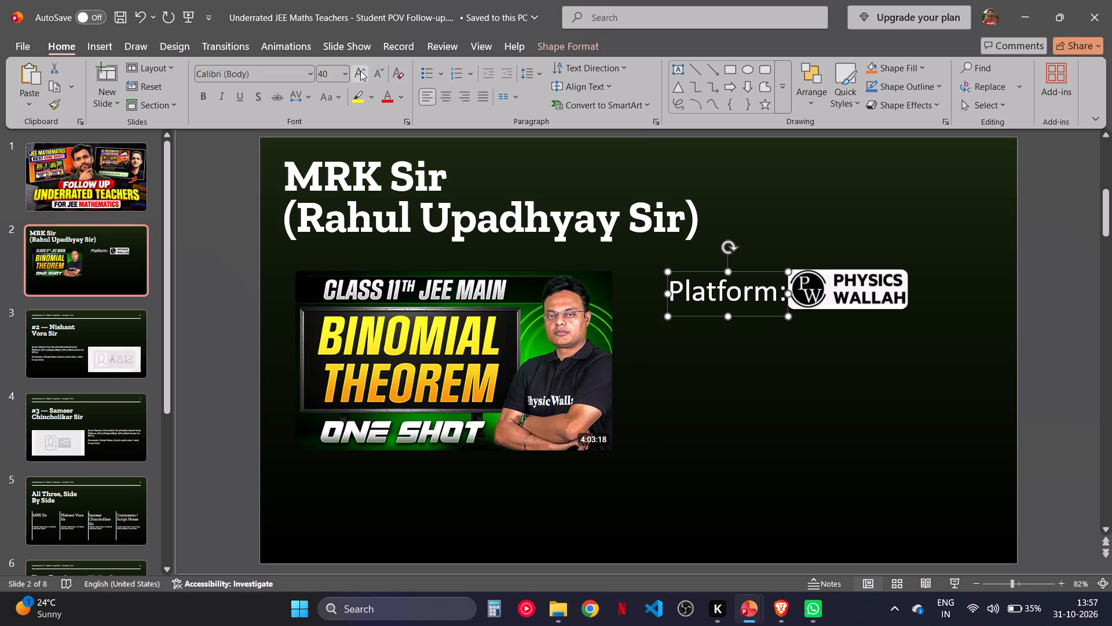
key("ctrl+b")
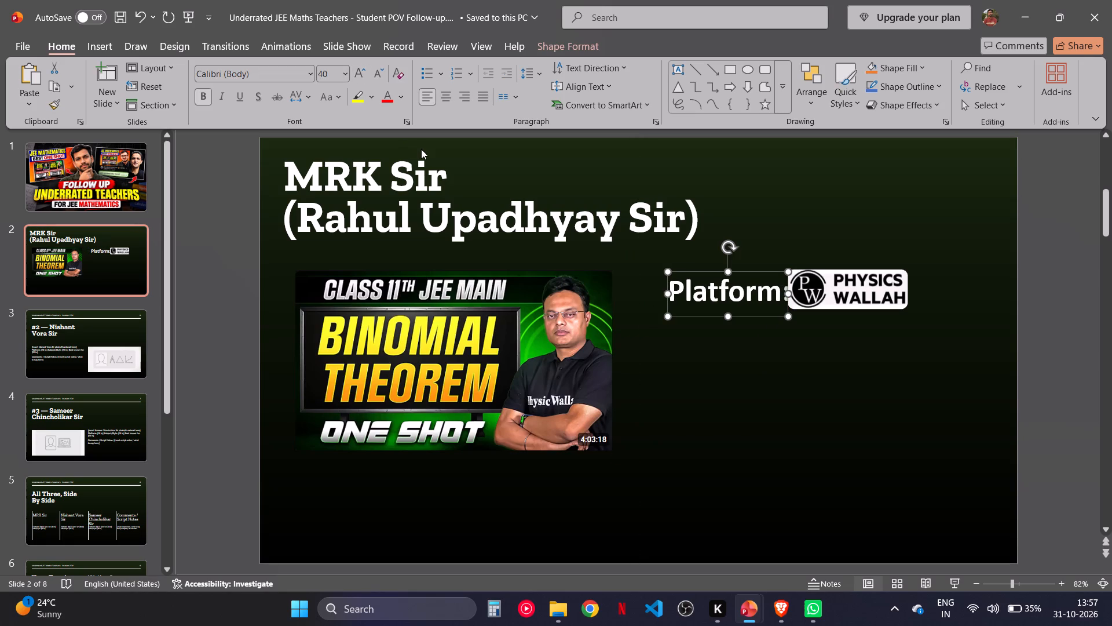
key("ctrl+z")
Delete the "Platform:" text box from the MRK Sir slide.
left_click(1016, 310)
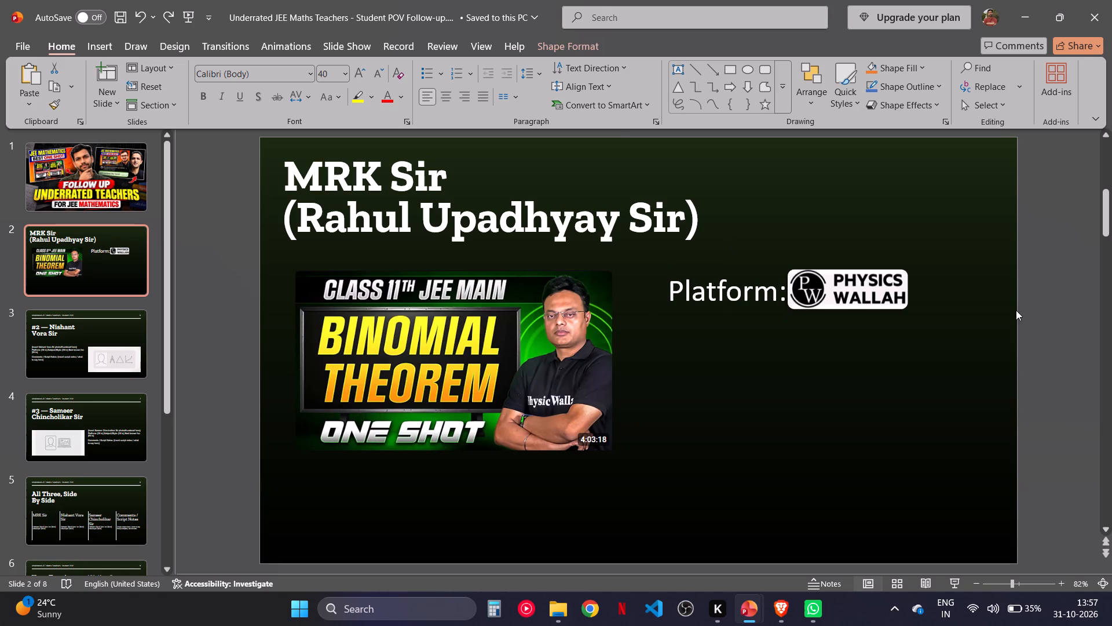
left_click(772, 292)
key("Delete")
key("Delete")
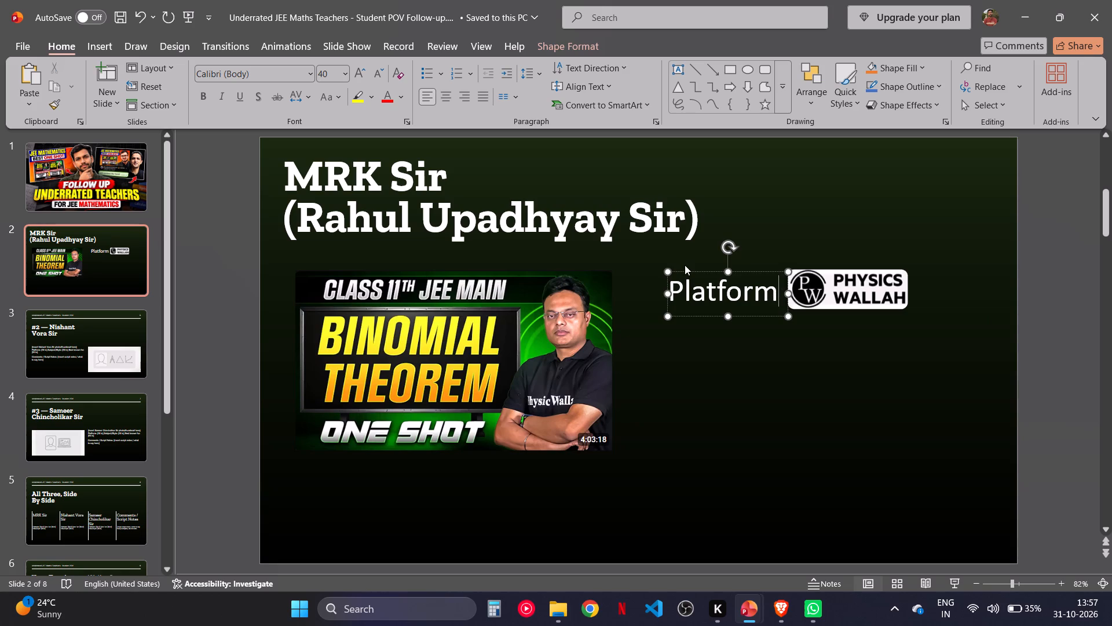
left_click(685, 269)
key("Delete")
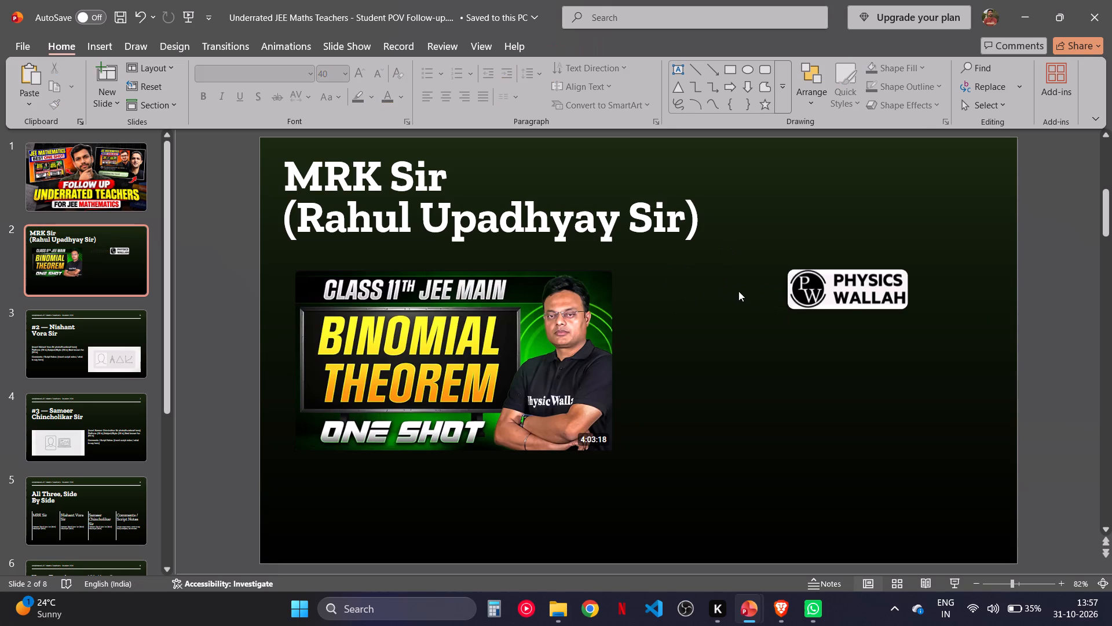
Move the Physics Wallah logo into the title area, just after "MRK Sir" on the first line.
left_click_drag(795, 294, 568, 188)
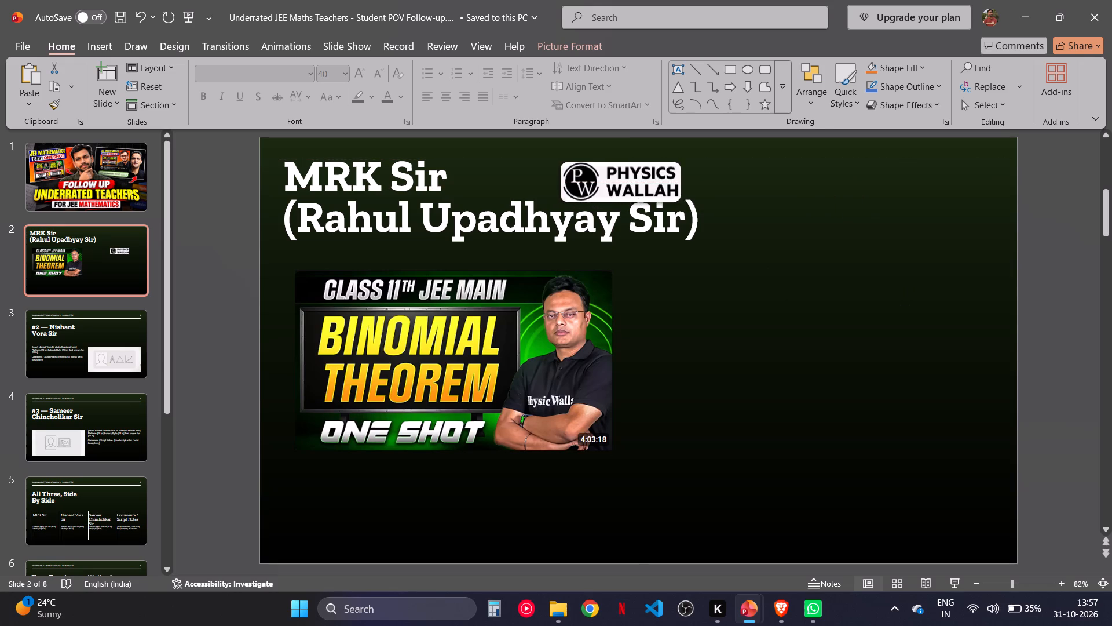
left_click_drag(568, 188, 489, 177)
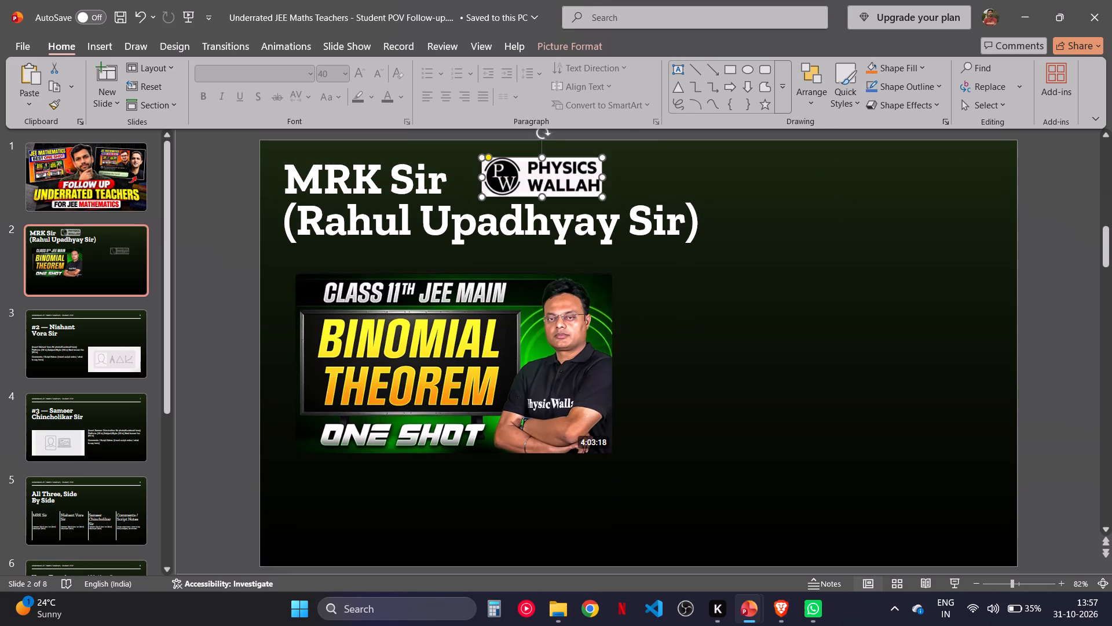
left_click(224, 293)
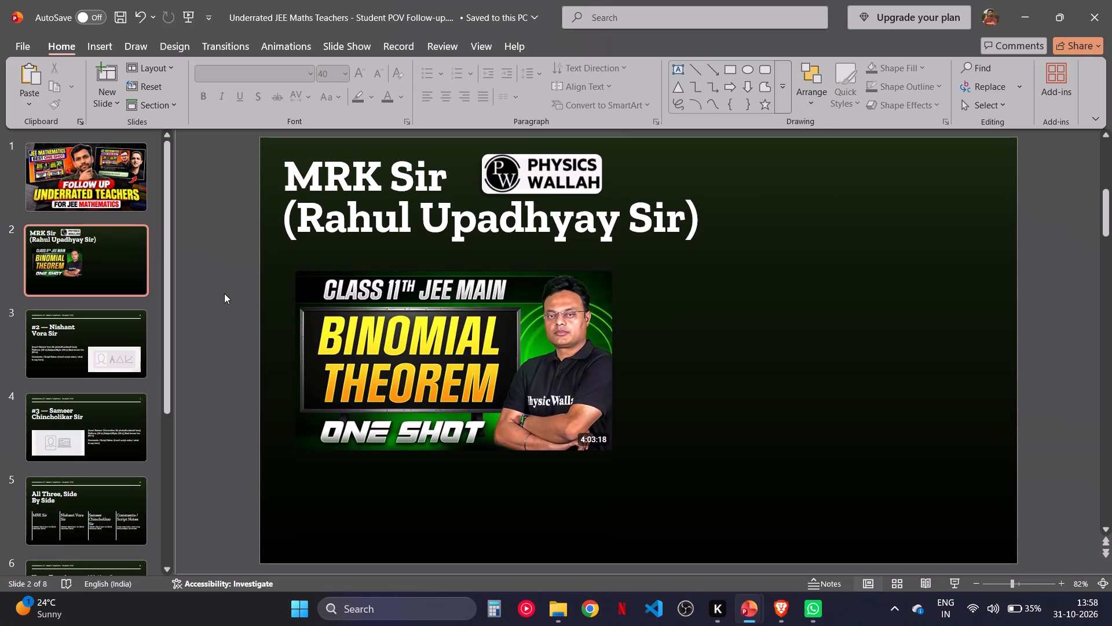
left_click_drag(557, 179, 546, 181)
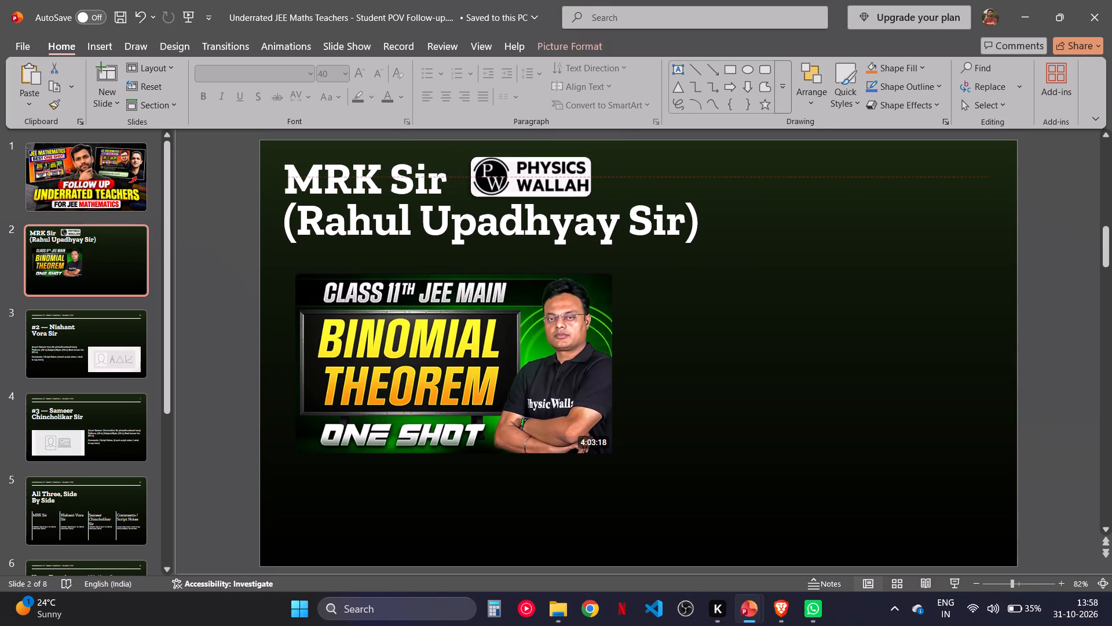
left_click_drag(546, 181, 542, 183)
left_click(251, 301)
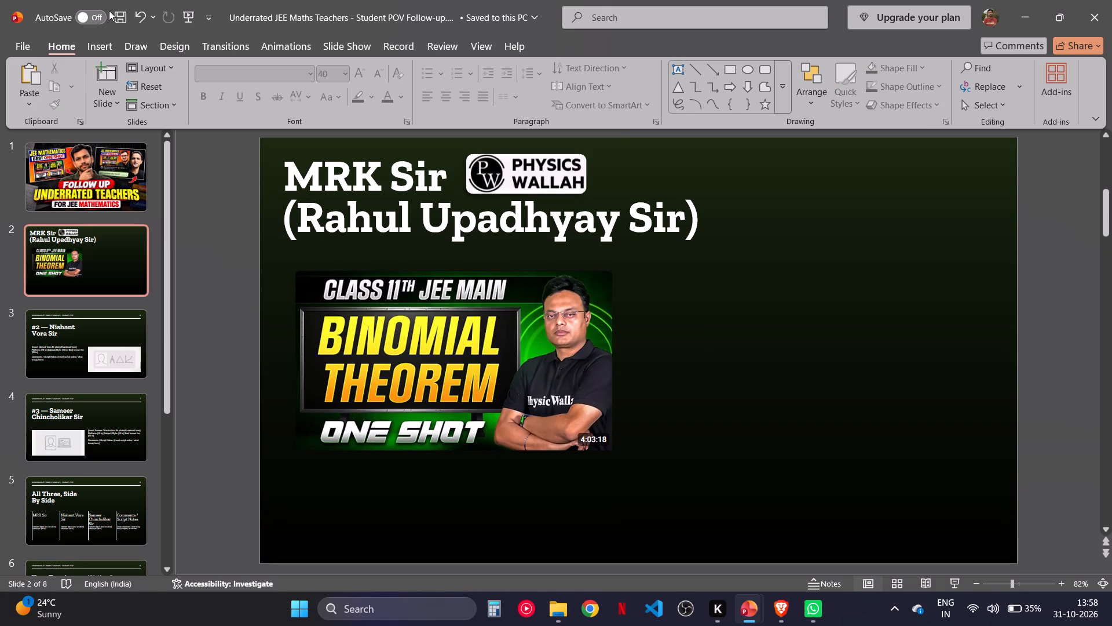
Switch to Brave and close the Physics Wallah logo search and the binomial theorem YouTube tabs.
key("alt+Tab")
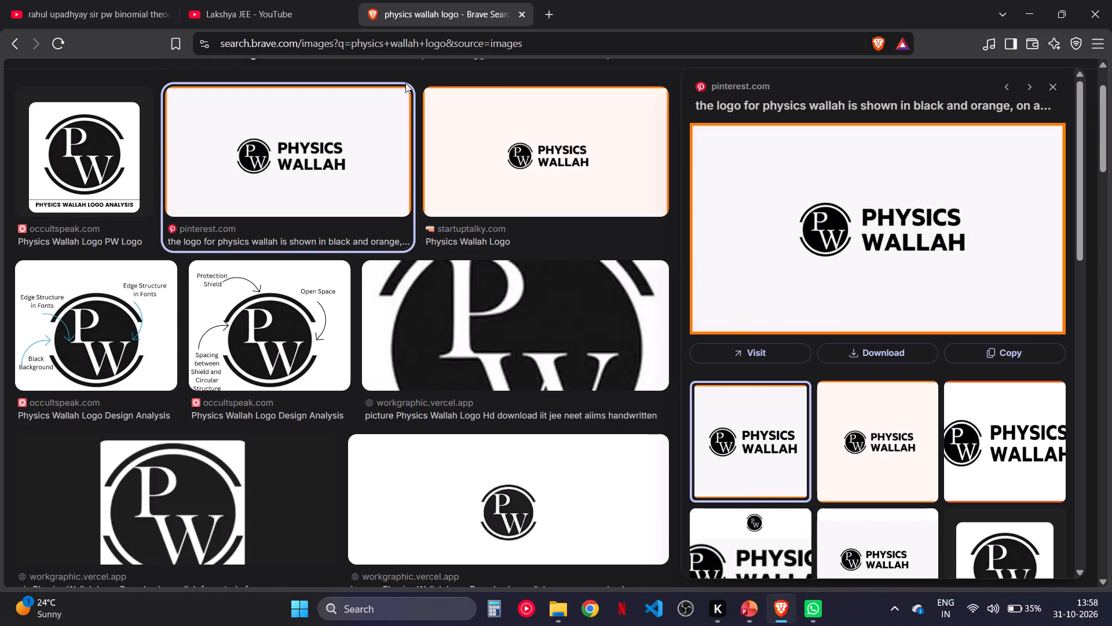
key("ctrl+w")
key("ctrl+w")
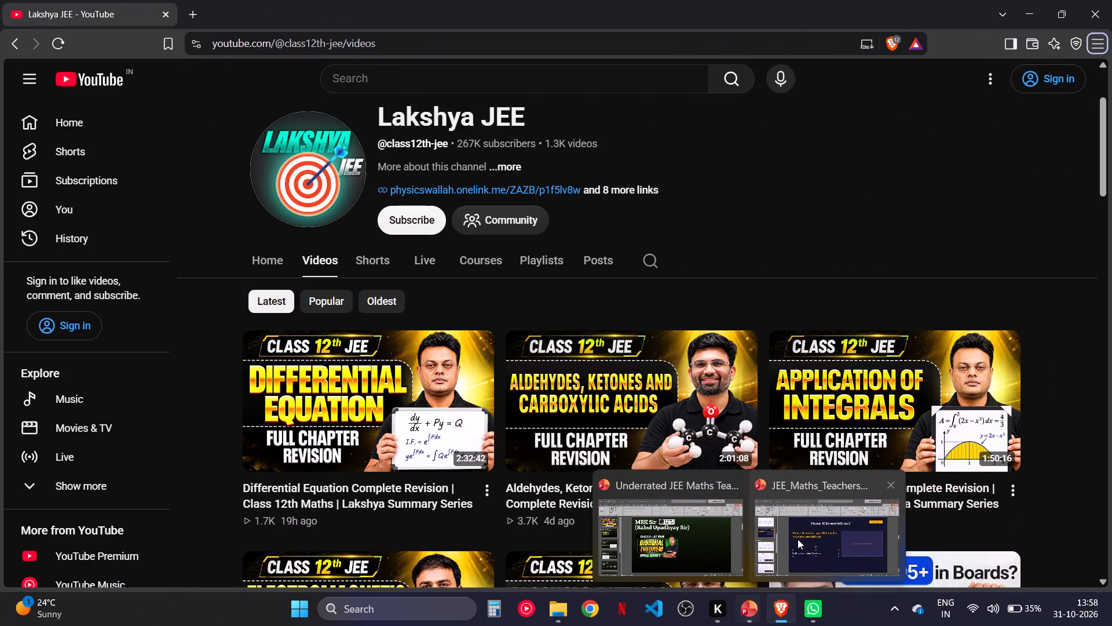
Copy the #1 teacher card from the template's "Meet the 3 underrated teachers" slide to the MRK Sir slide, placing it beside the thumbnail.
double_click(799, 537)
left_click(120, 374)
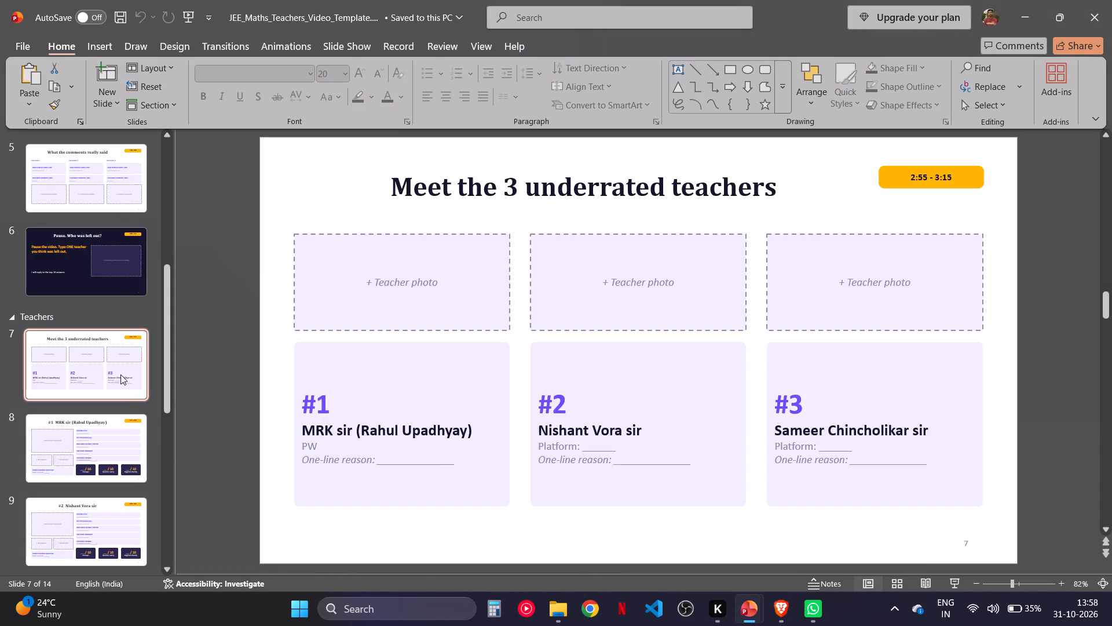
left_click(318, 352)
key("ctrl+c")
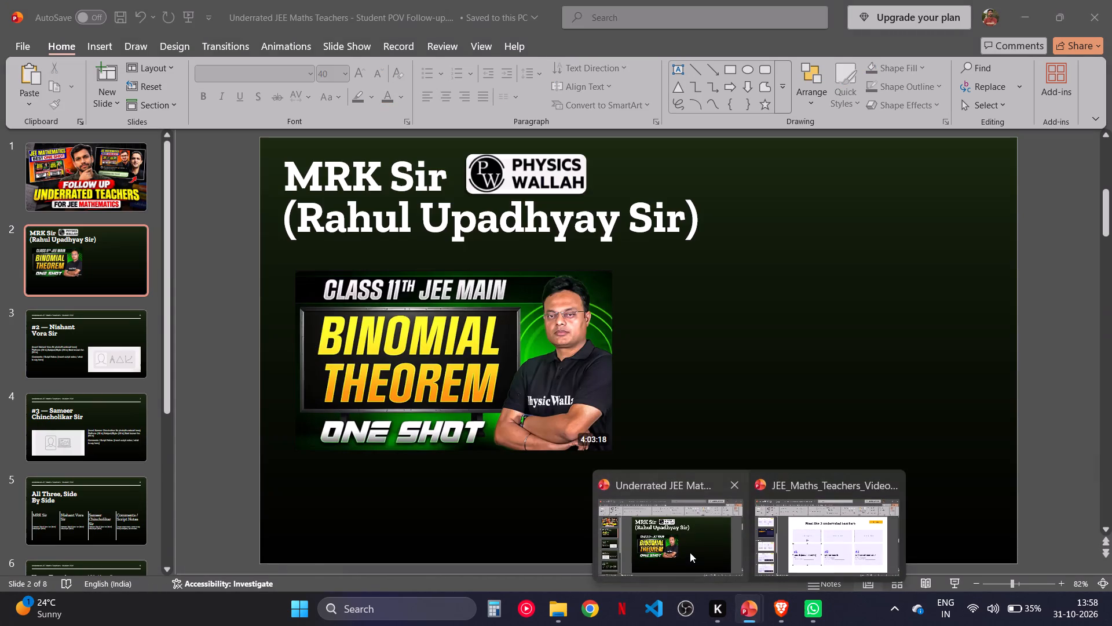
left_click(690, 552)
left_click(746, 511)
key("ctrl+v")
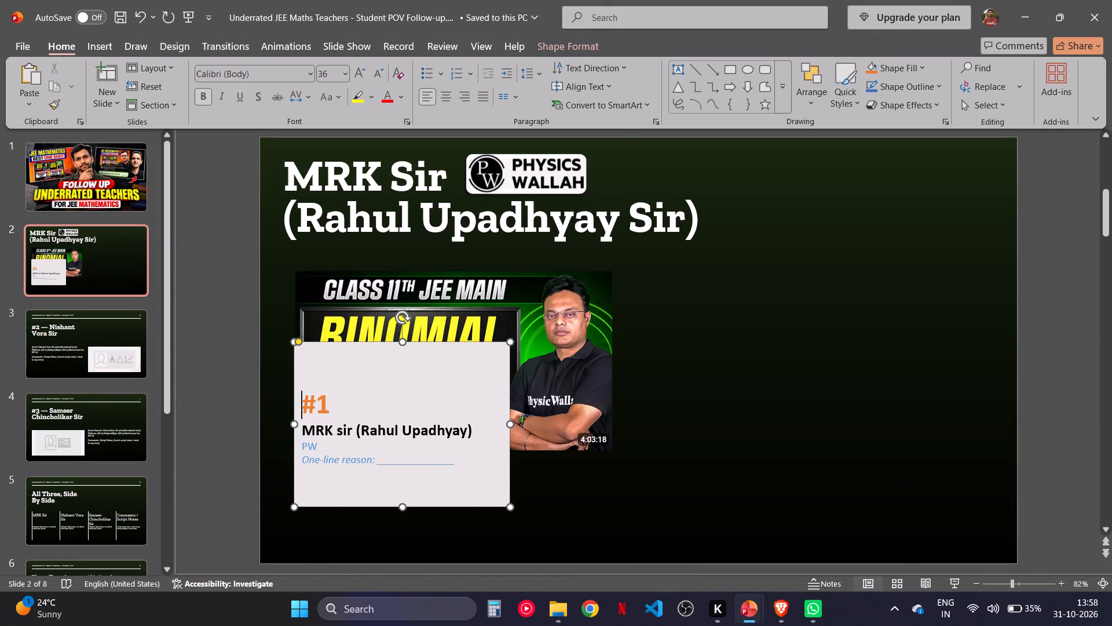
left_click_drag(380, 343, 715, 293)
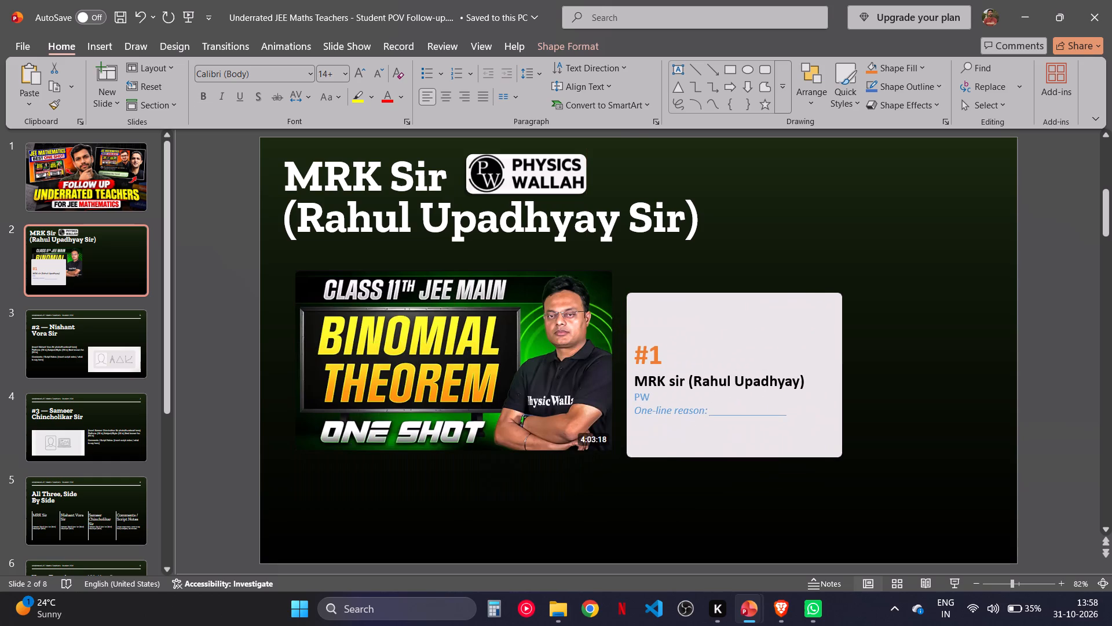
left_click_drag(715, 293, 751, 279)
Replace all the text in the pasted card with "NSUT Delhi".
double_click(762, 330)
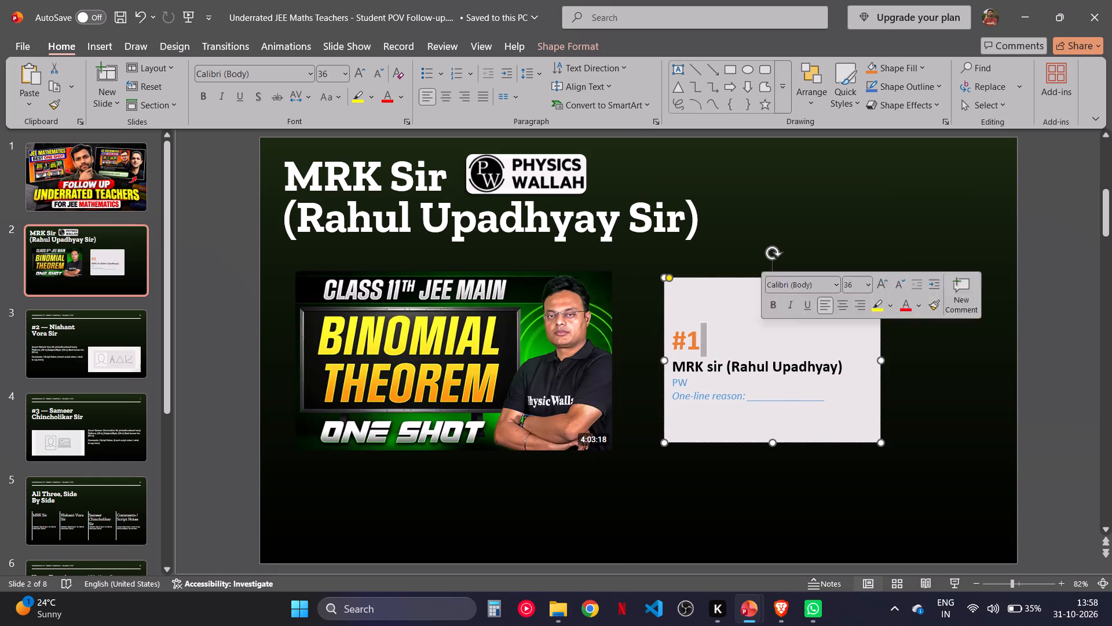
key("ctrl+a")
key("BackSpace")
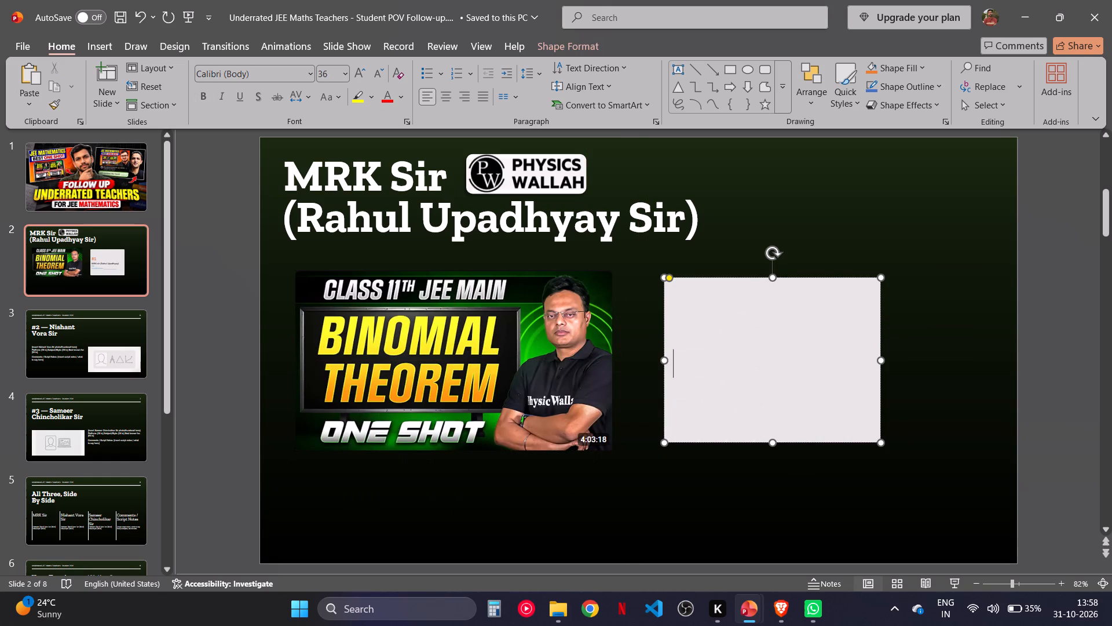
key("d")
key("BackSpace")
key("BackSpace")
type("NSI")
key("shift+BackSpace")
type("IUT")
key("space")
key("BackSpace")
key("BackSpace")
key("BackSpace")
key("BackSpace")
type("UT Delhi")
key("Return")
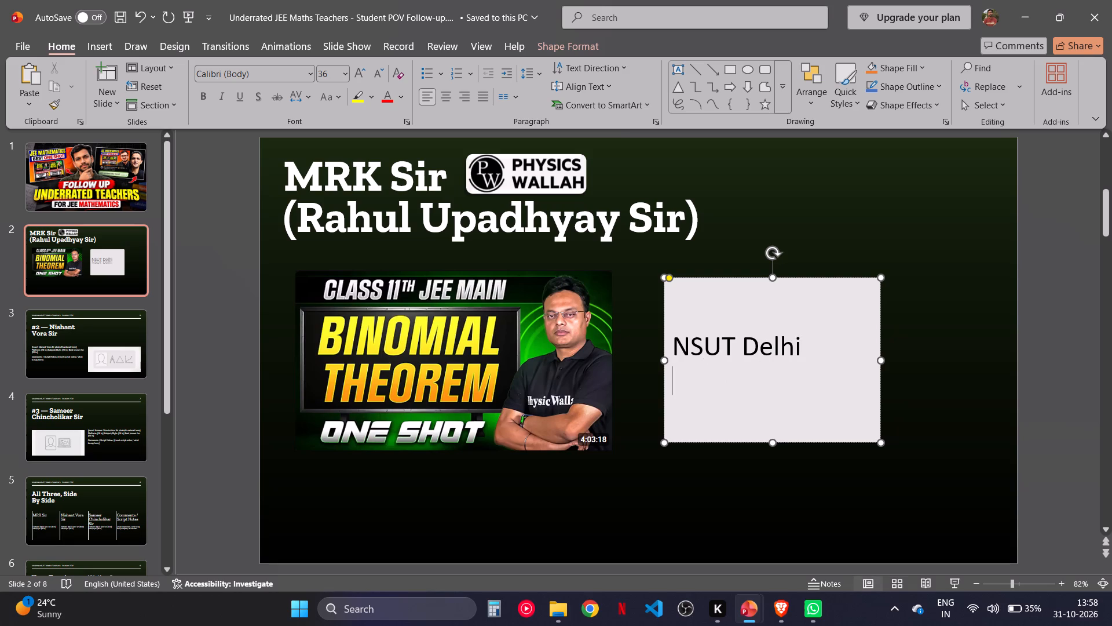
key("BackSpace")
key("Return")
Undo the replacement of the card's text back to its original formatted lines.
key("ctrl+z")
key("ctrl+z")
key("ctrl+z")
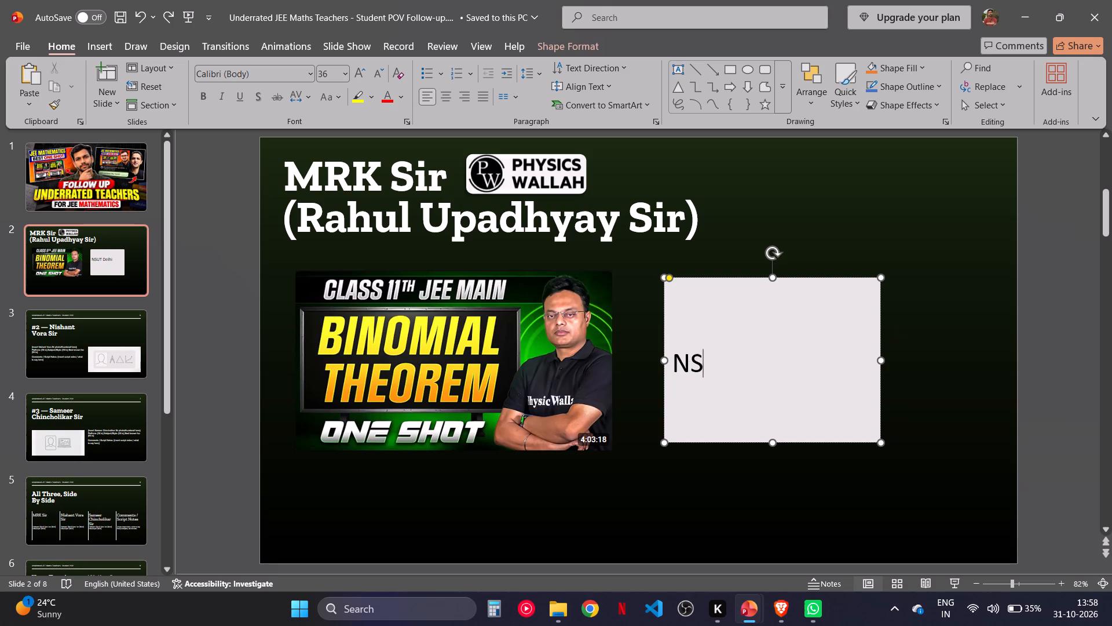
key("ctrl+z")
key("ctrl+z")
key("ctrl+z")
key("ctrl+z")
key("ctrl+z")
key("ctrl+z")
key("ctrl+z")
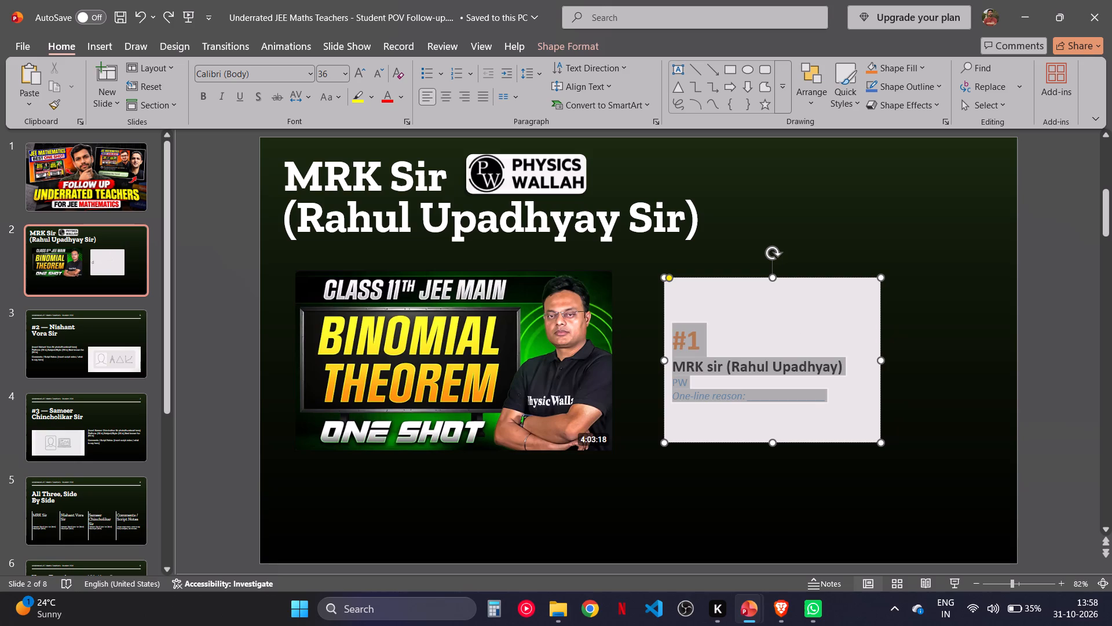
Nudge the pasted card slightly closer to the Binomial Theorem thumbnail.
left_click(720, 357)
left_click(738, 360)
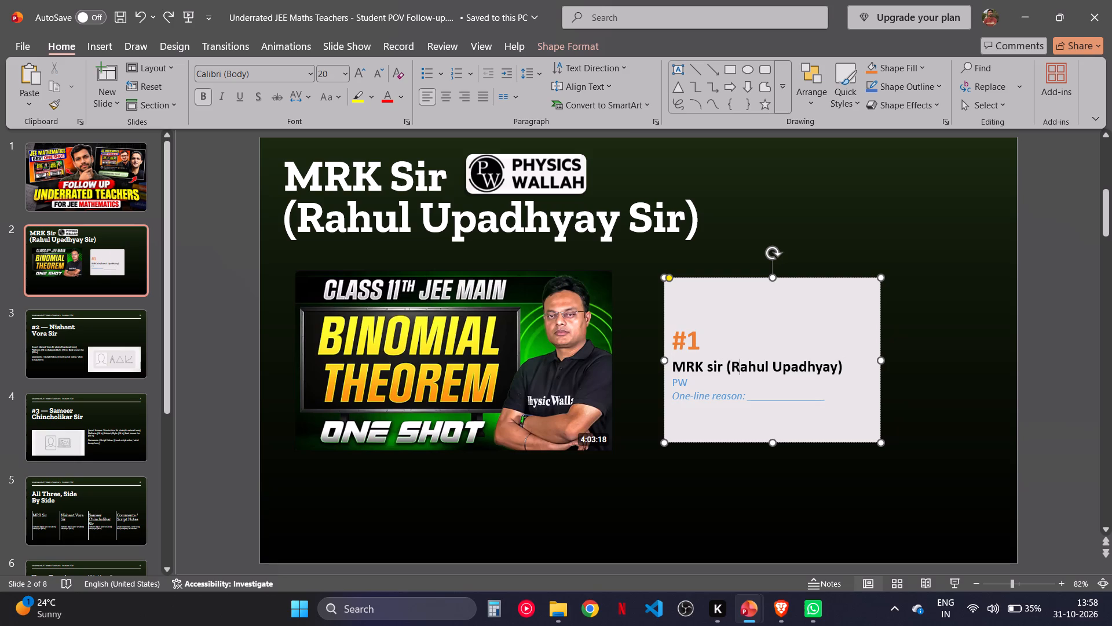
left_click_drag(844, 365, 831, 365)
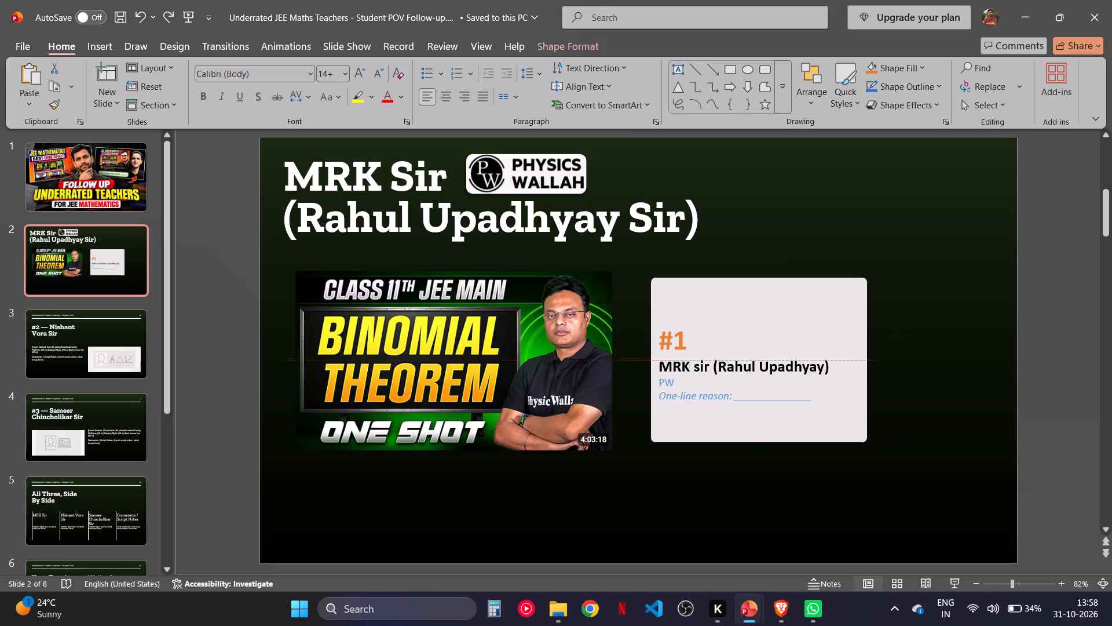
left_click_drag(831, 365, 832, 365)
Replace the card's bold teacher name line with "NSUT Delhi".
left_click_drag(828, 364, 665, 374)
type("NSUR")
key("space")
key("shift+BackSpace")
key("shift+BackSpace")
type("T Delhi")
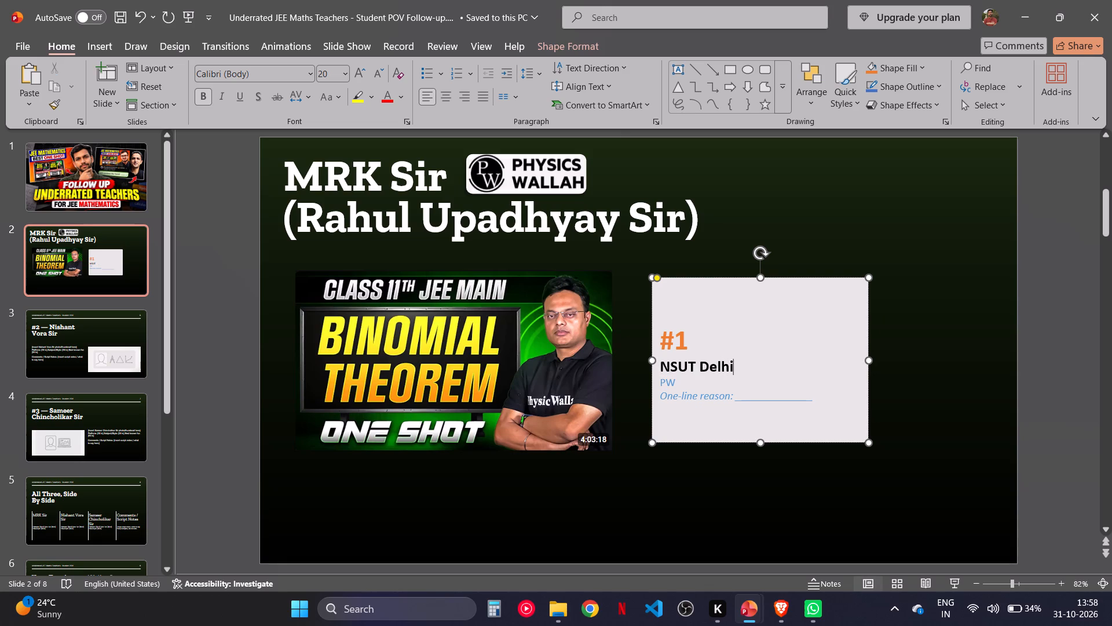
Delete the "#1" line above "NSUT Delhi" in the card.
left_click_drag(694, 340, 645, 338)
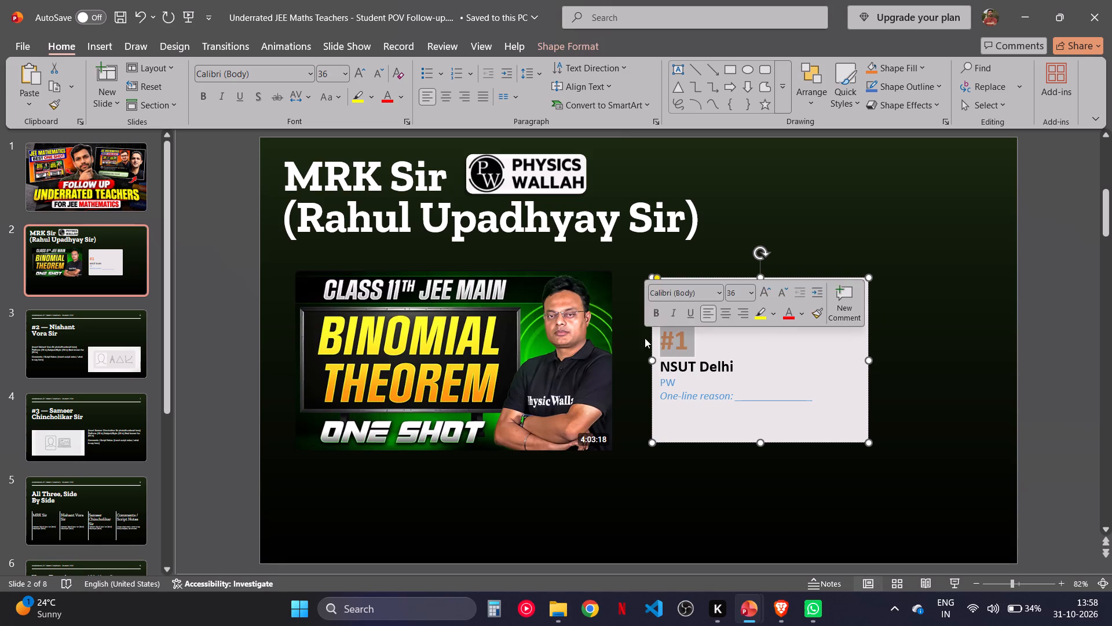
key("BackSpace")
key("BackSpace")
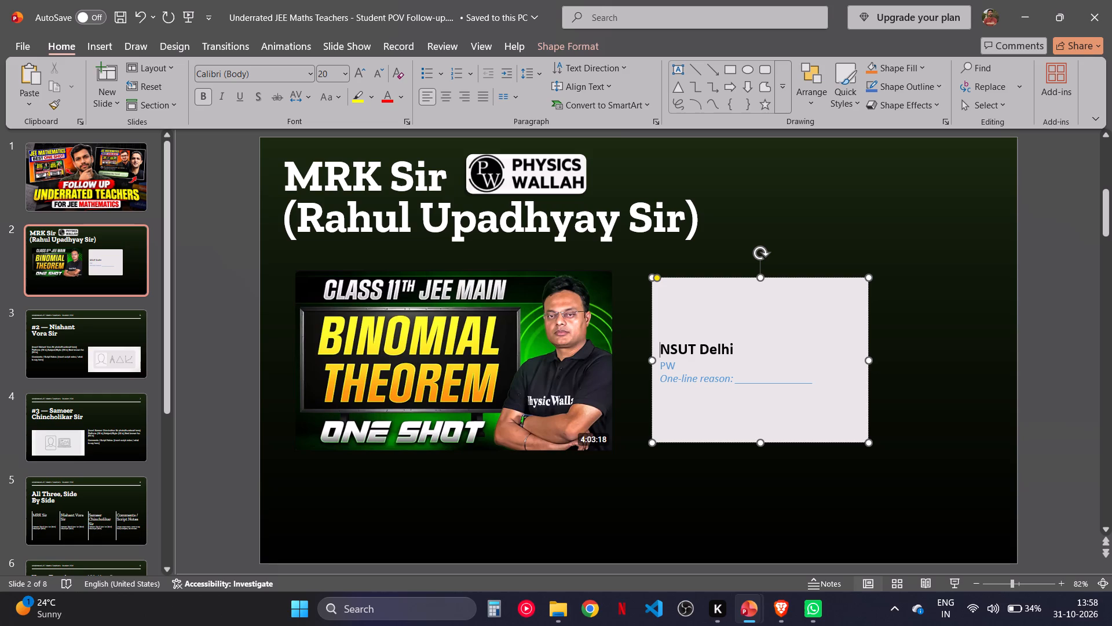
Remove the "PW" and "One-line reason" lines under "NSUT Delhi" in the card, leaving one empty line there.
left_click_drag(811, 380, 659, 364)
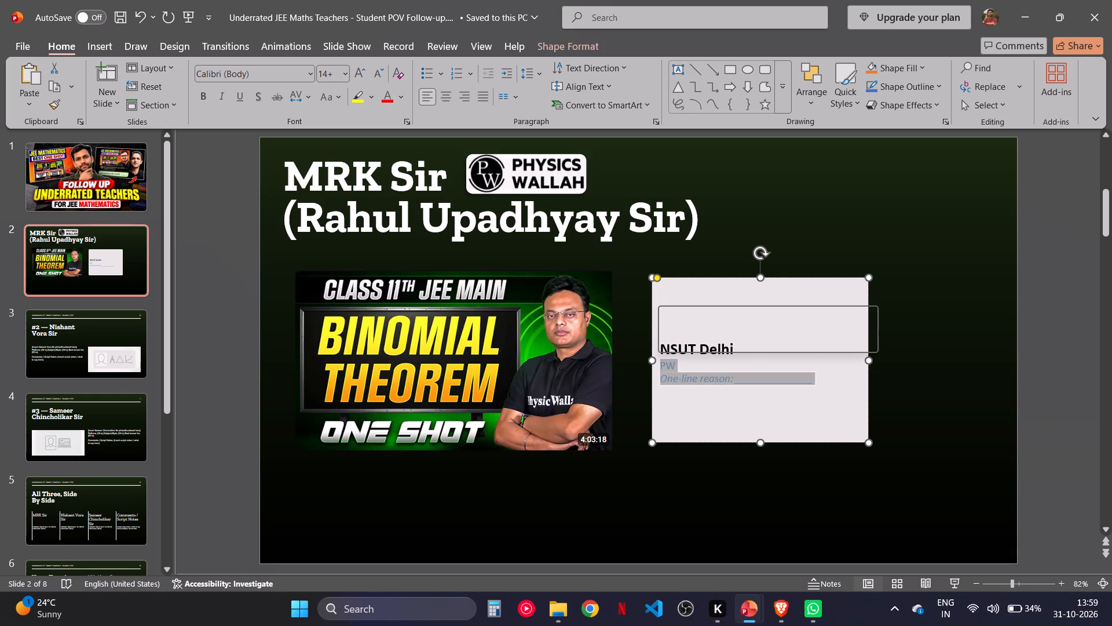
type("Known")
key("space")
key("BackSpace")
key("BackSpace")
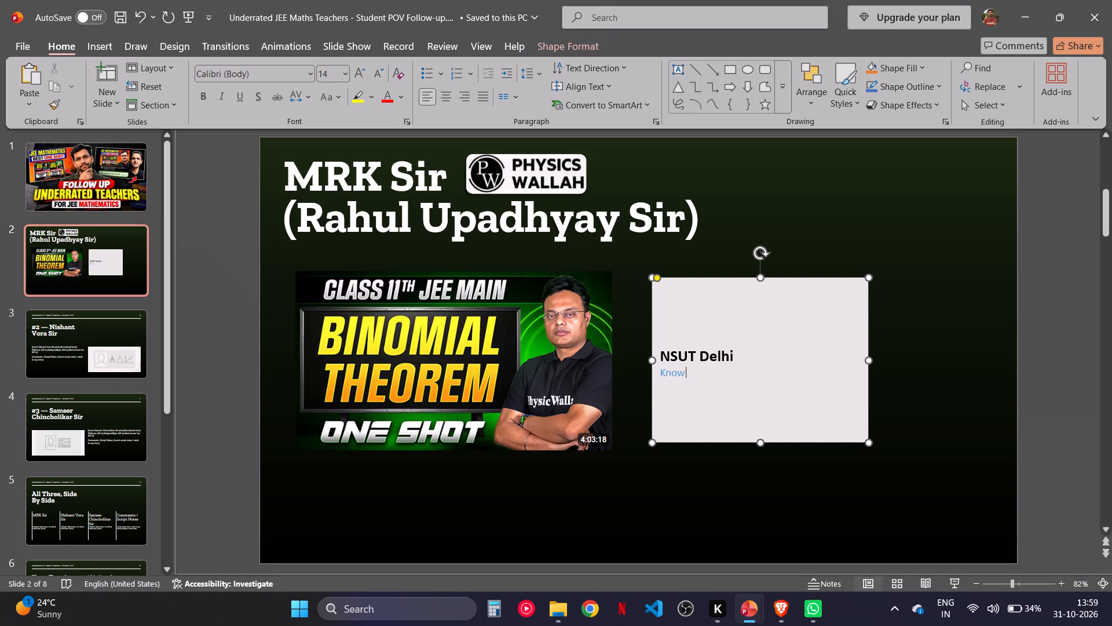
key("BackSpace")
key("BackSpace")
key("BackSpace")
key("BackSpace")
key("BackSpace")
key("Return")
key("d")
key("BackSpace")
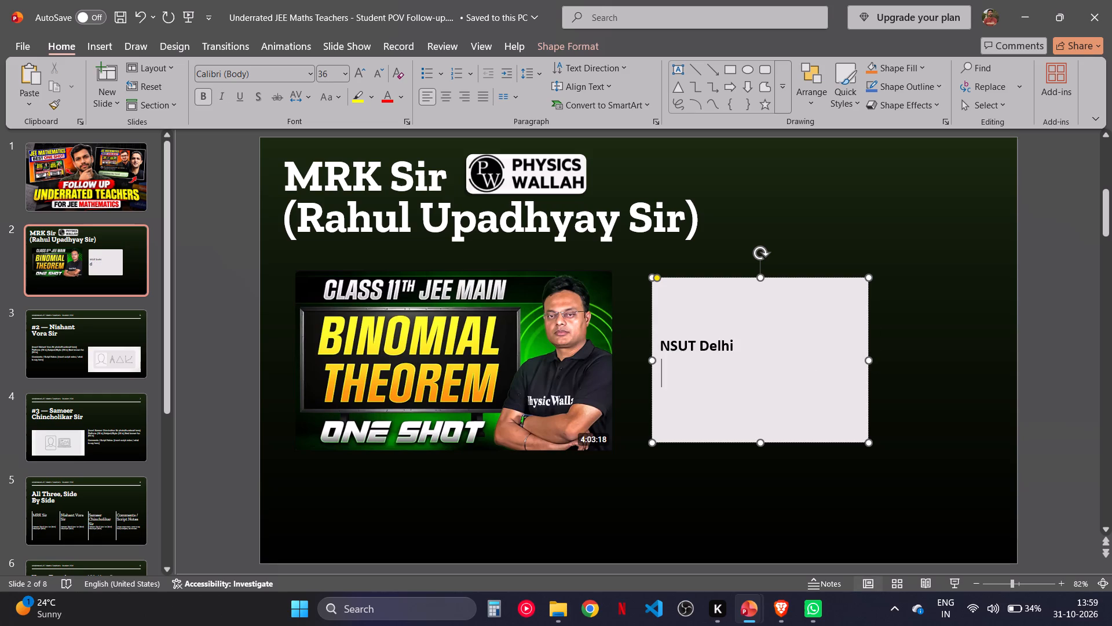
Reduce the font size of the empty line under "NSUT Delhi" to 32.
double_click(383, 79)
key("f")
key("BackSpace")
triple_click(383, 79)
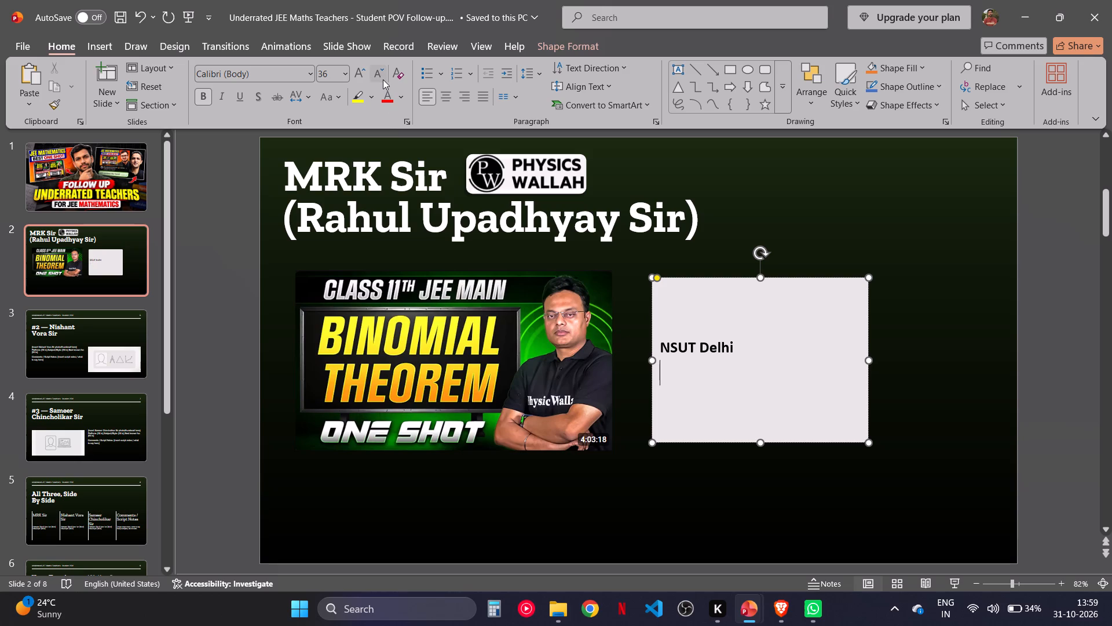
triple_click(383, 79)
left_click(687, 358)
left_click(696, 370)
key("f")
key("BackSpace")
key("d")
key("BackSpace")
Enter "4-6 hrs one shots" on the line under "NSUT Delhi" in the card.
key("minus")
key("BackSpace")
type("40")
key("BackSpace")
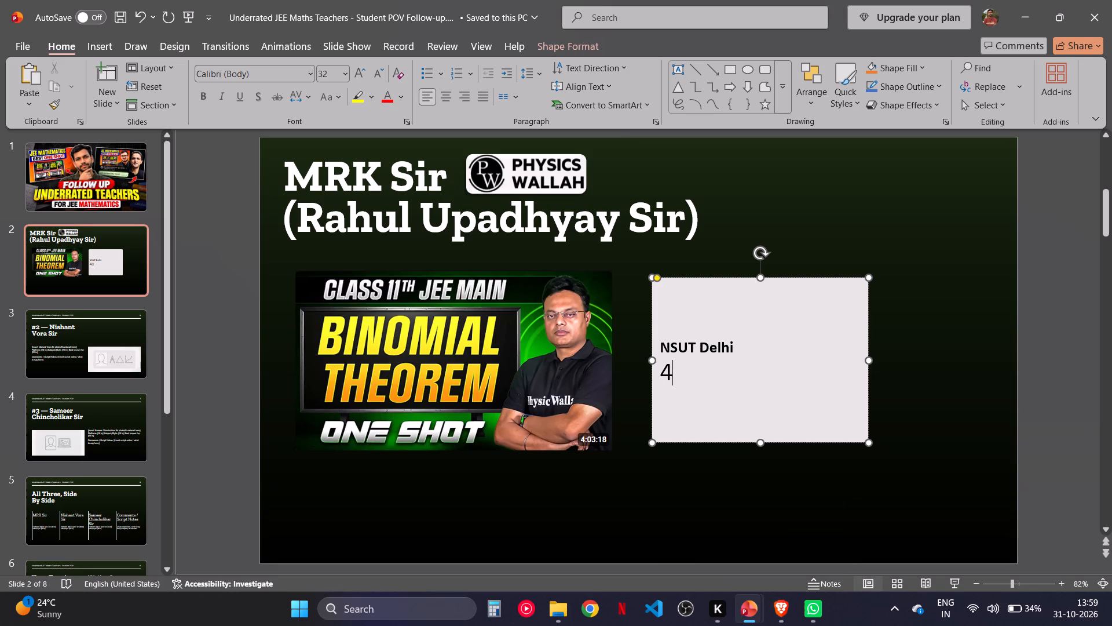
type("-6 hrs")
key("space")
key("BackSpace")
key("BackSpace")
key("BackSpace")
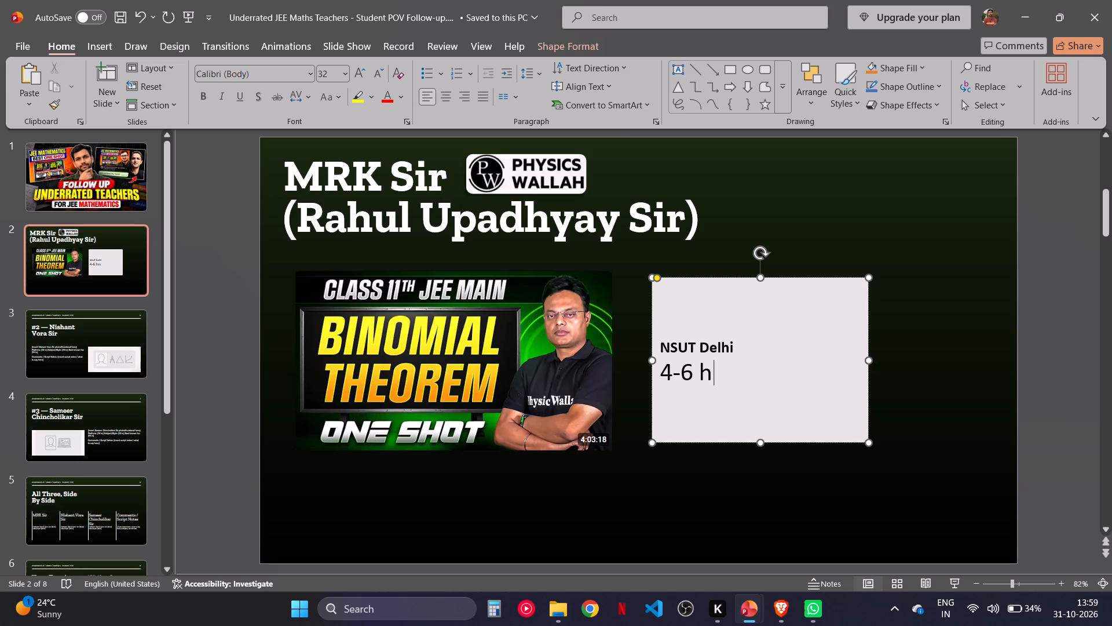
key("BackSpace")
key("BackSpace")
key("BackSpace")
type("6 hrs one shots")
Set all of the card's text to font size 20.
triple_click(697, 381)
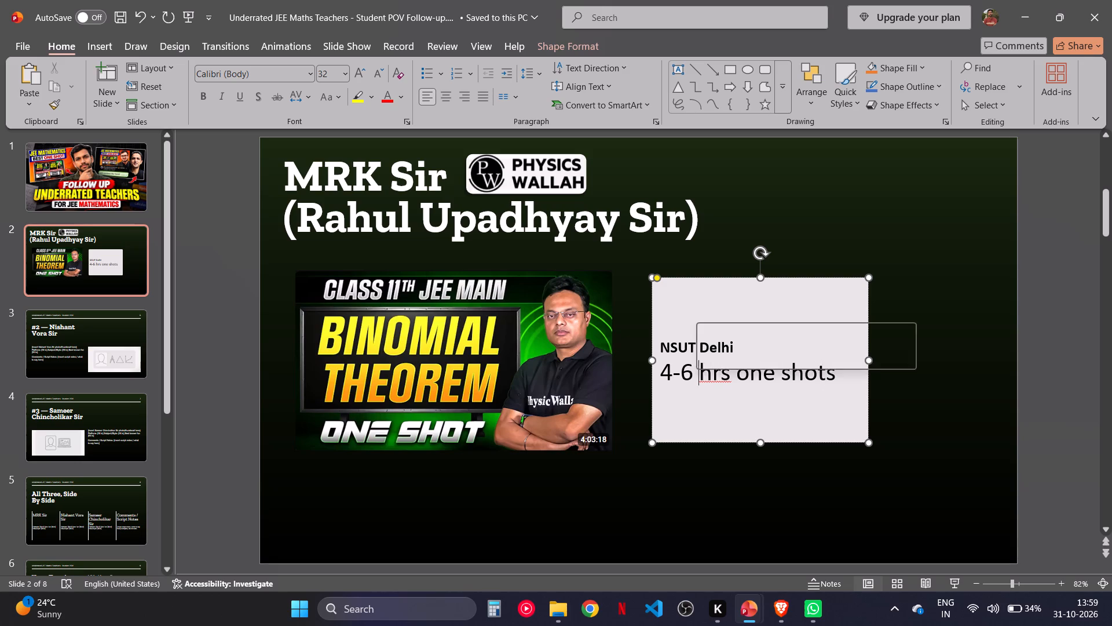
left_click(697, 381)
key("ctrl+a")
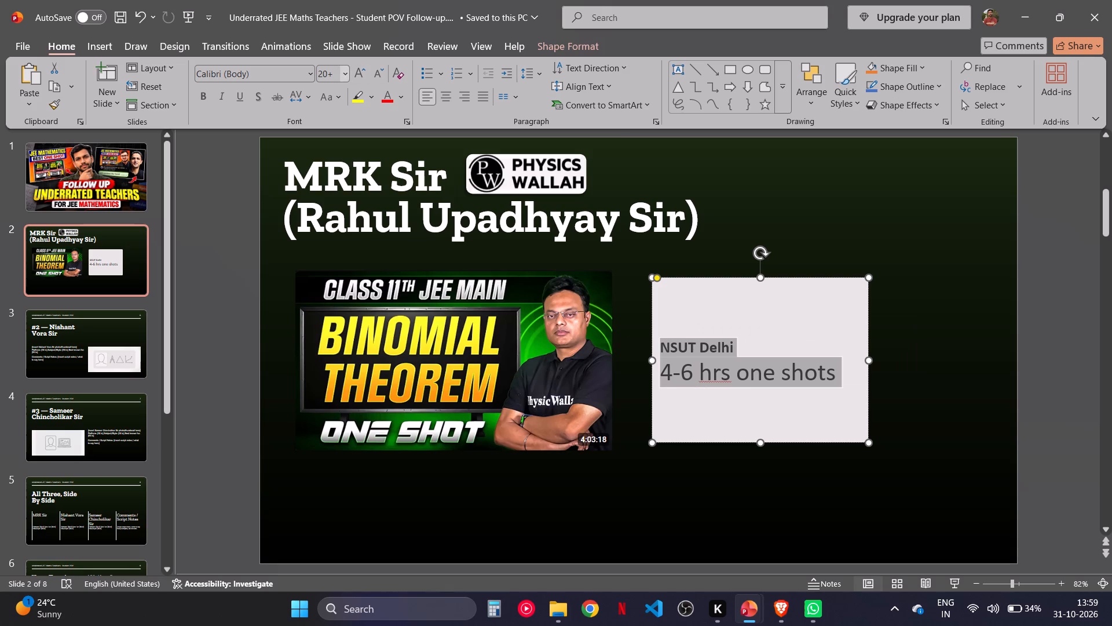
left_click(325, 72)
key("Down")
key("Insert")
key("Return")
left_click(762, 392)
left_click(335, 80)
left_click(333, 78)
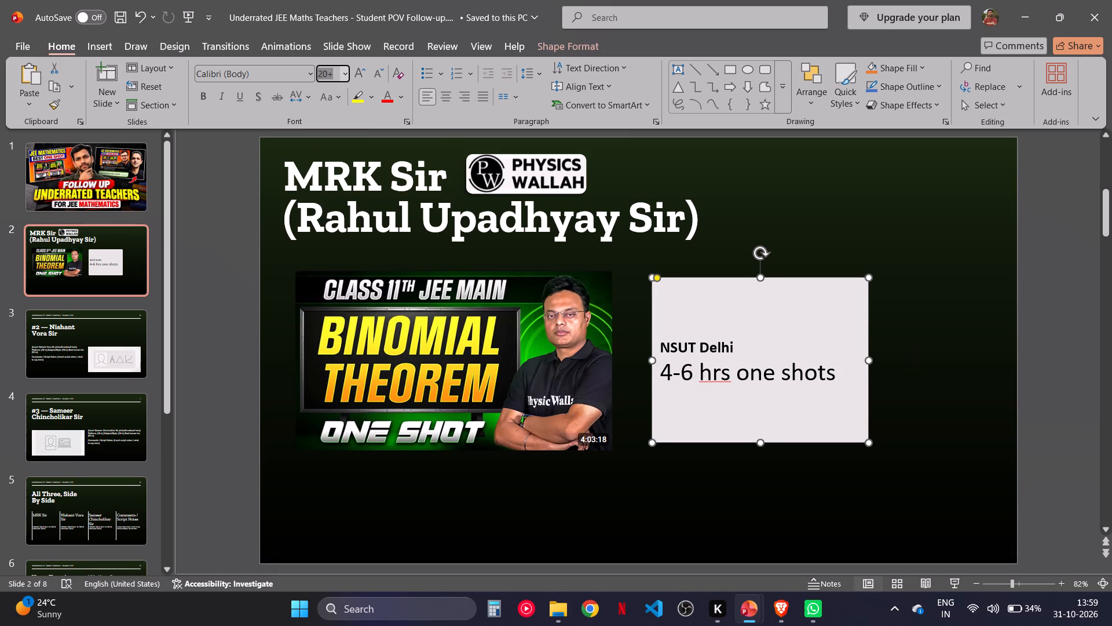
key("Down")
key("Insert")
type("20")
key("Return")
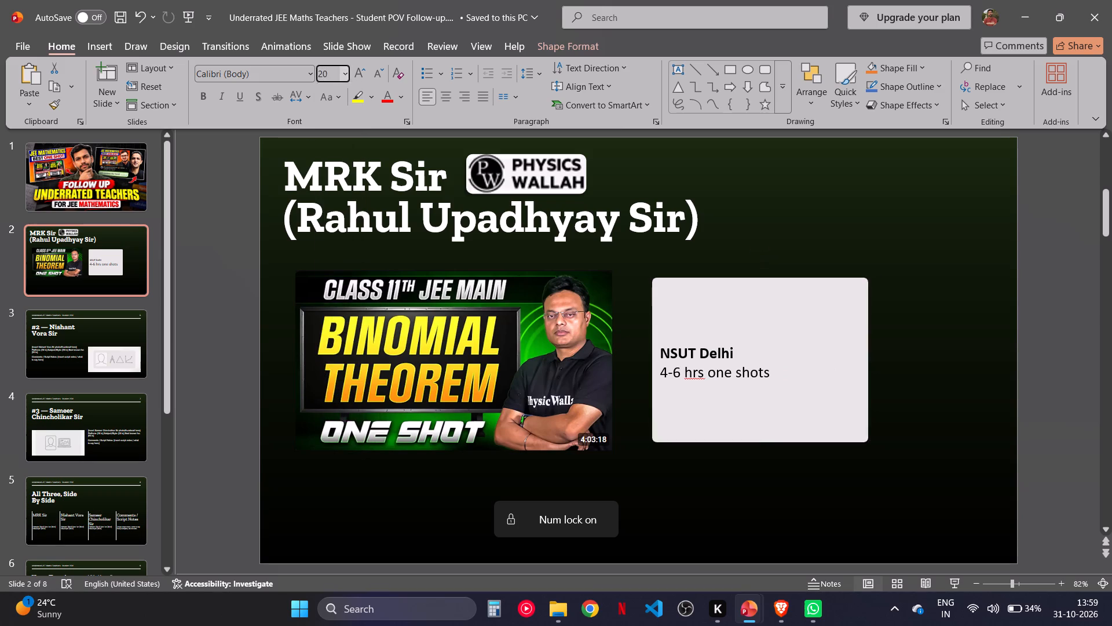
Make the card's "4-6 hrs one shots" line bold.
double_click(716, 371)
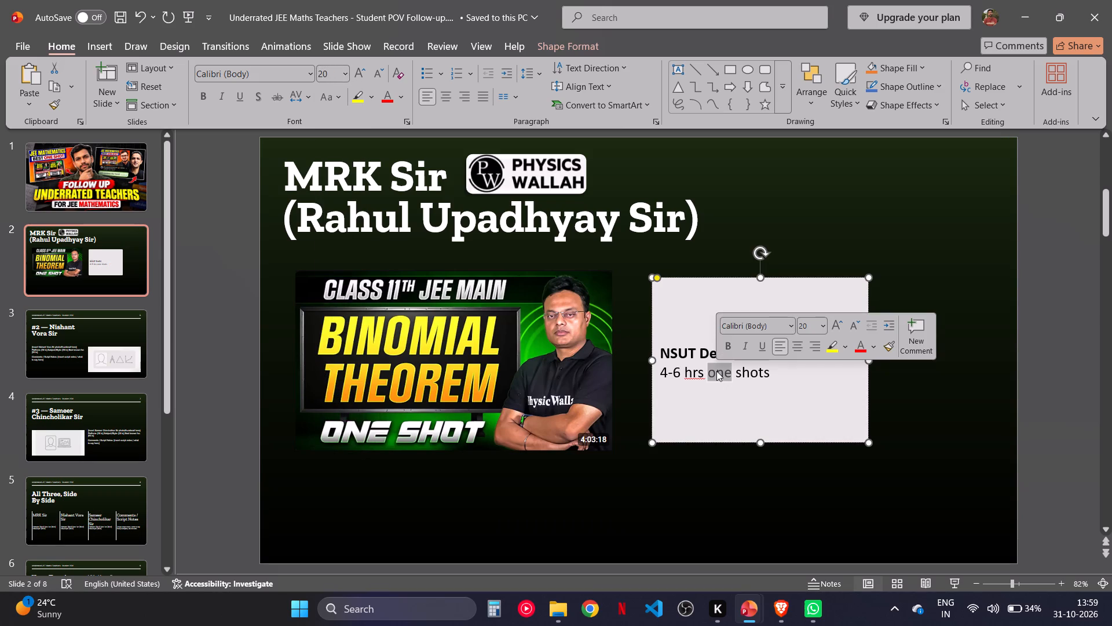
double_click(716, 371)
triple_click(716, 371)
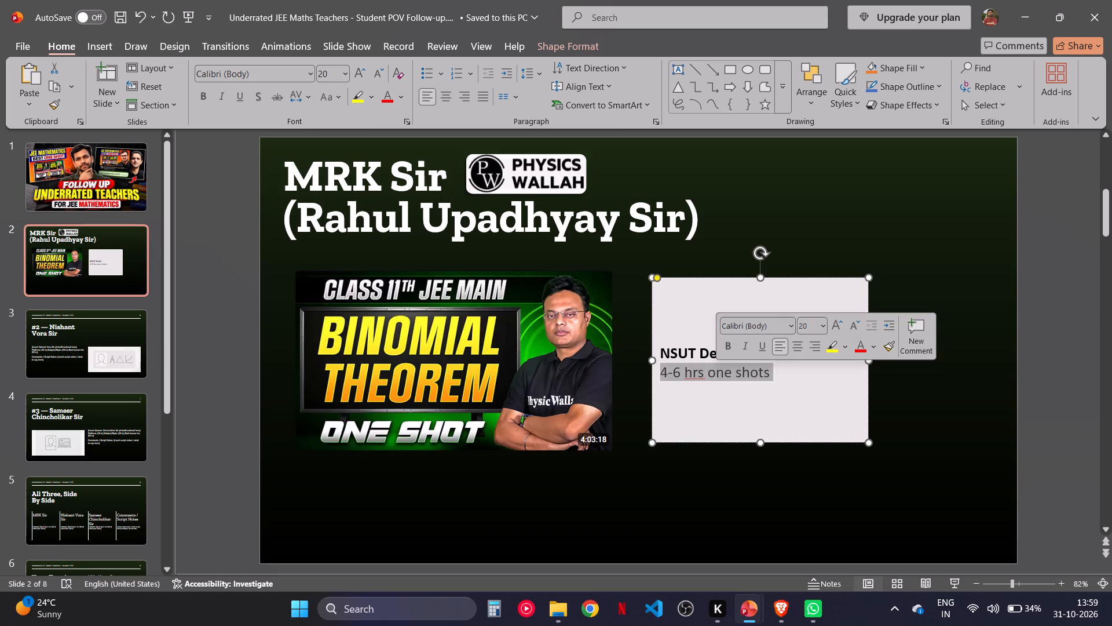
left_click(716, 371)
double_click(716, 371)
left_click(716, 371)
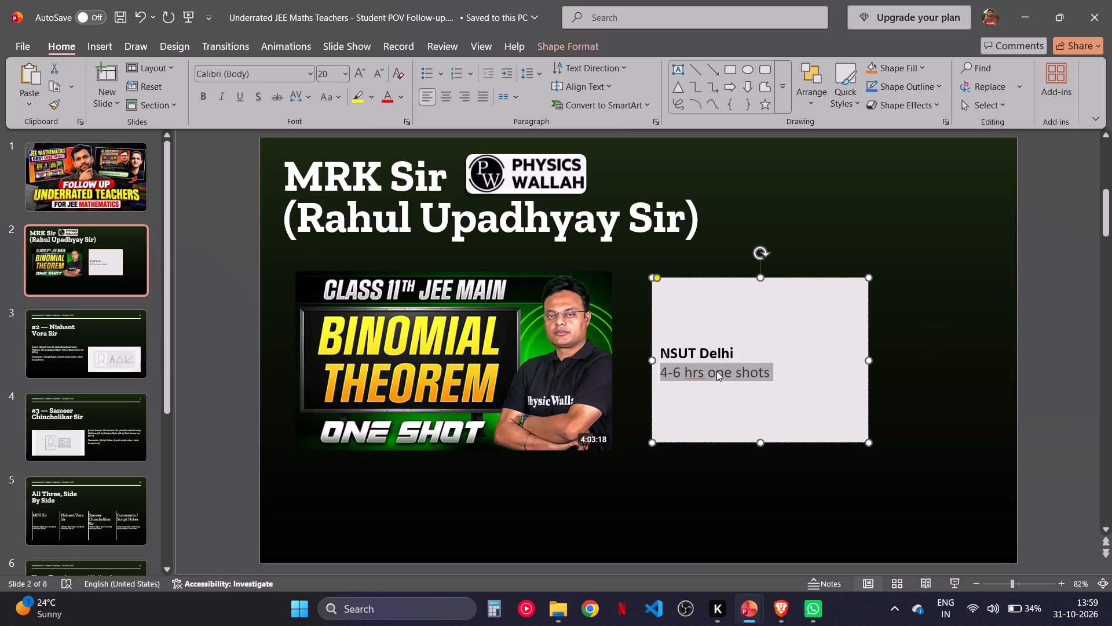
key("ctrl+b")
left_click(770, 369)
Delete the "NSUT Delhi" line so the card starts with the "4-6 hrs one shots" line.
left_click(748, 359)
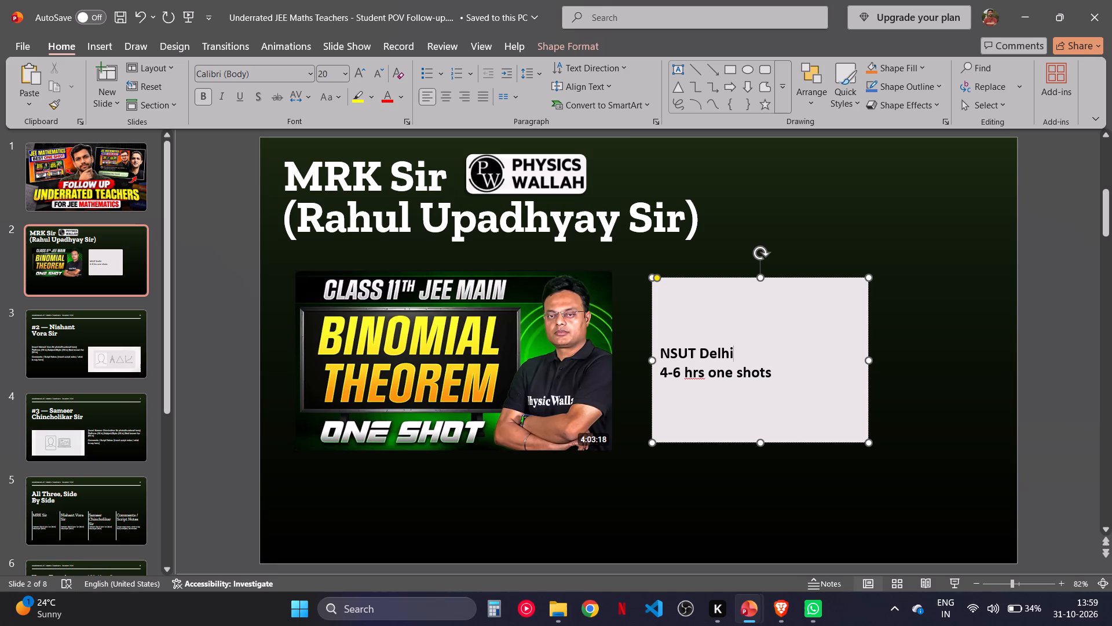
key("BackSpace")
key("BackSpace")
key("BackSpace")
key("BackSpace")
key("BackSpace")
key("BackSpace")
key("BackSpace")
key("BackSpace")
key("BackSpace")
key("BackSpace")
key("BackSpace")
key("BackSpace")
key("BackSpace")
key("BackSpace")
key("BackSpace")
key("BackSpace")
key("BackSpace")
key("Delete")
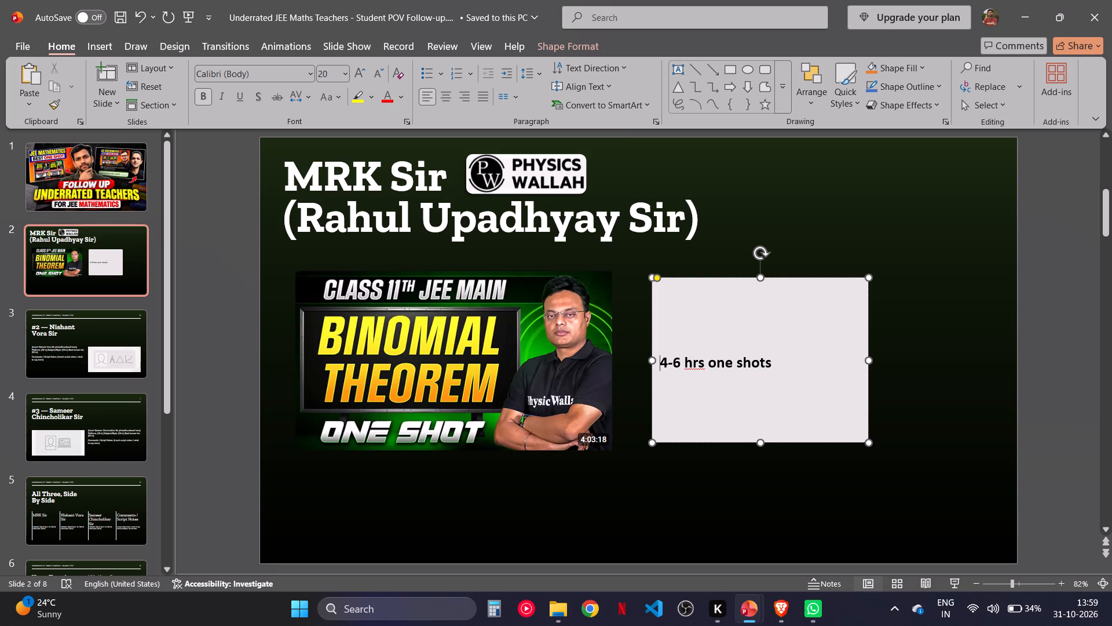
Rewrite "one shots" in capitals as "ONE SHOTS" and start a new line below it in the card.
left_click(703, 365)
left_click(787, 380)
left_click_drag(769, 361, 716, 363)
type("OE")
key("space")
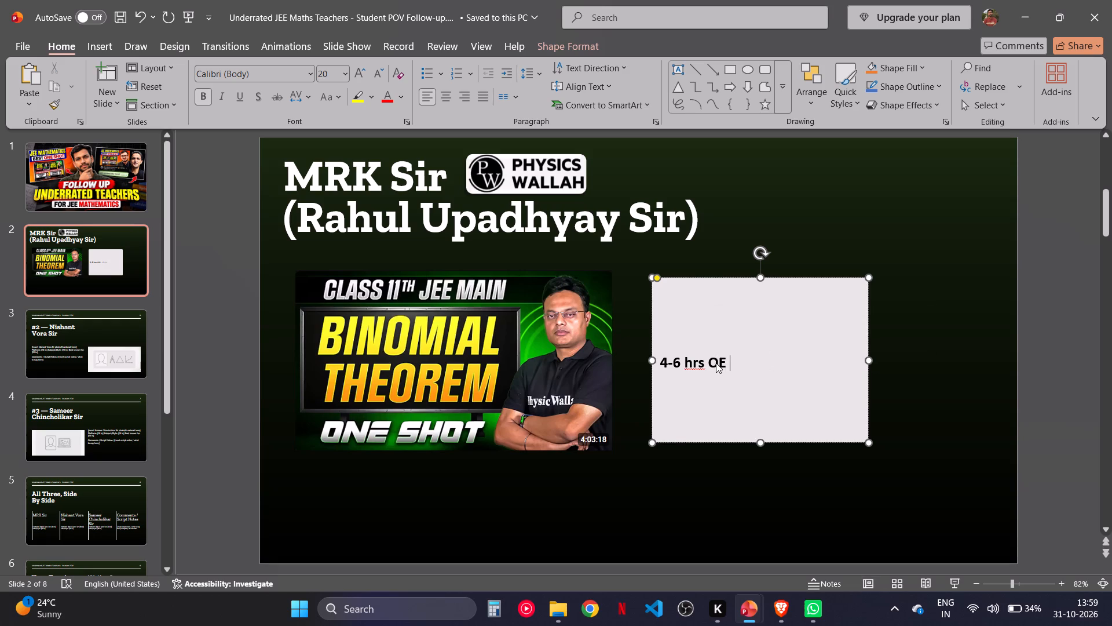
key("shift+BackSpace")
key("shift+BackSpace")
type("NE SHOTS")
key("shift+Return")
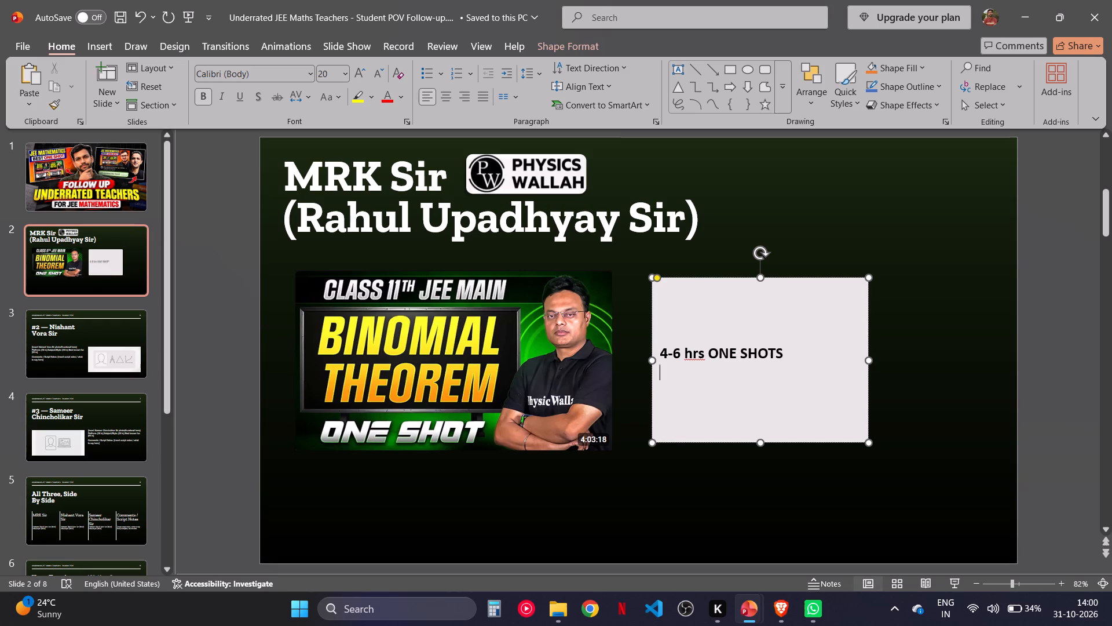
Switch to the JEE_Maths_Teachers_Video_Template presentation and check the "Meet the 3 underrated teachers" slide.
key("alt+Tab")
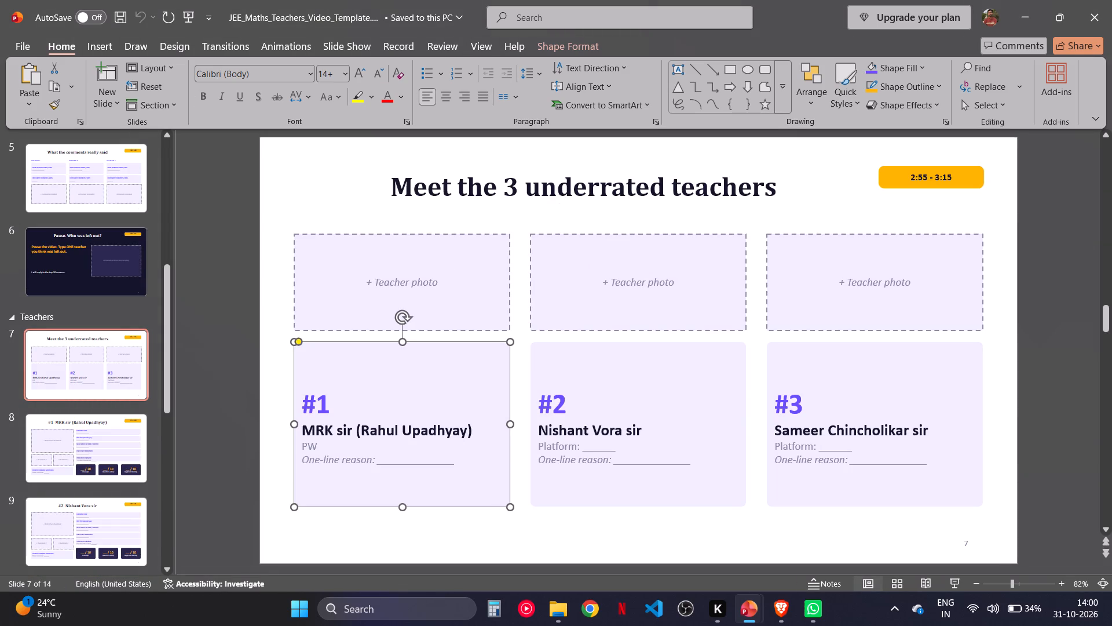
left_click(133, 428)
left_click(96, 367)
key("alt+Tab")
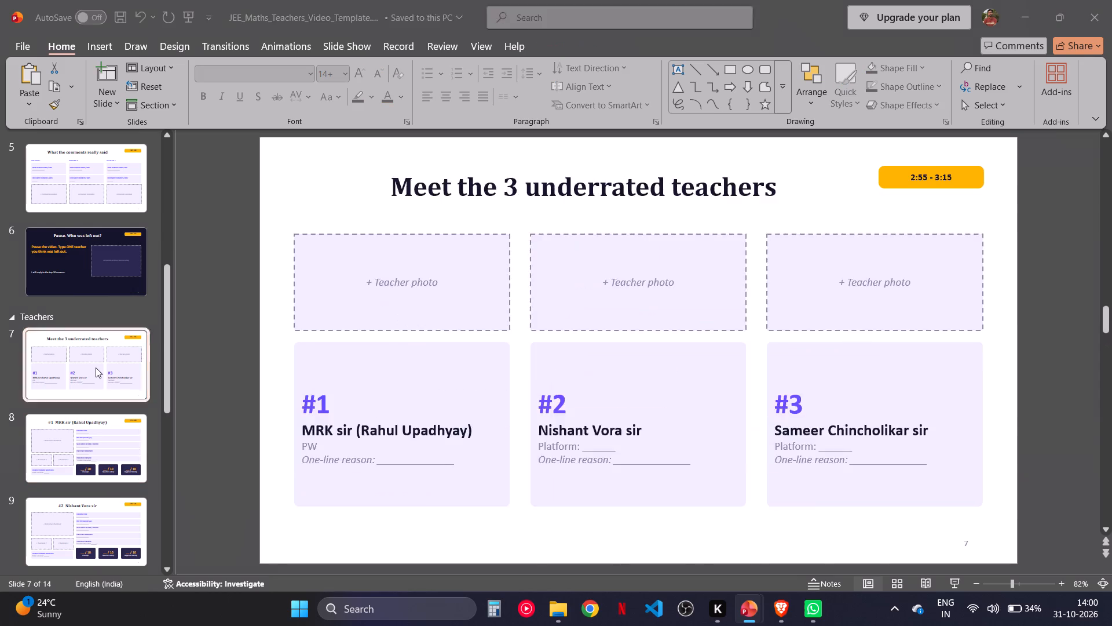
Switch to Brave, open Lakshya JEE's "Differential Equation Complete Revision" video, pause it and look through its comments.
left_click(781, 612)
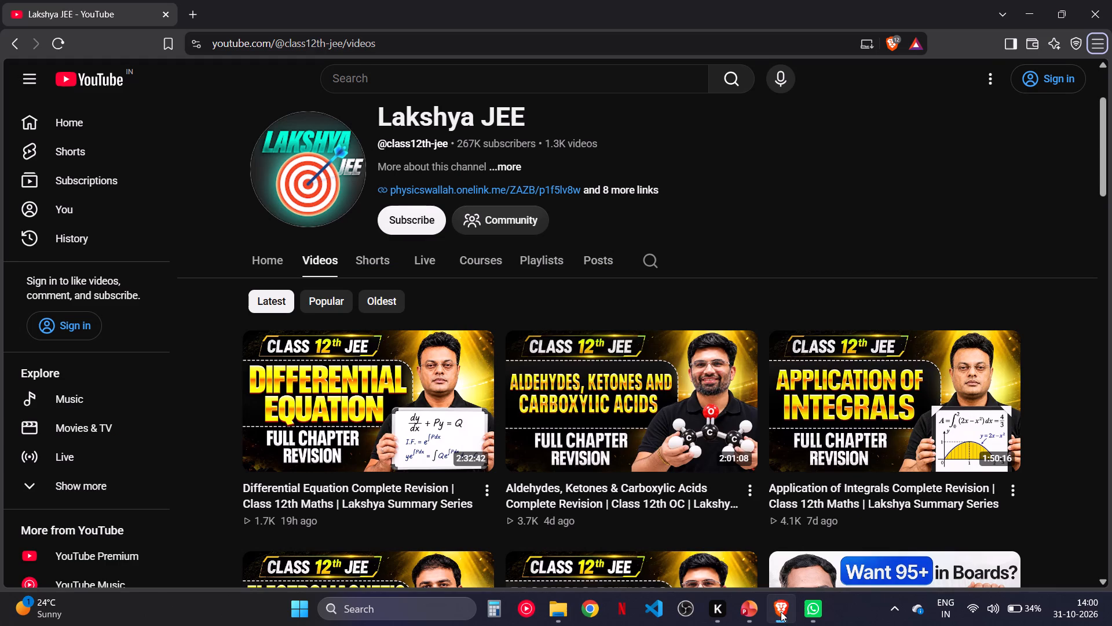
left_click(394, 381)
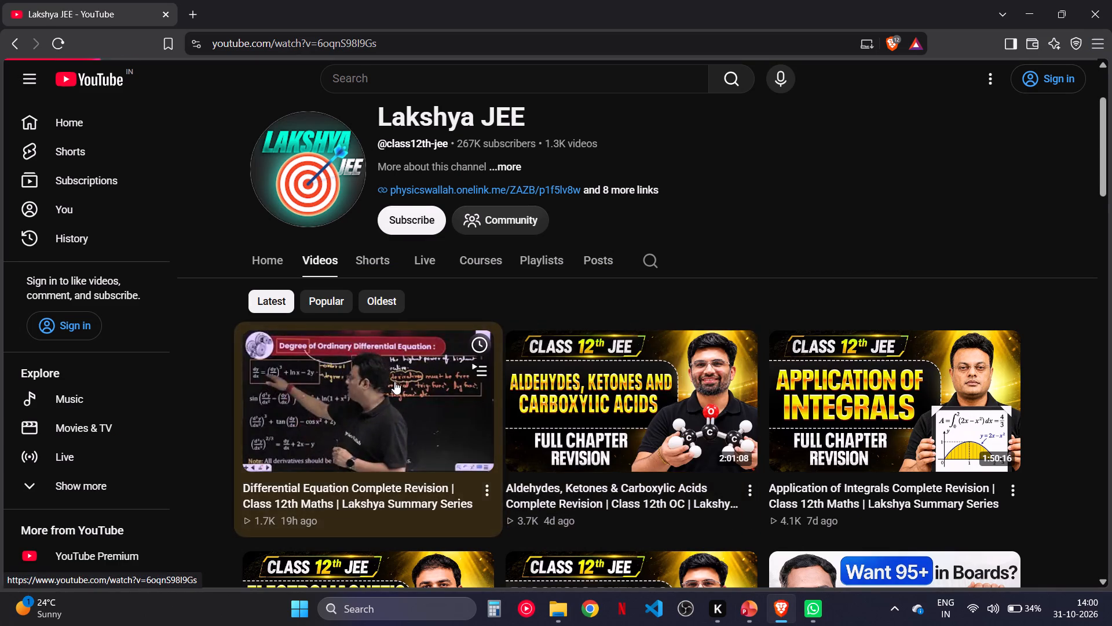
key("space")
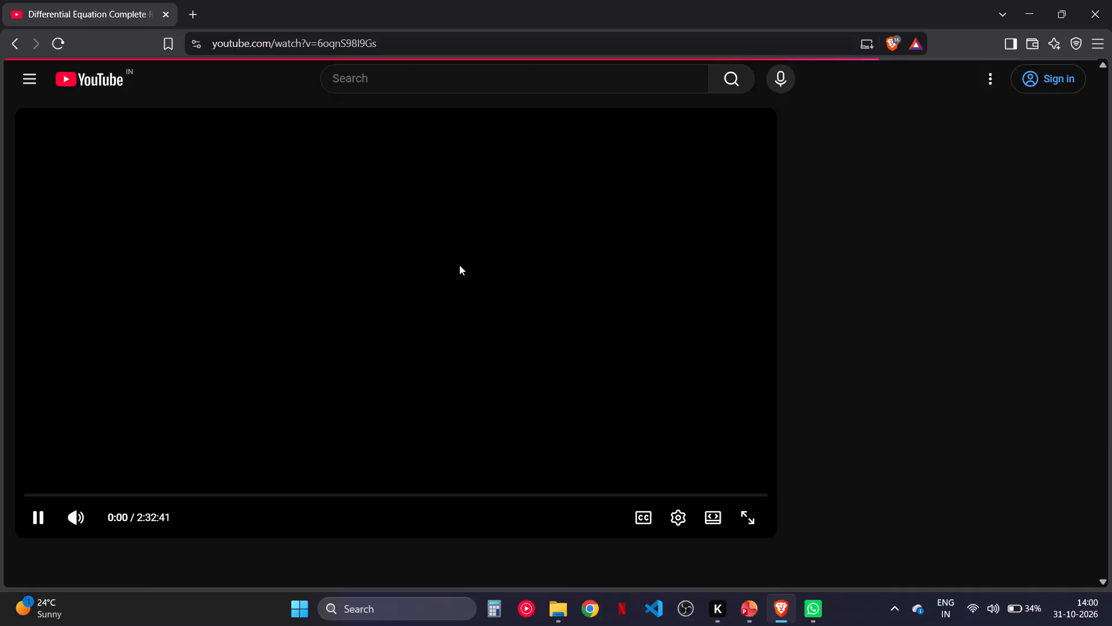
scroll(459, 265, "down", 4)
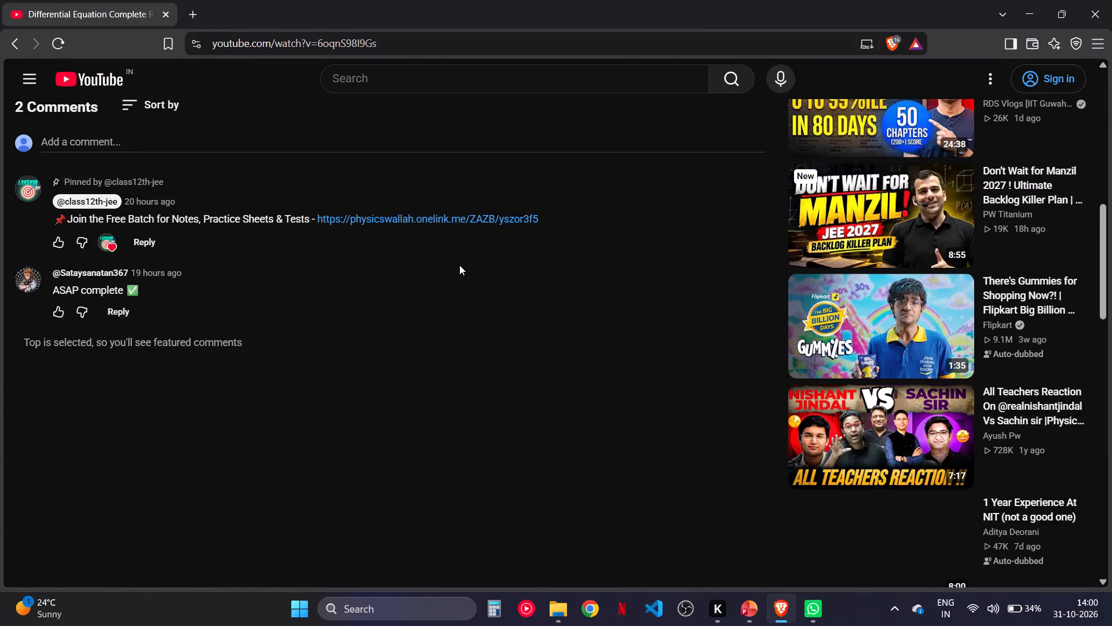
scroll(459, 265, "down", 1)
scroll(259, 248, "up", 8)
Search YouTube for "mrk sir pw".
left_click(587, 92)
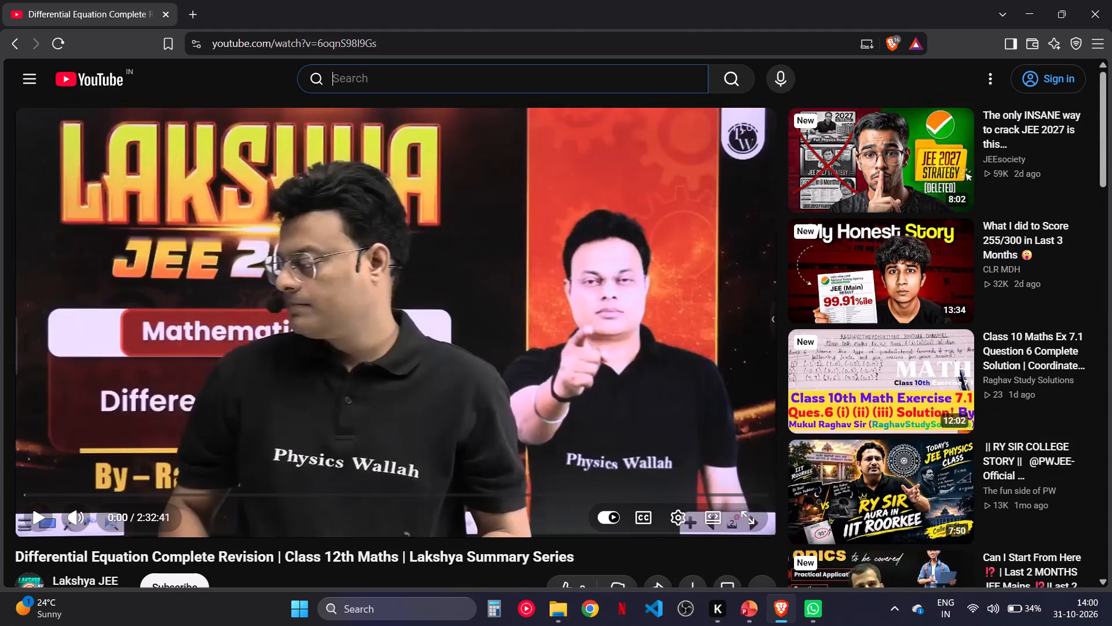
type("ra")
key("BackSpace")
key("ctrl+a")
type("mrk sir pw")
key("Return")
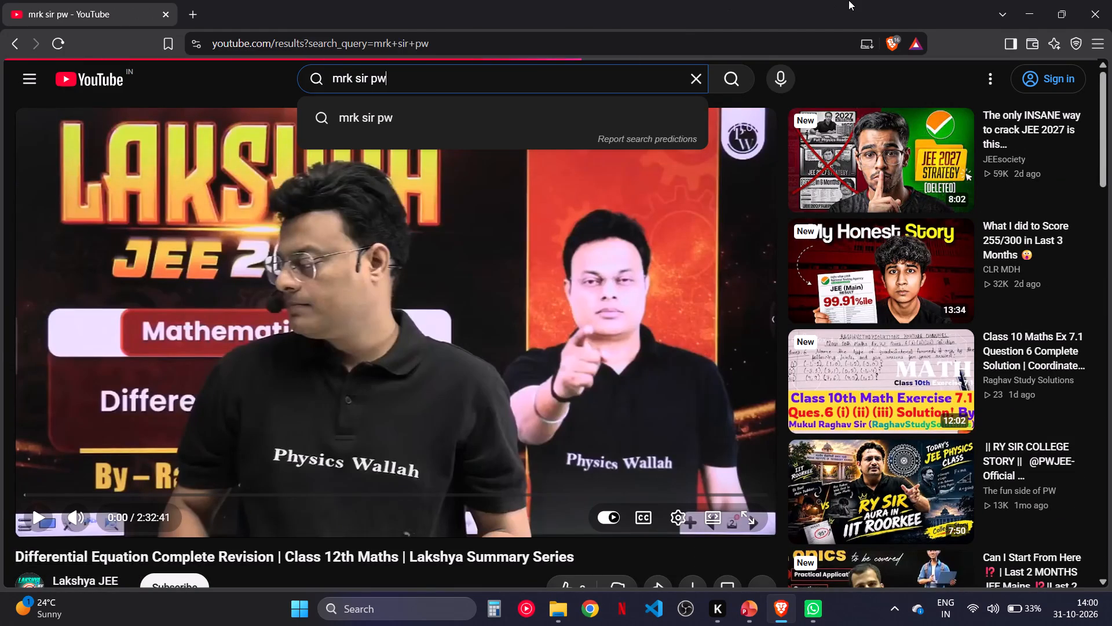
Open the full "Manzil Comeback: Complete MATHS in 1 Shot for JEE Main" playlist from the search results.
scroll(617, 242, "down", 3)
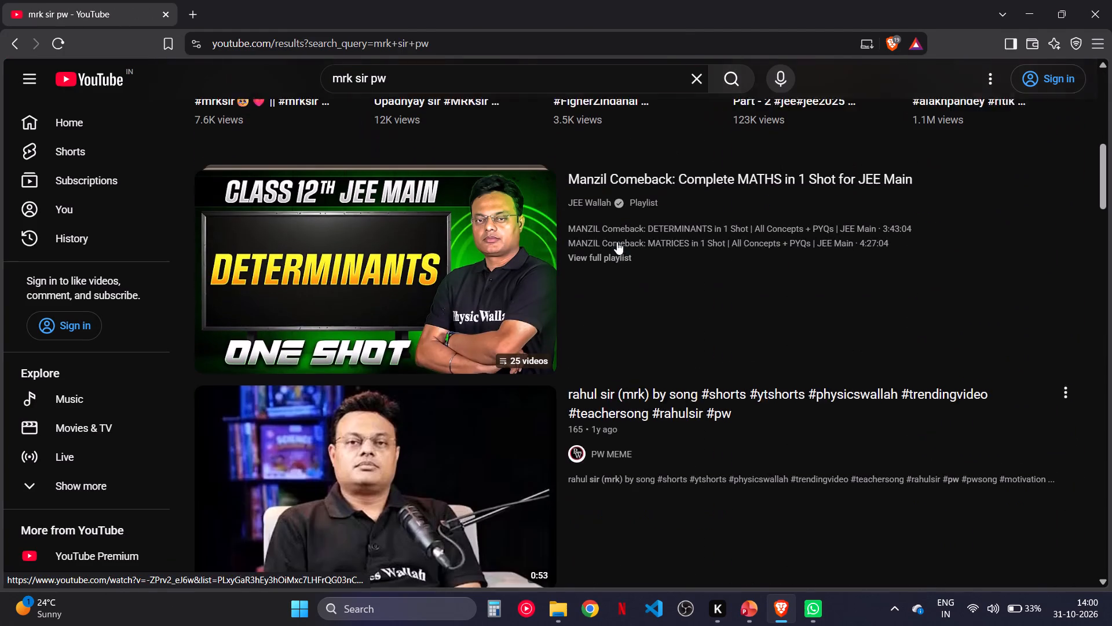
scroll(617, 242, "down", 2)
left_click(615, 250)
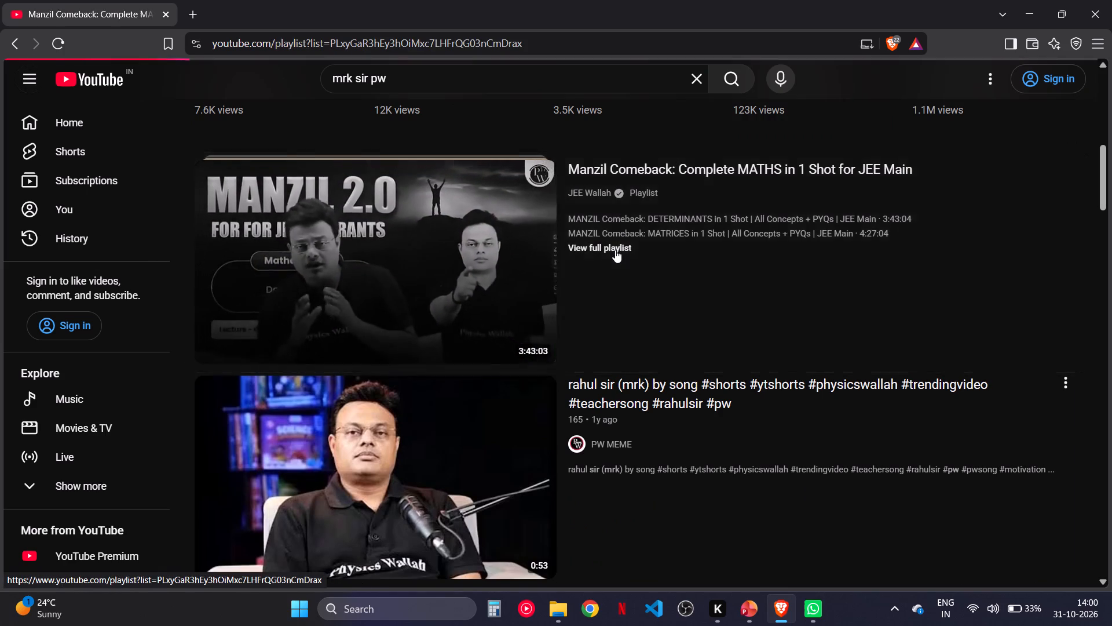
Open the playlist's "MANZIL Comeback: DETERMINANTS in 1 Shot" video, pause it and go to its comments.
left_click(565, 173)
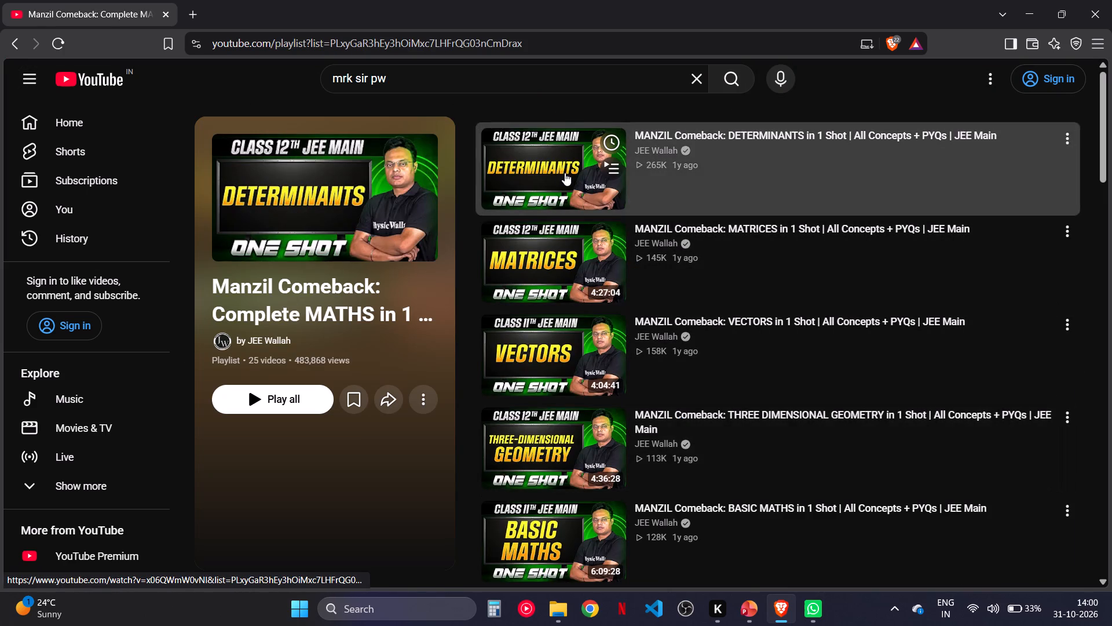
key("space")
scroll(425, 291, "down", 1)
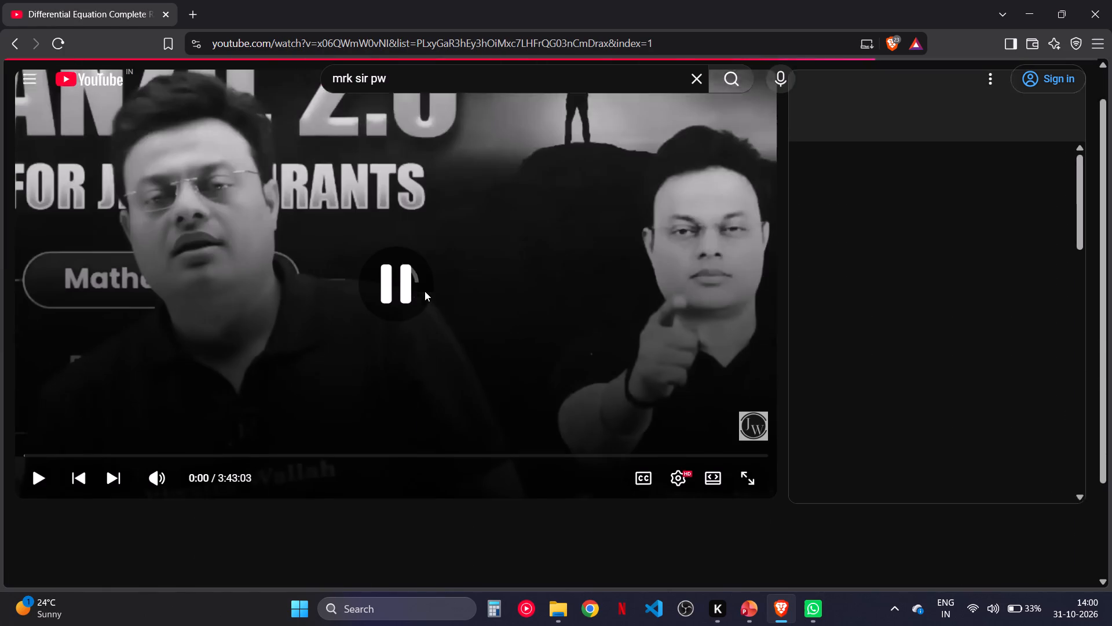
scroll(425, 291, "down", 5)
scroll(316, 538, "down", 4)
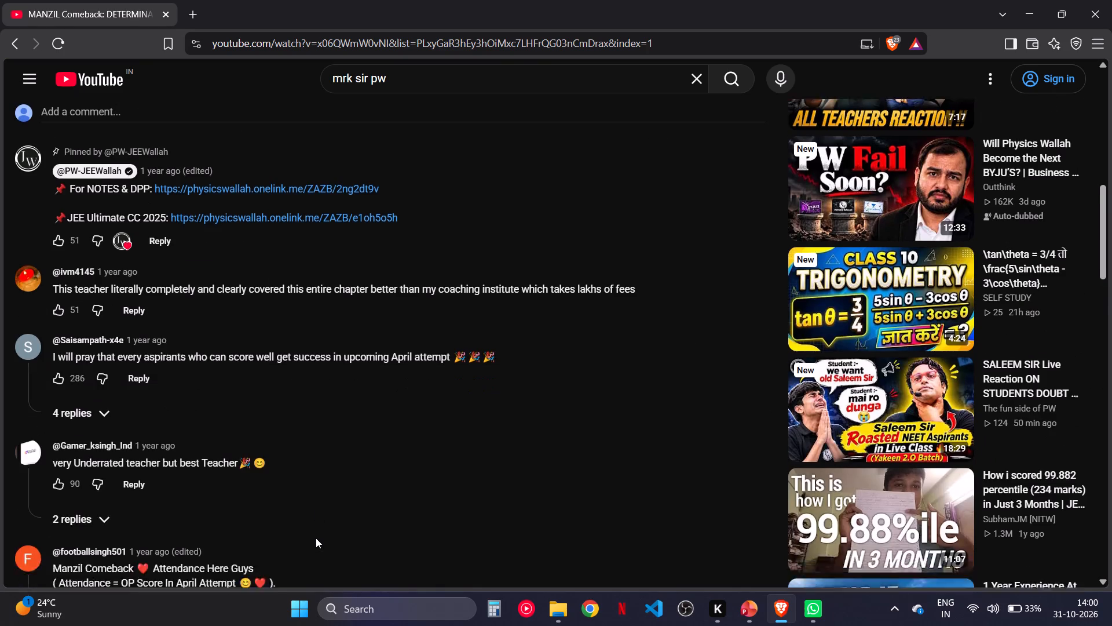
Look through the video's top comments, including the replies under "very Underrated teacher but best Teacher".
scroll(316, 538, "down", 1)
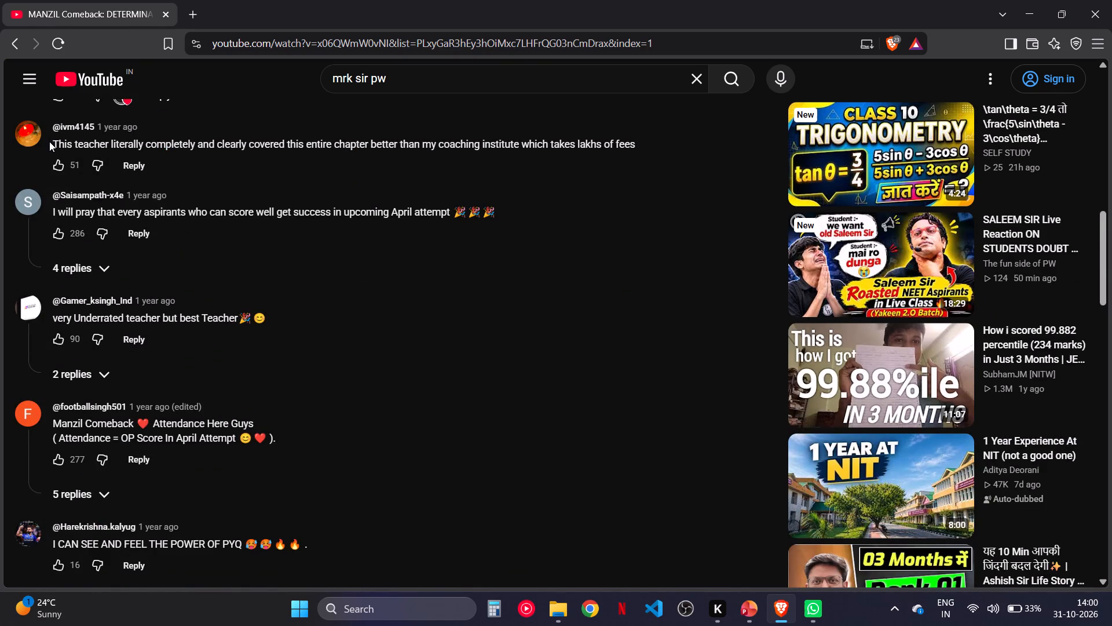
scroll(49, 141, "up", 1)
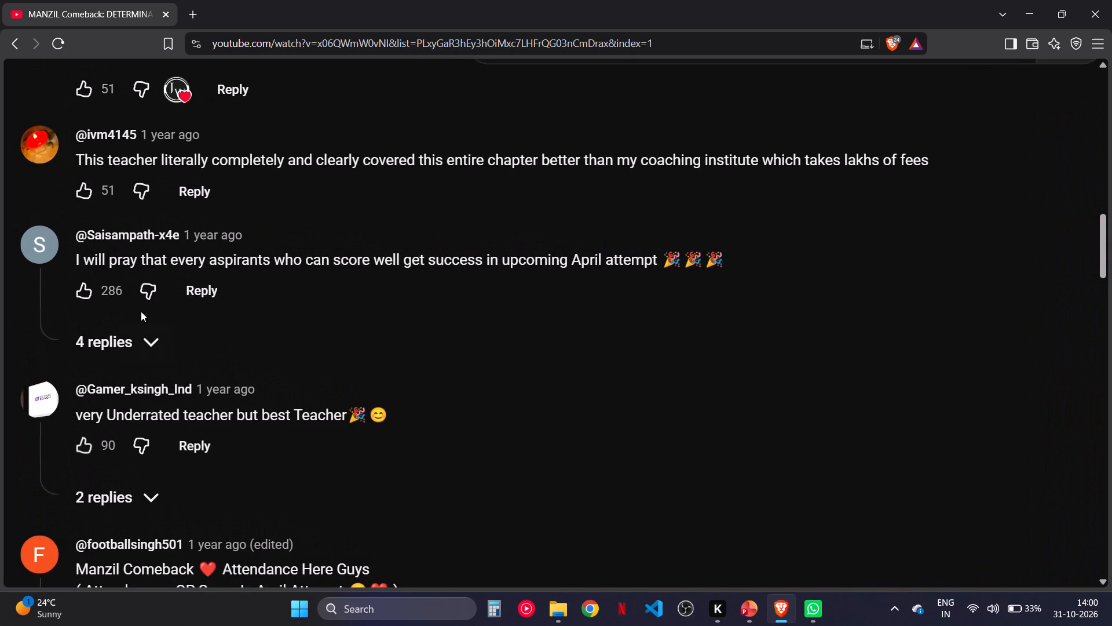
left_click(133, 487)
scroll(133, 487, "down", 2)
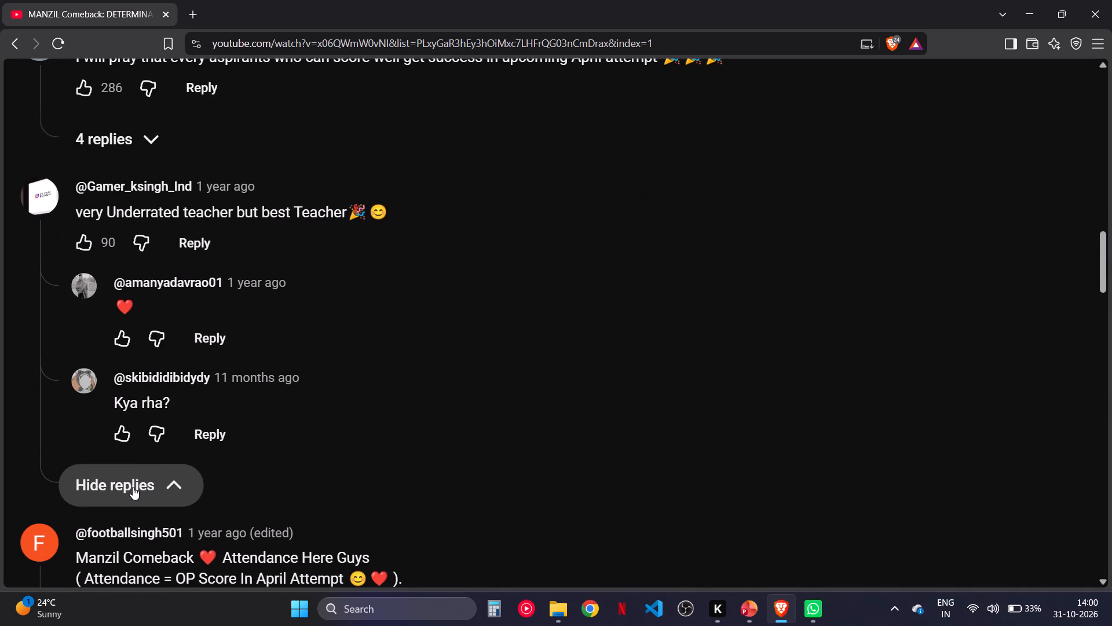
left_click(139, 486)
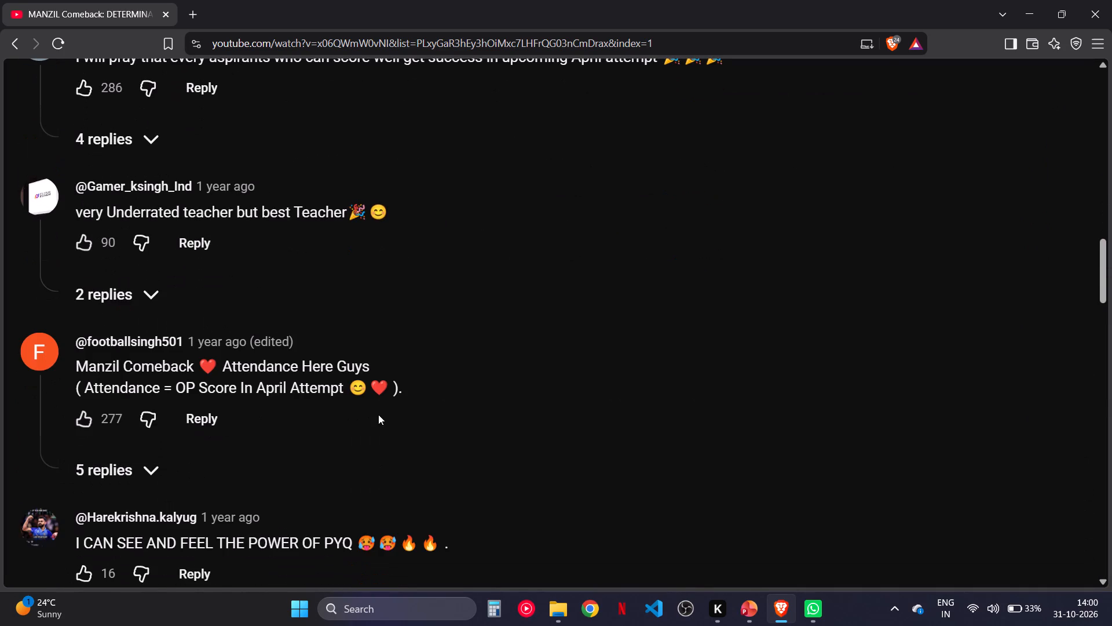
scroll(378, 414, "down", 2)
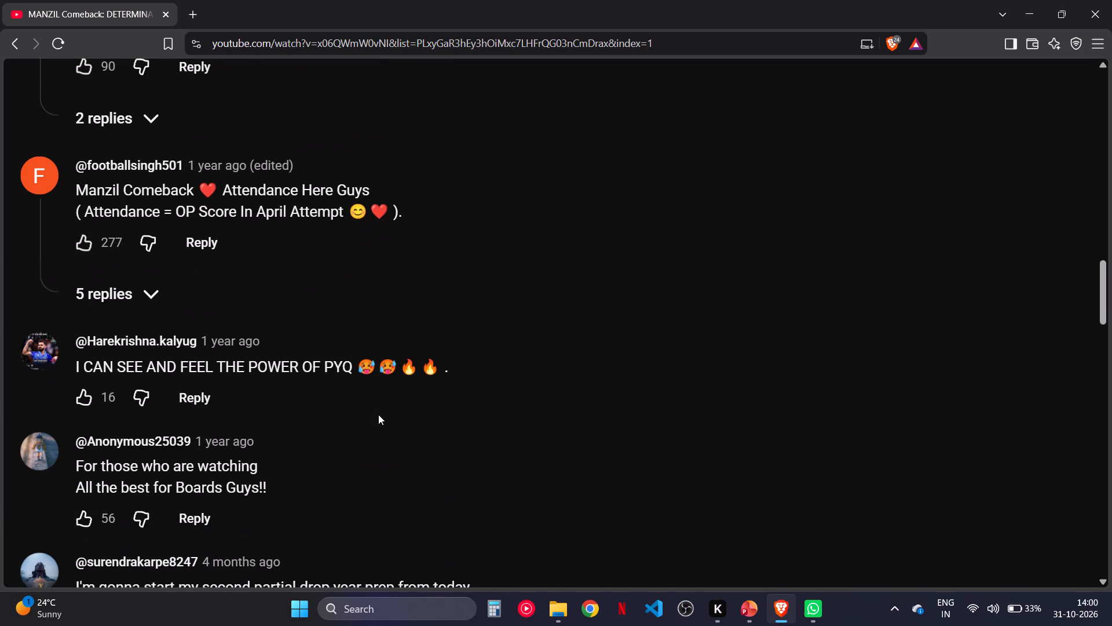
scroll(378, 414, "down", 1)
scroll(378, 414, "up", 1)
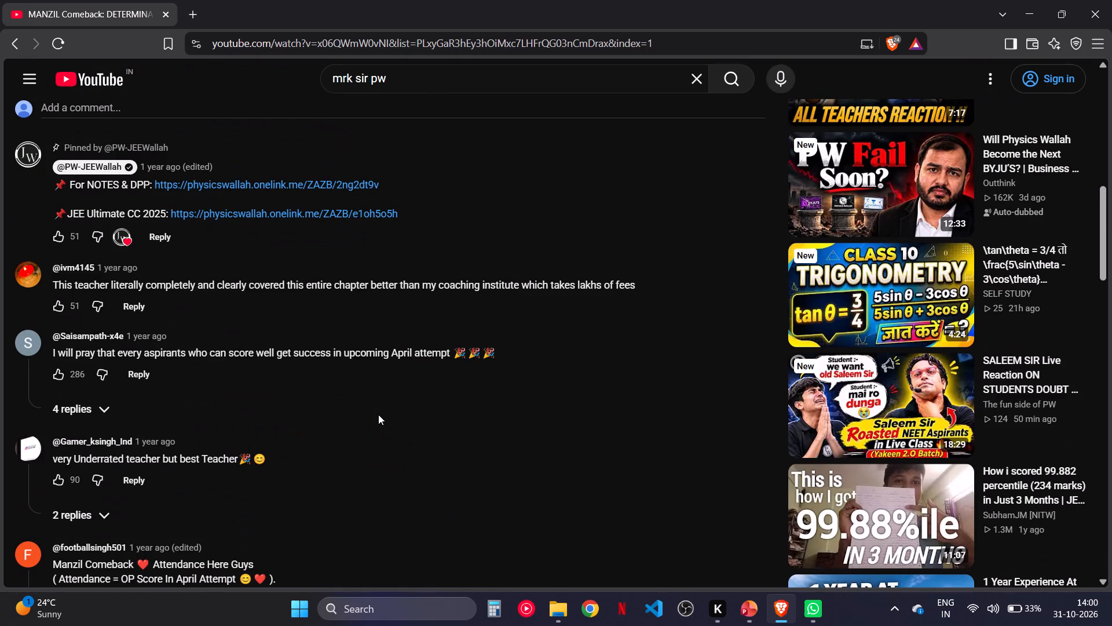
scroll(378, 414, "up", 1)
Read further comments and check the replies to the one about sir wanting to teach in the manzil series.
scroll(33, 299, "down", 1)
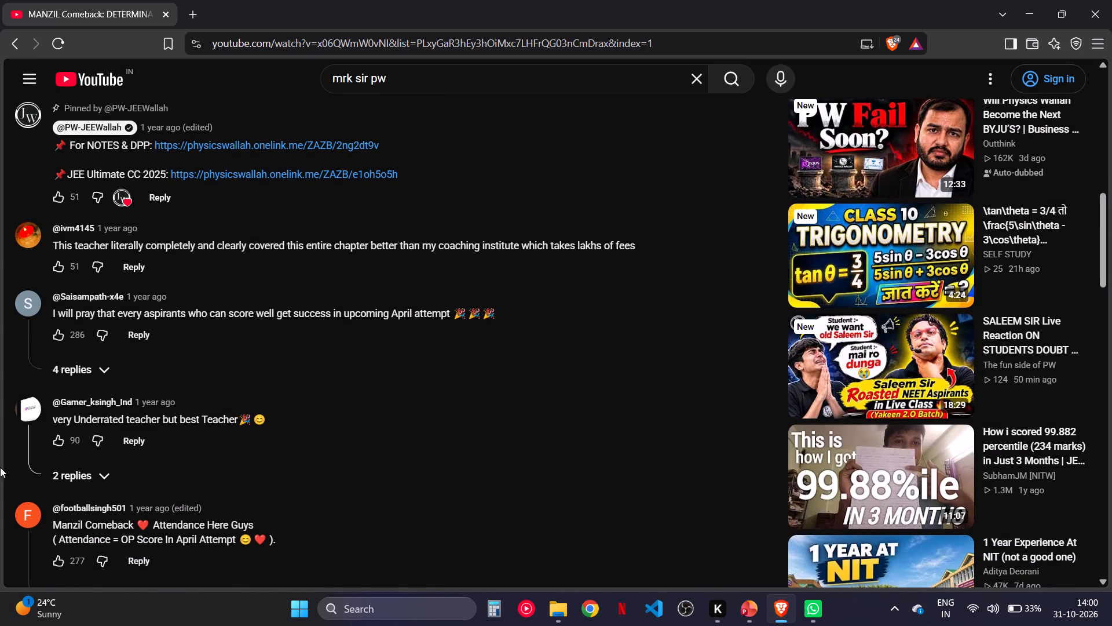
scroll(0, 467, "down", 3)
scroll(76, 487, "down", 3)
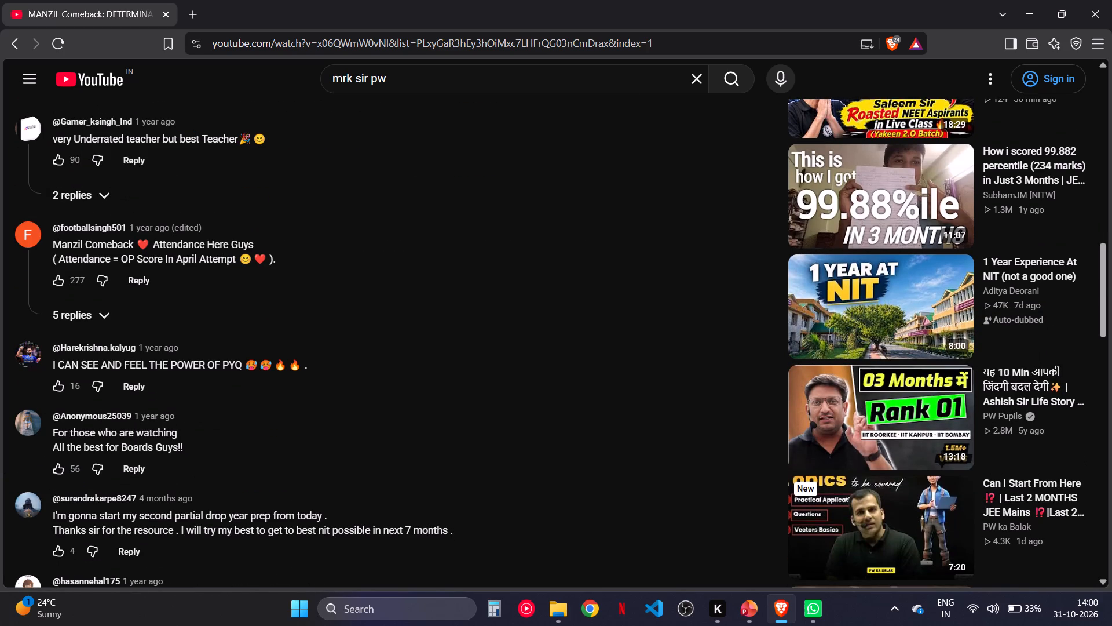
scroll(260, 532, "down", 3)
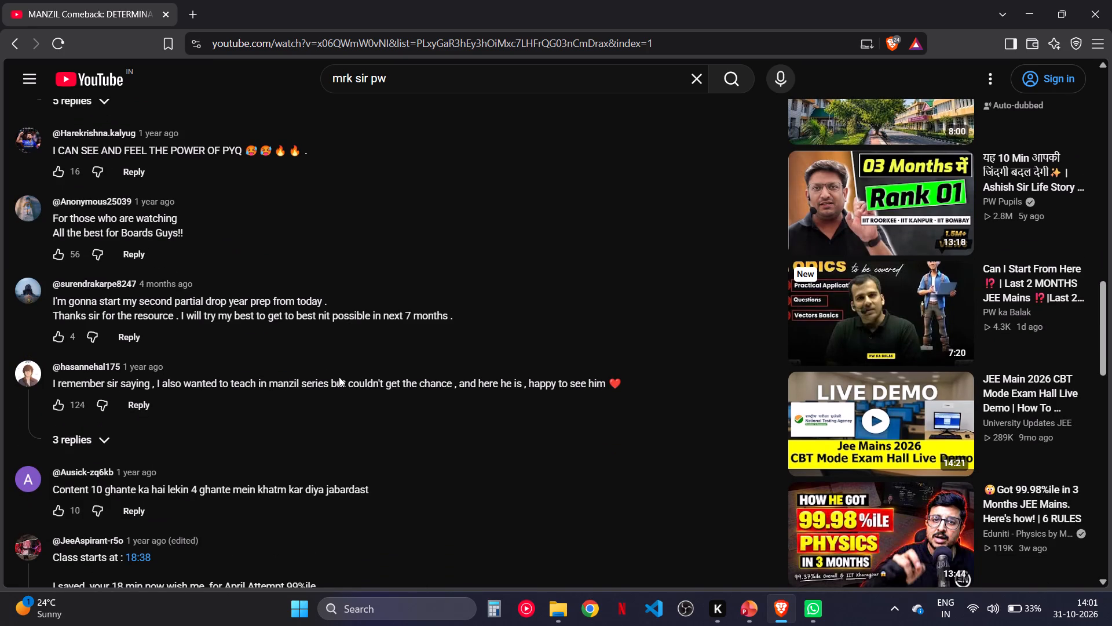
left_click_drag(339, 377, 389, 385)
left_click(389, 385)
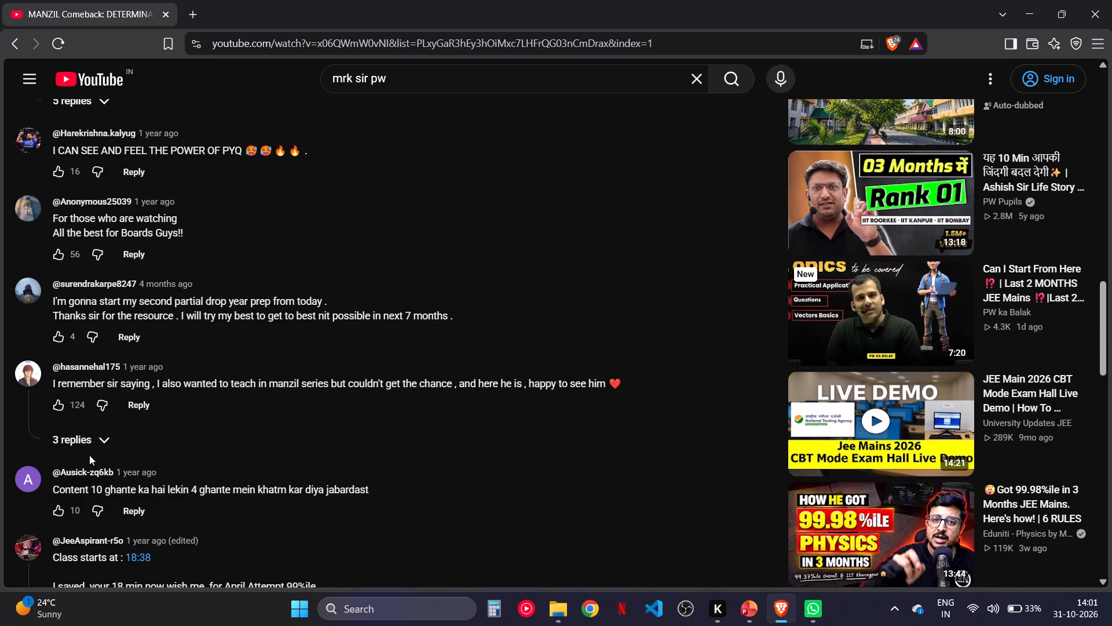
left_click(87, 452)
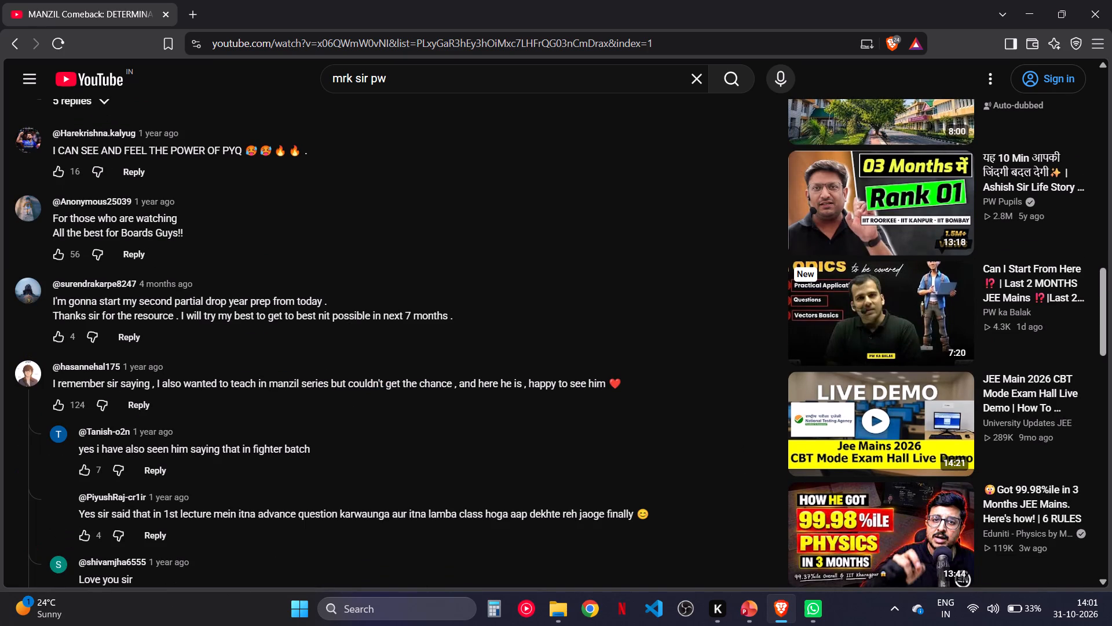
scroll(87, 452, "down", 1)
scroll(120, 531, "down", 1)
left_click(112, 538)
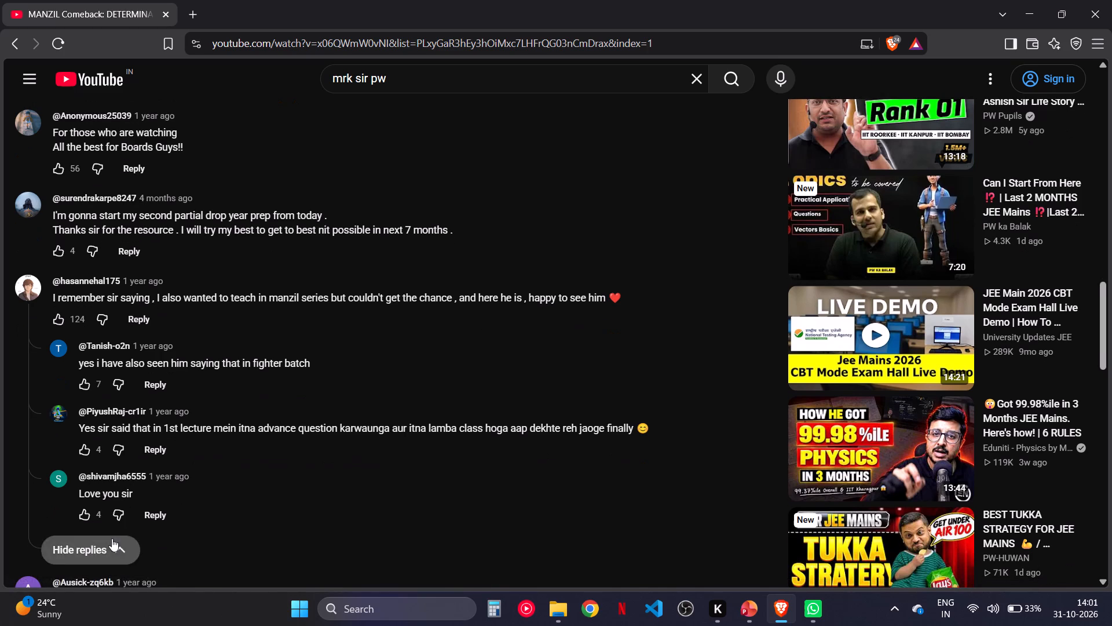
Examine the remaining loaded comments on the Determinants lecture for student feedback about the teacher.
scroll(112, 538, "down", 2)
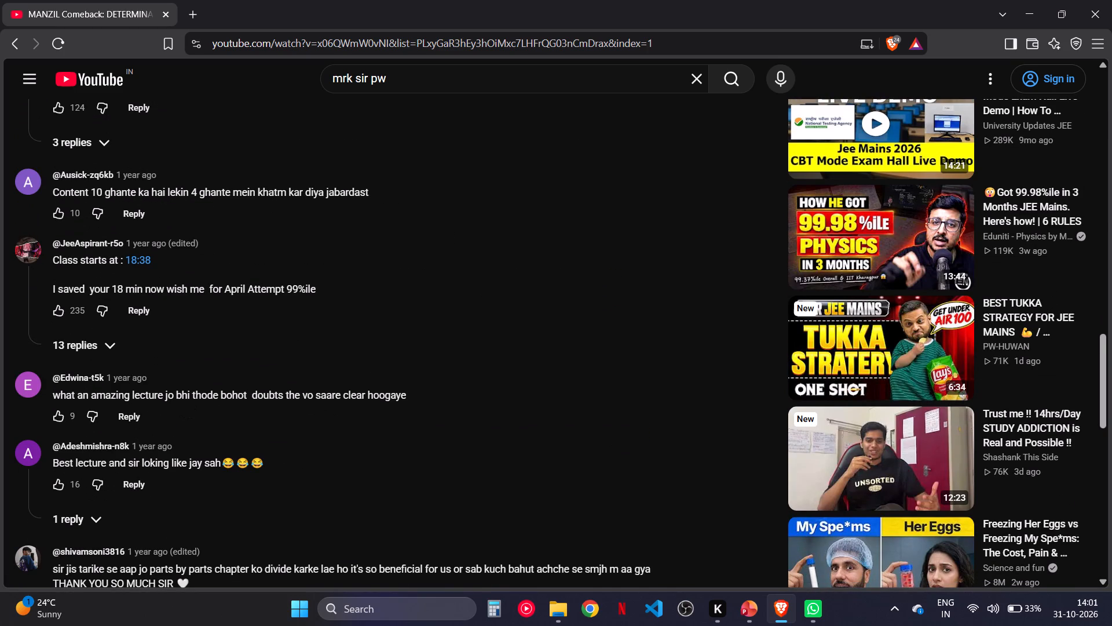
left_click_drag(198, 398, 283, 392)
left_click(263, 433)
scroll(263, 433, "down", 1)
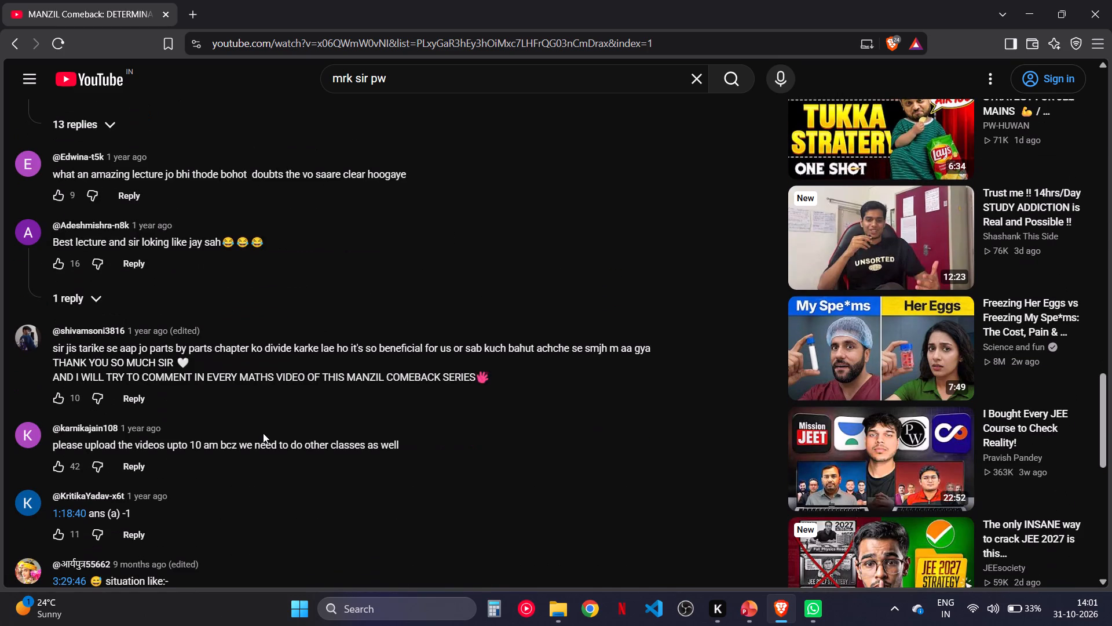
scroll(263, 433, "down", 1)
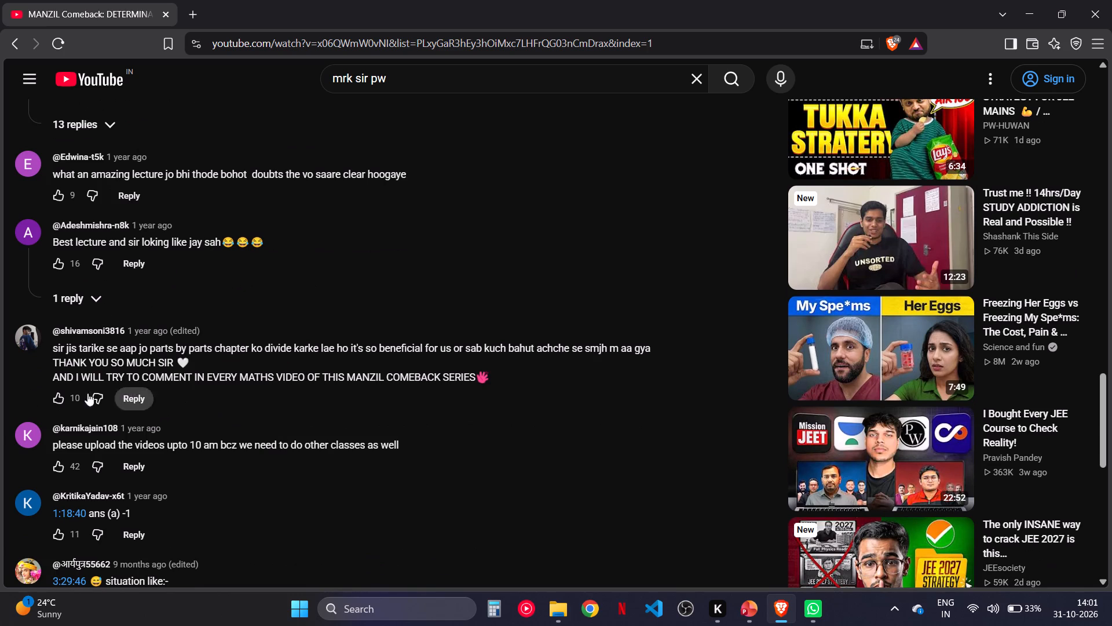
scroll(0, 417, "down", 1)
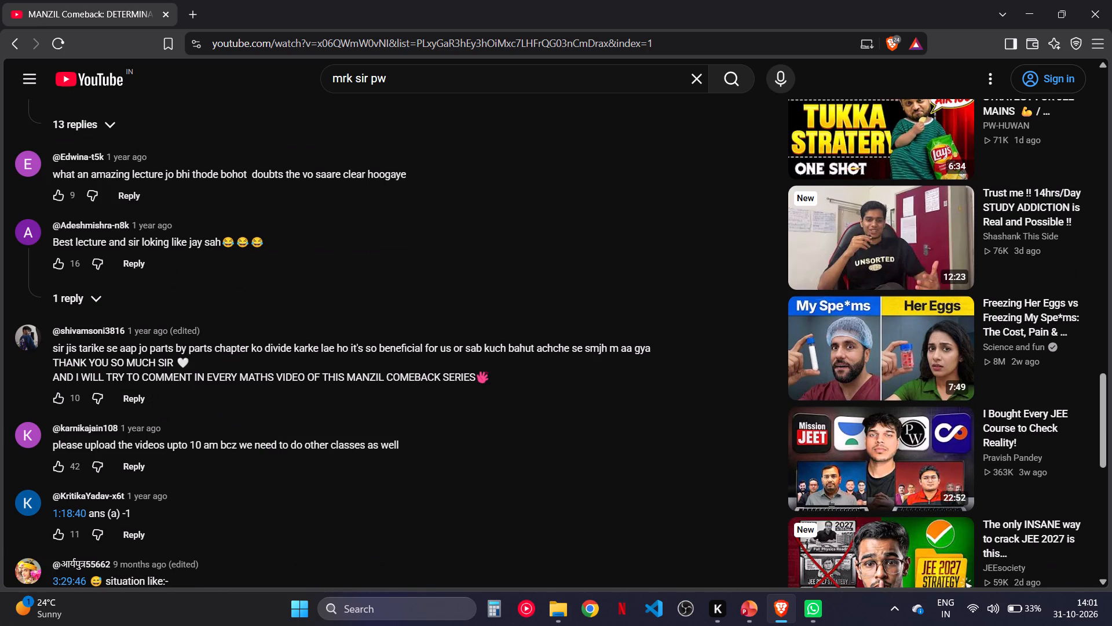
scroll(151, 508, "down", 5)
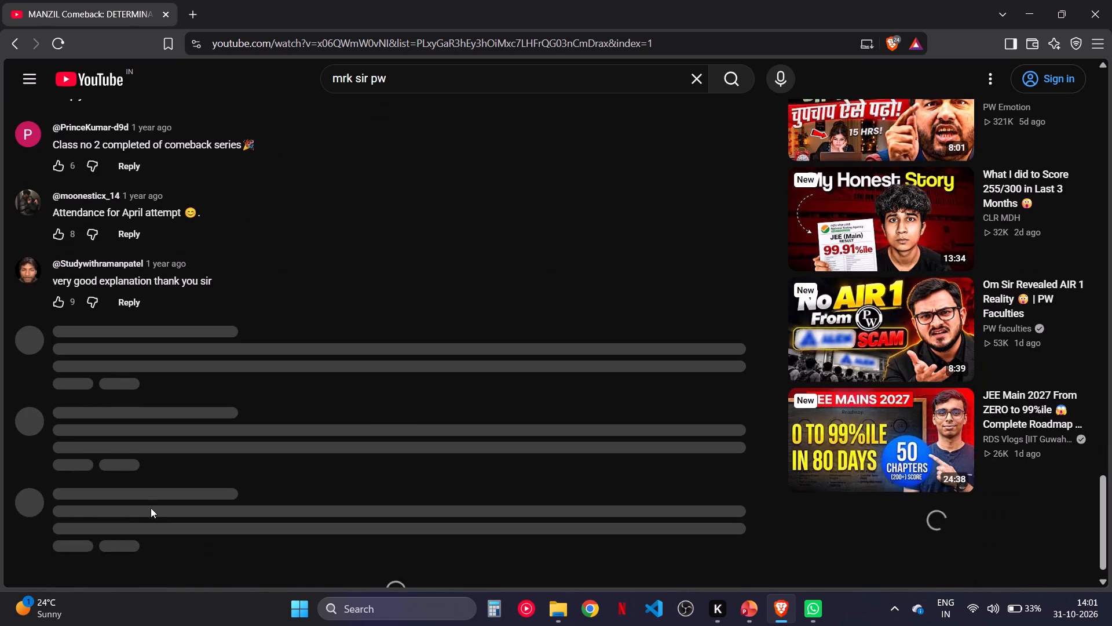
Return to the top comments and capture a screenshot of the one beginning "This teacher literally completely and clearly covered this entire chapter".
scroll(151, 508, "up", 16)
scroll(151, 508, "down", 3)
scroll(152, 442, "down", 1)
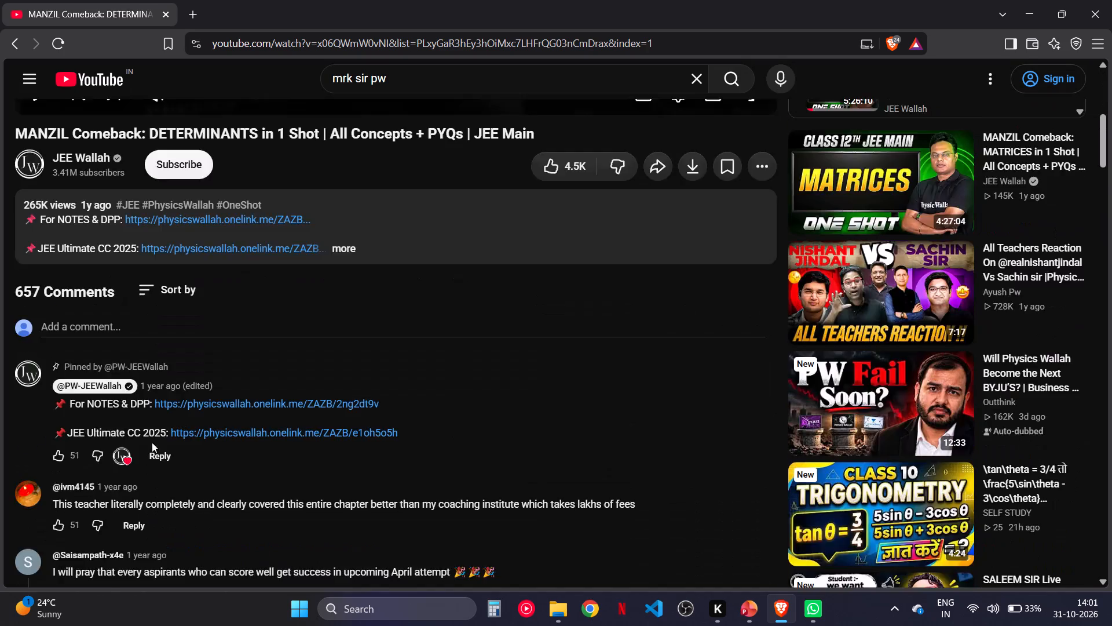
scroll(152, 442, "down", 3)
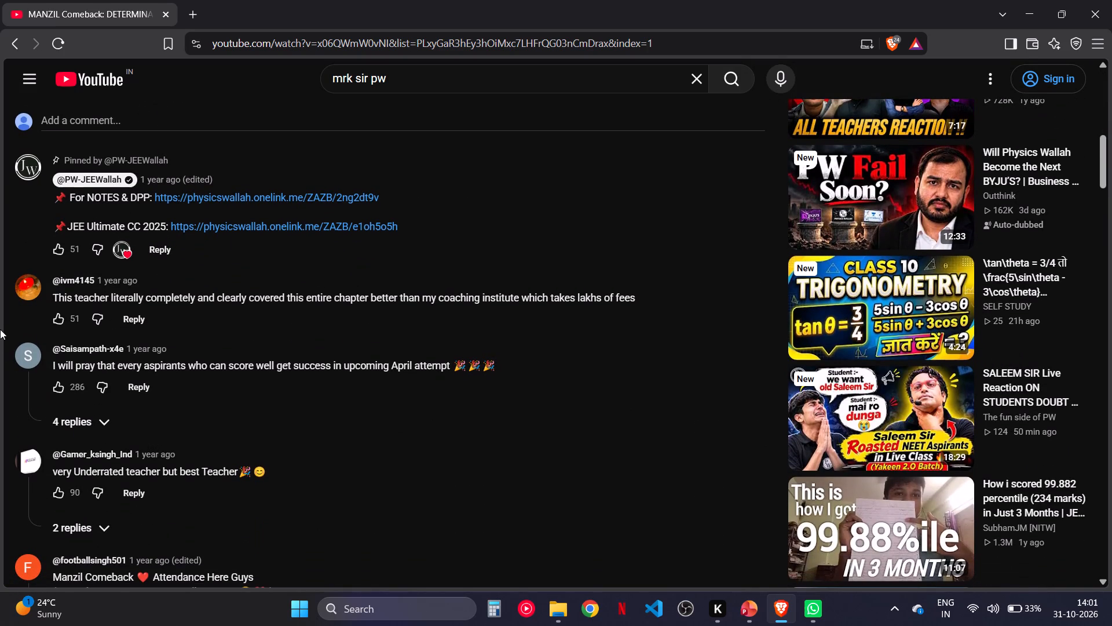
left_click_drag(209, 304, 234, 297)
left_click(234, 297)
left_click_drag(237, 306, 287, 311)
left_click(272, 380)
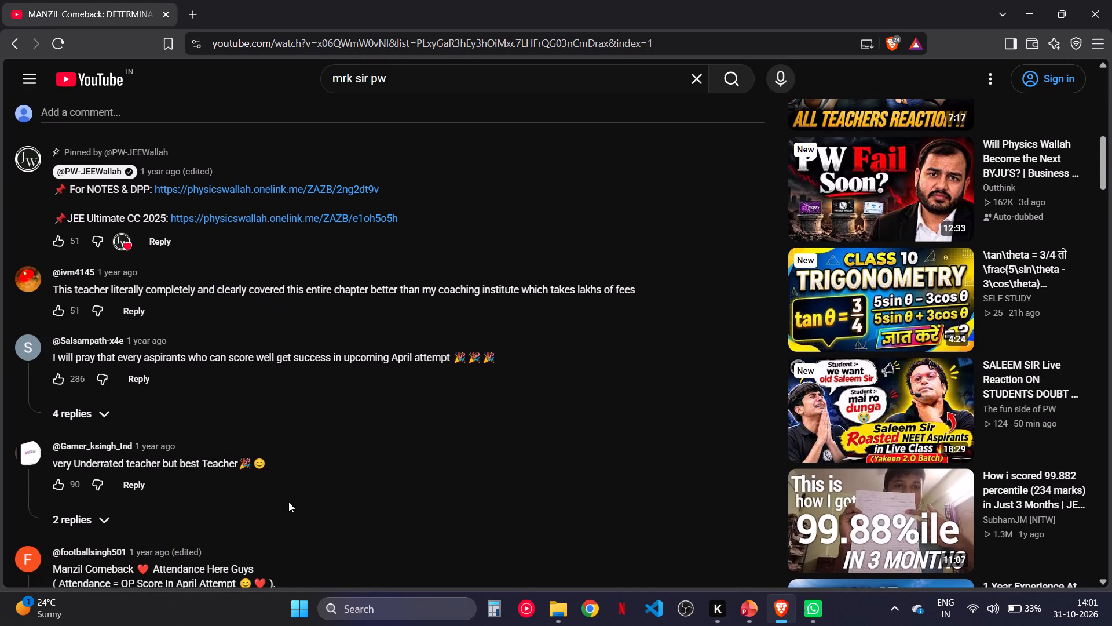
key("Print")
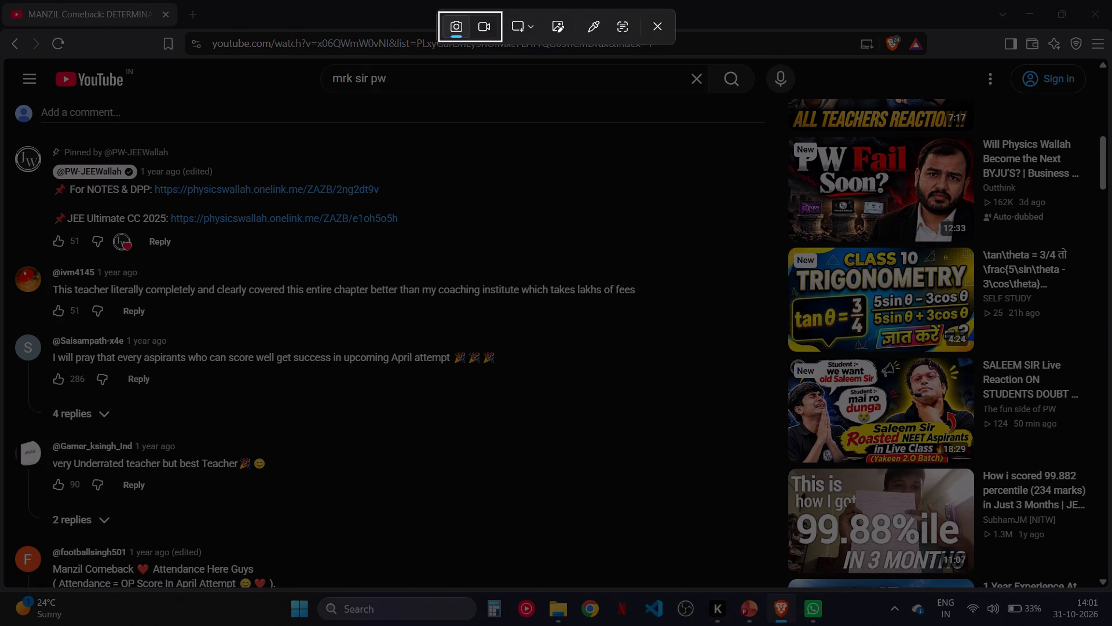
left_click_drag(7, 257, 650, 326)
Capture a screenshot of the "very Underrated teacher but best Teacher" comment.
scroll(393, 401, "down", 1)
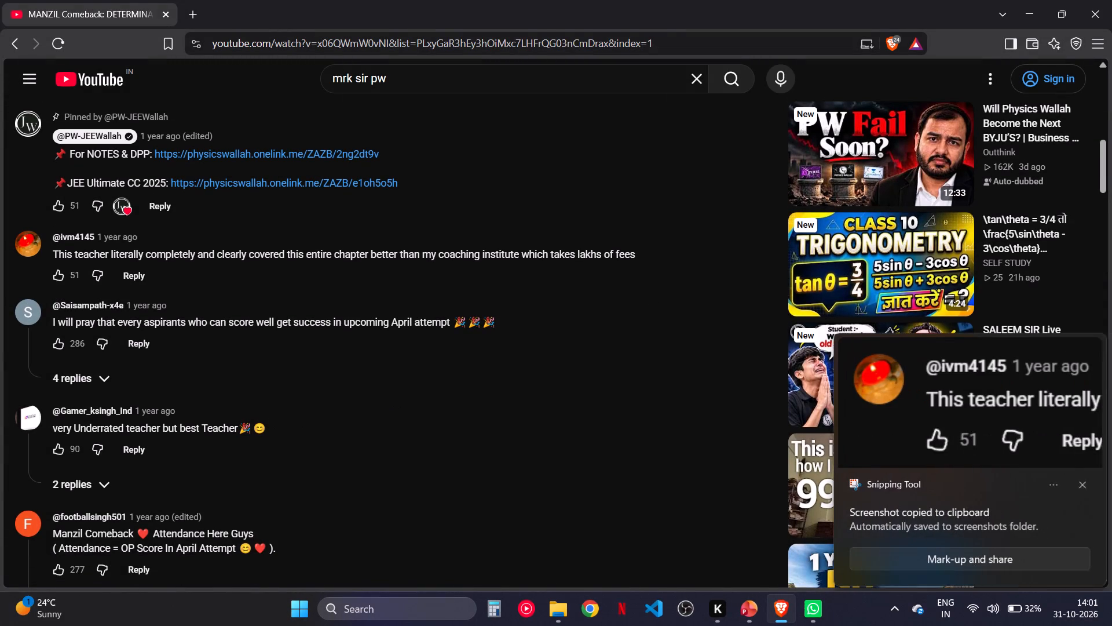
key("Print")
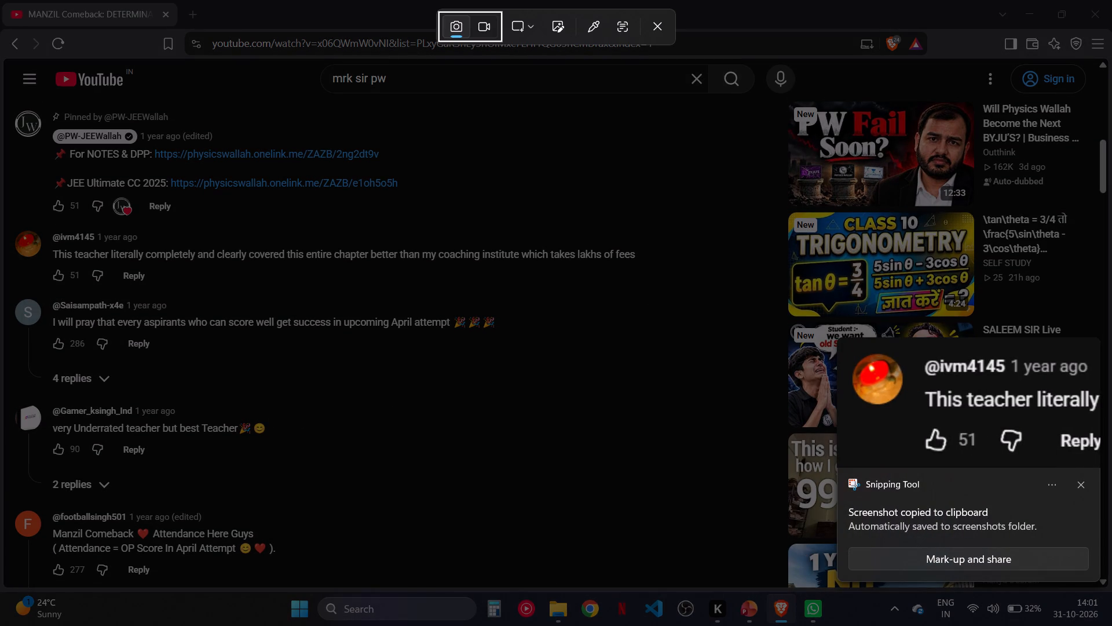
left_click_drag(4, 397, 305, 500)
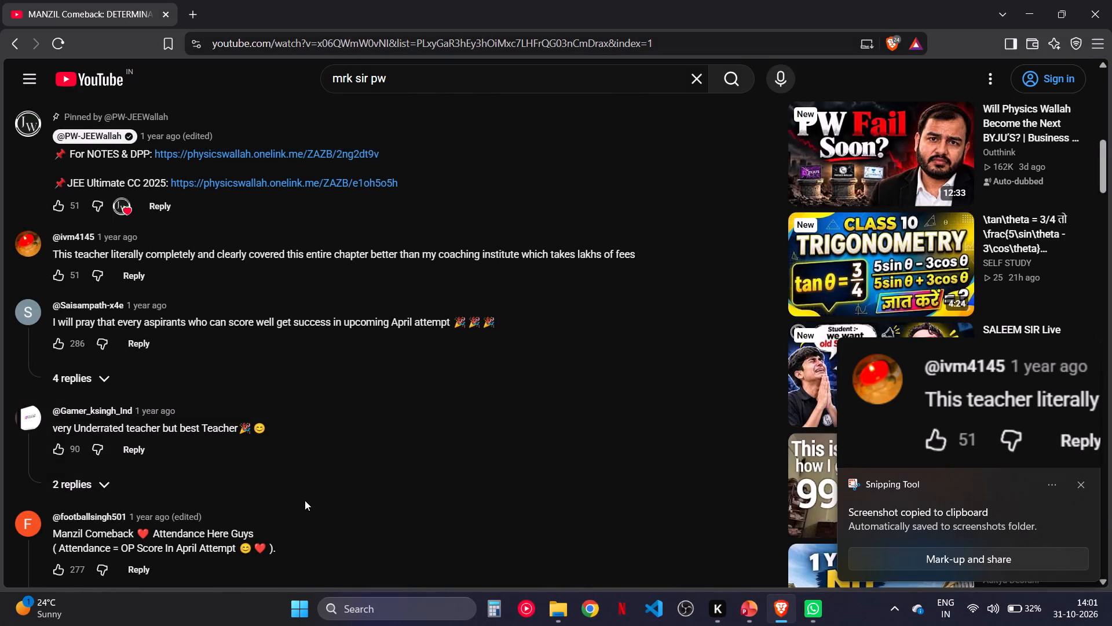
Examine further comments below the Determinants lecture for strong student feedback about the teacher.
scroll(305, 500, "down", 4)
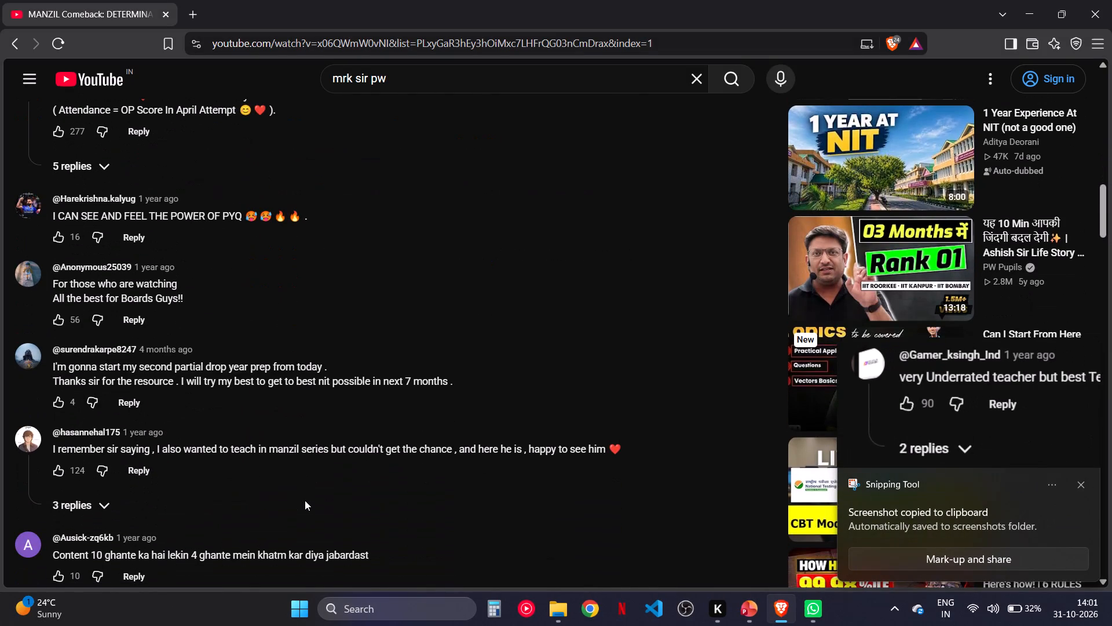
scroll(168, 303, "down", 1)
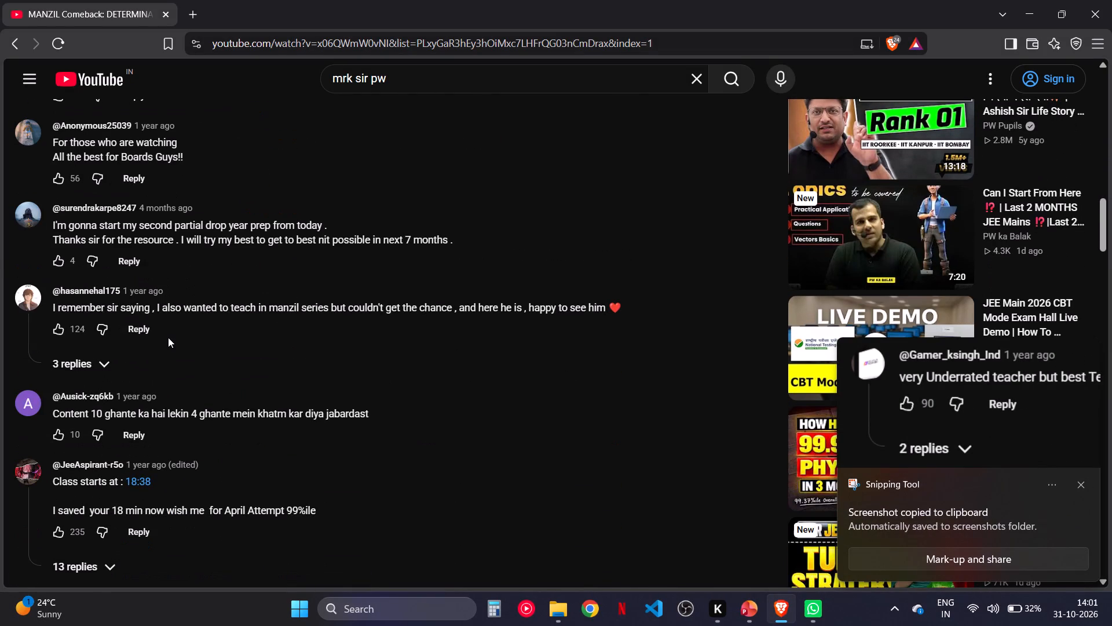
scroll(238, 403, "down", 5)
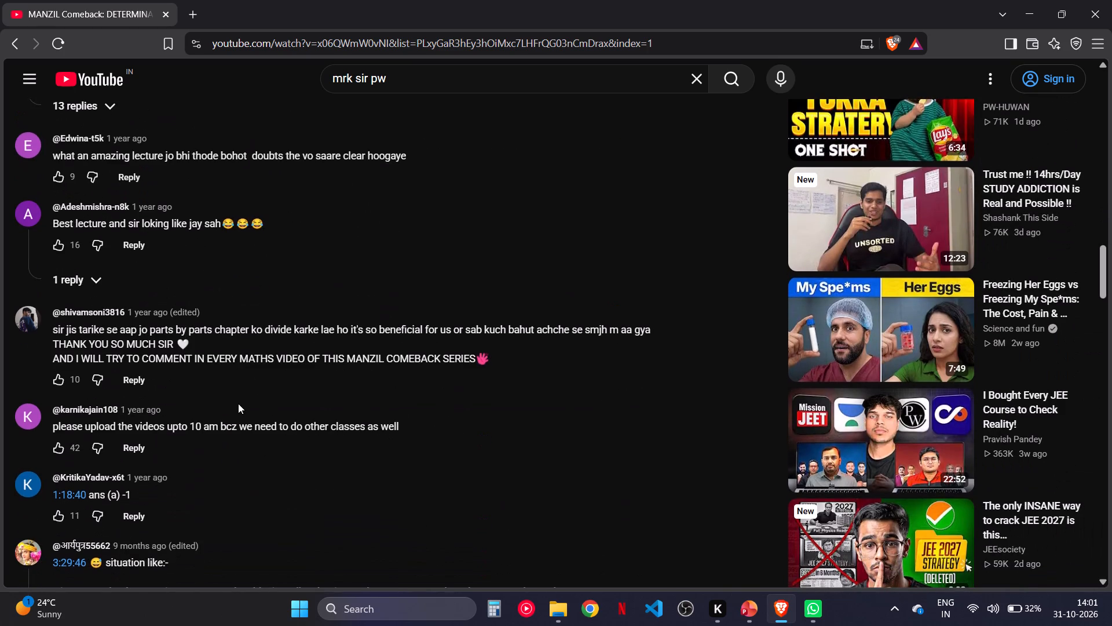
scroll(238, 403, "down", 5)
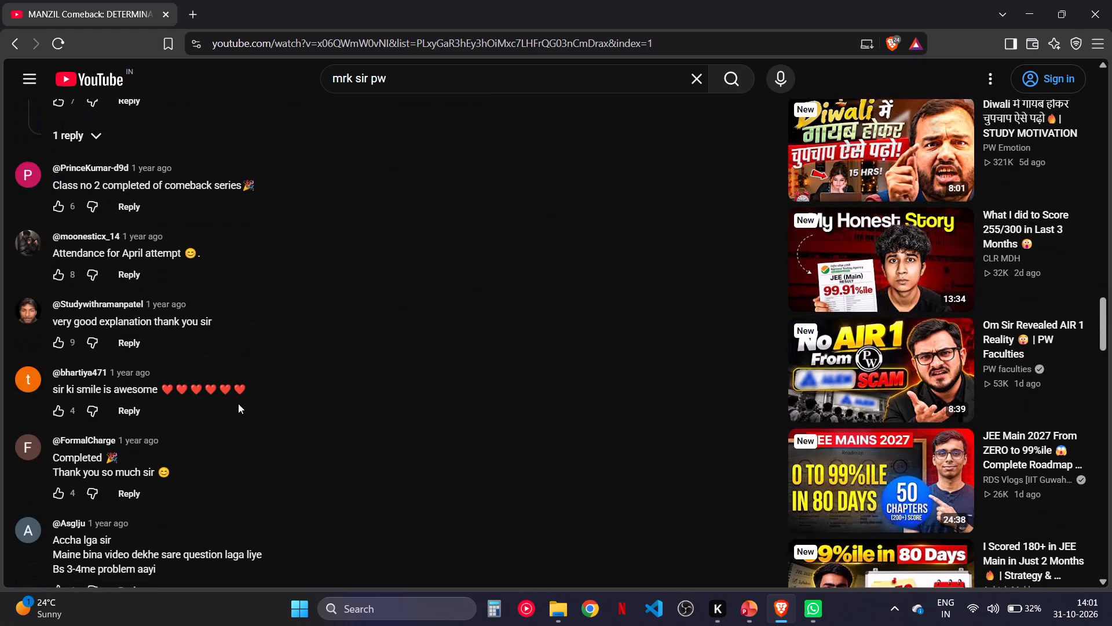
scroll(238, 403, "down", 3)
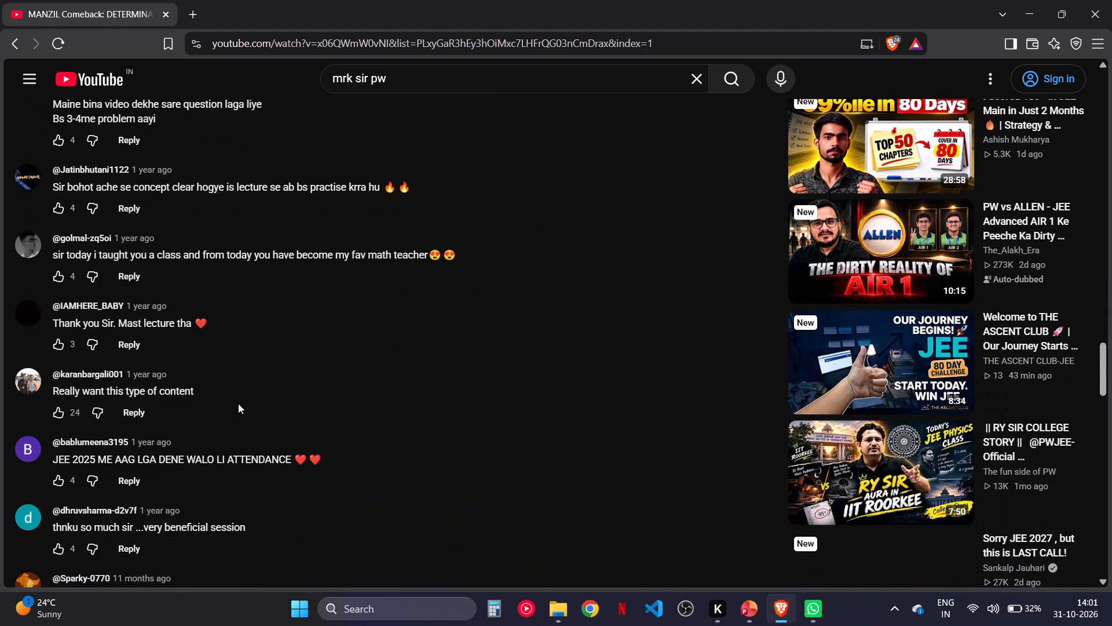
scroll(238, 403, "down", 4)
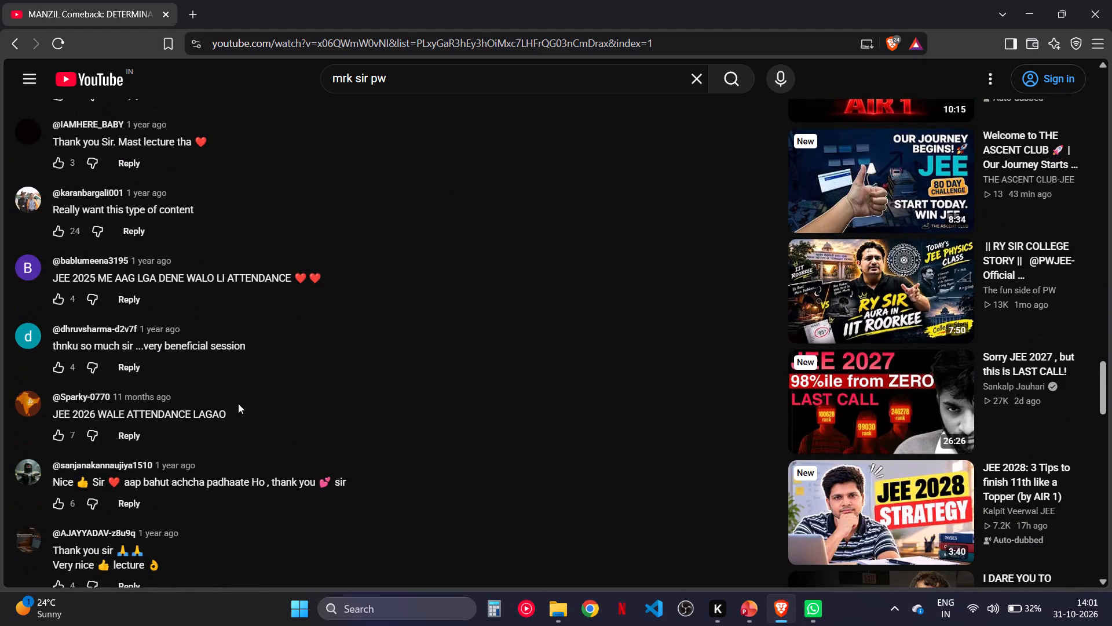
scroll(238, 403, "down", 2)
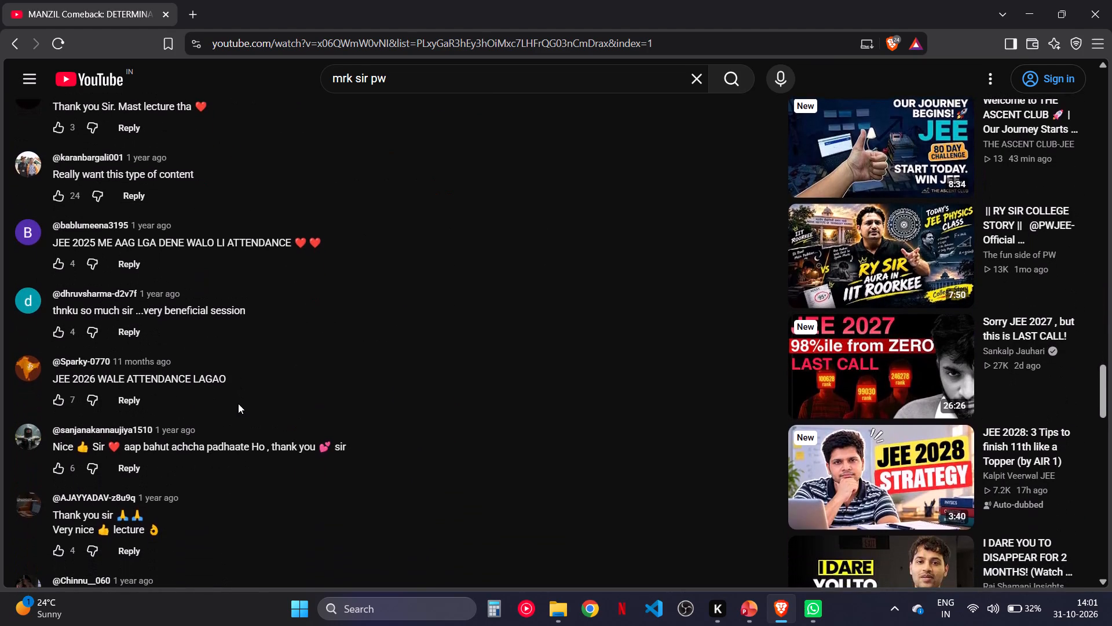
Capture a screenshot of the "I'm unable to understand matrices and determinants but now bcs of you sir i understood everything clearly" comment.
scroll(238, 403, "down", 2)
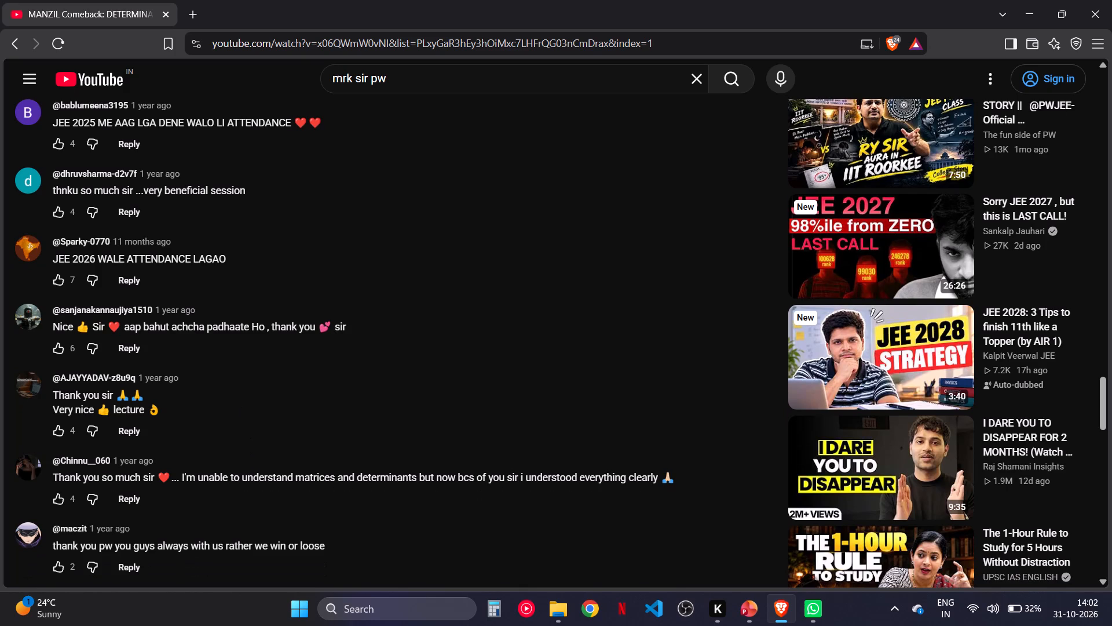
left_click_drag(251, 472, 350, 456)
left_click(358, 467)
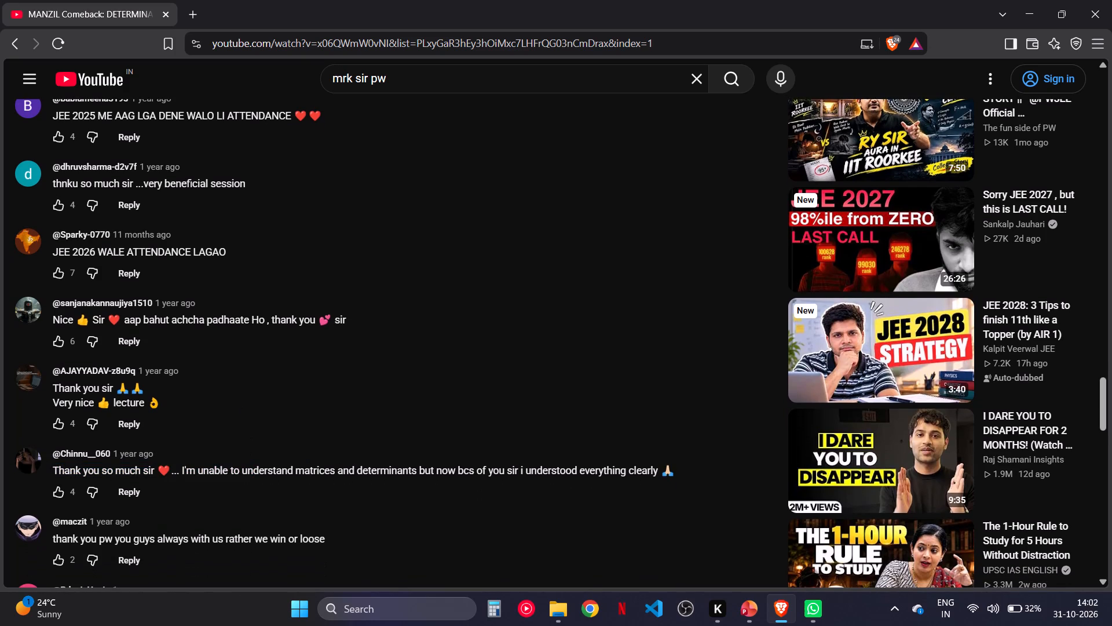
scroll(358, 467, "down", 1)
key("Print")
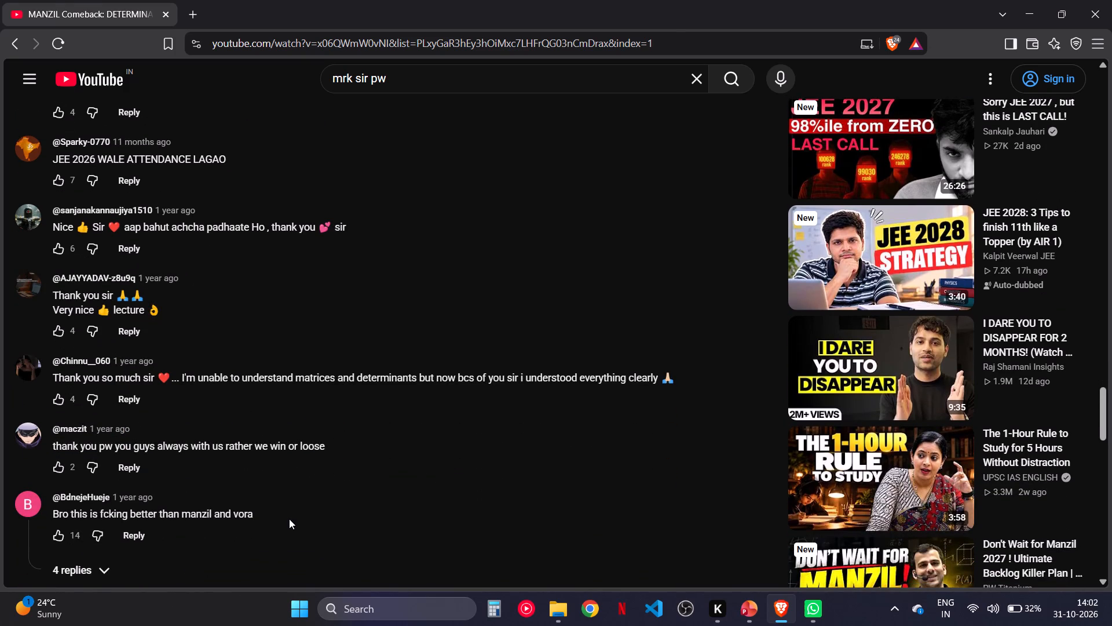
left_click_drag(3, 349, 318, 423)
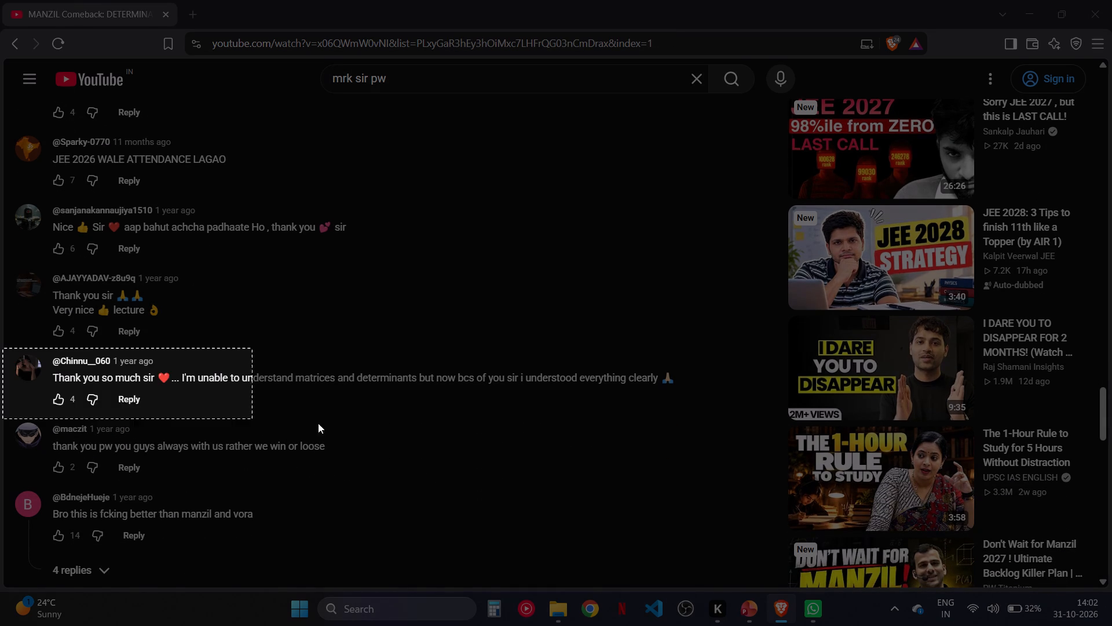
left_click_drag(318, 423, 684, 412)
Read on through the newly loaded Determinants lecture comments, looking for more praise of the teacher worth capturing.
scroll(684, 412, "down", 2)
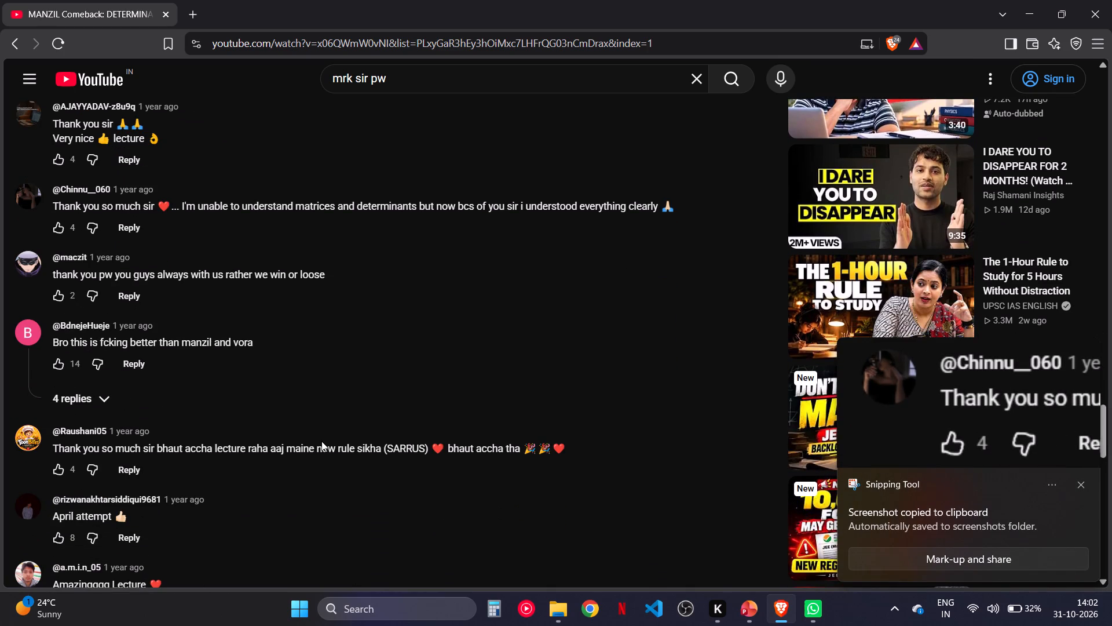
scroll(321, 441, "down", 2)
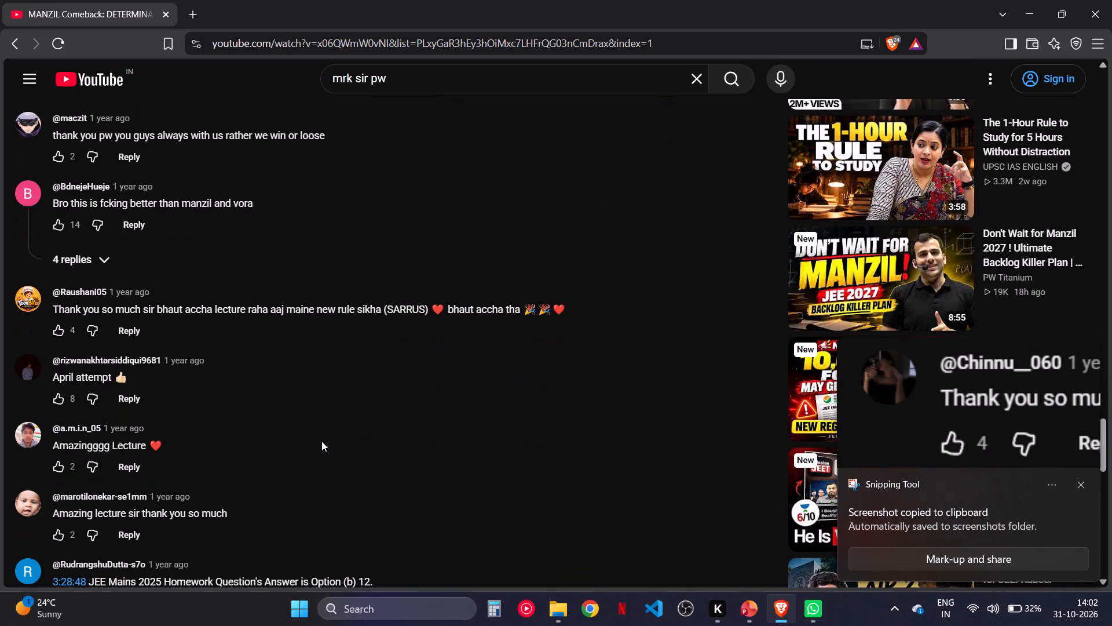
scroll(321, 441, "down", 2)
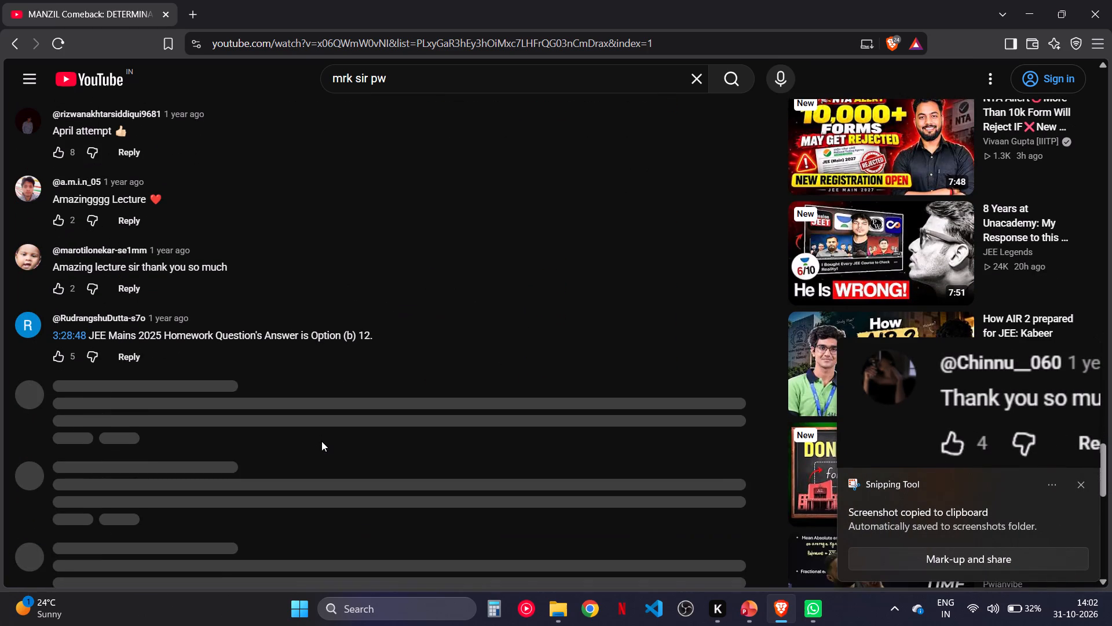
scroll(321, 441, "down", 2)
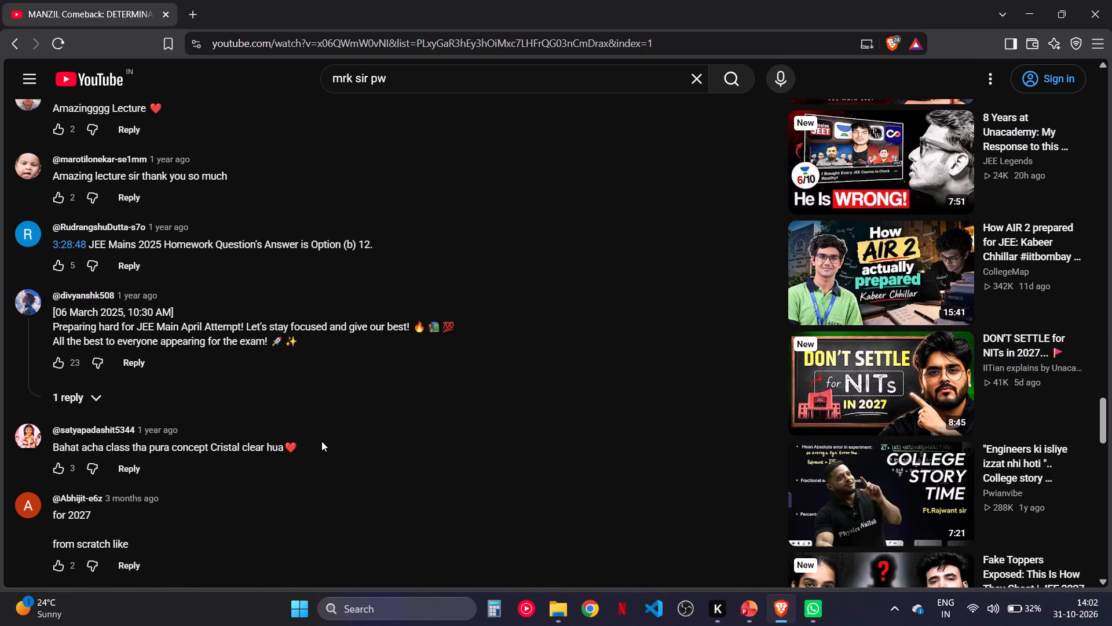
scroll(321, 441, "down", 4)
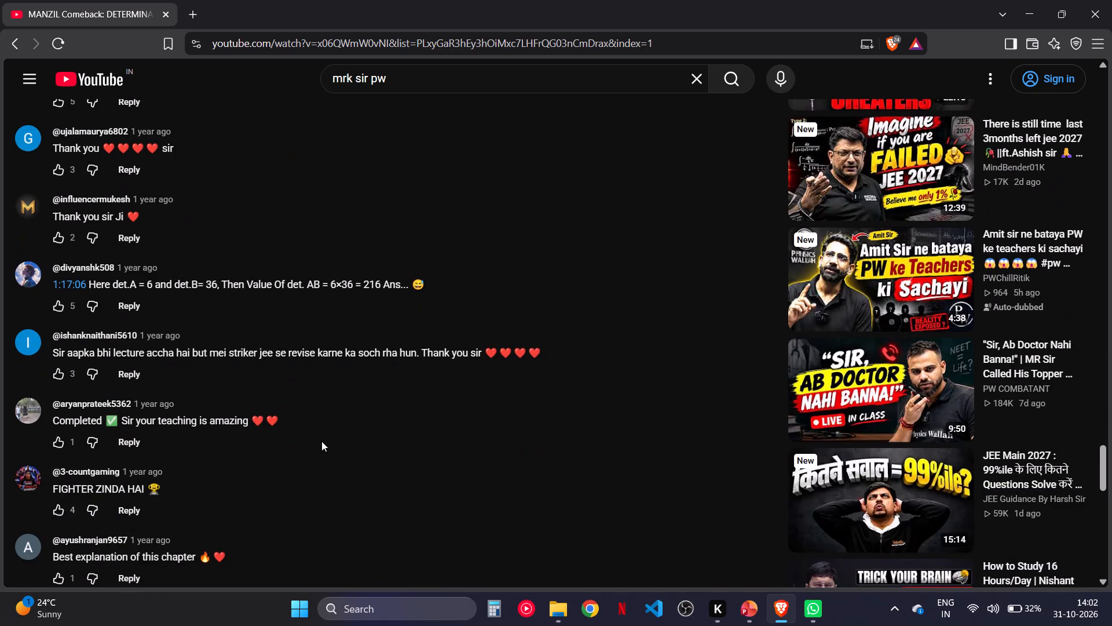
scroll(321, 441, "down", 2)
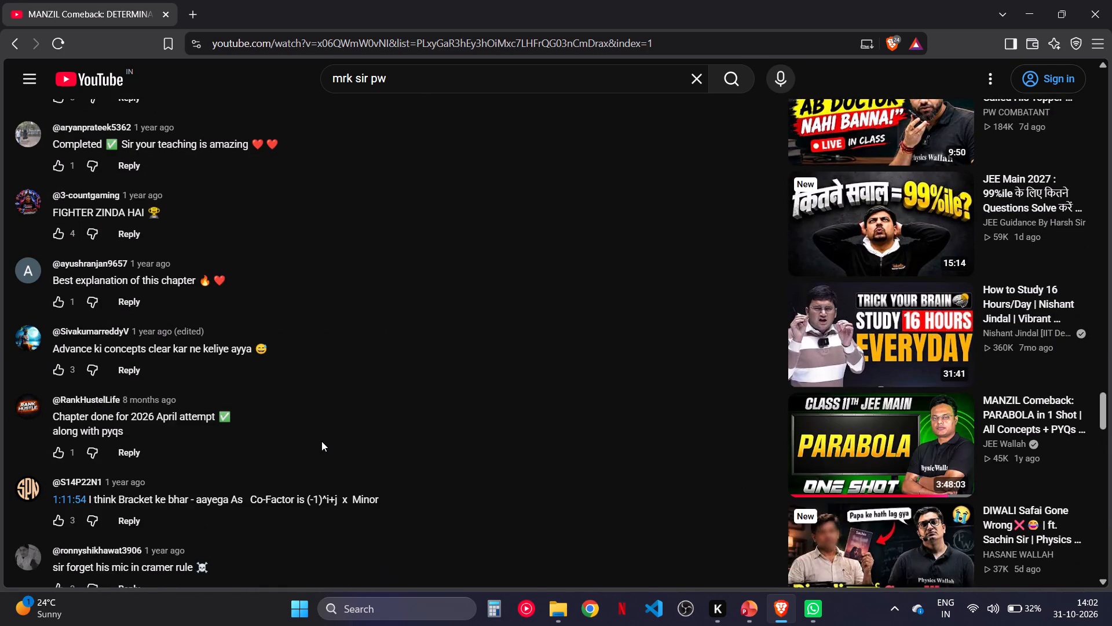
scroll(321, 441, "down", 1)
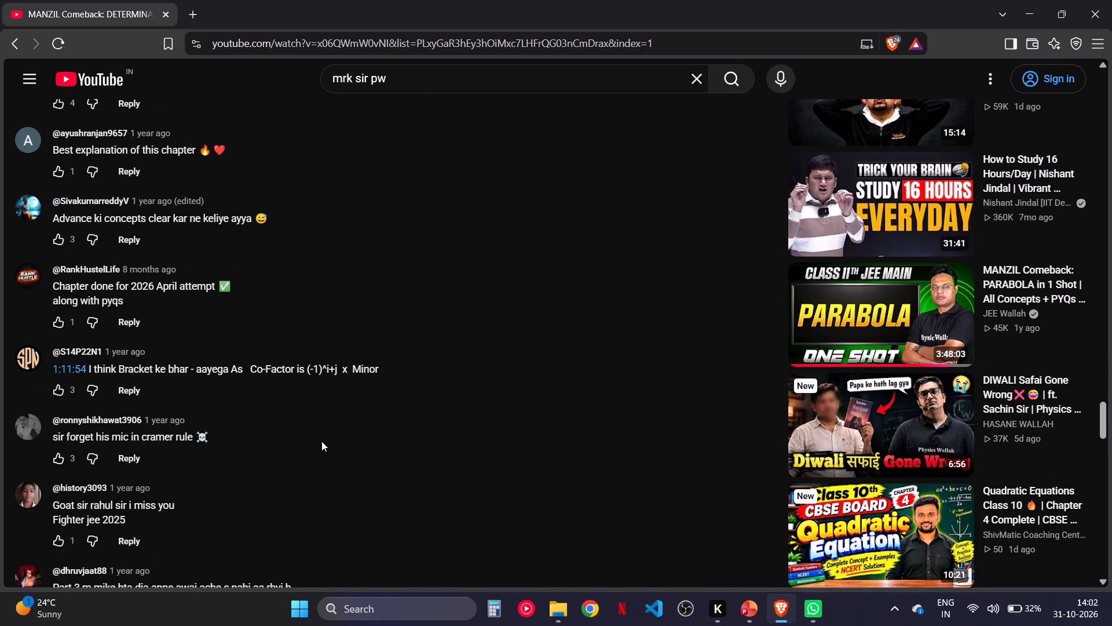
scroll(321, 441, "down", 3)
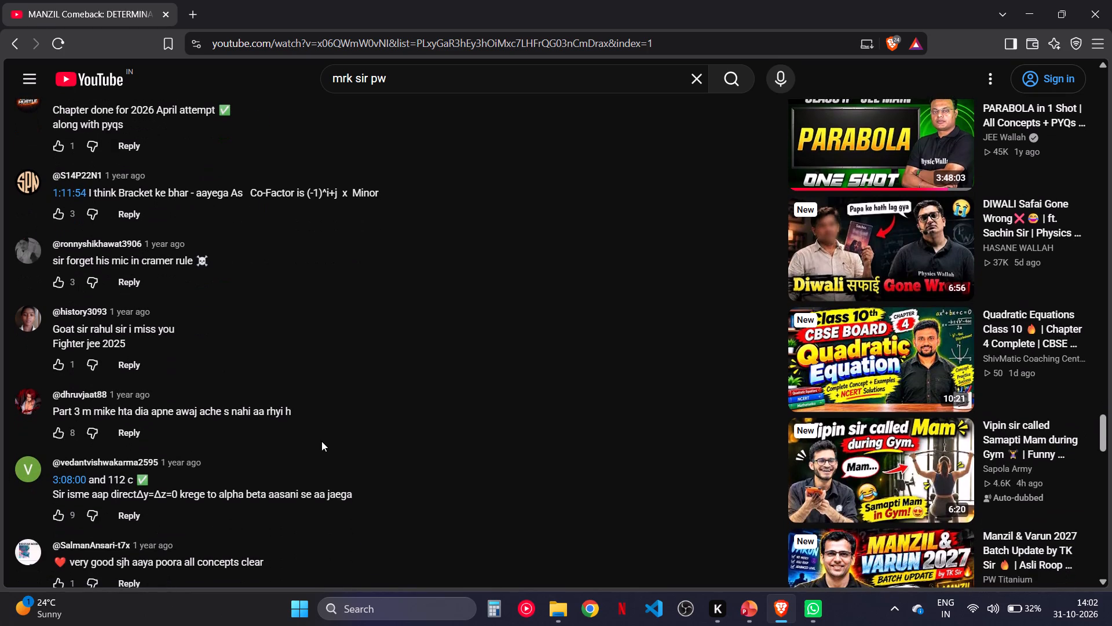
scroll(321, 441, "down", 2)
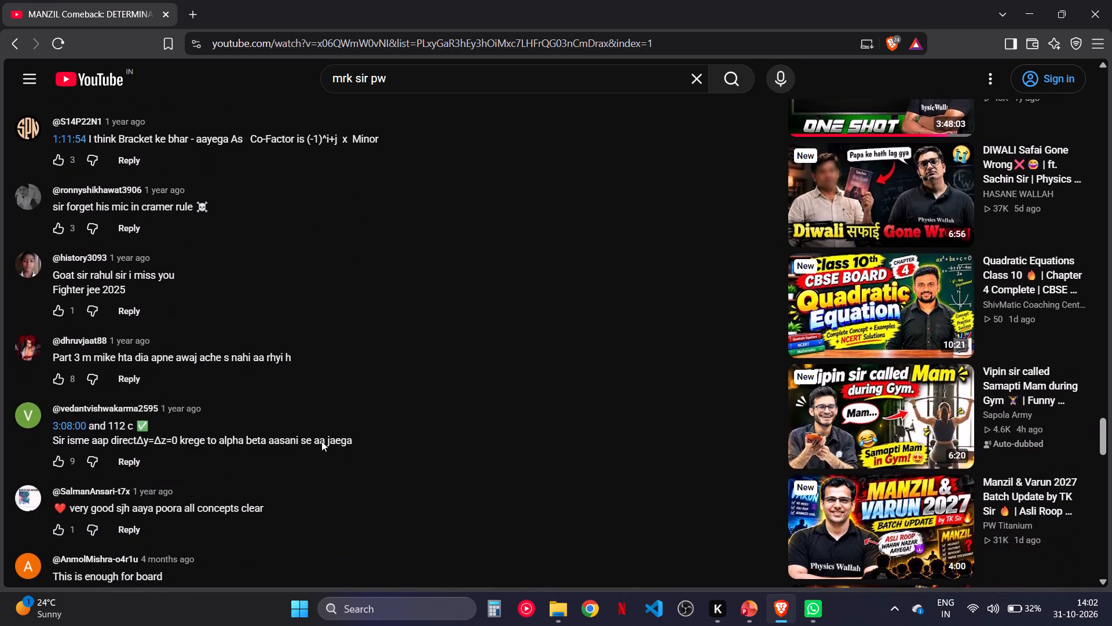
scroll(321, 441, "down", 3)
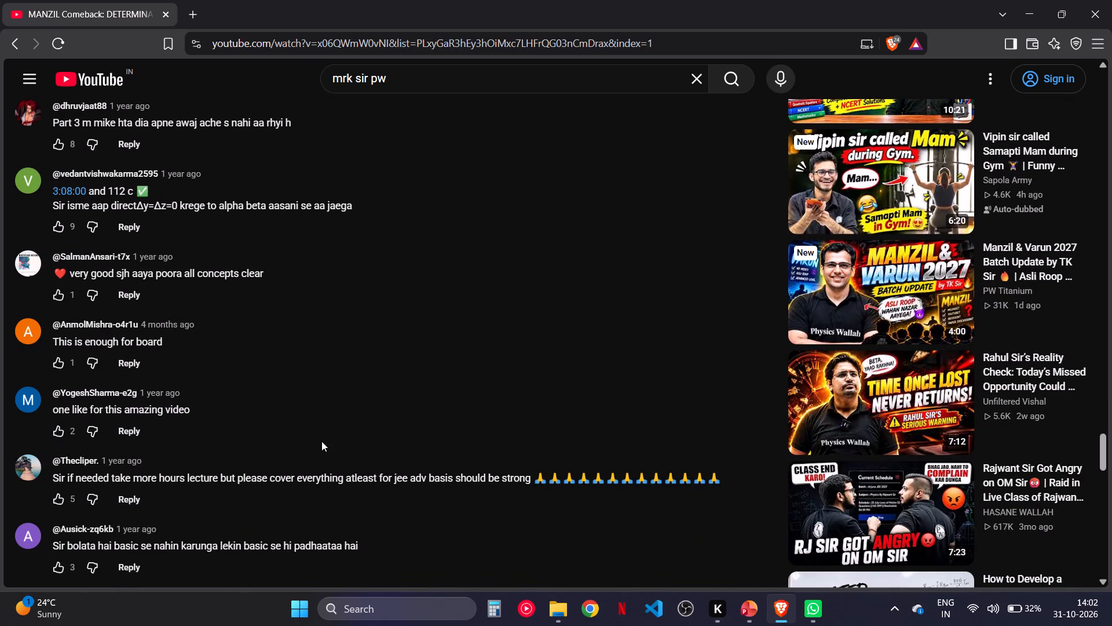
scroll(321, 441, "down", 2)
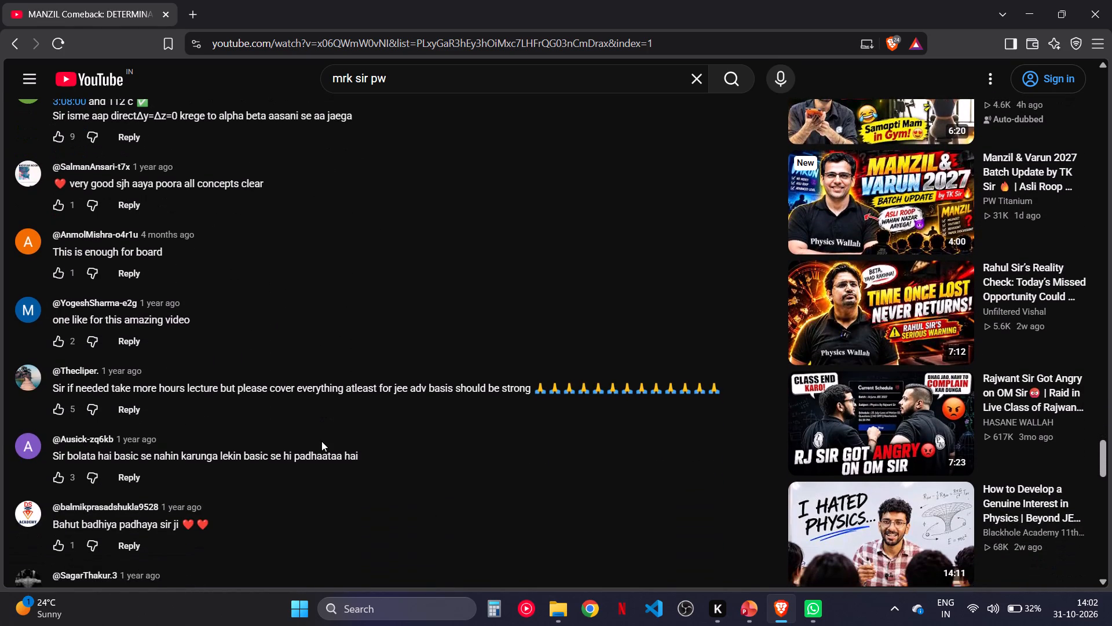
scroll(321, 441, "down", 4)
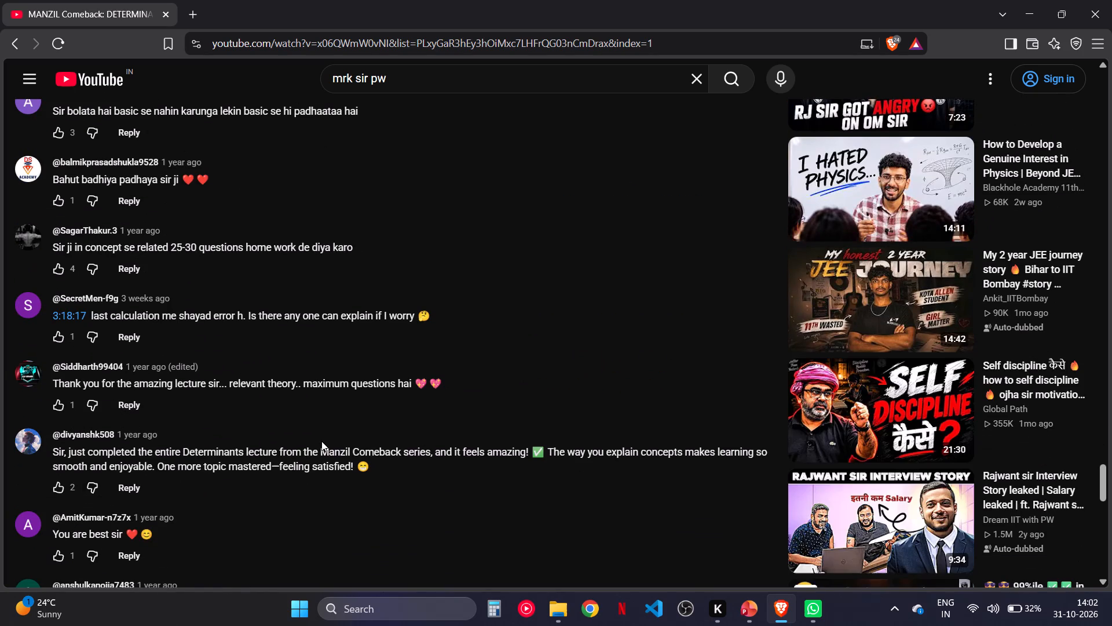
scroll(321, 441, "down", 1)
left_click_drag(321, 441, 290, 432)
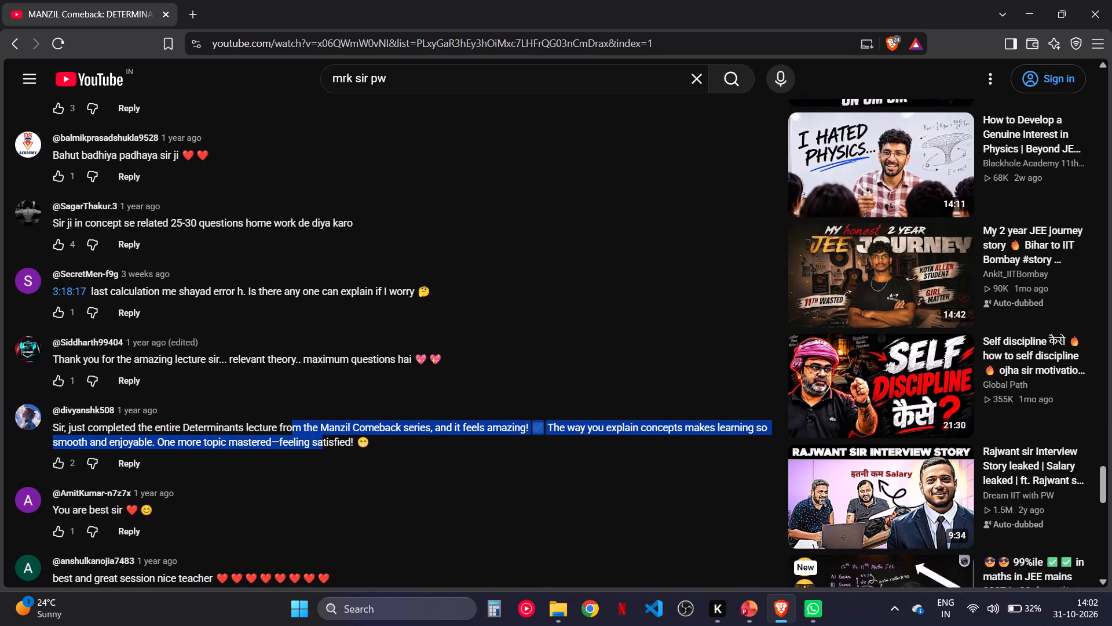
left_click(326, 448)
Capture a screenshot of the "Bhai sir toh Hidden Gem Nikle" comment.
scroll(326, 448, "down", 4)
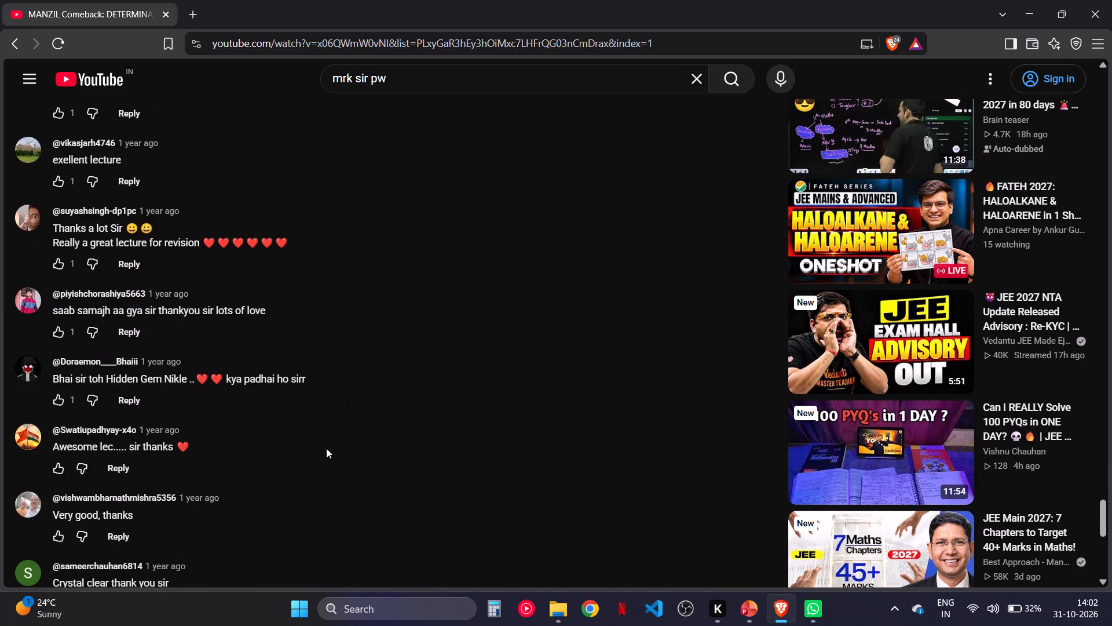
key("Print")
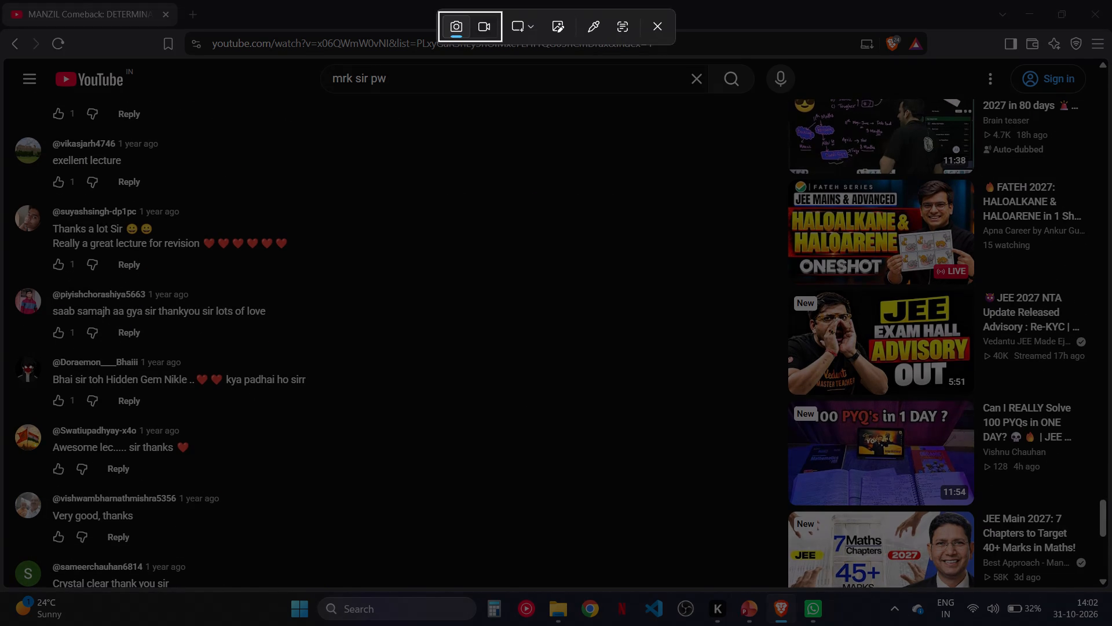
left_click_drag(8, 347, 301, 403)
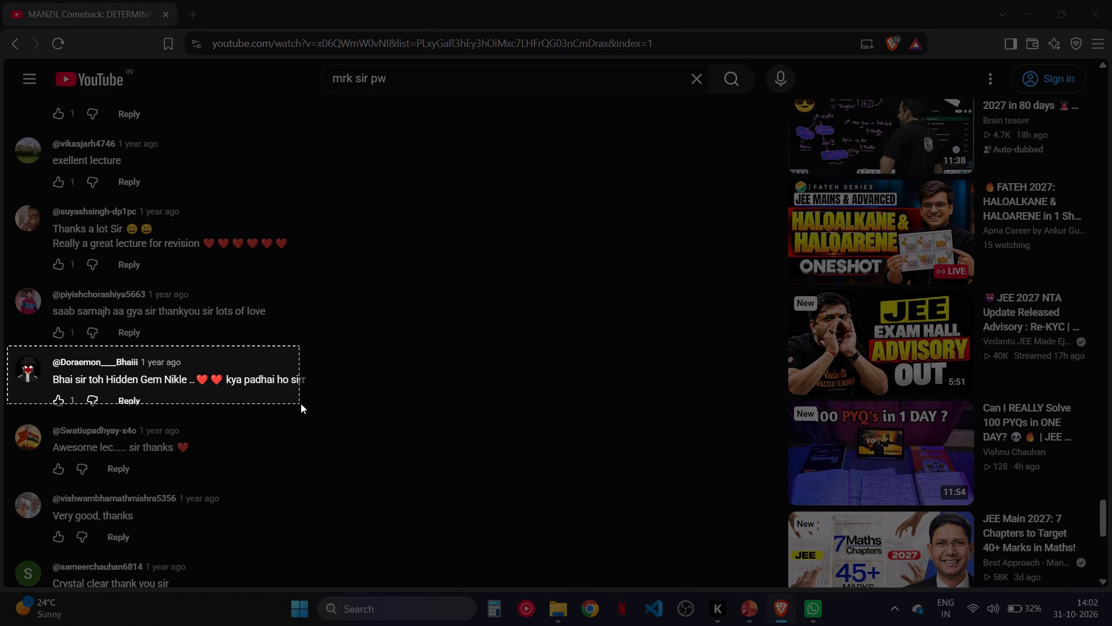
left_click_drag(301, 403, 340, 422)
Find the comment beginning "Sir class bahut hi mast tha" further down the list and capture a screenshot of it.
scroll(340, 422, "down", 2)
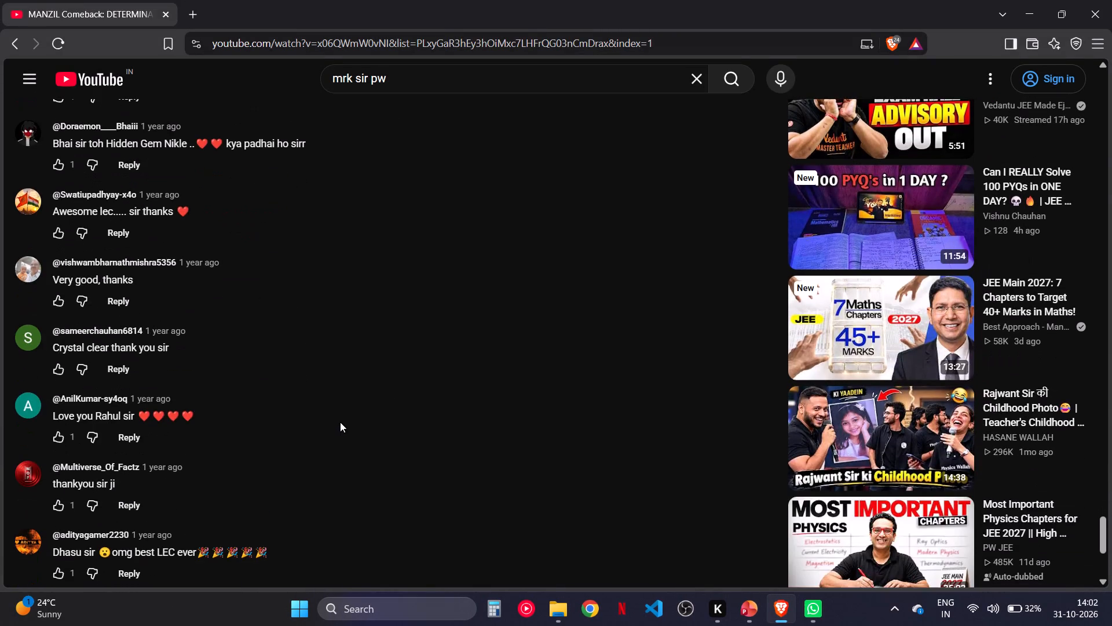
scroll(340, 422, "down", 5)
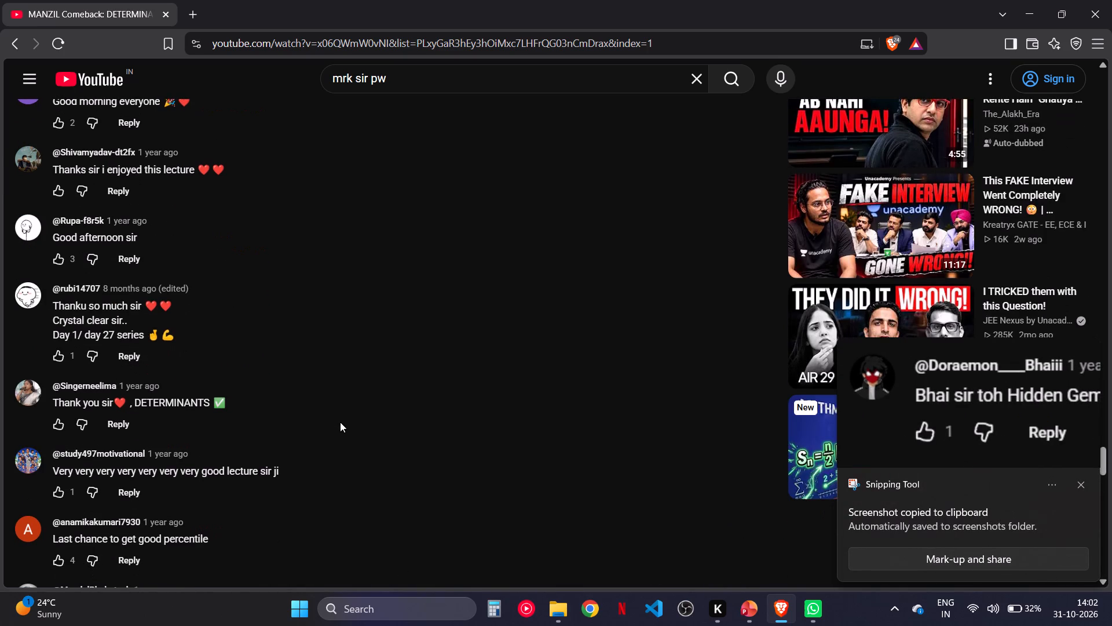
scroll(276, 443, "down", 2)
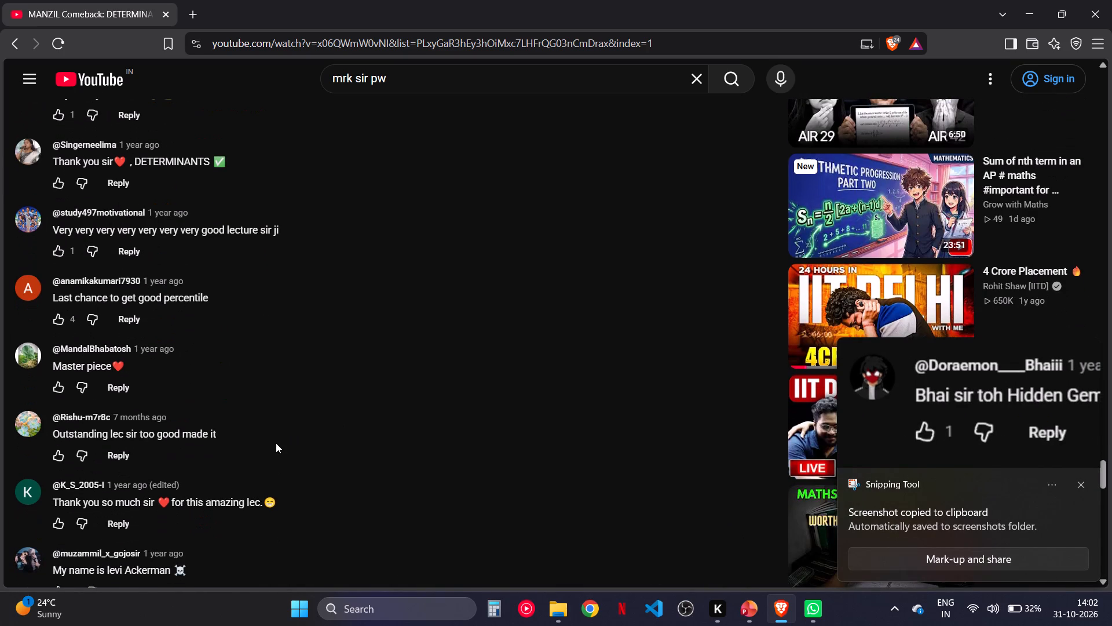
scroll(276, 443, "down", 3)
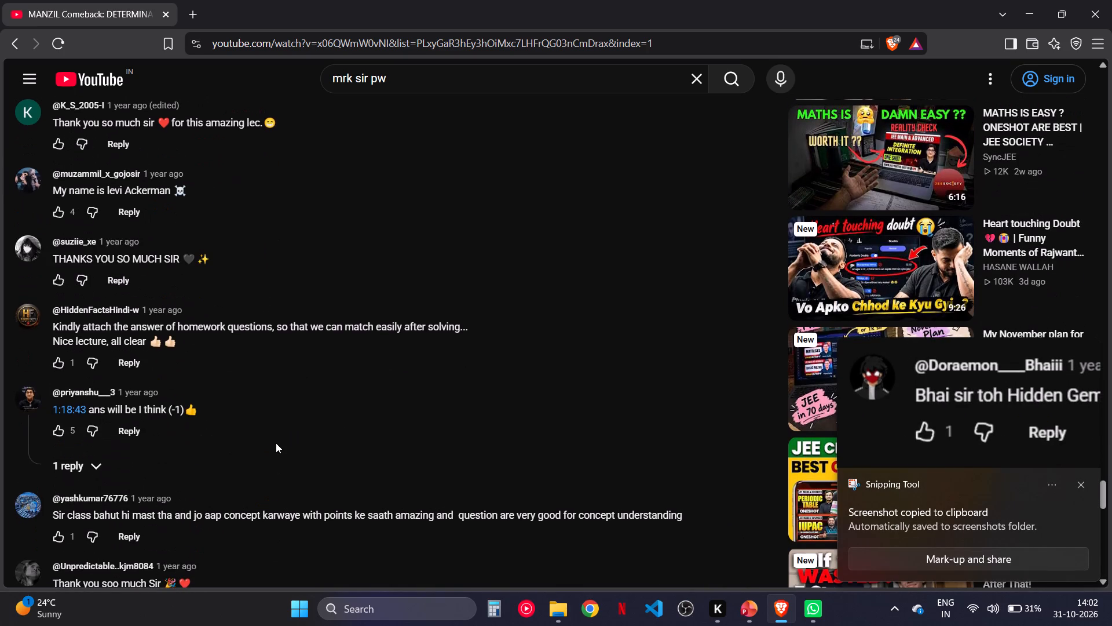
scroll(276, 443, "down", 3)
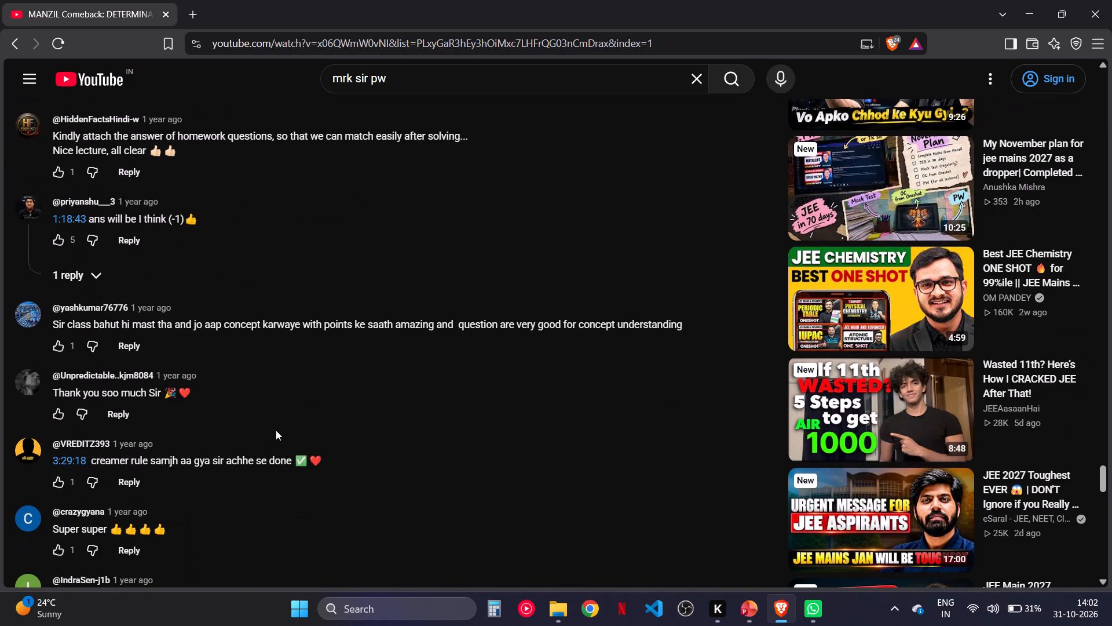
scroll(276, 430, "down", 1)
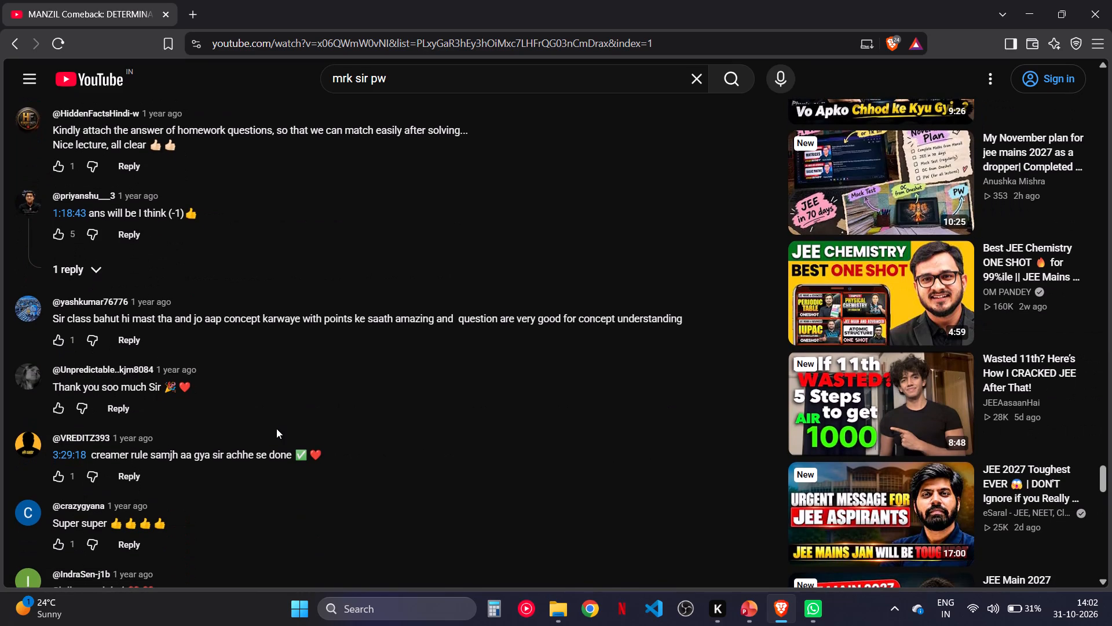
key("Print")
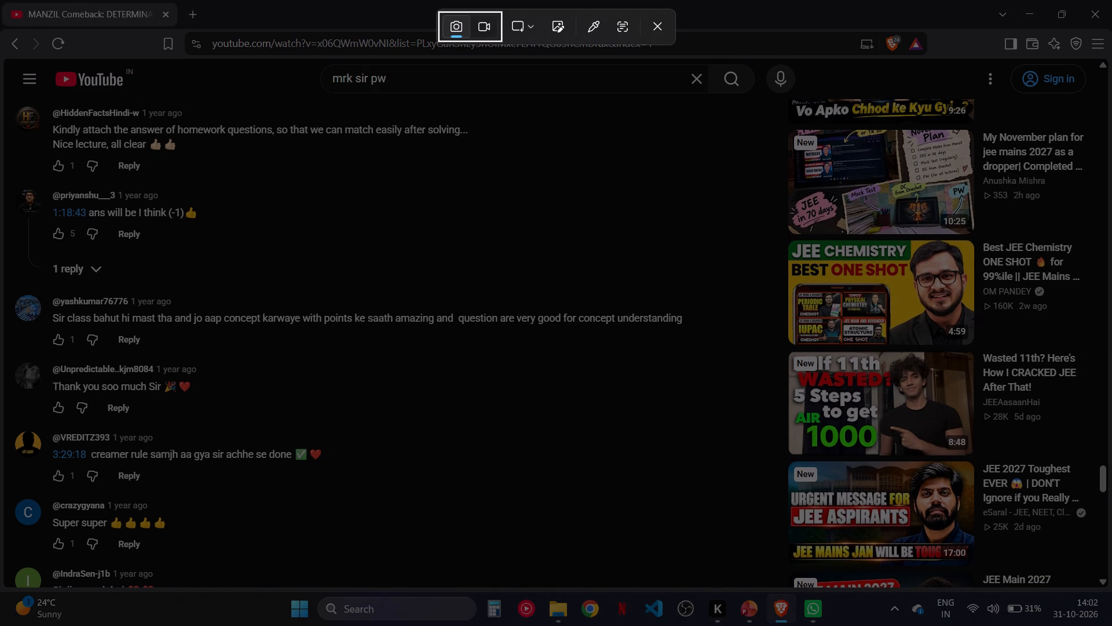
left_click_drag(3, 288, 720, 351)
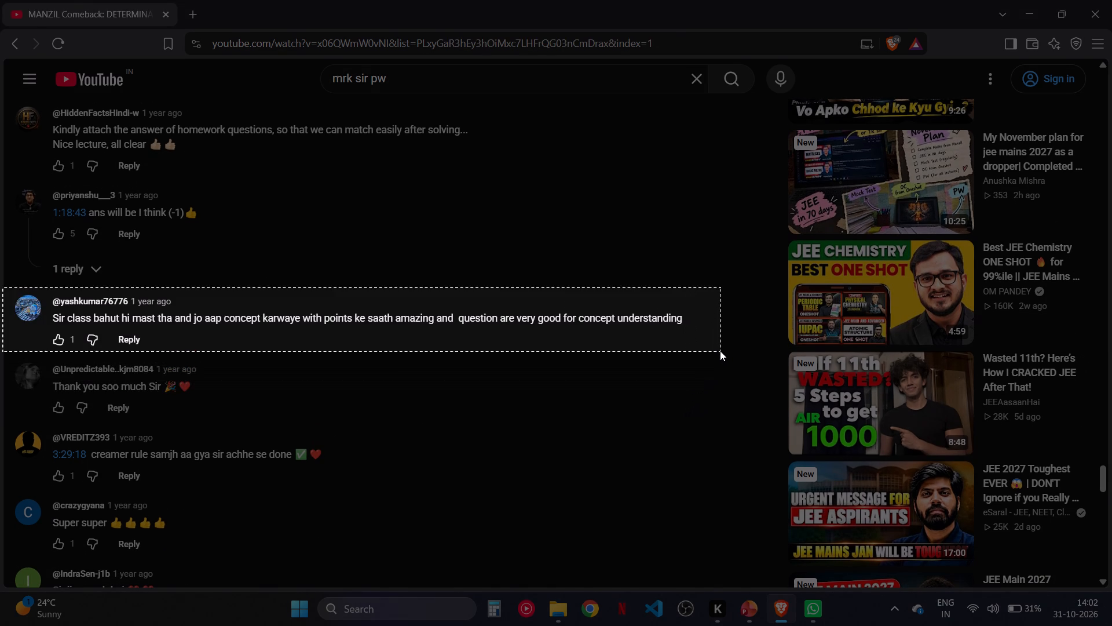
Finish the screenshot selection around the comment beginning "Sir class bahut hi mast tha".
left_click_drag(720, 351, 719, 350)
Find the comment beginning "After seeing lecture it shows how much the hardwork you put" further down and capture a screenshot of it.
scroll(719, 350, "down", 4)
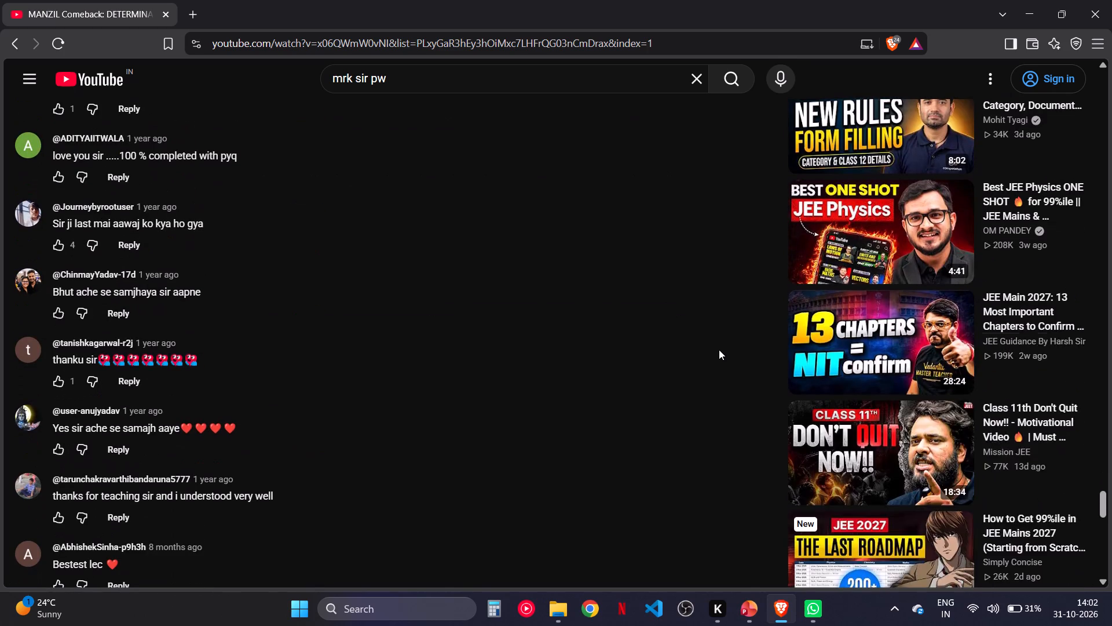
scroll(236, 366, "down", 2)
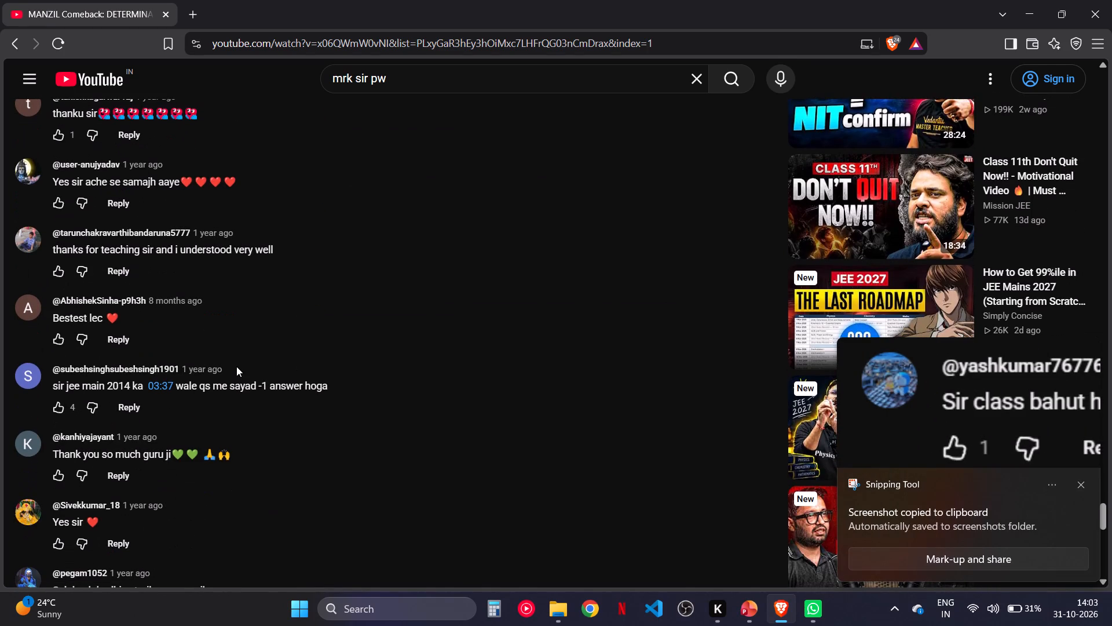
scroll(236, 366, "down", 7)
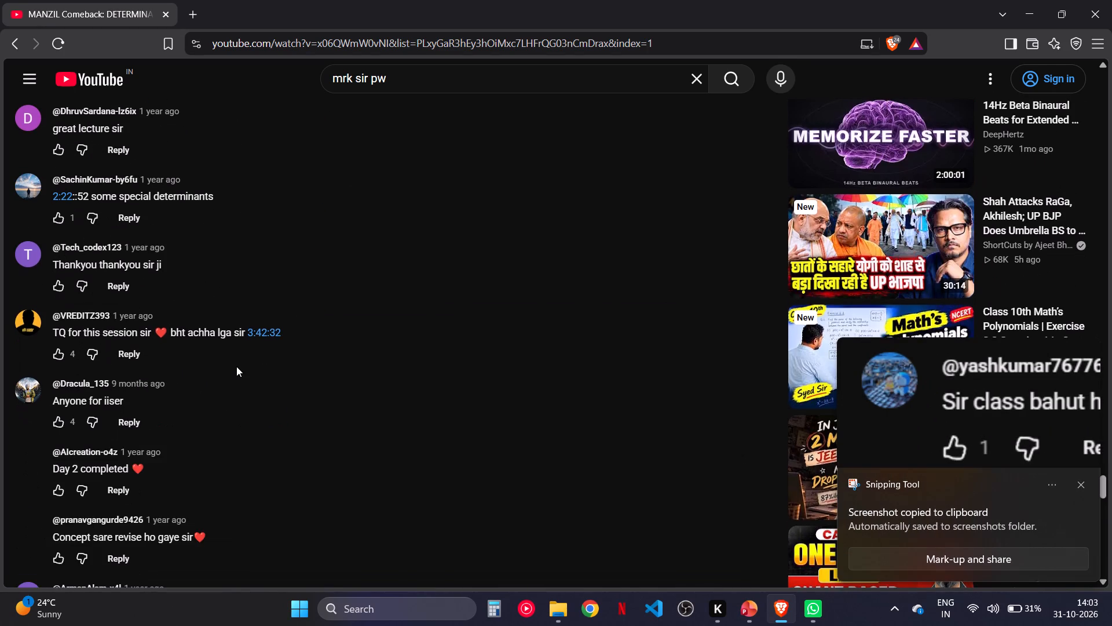
scroll(236, 366, "down", 7)
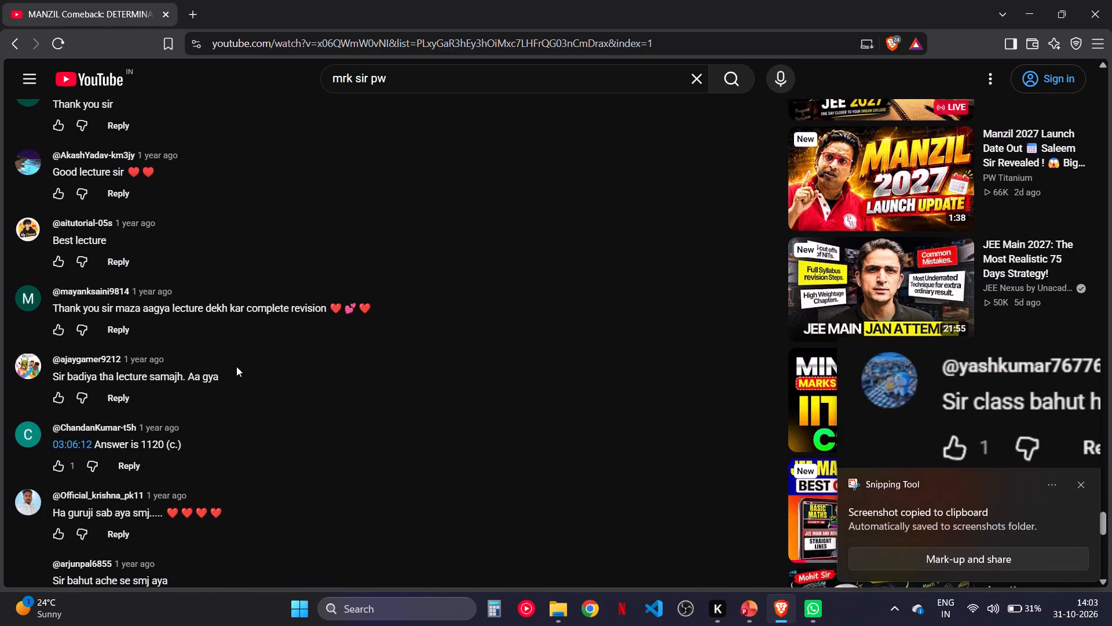
scroll(236, 366, "down", 8)
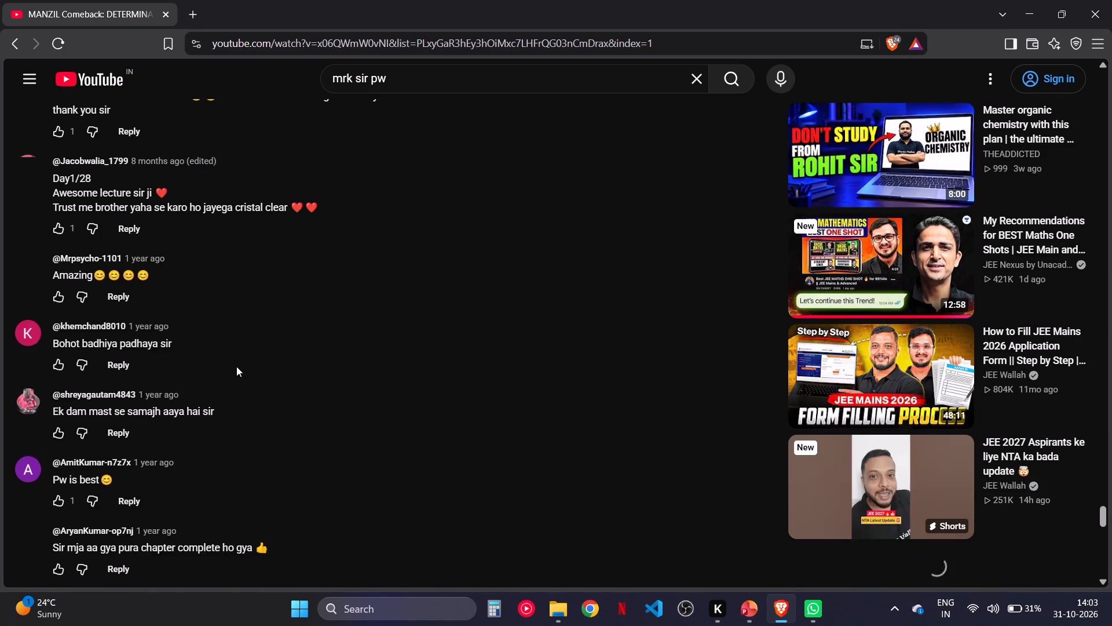
scroll(236, 366, "down", 7)
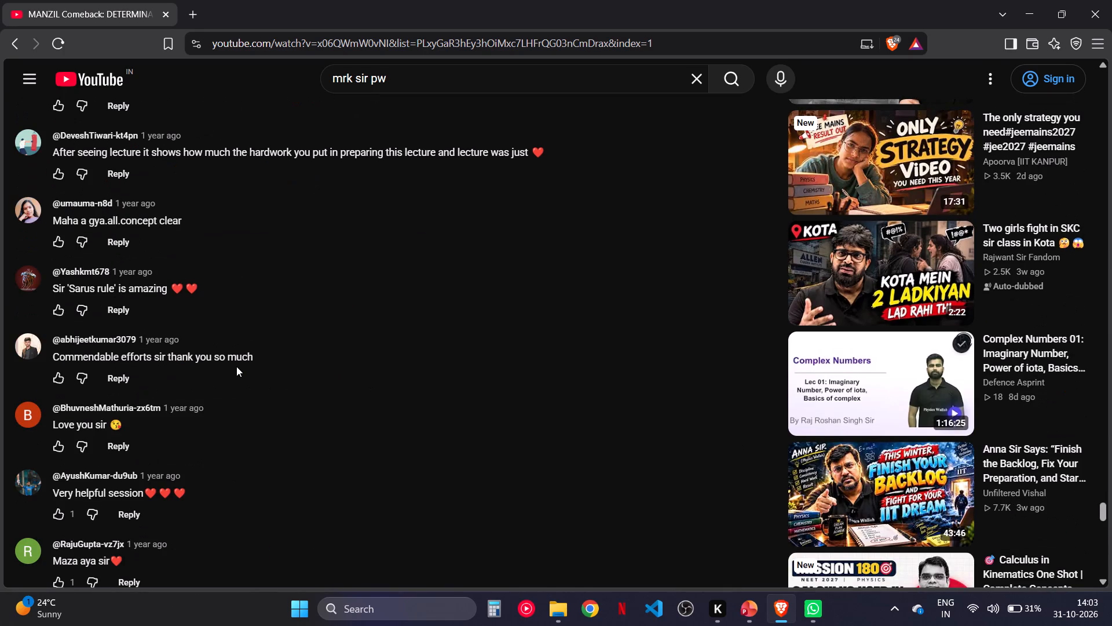
key("Print")
left_click_drag(6, 122, 562, 185)
scroll(562, 185, "down", 1)
scroll(438, 383, "down", 4)
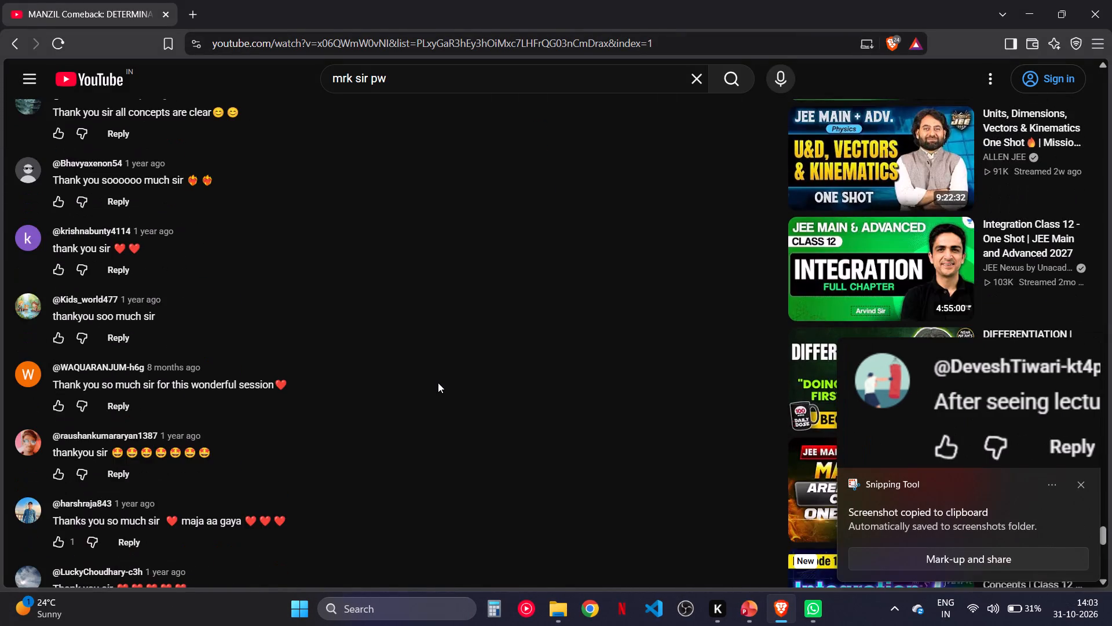
scroll(438, 383, "down", 6)
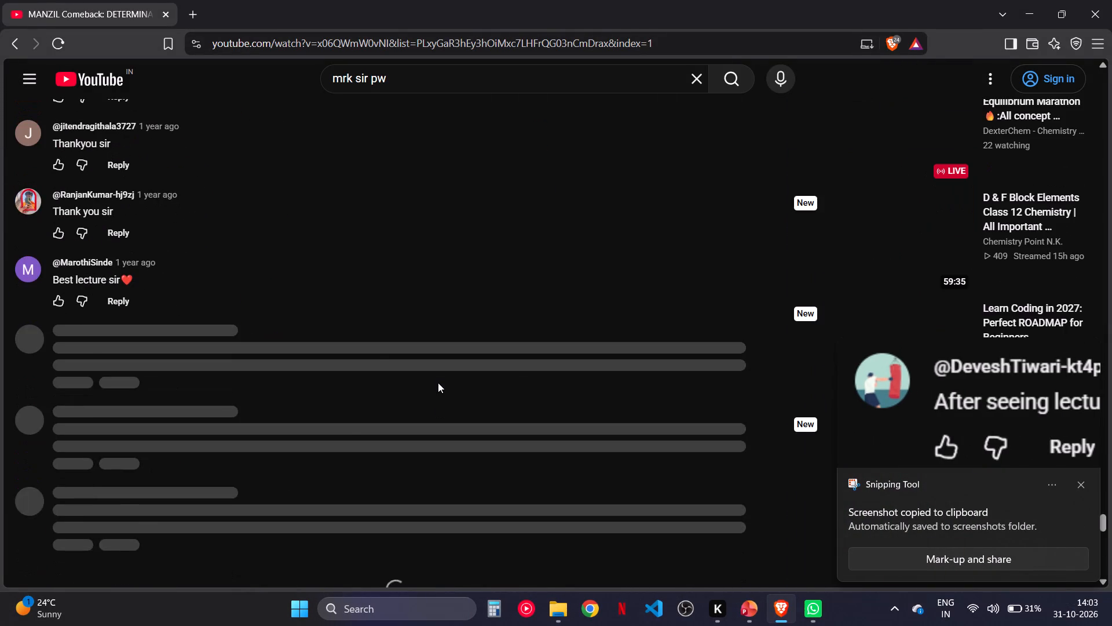
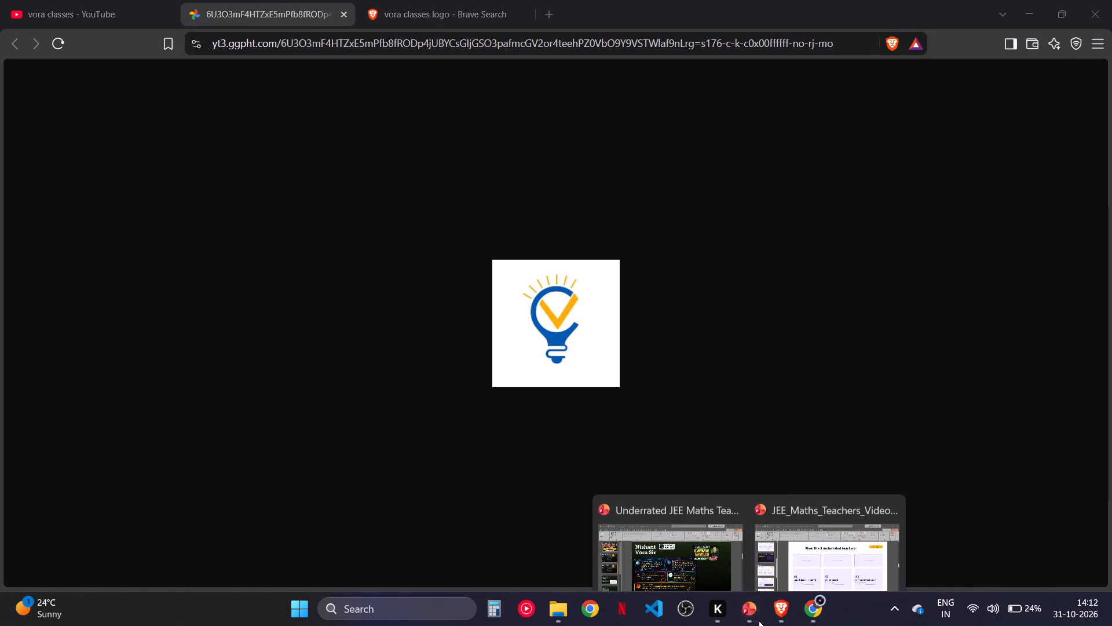
left_click(709, 537)
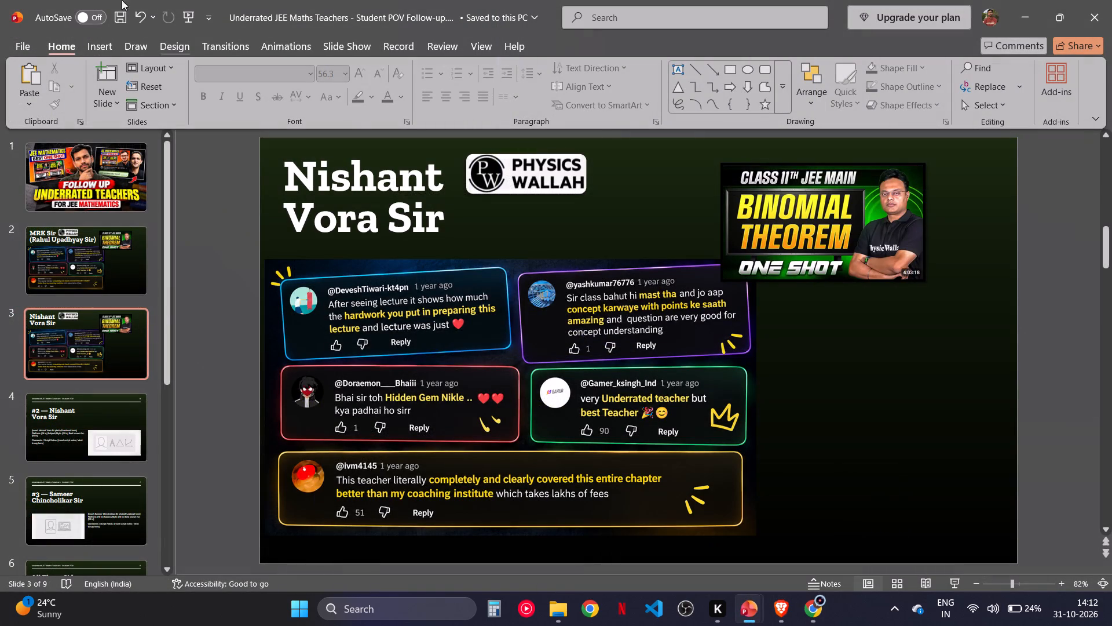
left_click(115, 41)
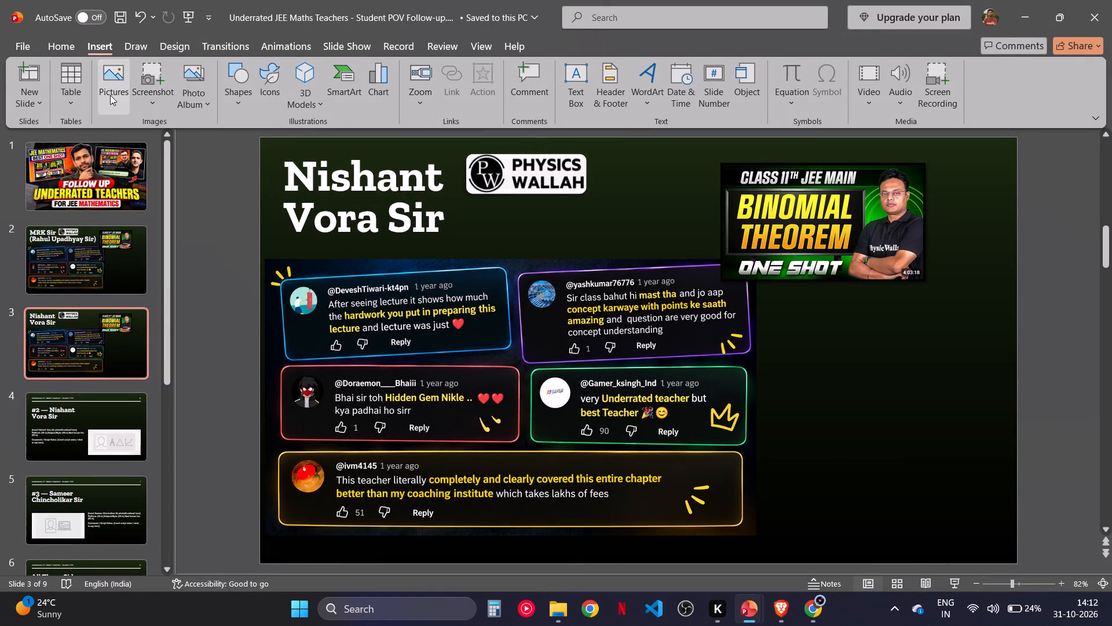
left_click(110, 95)
left_click(138, 151)
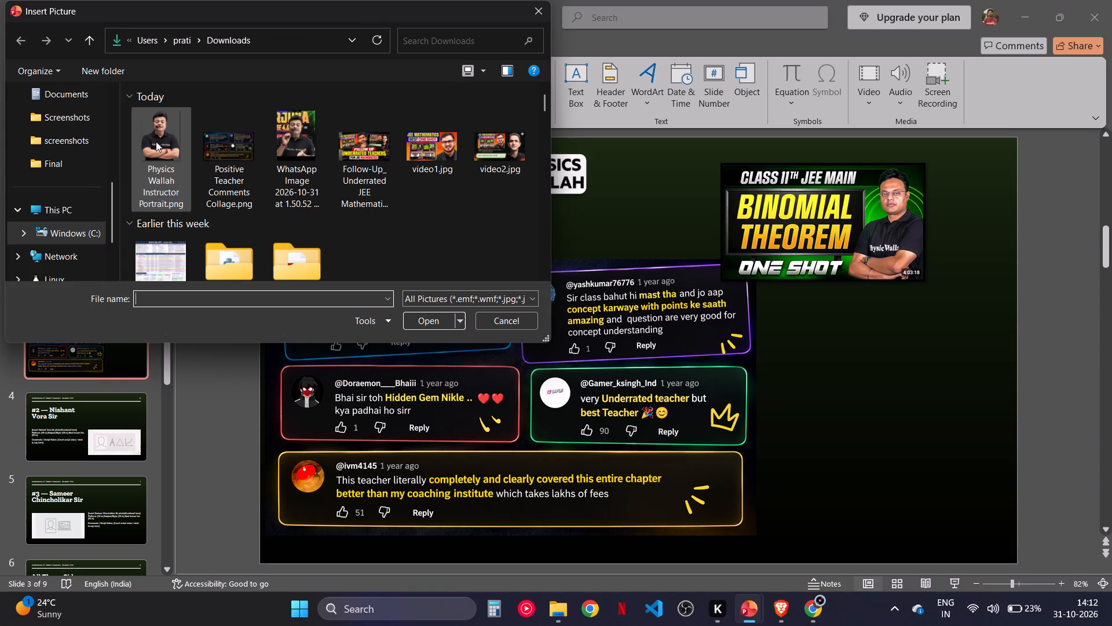
double_click(156, 141)
Shrink the inserted portrait to about 15.44 cm high by 11.71 cm wide and place it in the slide's lower-right corner.
left_click_drag(554, 278, 779, 252)
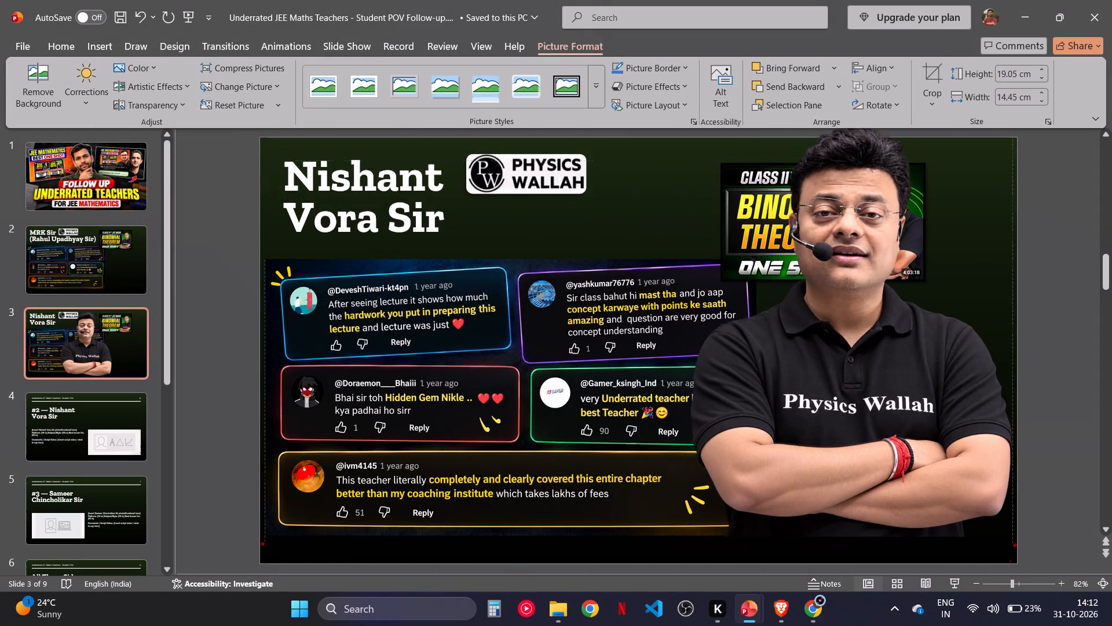
left_click_drag(779, 252, 759, 279)
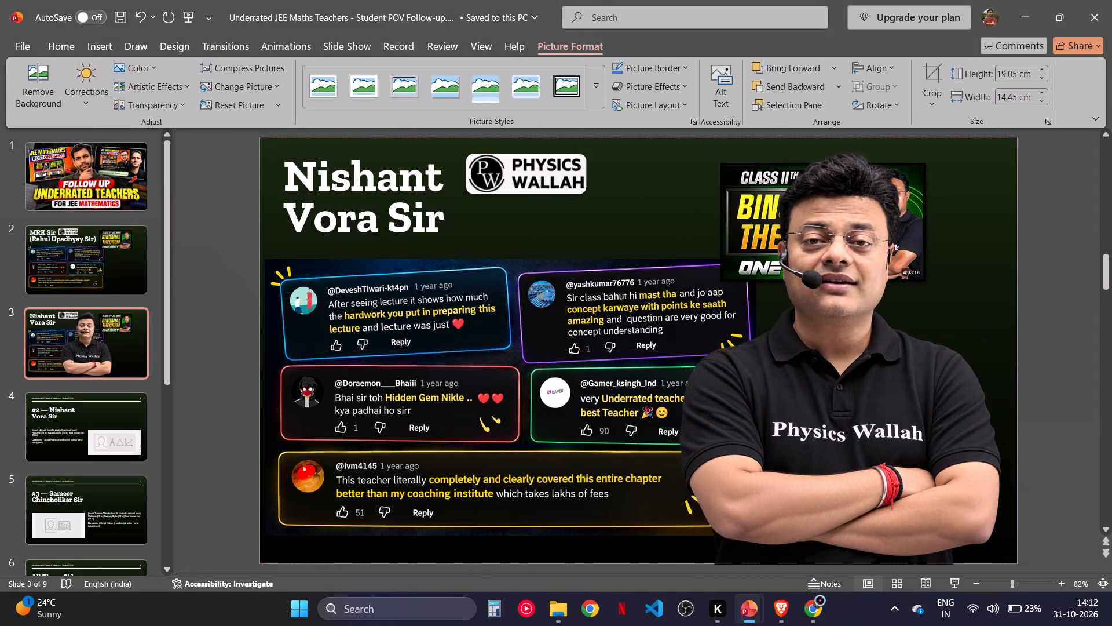
left_click_drag(759, 279, 759, 279)
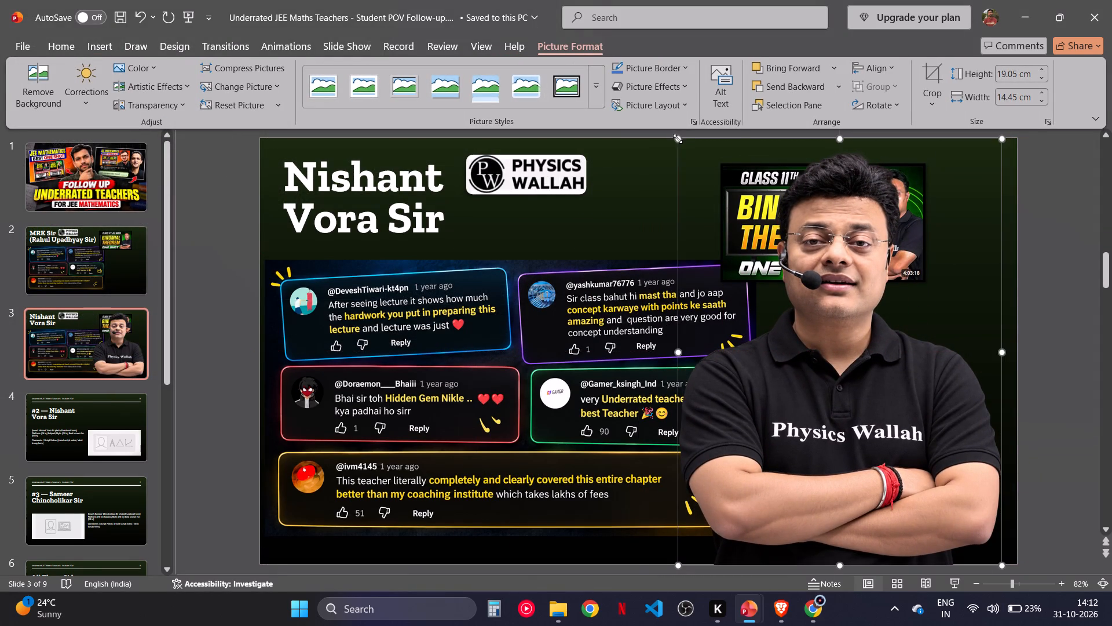
left_click_drag(679, 139, 775, 219)
left_click_drag(857, 289, 859, 289)
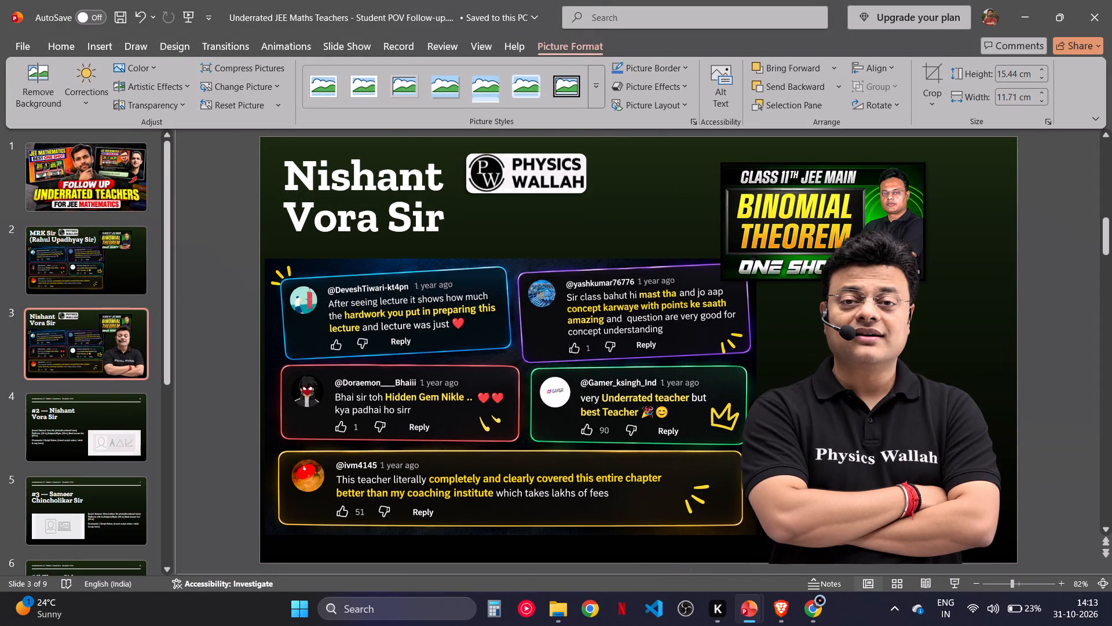
left_click_drag(859, 289, 866, 286)
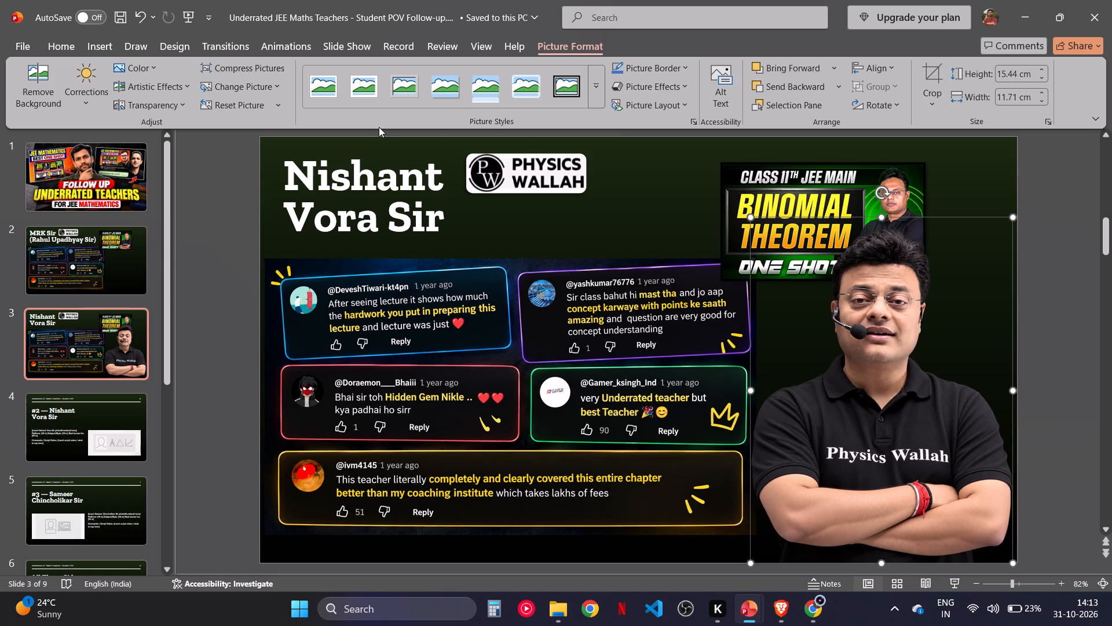
key("ctrl+z")
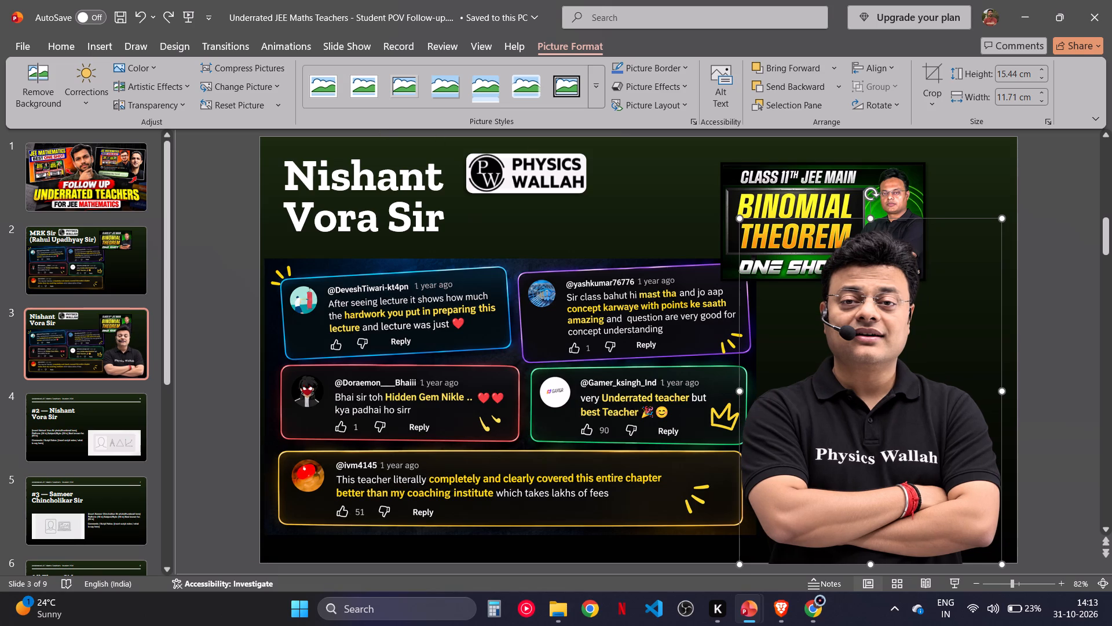
key("ctrl+y")
key("ctrl+x")
left_click(64, 270)
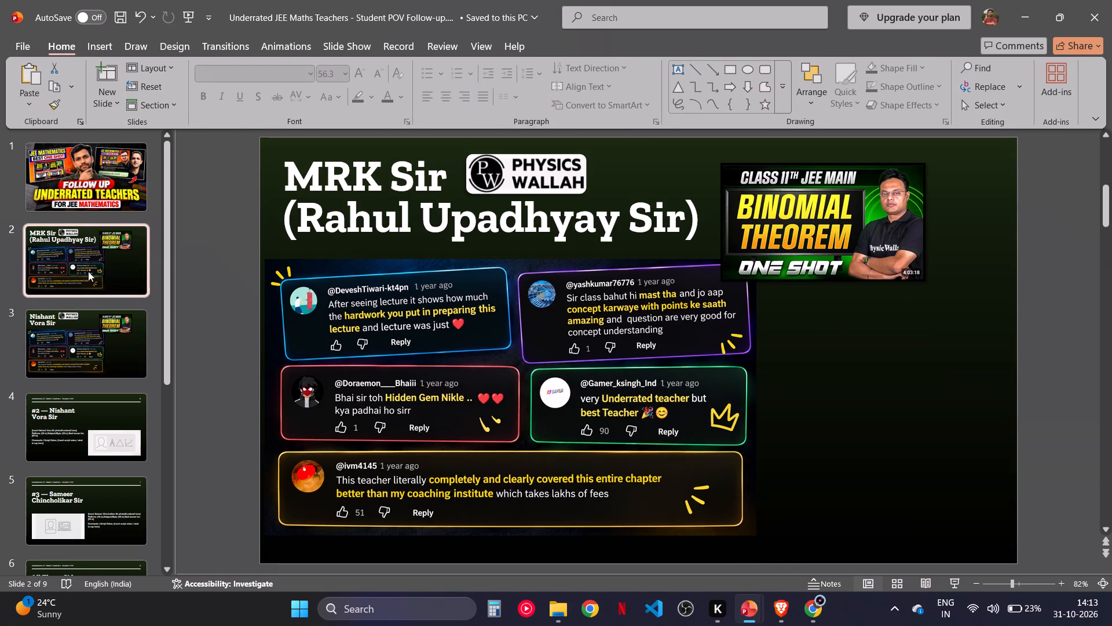
left_click(218, 301)
key("ctrl+v")
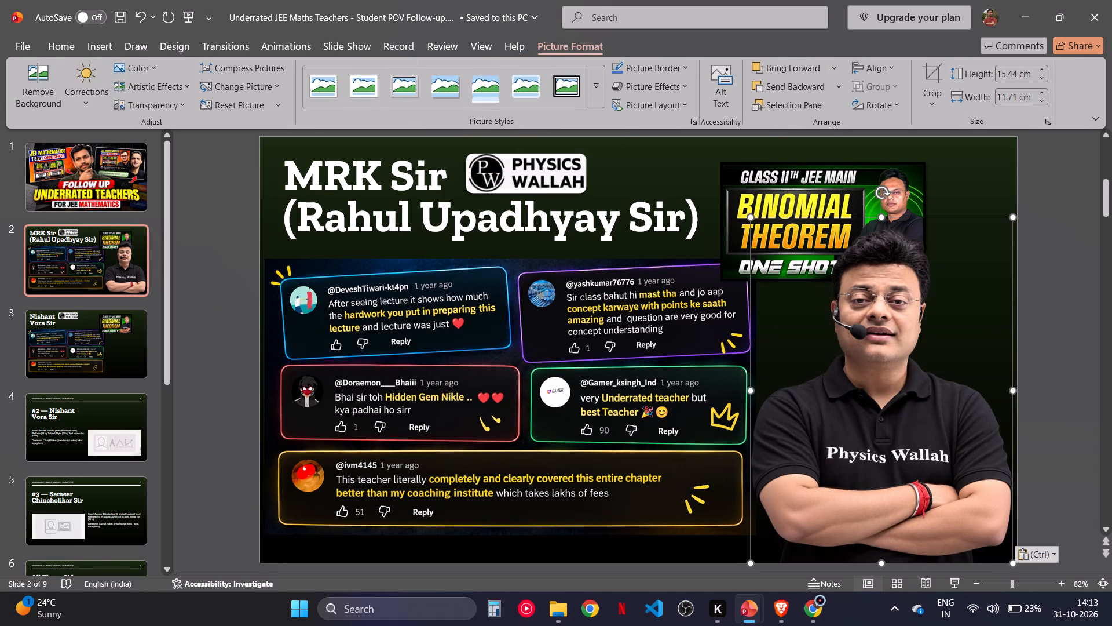
Move the Binomial Theorem thumbnail off the portrait and shrink the comment collage to about 9.41 by 16.72 cm in the slide's lower-left corner.
left_click_drag(782, 176, 592, 271)
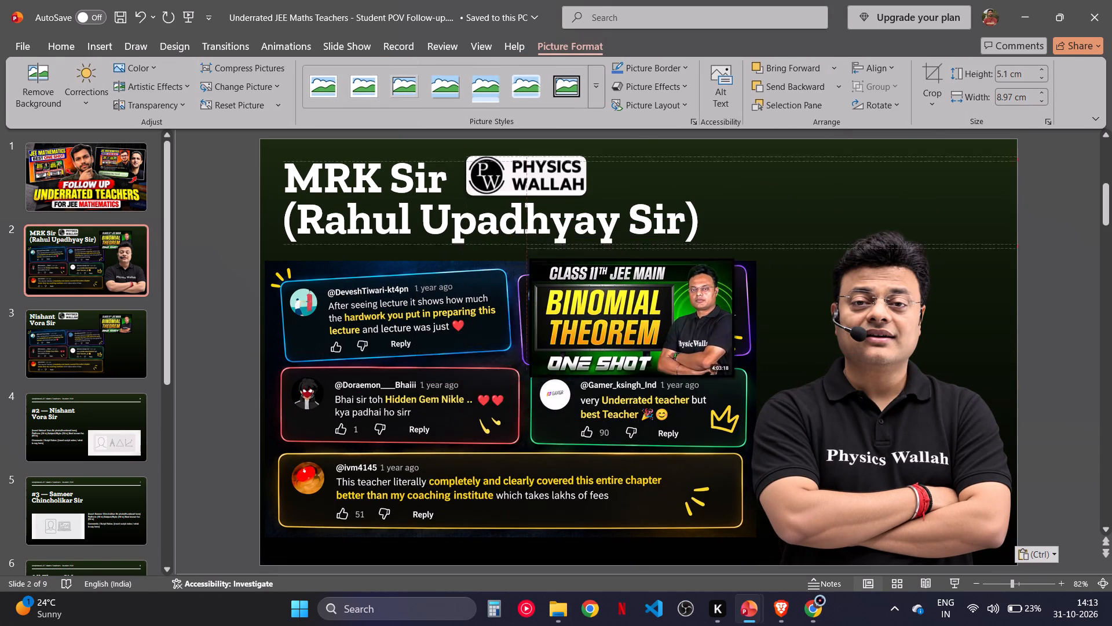
left_click_drag(592, 271, 453, 334)
left_click(280, 329)
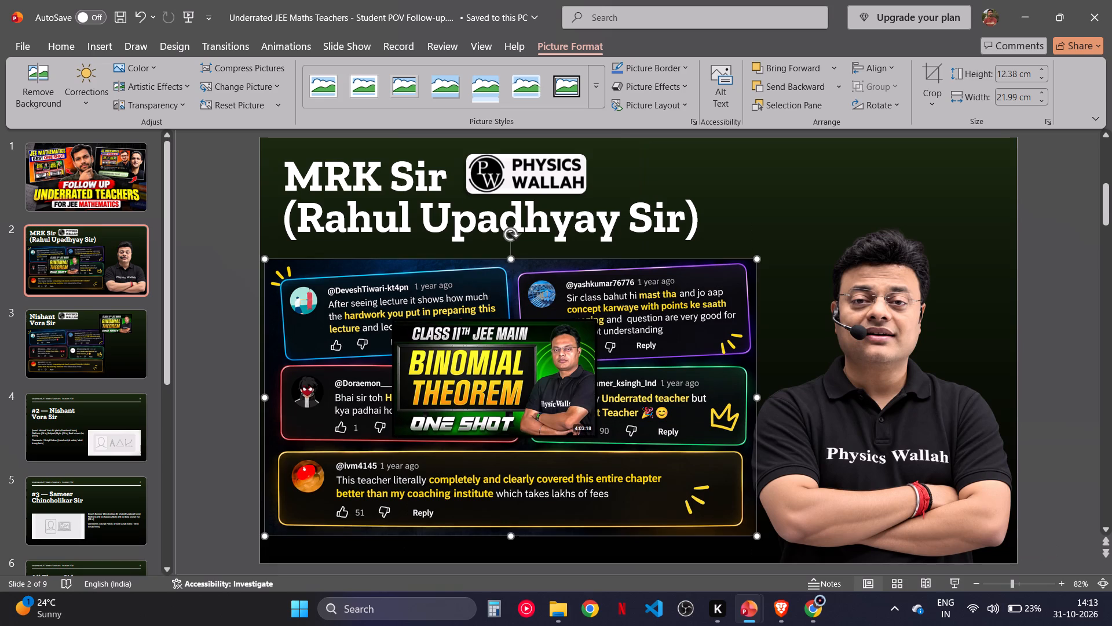
left_click_drag(759, 260, 641, 370)
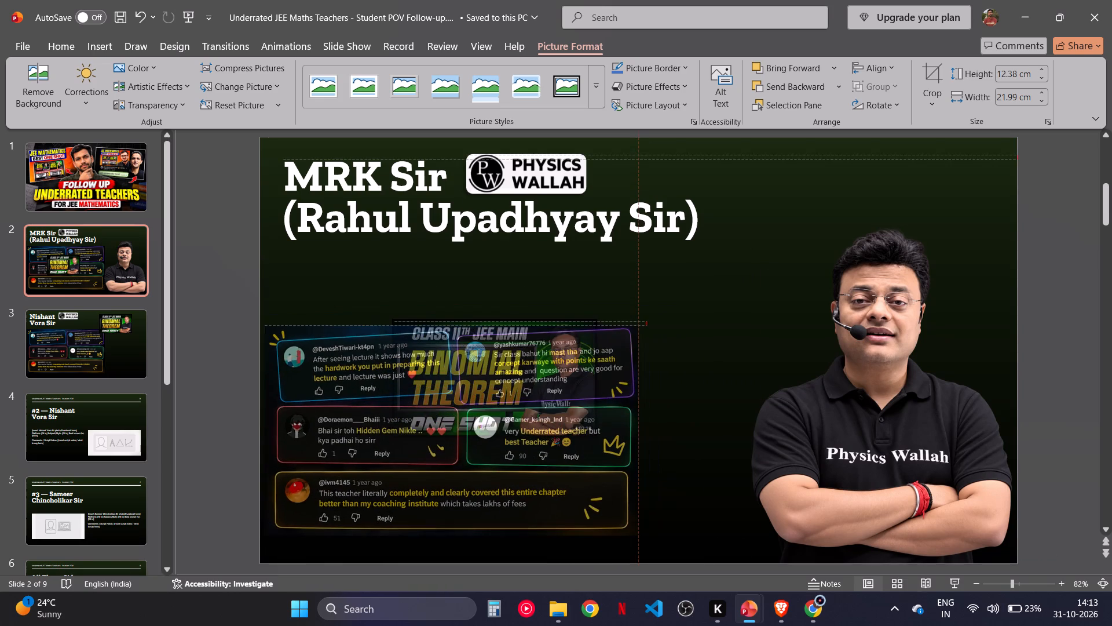
left_click_drag(392, 478, 392, 505)
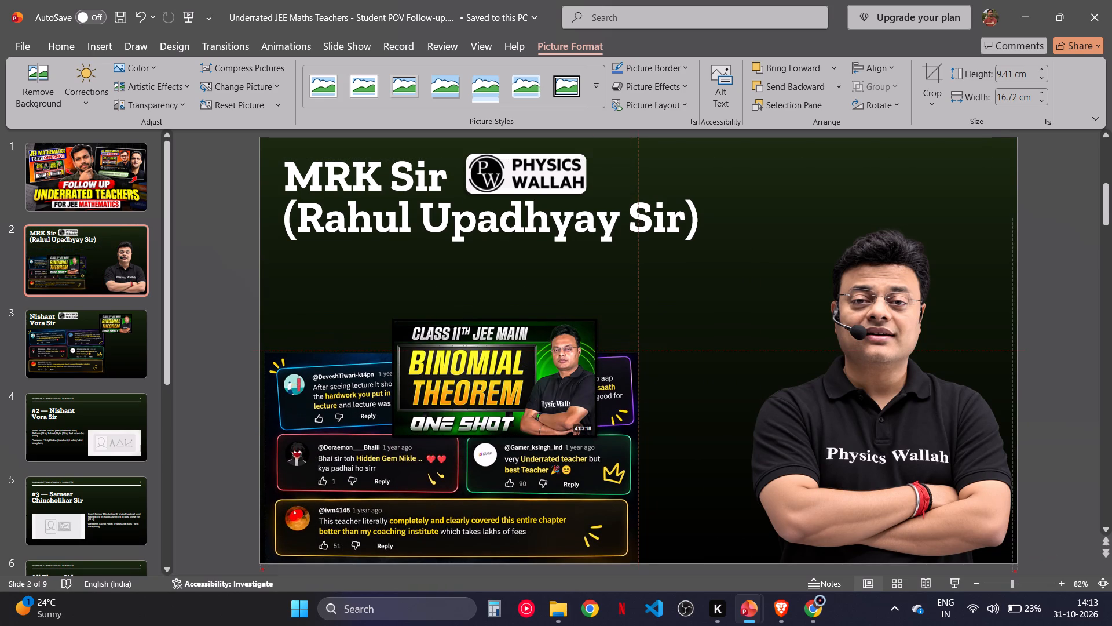
left_click_drag(392, 505, 389, 503)
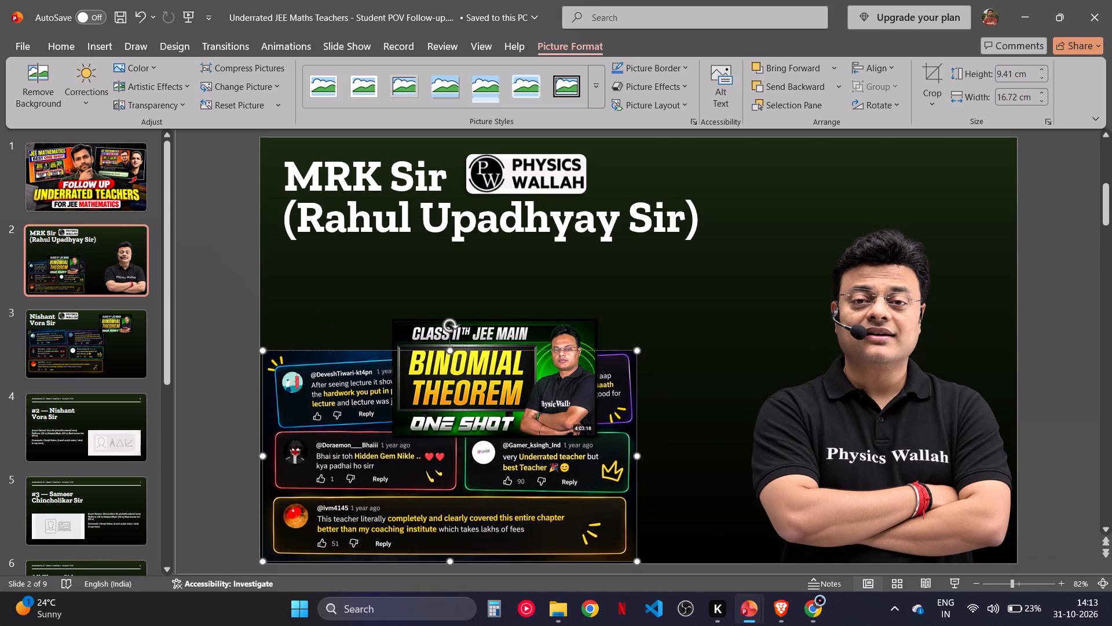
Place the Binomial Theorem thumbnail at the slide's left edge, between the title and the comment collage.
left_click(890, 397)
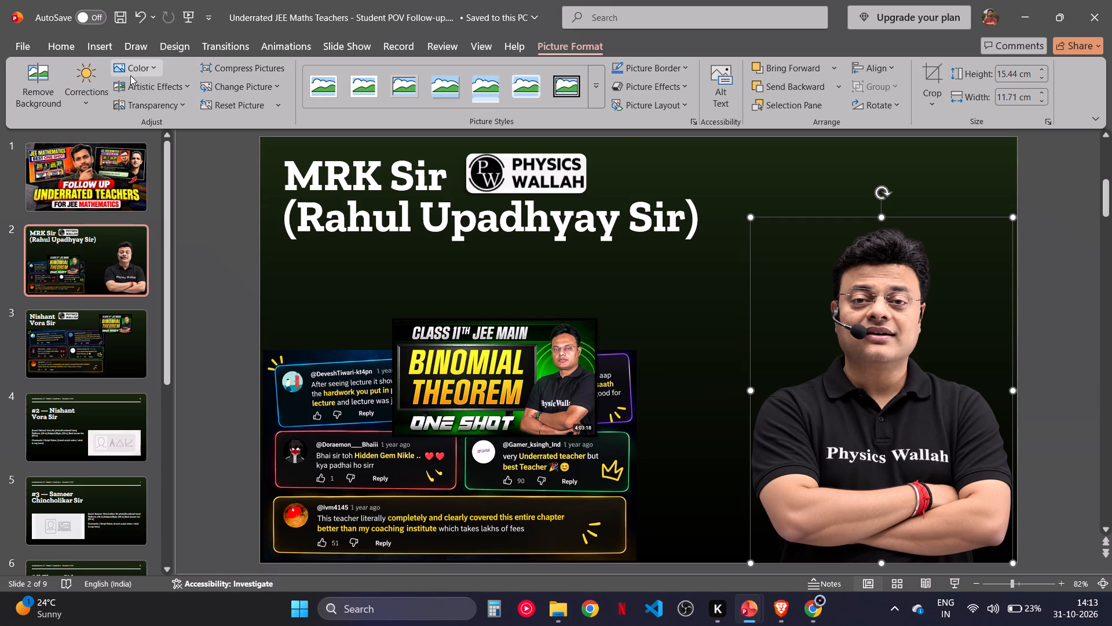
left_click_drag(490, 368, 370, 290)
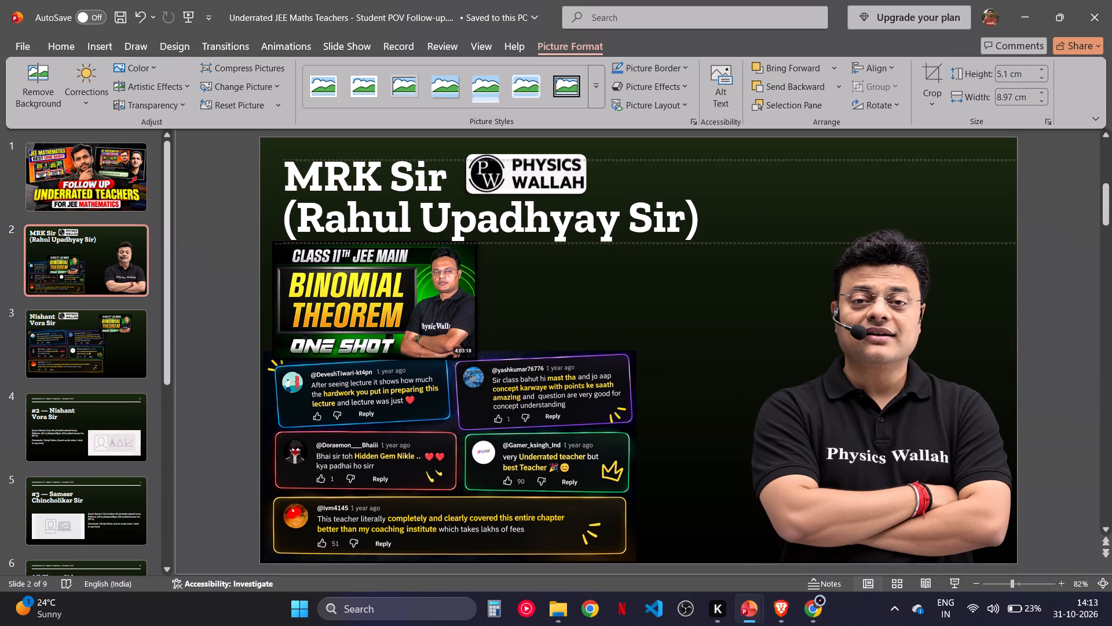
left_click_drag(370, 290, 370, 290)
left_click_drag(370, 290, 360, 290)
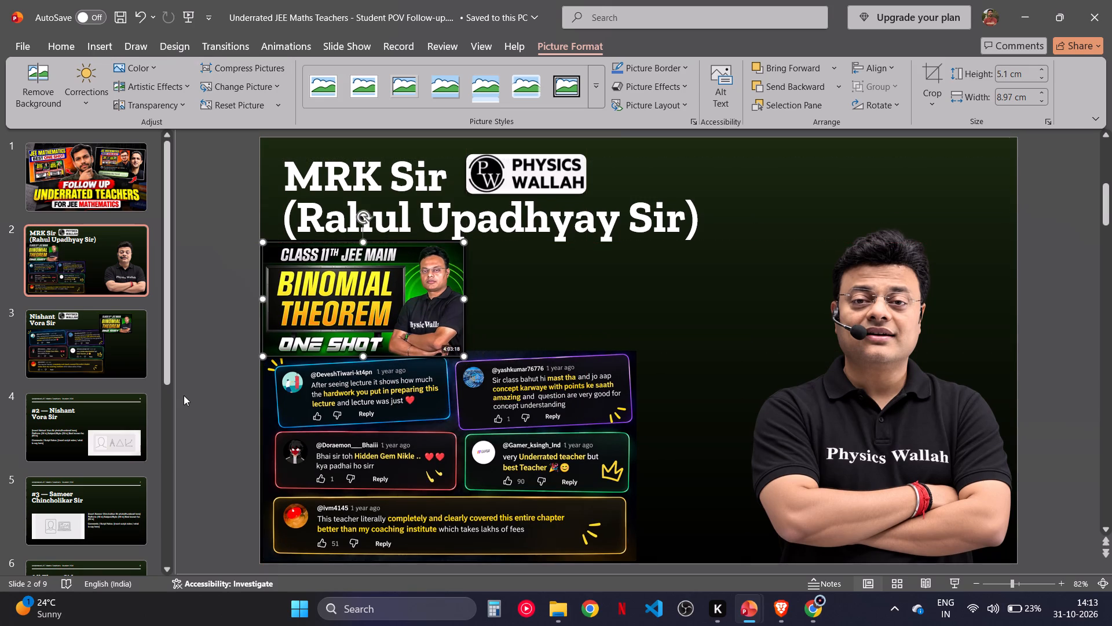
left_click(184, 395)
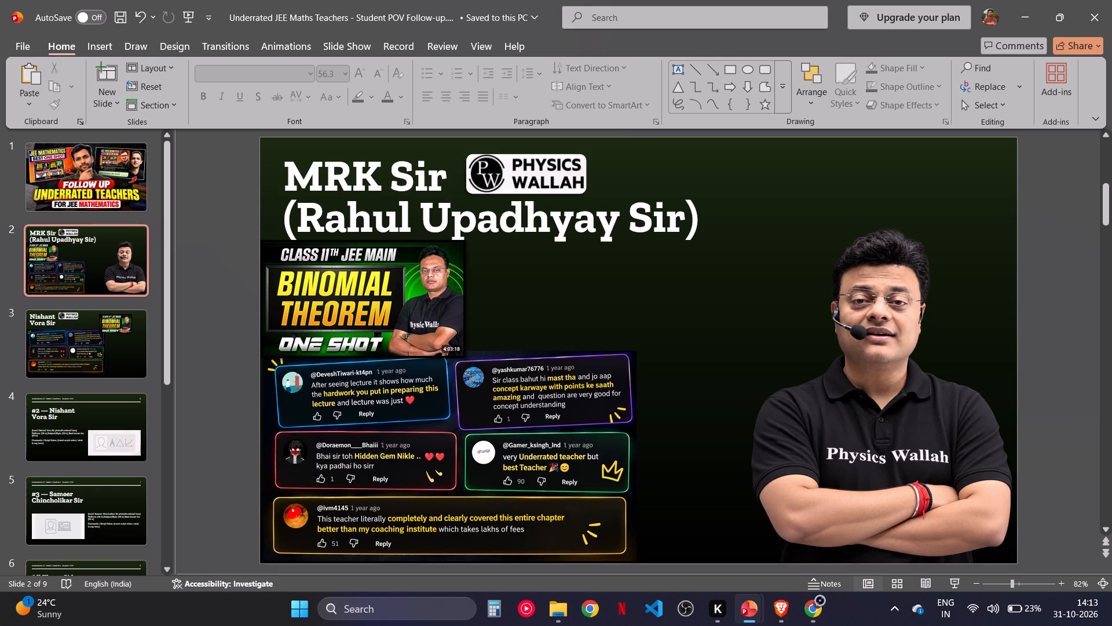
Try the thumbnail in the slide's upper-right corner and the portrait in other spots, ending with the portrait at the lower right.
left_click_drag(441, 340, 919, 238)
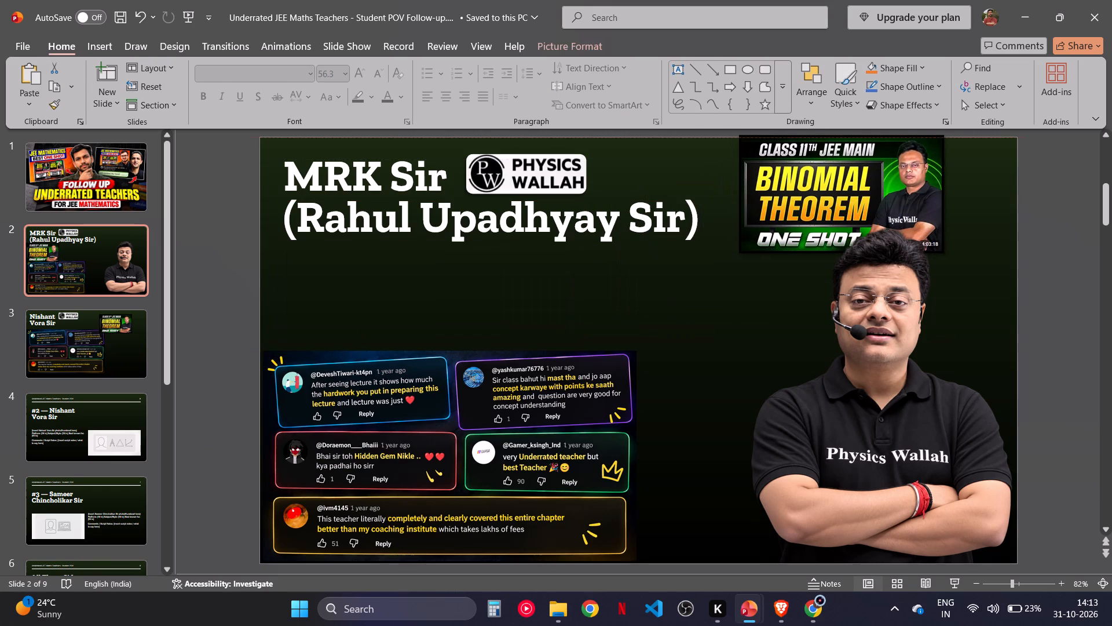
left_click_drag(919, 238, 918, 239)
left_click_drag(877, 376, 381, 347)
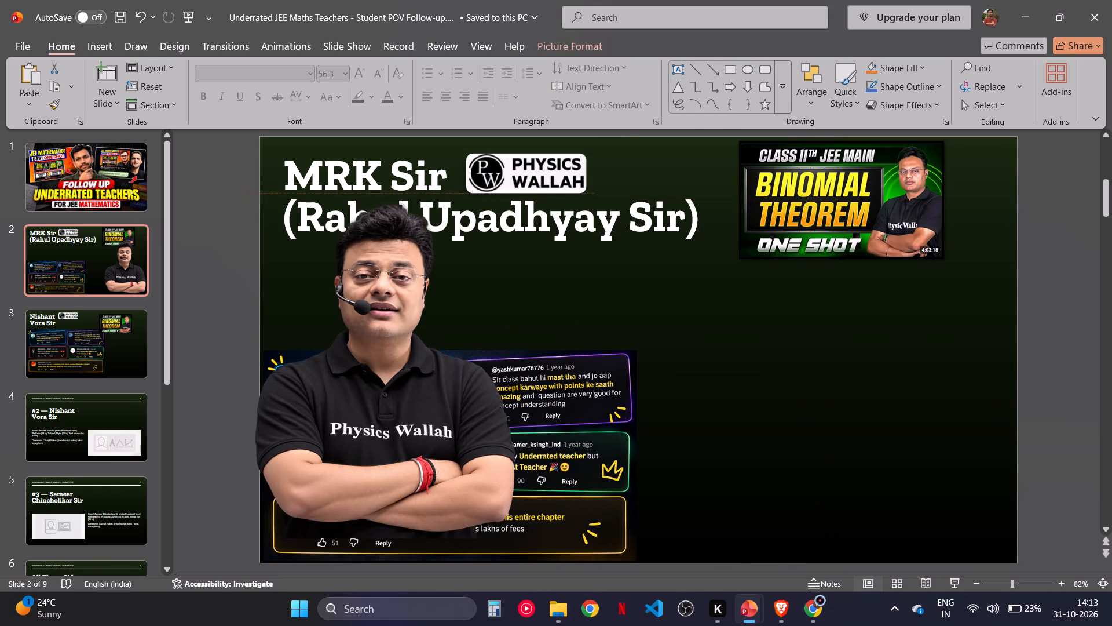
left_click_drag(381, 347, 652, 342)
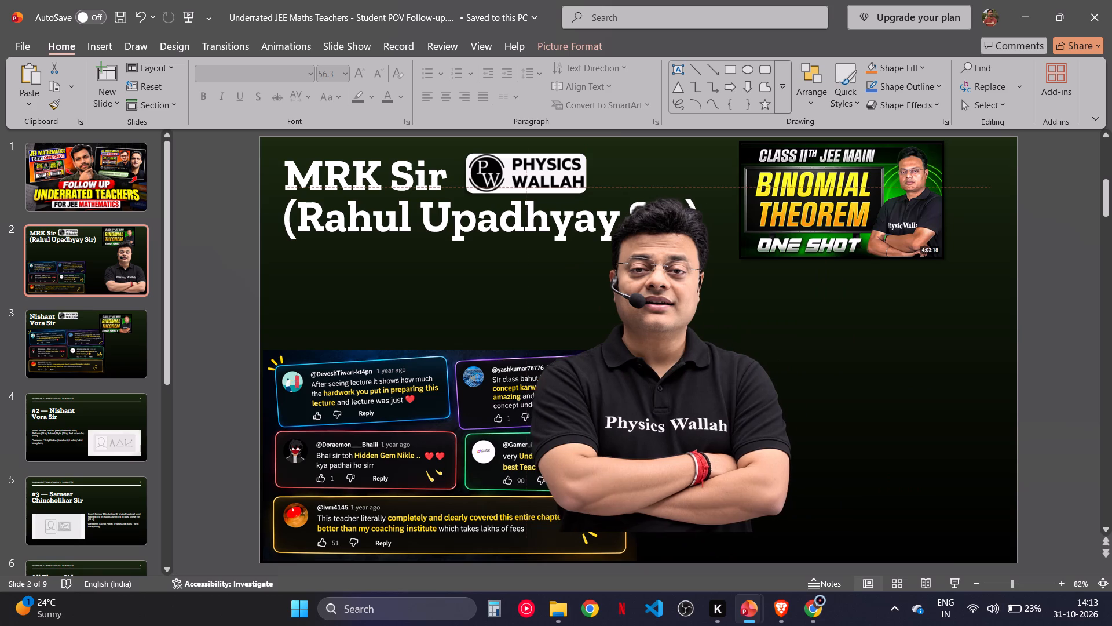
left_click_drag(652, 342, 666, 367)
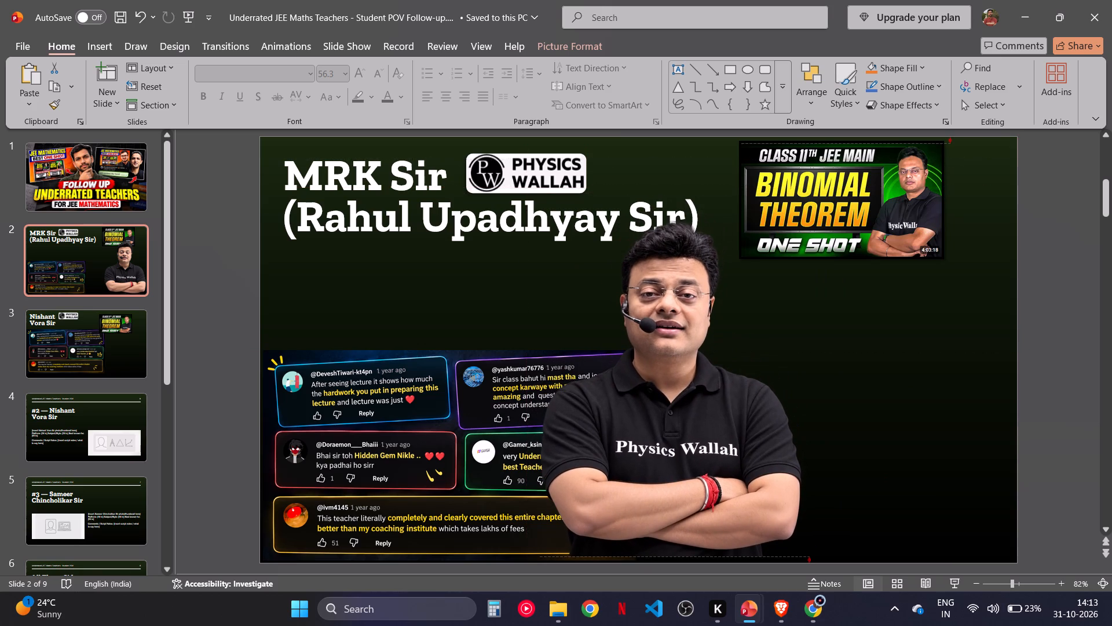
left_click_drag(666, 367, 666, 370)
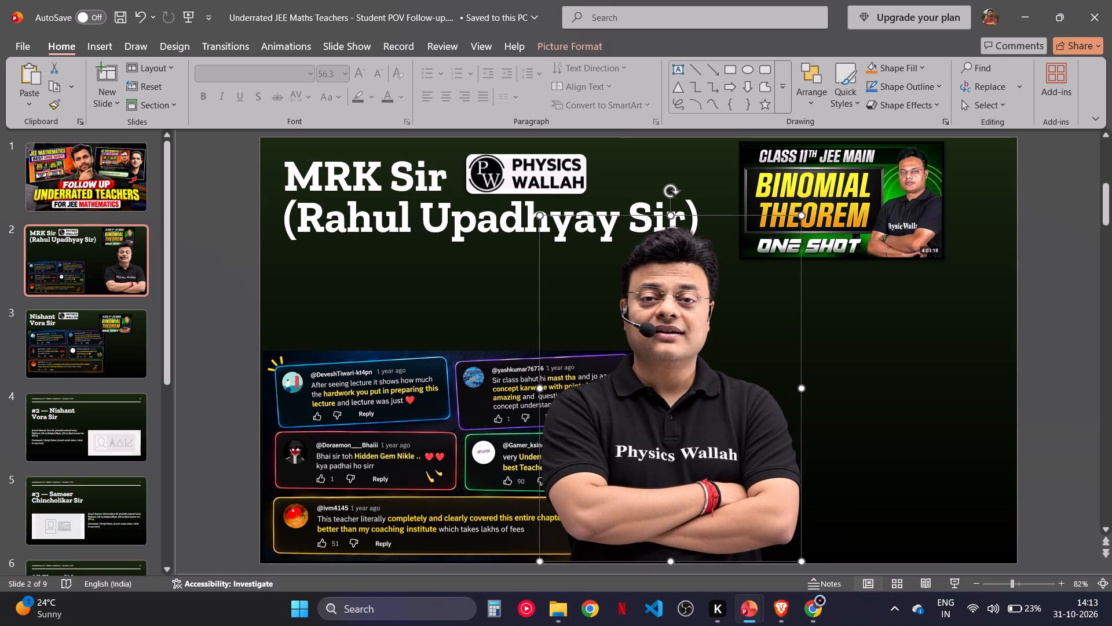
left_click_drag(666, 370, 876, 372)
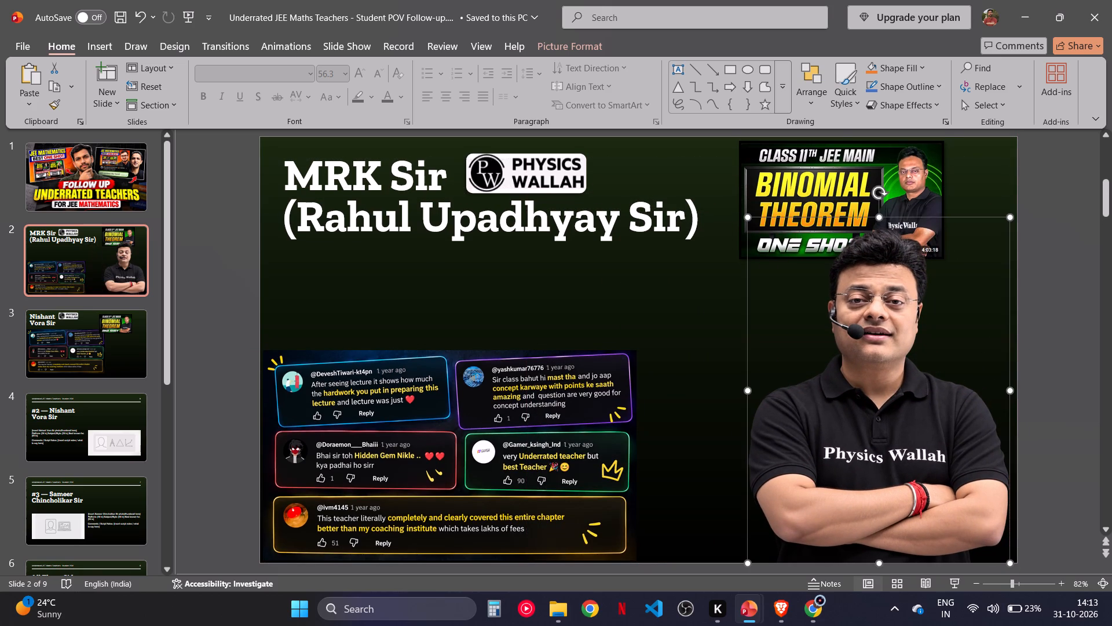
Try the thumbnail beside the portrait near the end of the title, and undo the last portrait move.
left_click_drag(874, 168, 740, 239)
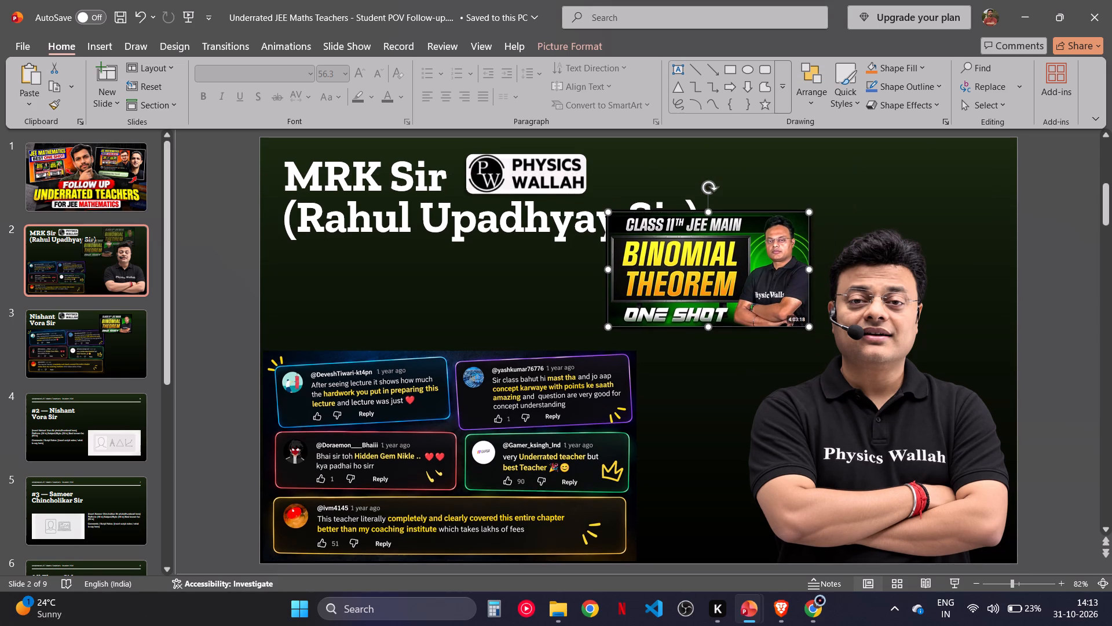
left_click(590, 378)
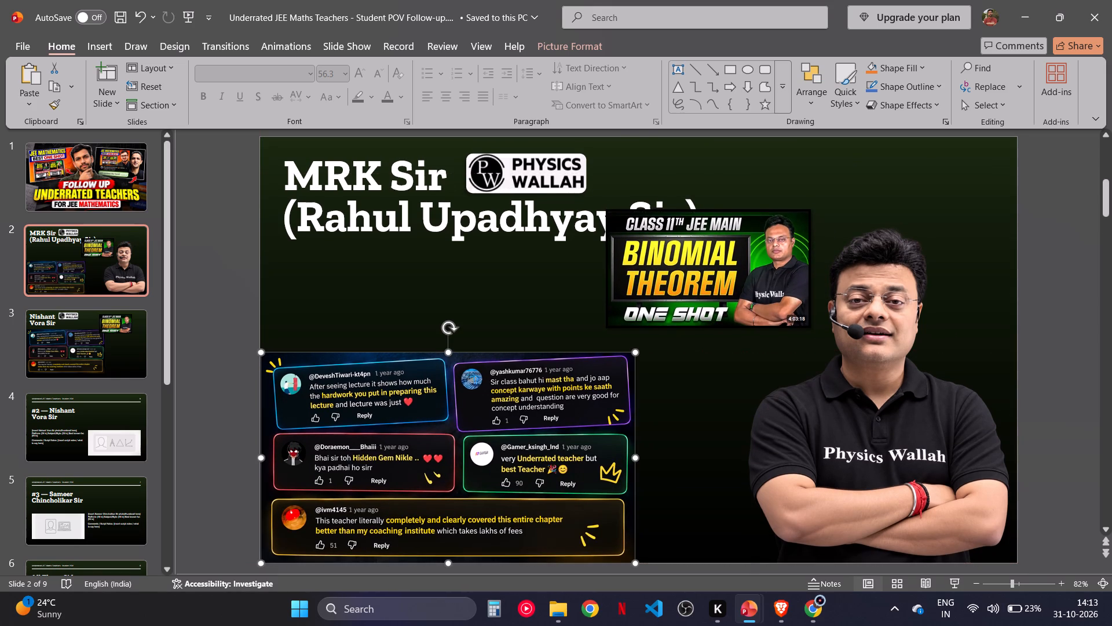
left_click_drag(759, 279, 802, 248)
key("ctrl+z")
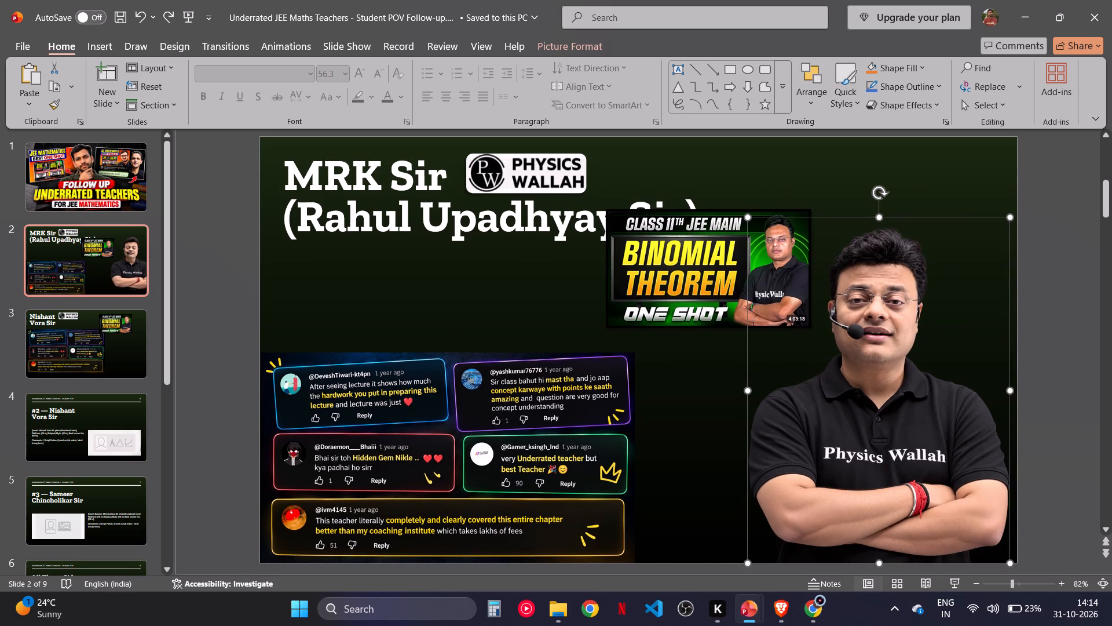
Place the Binomial Theorem thumbnail below the title, directly above the comment collage and slightly in from the slide's left edge.
left_click_drag(698, 263, 364, 309)
left_click_drag(364, 309, 363, 300)
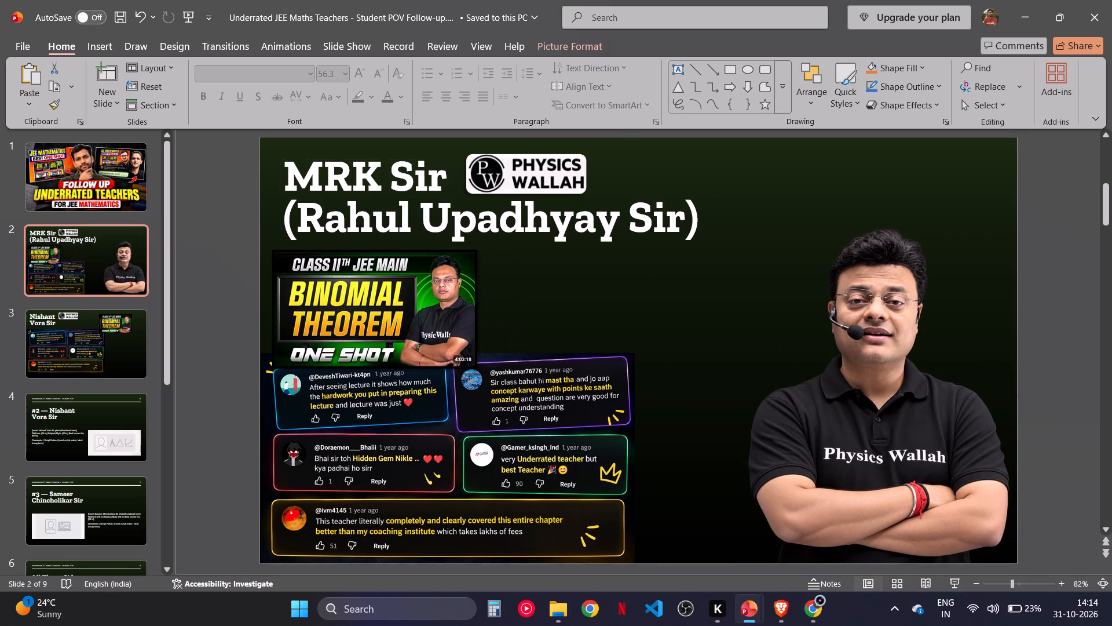
left_click_drag(363, 300, 360, 289)
left_click(398, 268)
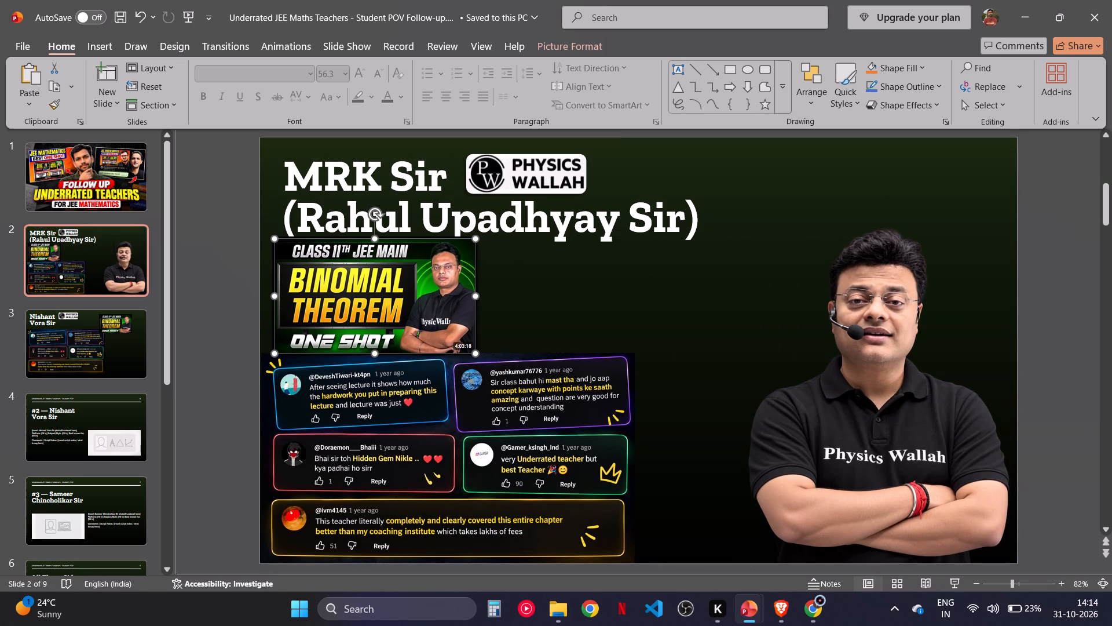
left_click(486, 450)
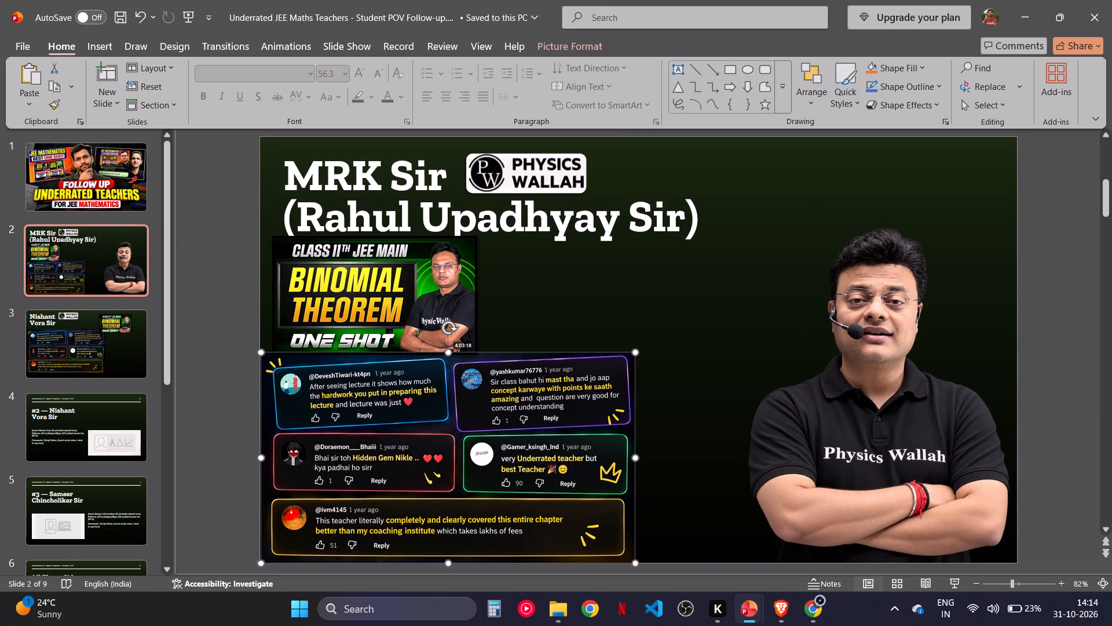
left_click(69, 244)
left_click(171, 254)
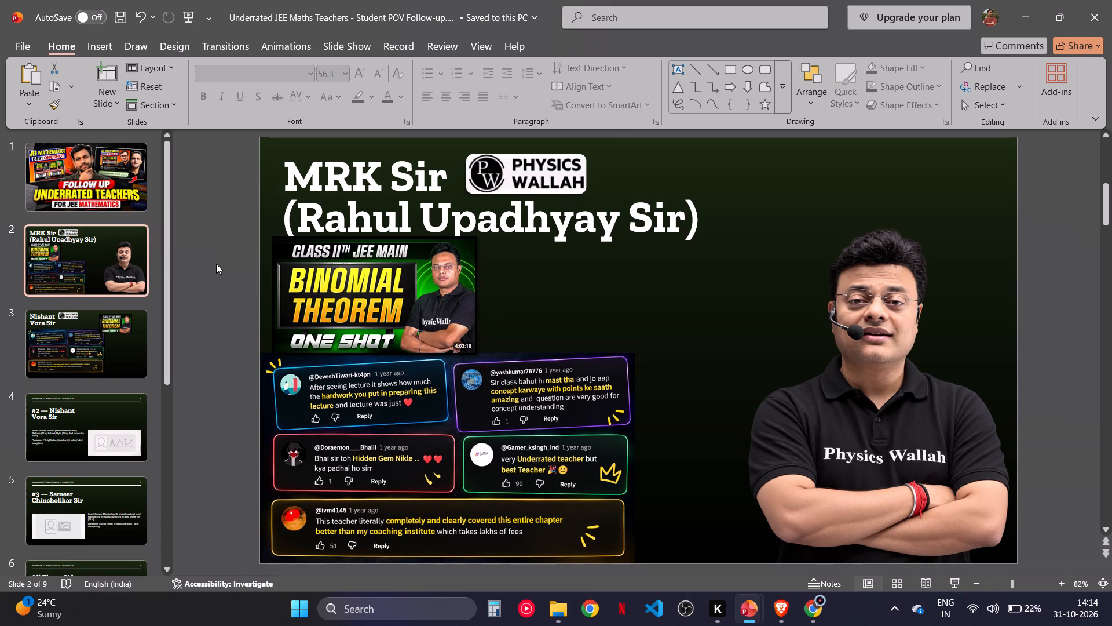
Duplicate MRK Sir's finished slide directly after the original and return to the original slide.
key("ctrl+c")
key("ctrl+v")
left_click(109, 267)
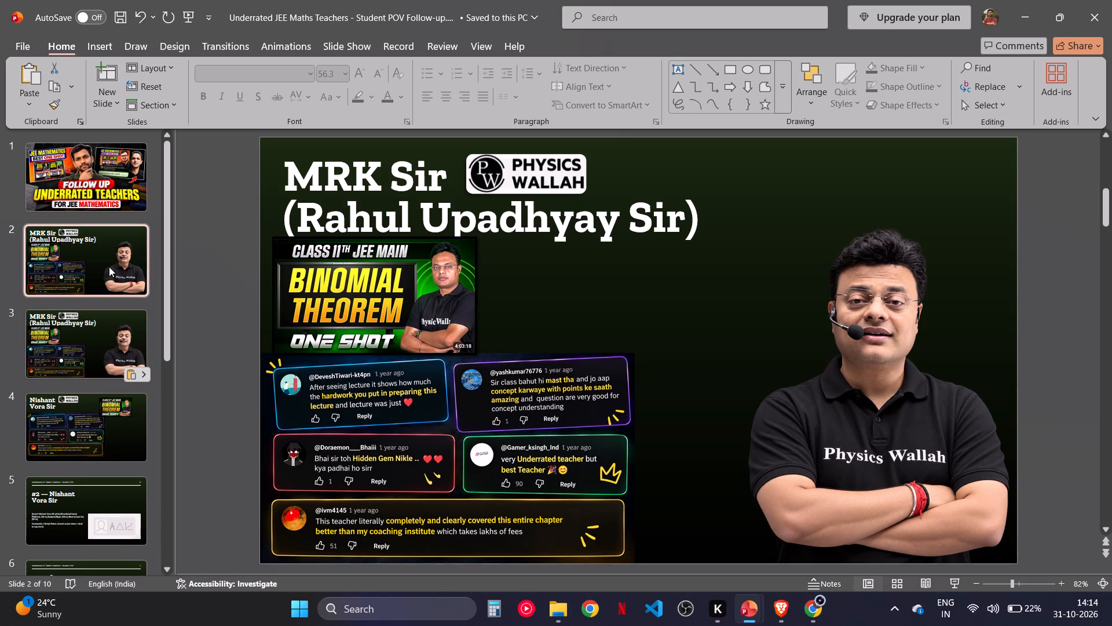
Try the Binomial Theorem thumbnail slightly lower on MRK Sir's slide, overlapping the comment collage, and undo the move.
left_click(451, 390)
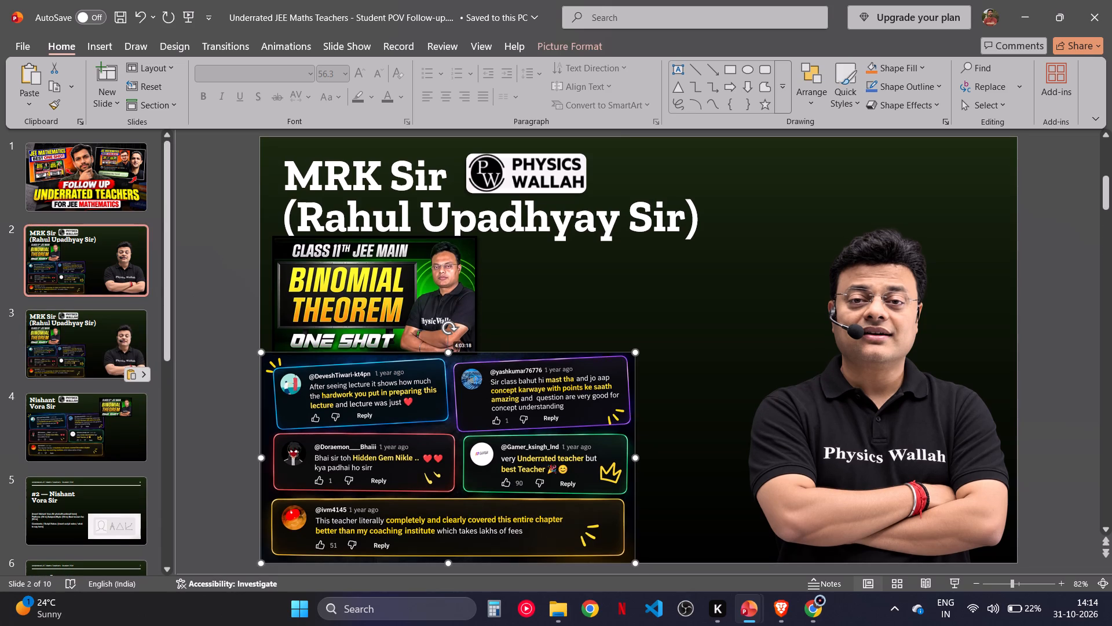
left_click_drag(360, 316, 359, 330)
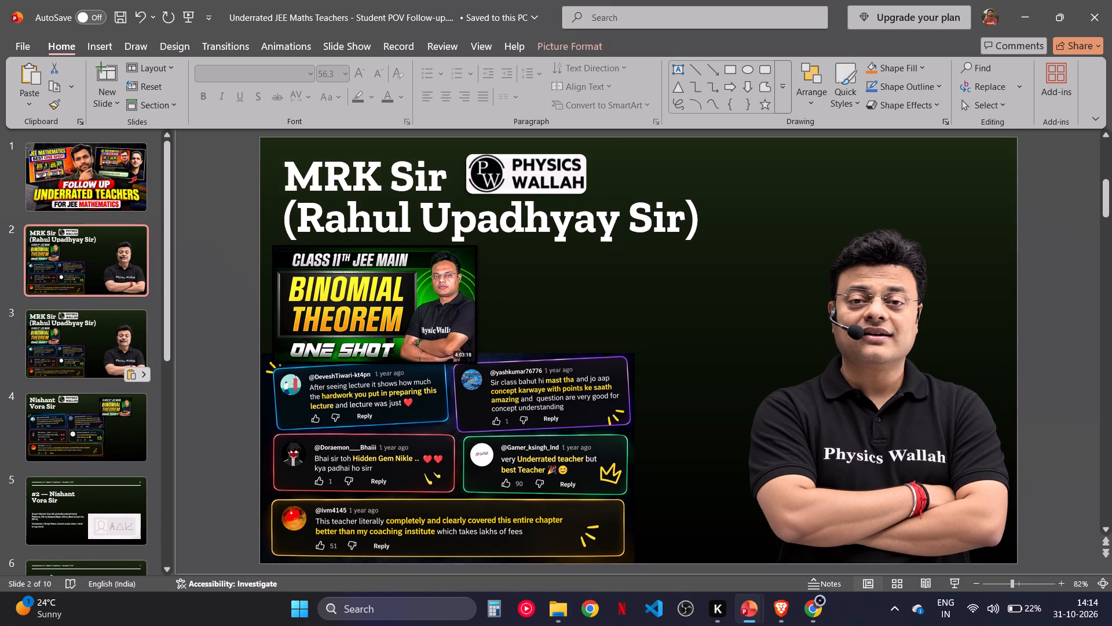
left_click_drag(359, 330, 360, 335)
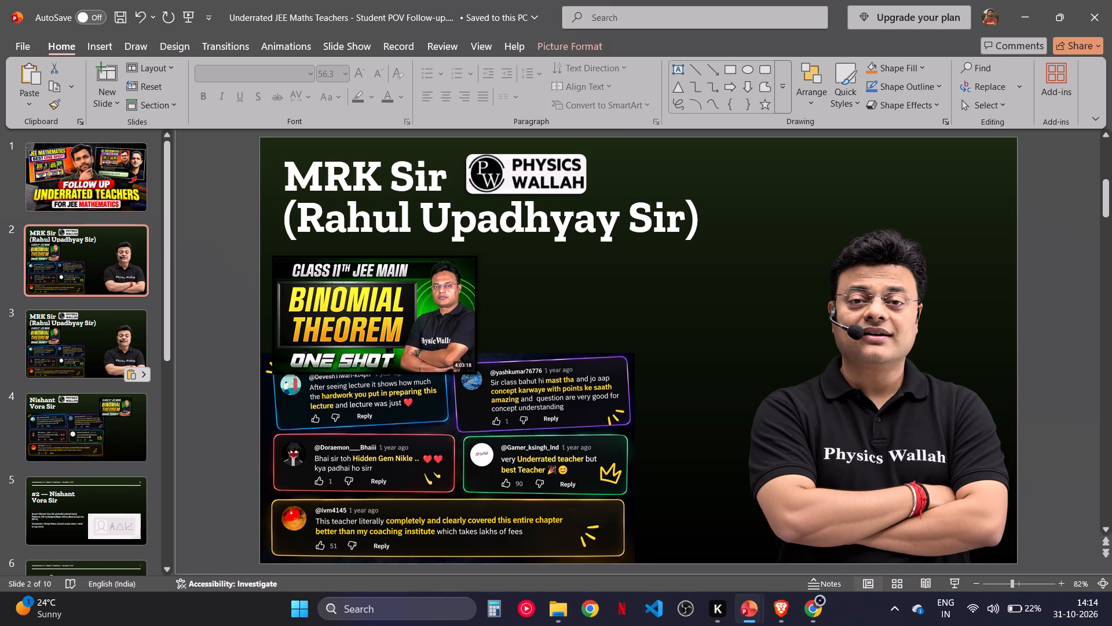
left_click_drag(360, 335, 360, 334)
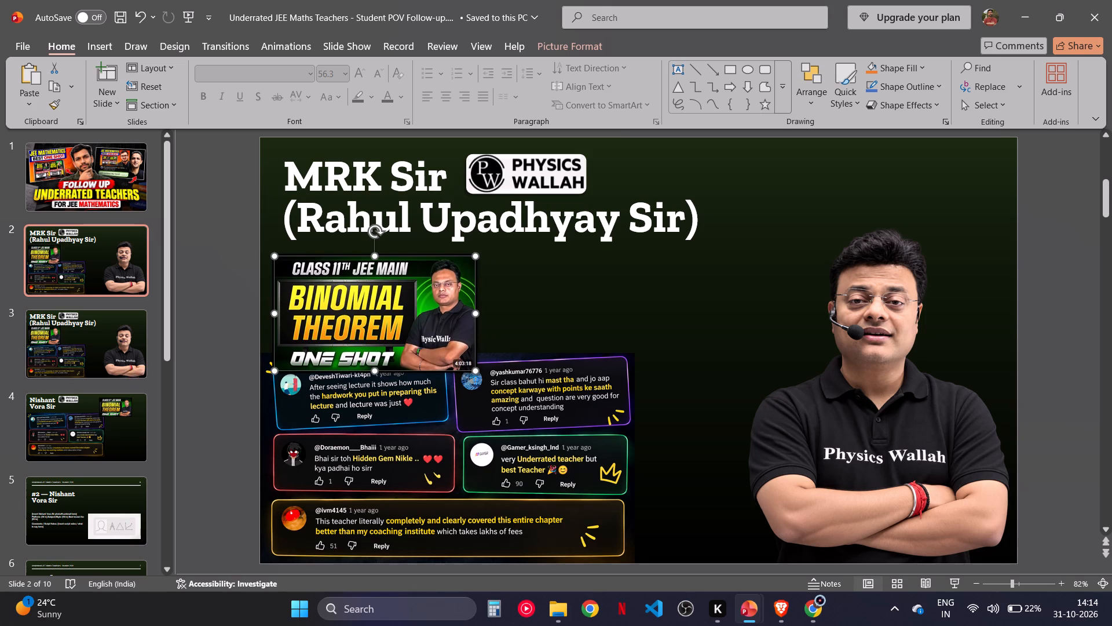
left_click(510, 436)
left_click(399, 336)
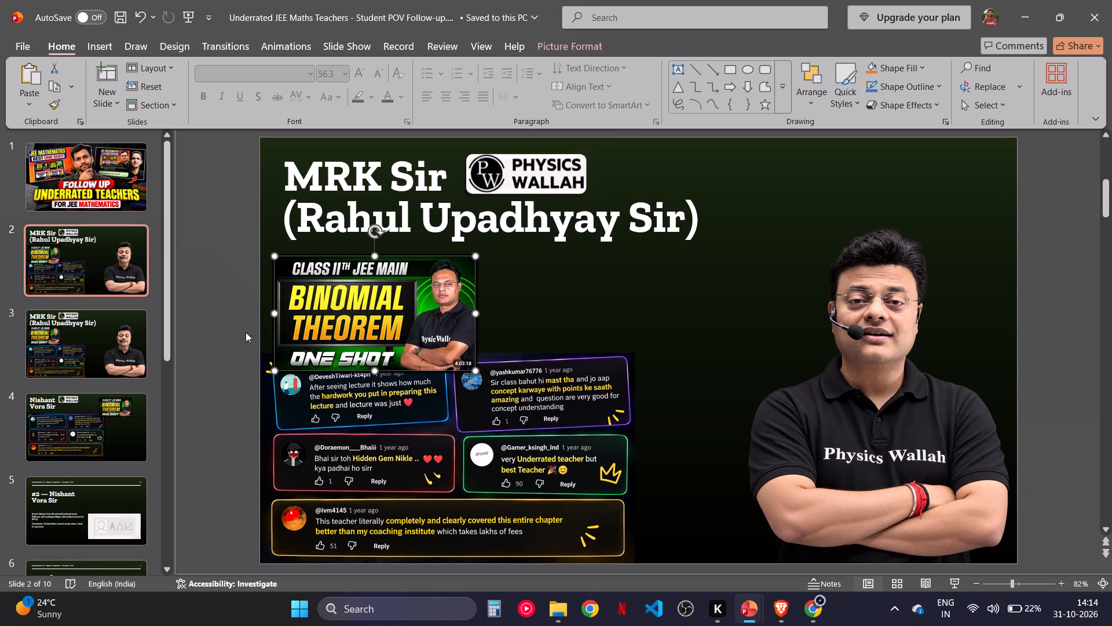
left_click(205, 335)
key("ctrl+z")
Switch to Brave and copy the Vora Classes light-bulb logo image opened in its own tab.
key("alt+Tab")
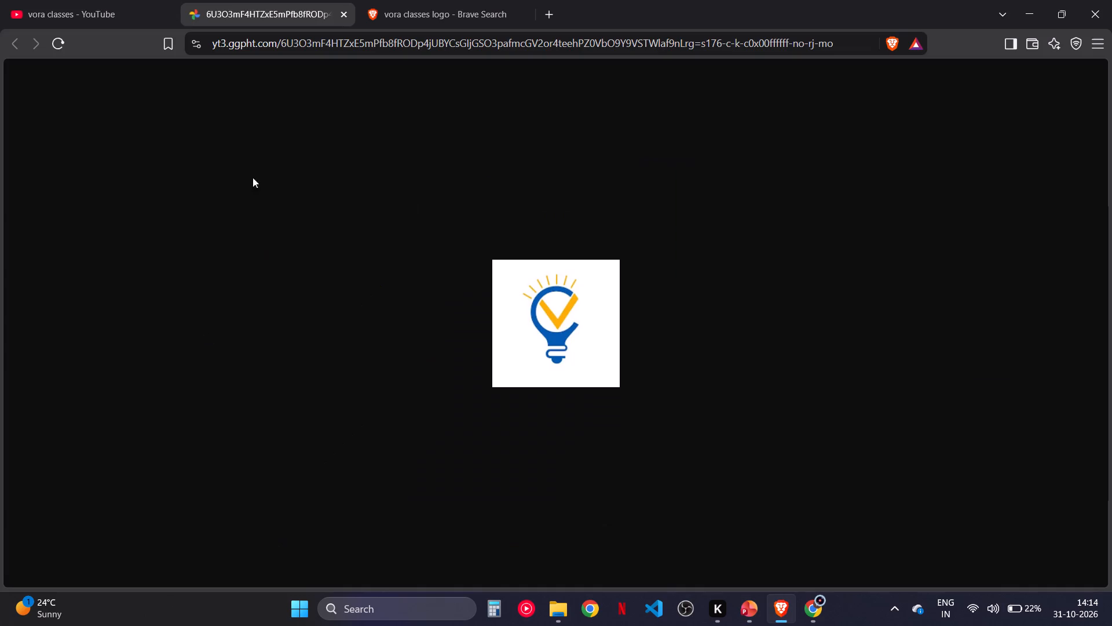
left_click(166, 0)
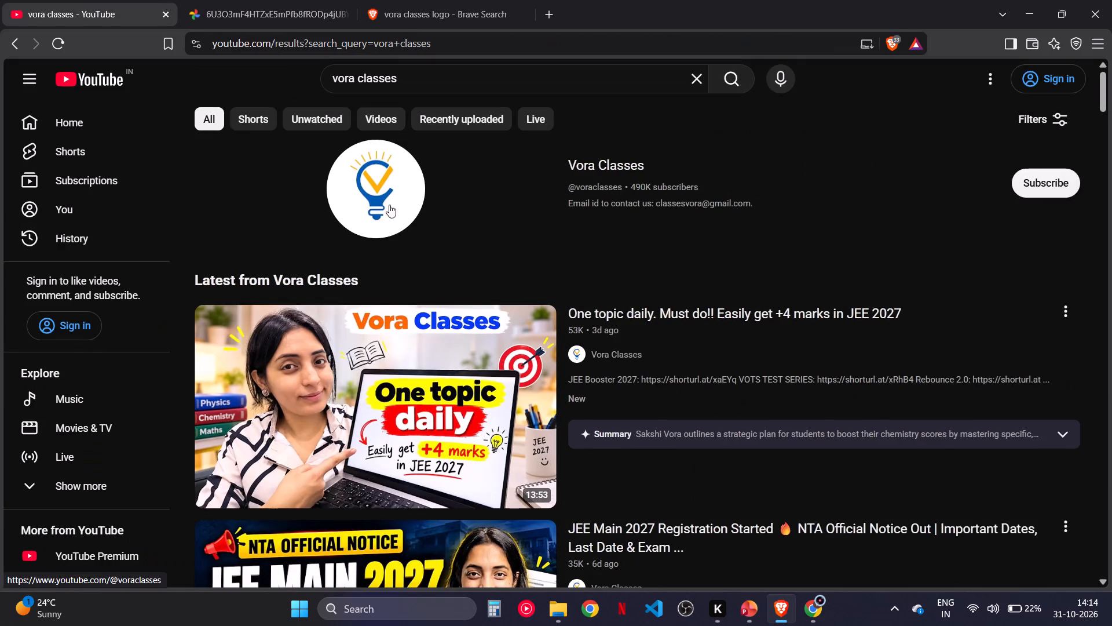
left_click(466, 17)
left_click(90, 0)
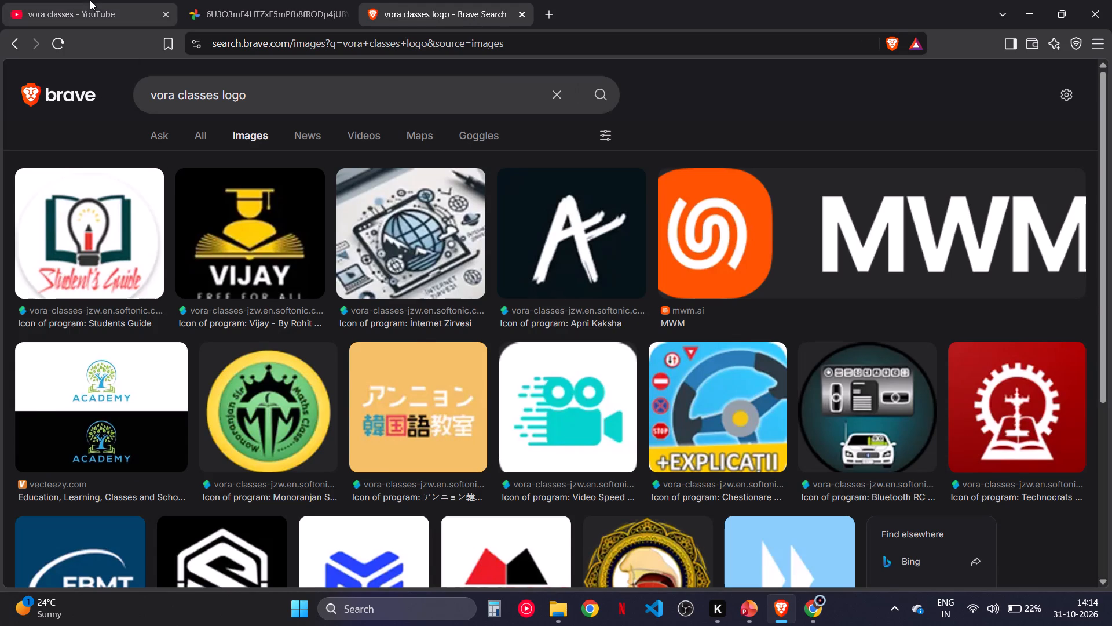
left_click_drag(110, 82, 729, 0)
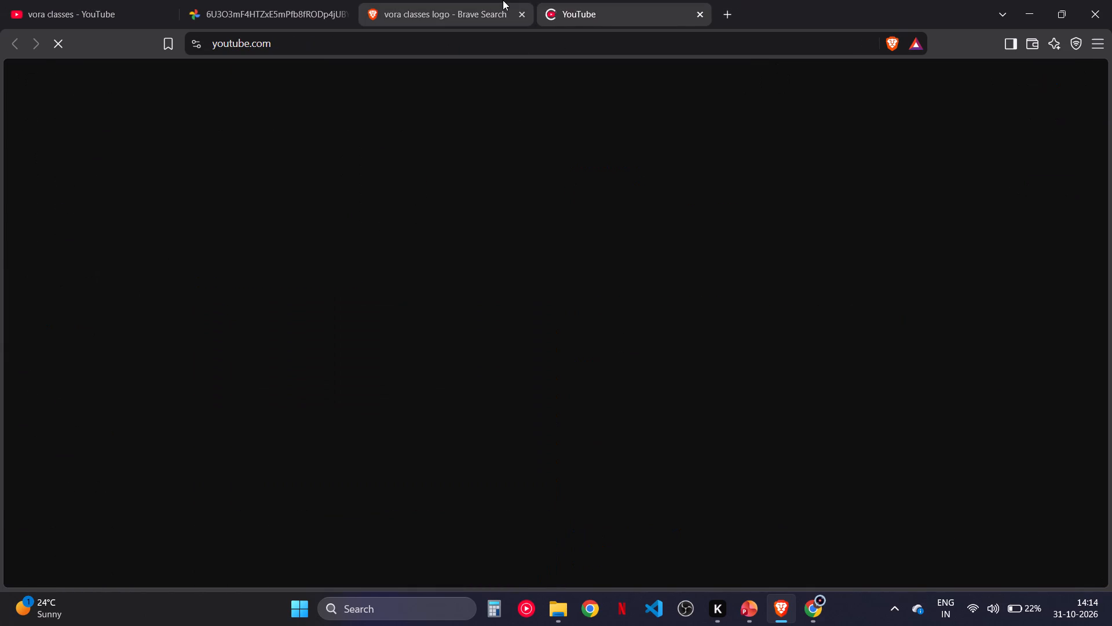
key("alt+Tab")
key("alt+Tab")
left_click(321, 0)
right_click(539, 268)
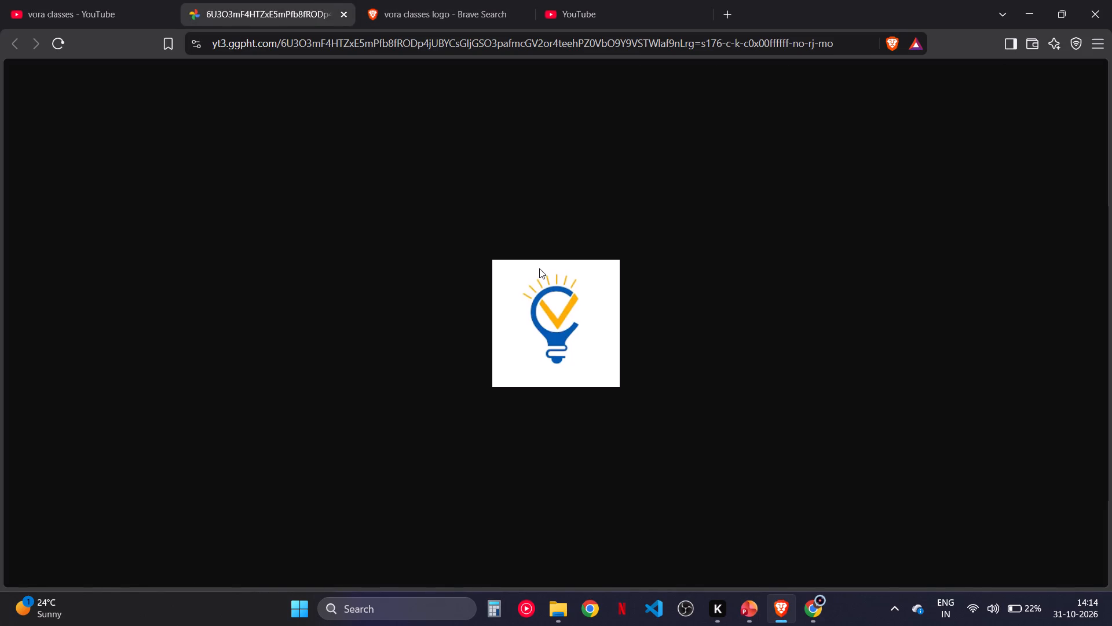
left_click(583, 328)
Back in PowerPoint, delete the Binomial Theorem thumbnail from Nishant Vora Sir's slide.
key("alt+Tab")
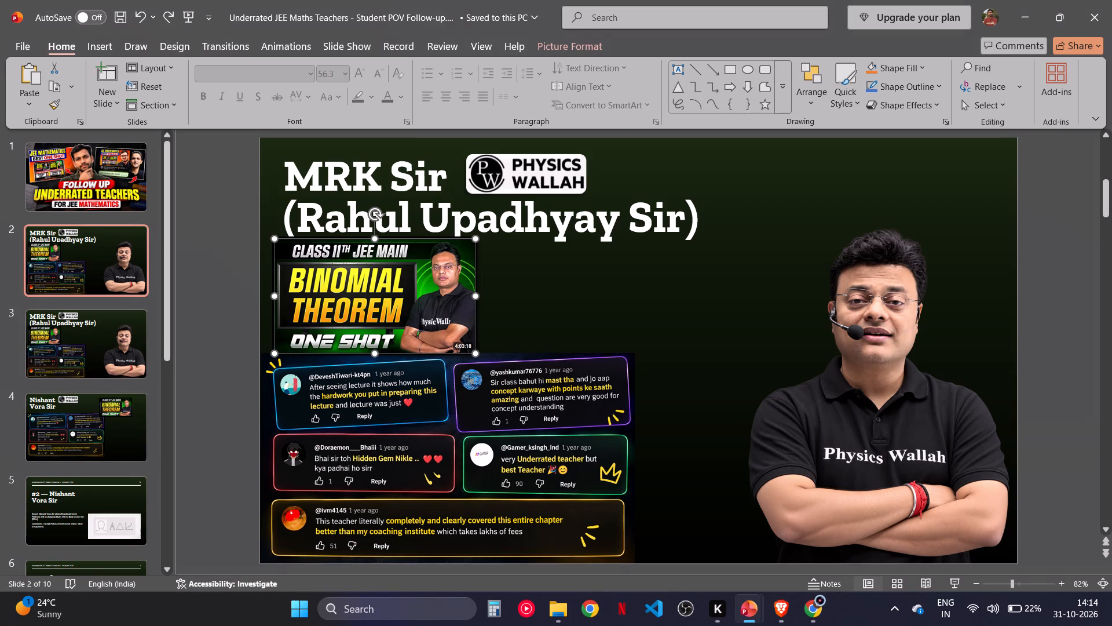
left_click(108, 371)
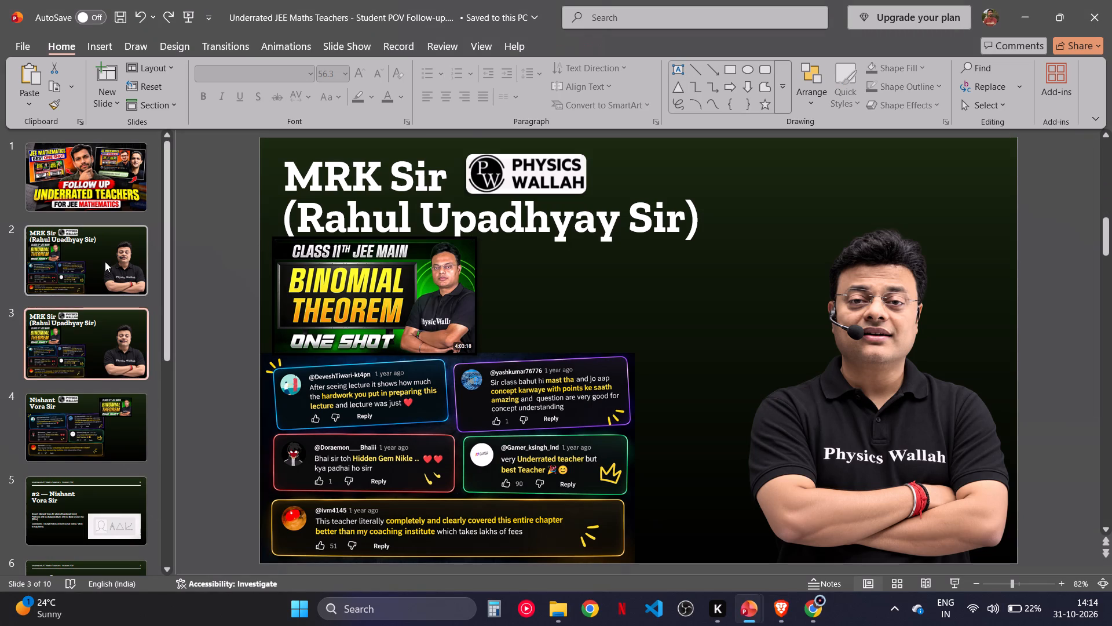
left_click(105, 261)
left_click(111, 338)
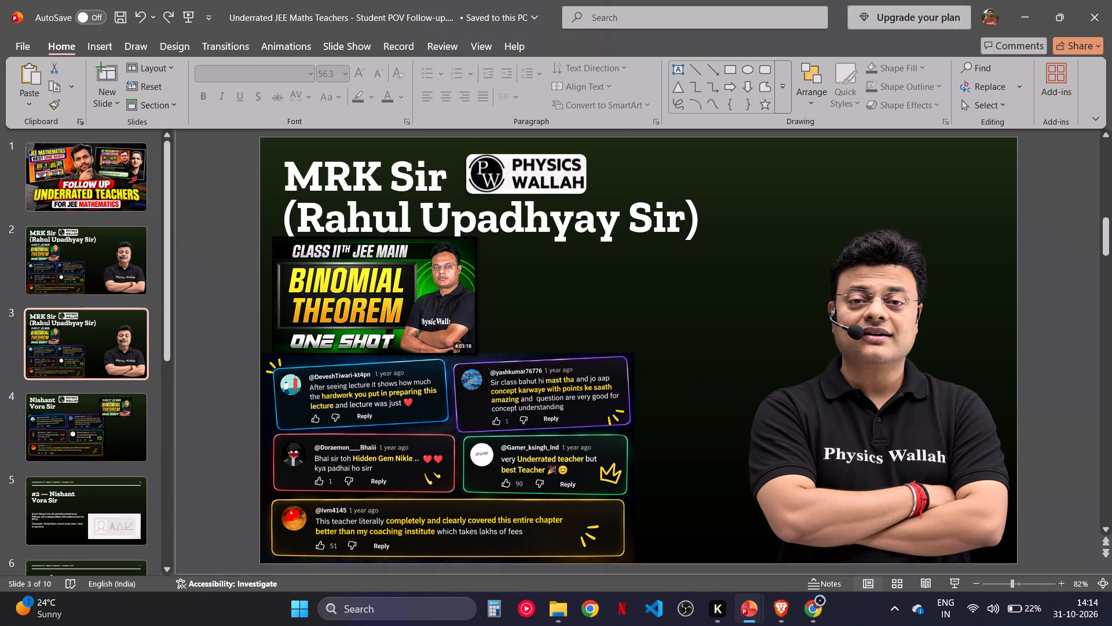
left_click(112, 430)
left_click(112, 430)
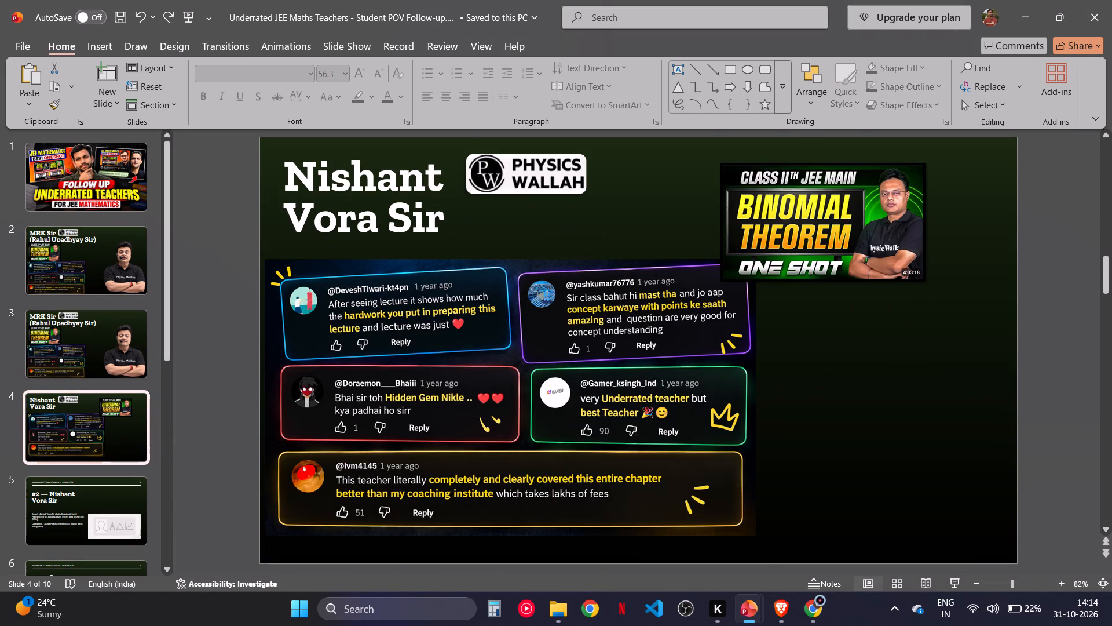
left_click(798, 243)
key("Delete")
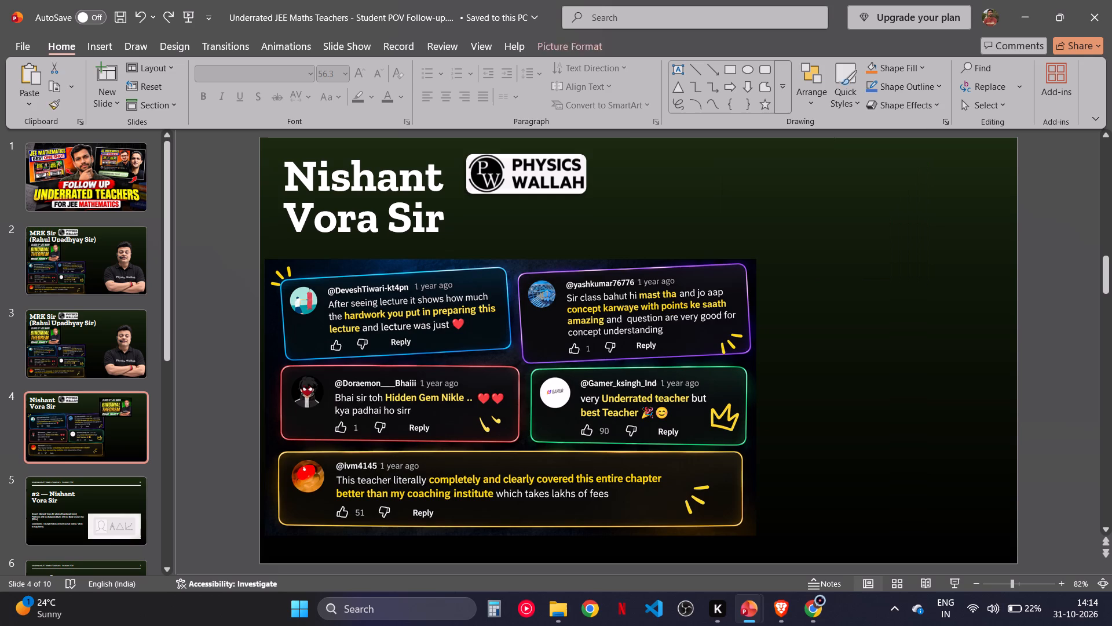
Replace the Physics Wallah logo on Nishant Vora Sir's slide with the copied Vora Classes logo, placed just beside the title.
left_click_drag(1058, 287, 912, 283)
left_click(912, 283)
key("ctrl+v")
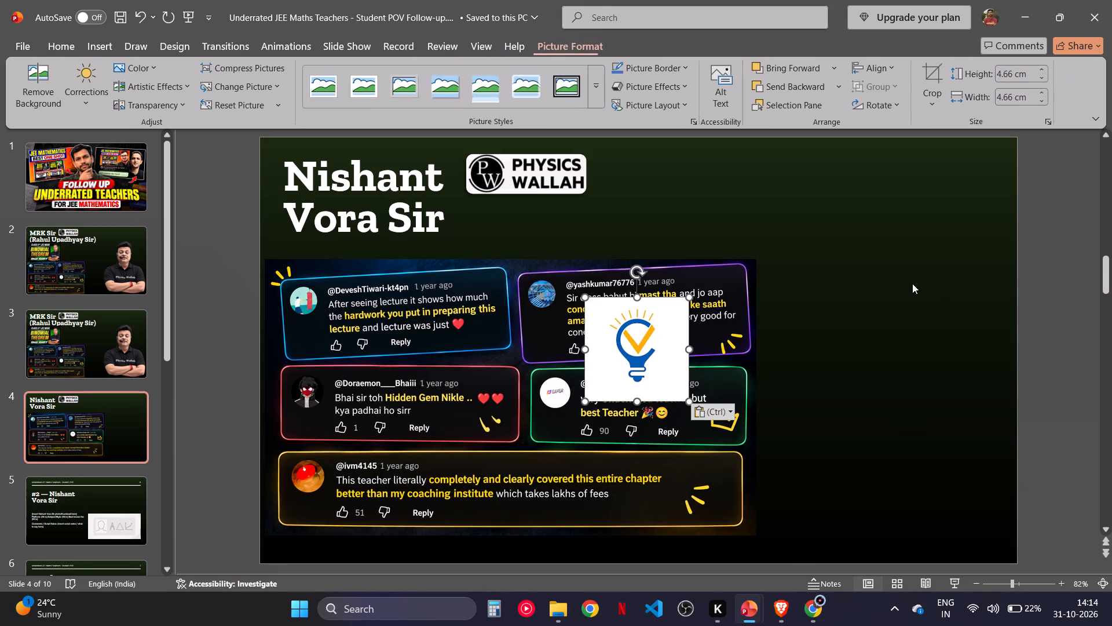
left_click_drag(675, 339, 687, 231)
left_click(493, 169)
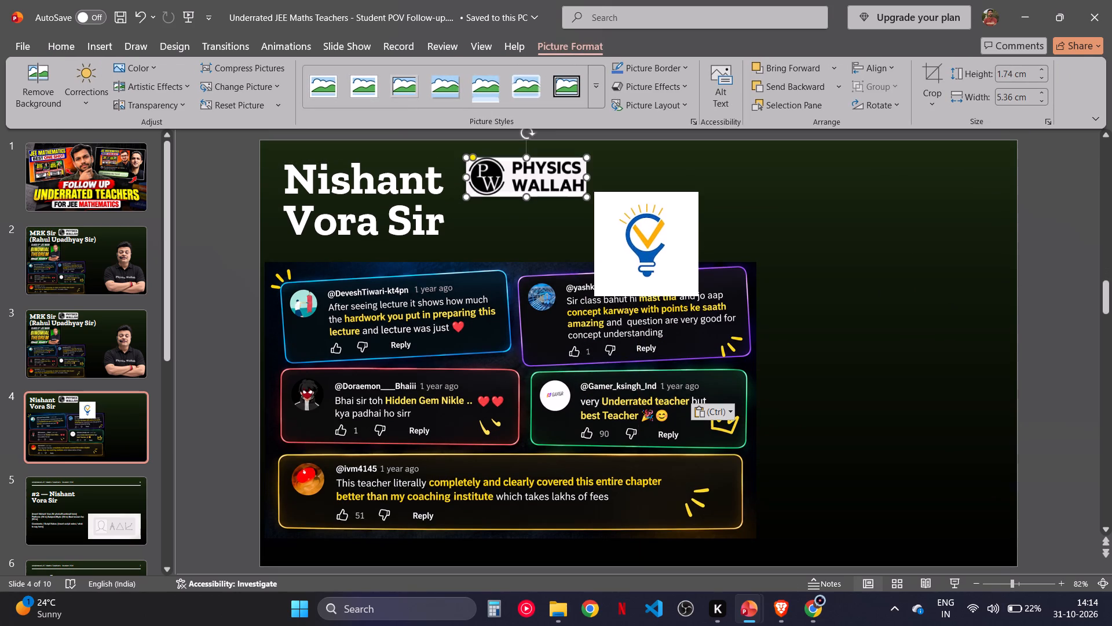
key("Delete")
left_click_drag(625, 204, 503, 163)
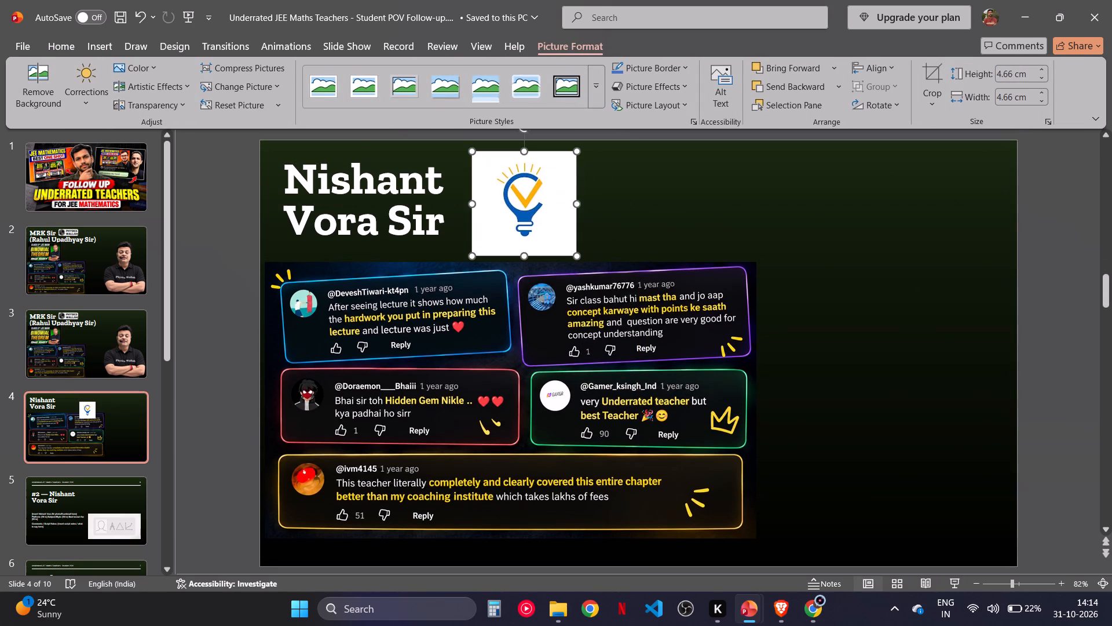
In Brave, open the Vora Classes video "One topic daily. Must do!!" from the YouTube results and copy its share link.
key("alt+Tab")
left_click(134, 0)
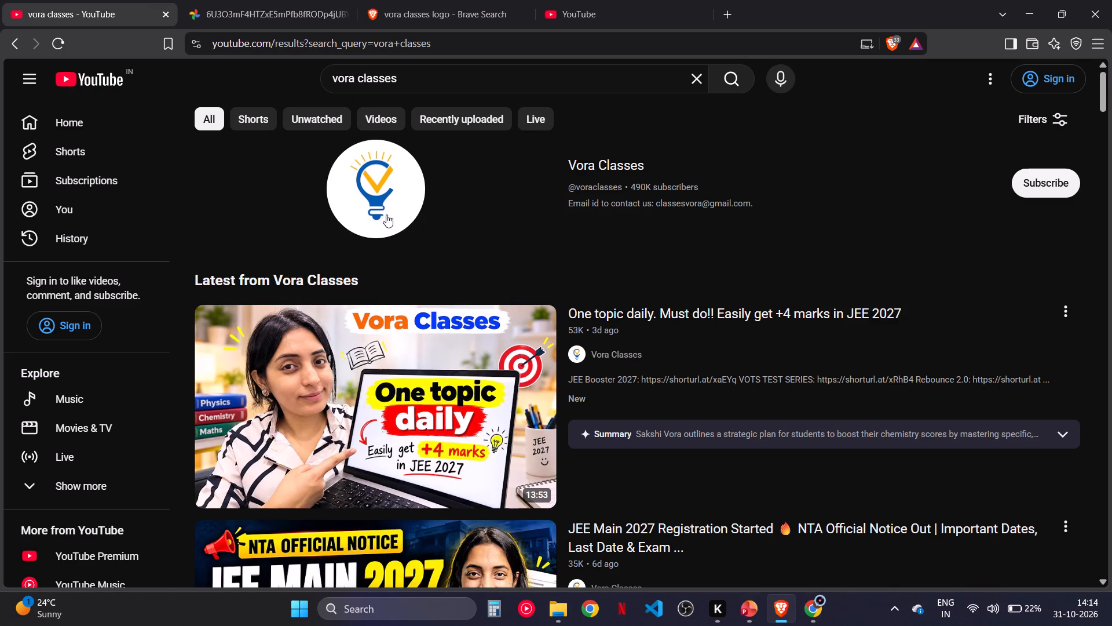
right_click(341, 286)
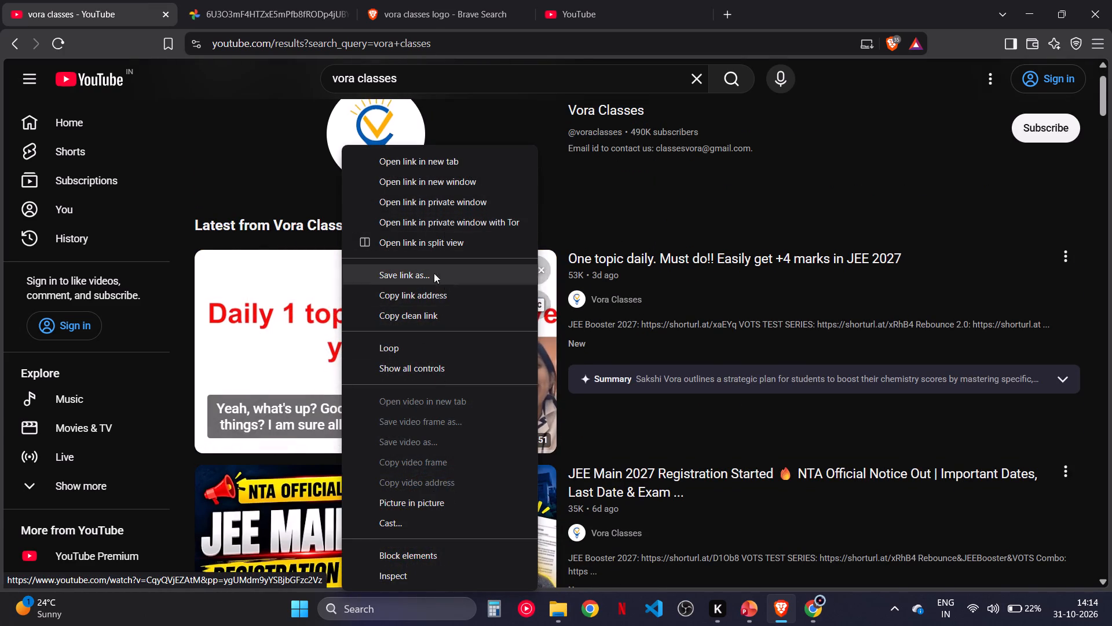
left_click(701, 258)
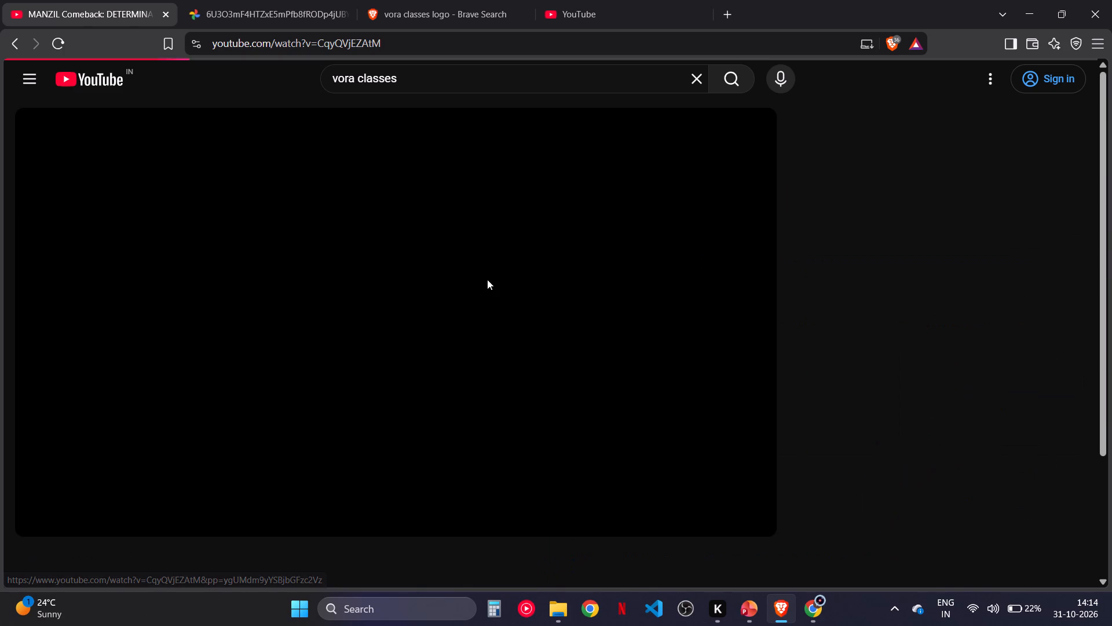
left_click(487, 279)
scroll(626, 423, "down", 2)
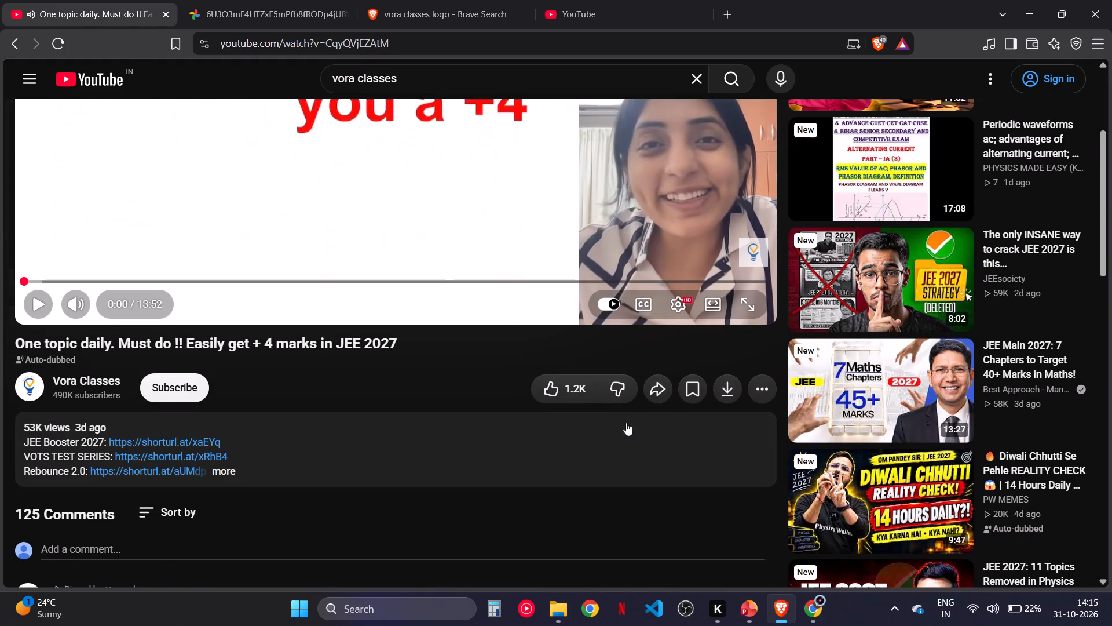
left_click(653, 389)
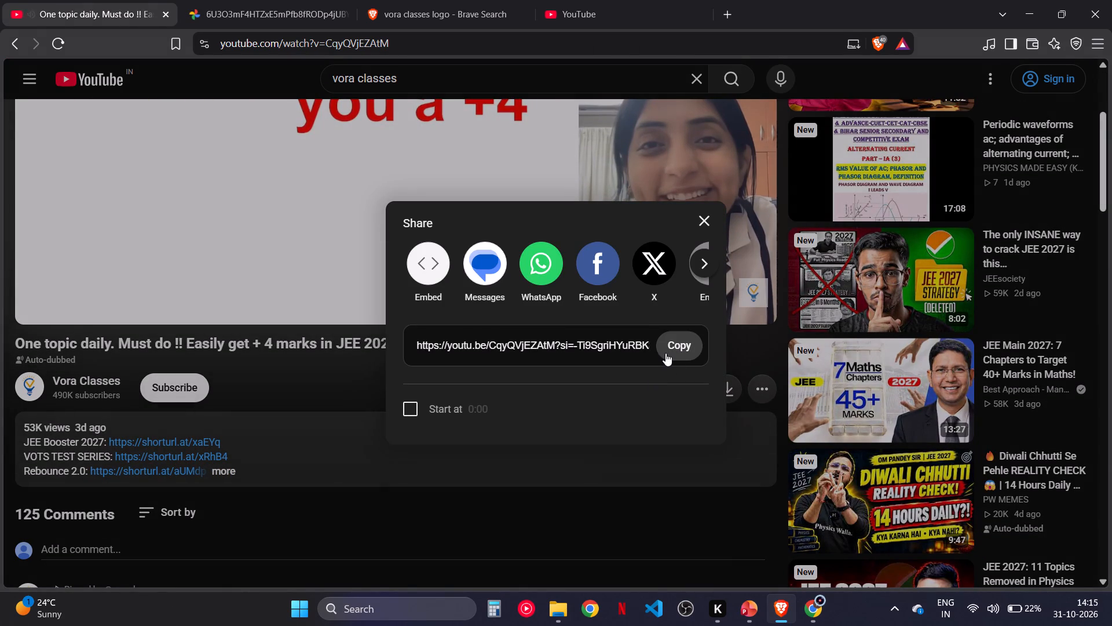
left_click(665, 353)
left_click(622, 439)
Search for "yt thumbnail downloader" and open the YouTube Thumbnail Grabber site.
left_click(604, 0)
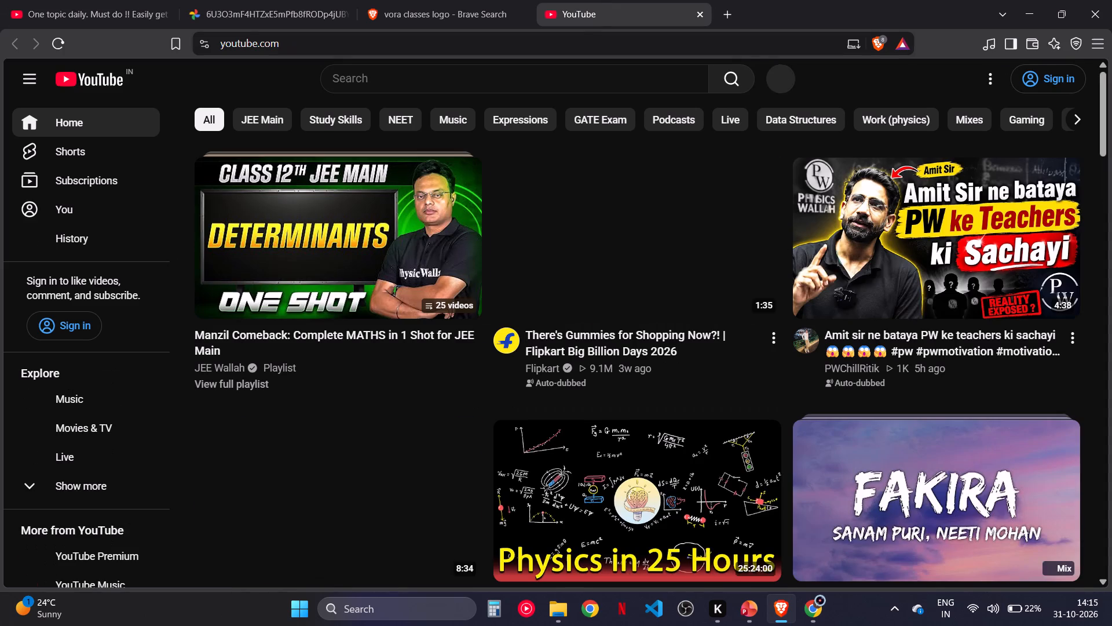
left_click(527, 48)
type("yt tbu")
key("BackSpace")
key("BackSpace")
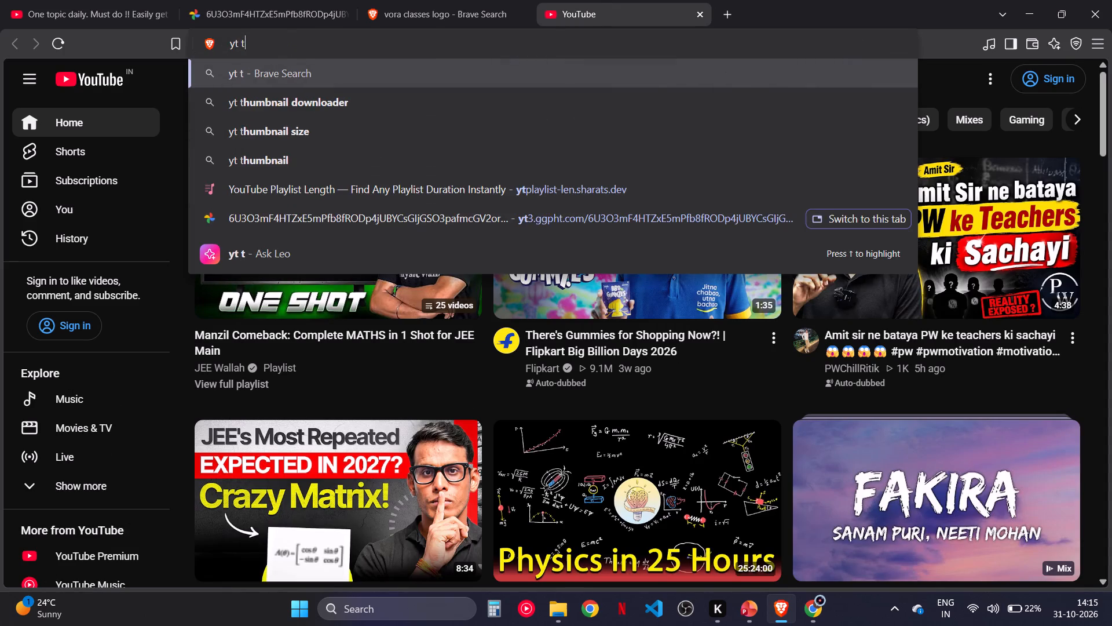
key("BackSpace")
type("thumb")
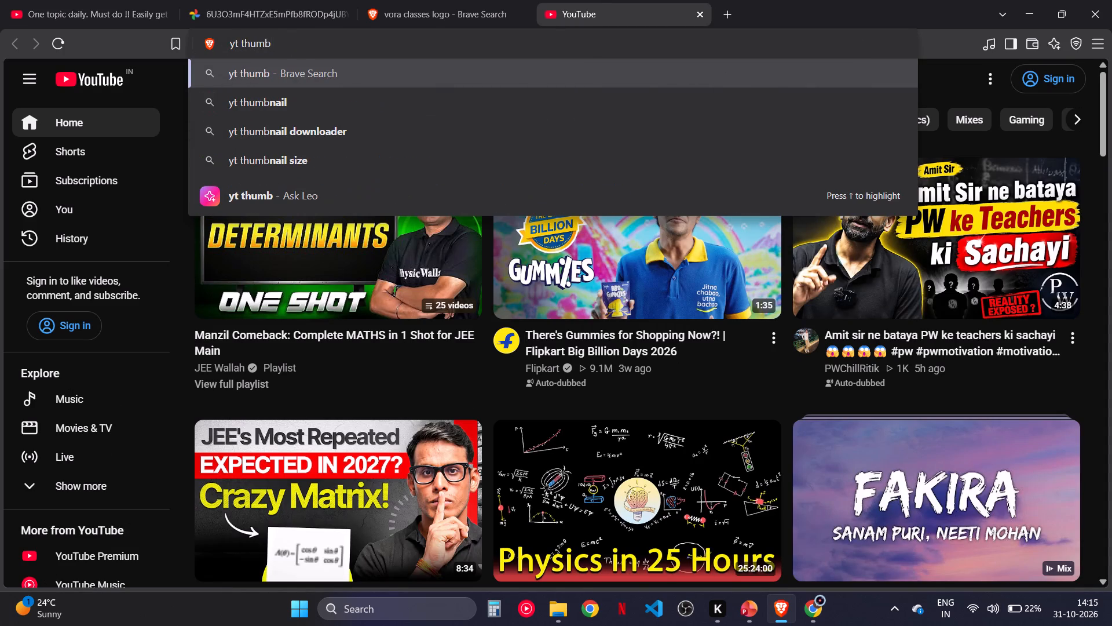
key("Down")
key("Down")
key("Return")
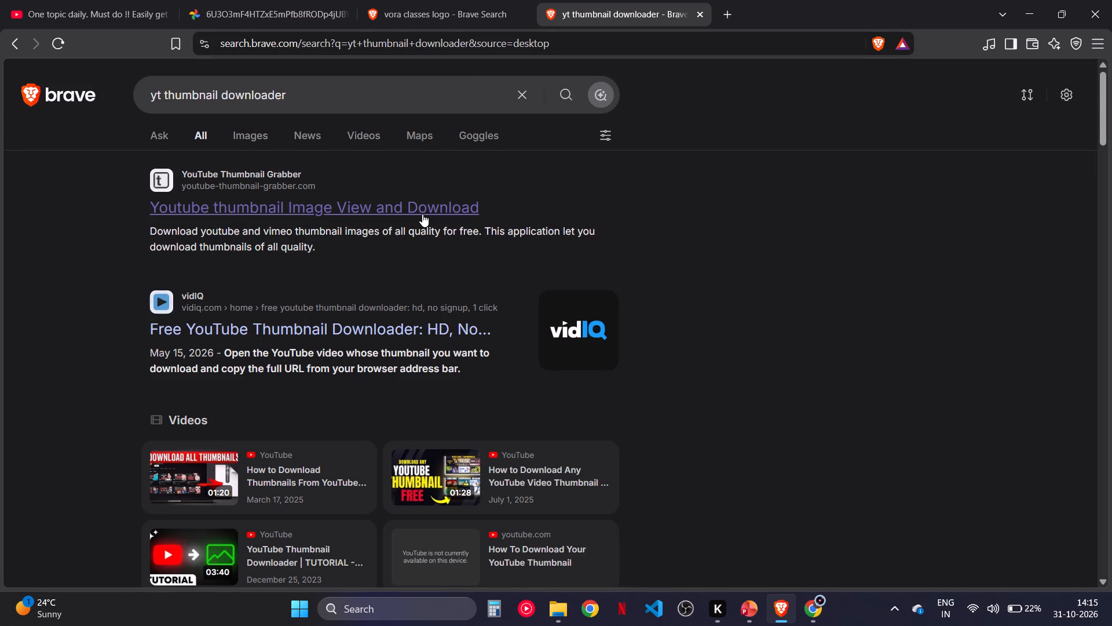
left_click(422, 214)
Fetch the HD thumbnail image of the Vora Classes video using the copied link.
left_click(475, 297)
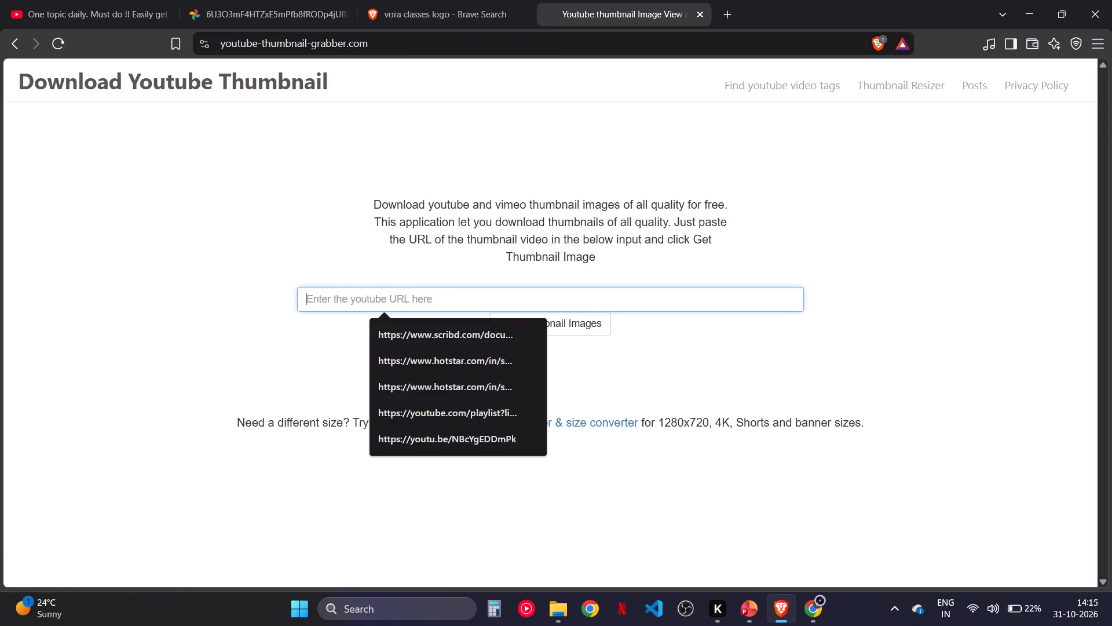
key("ctrl+v")
key("Return")
scroll(518, 385, "down", 1)
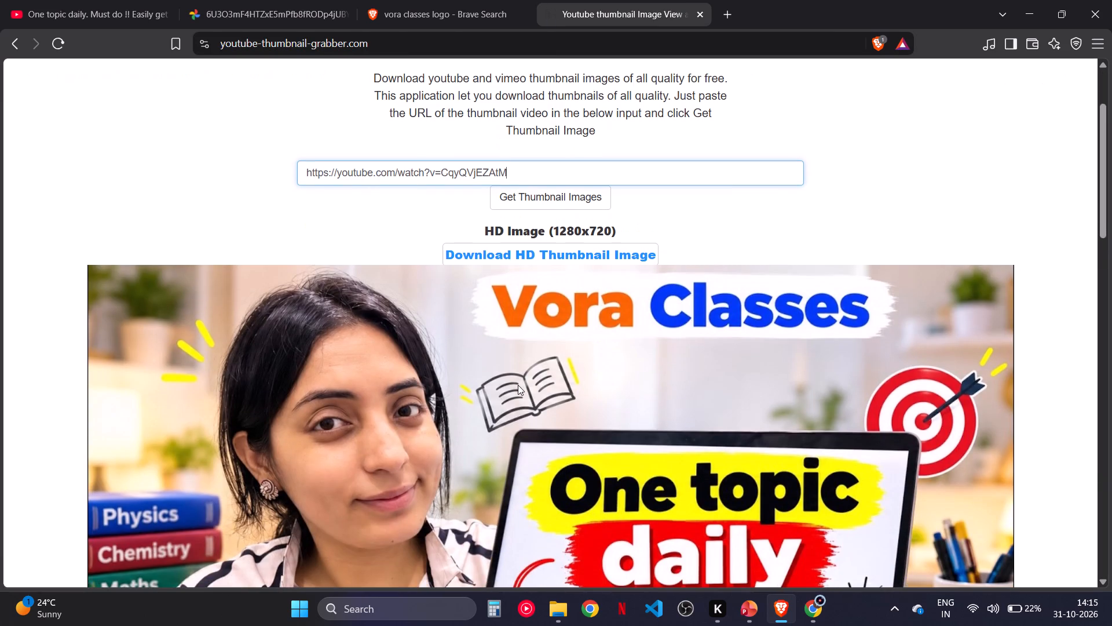
Take a screenshot snip of just the "Vora Classes" lettering at the top of the video thumbnail.
key("Print")
left_click_drag(484, 277, 783, 356)
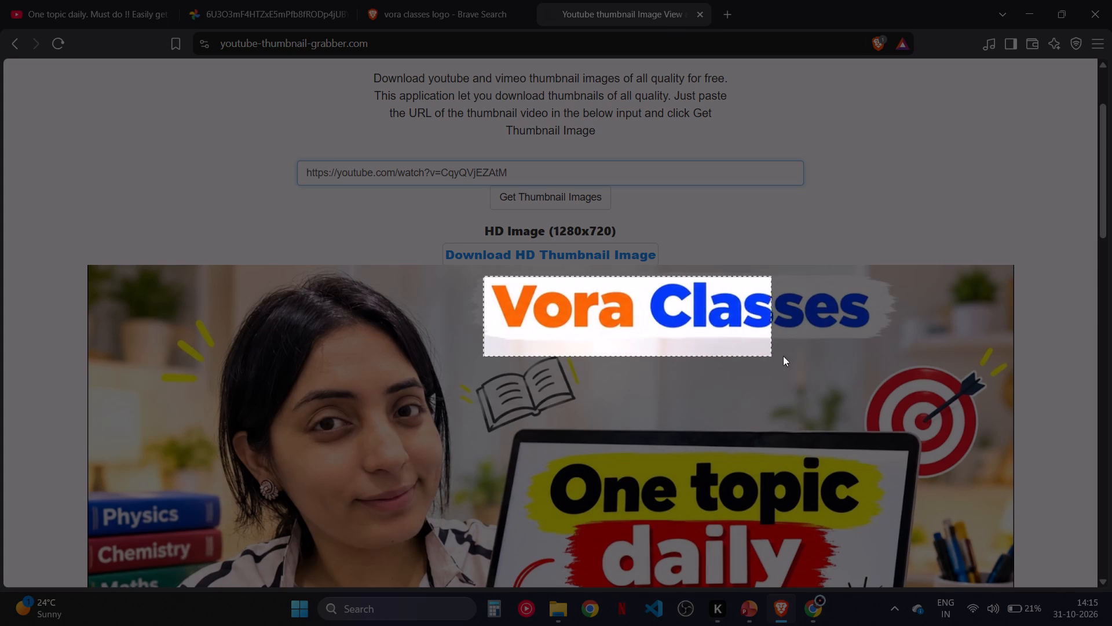
left_click_drag(783, 356, 876, 337)
Close the thumbnail grabber, logo search and logo image tabs in Brave.
key("ctrl+w")
key("ctrl+w")
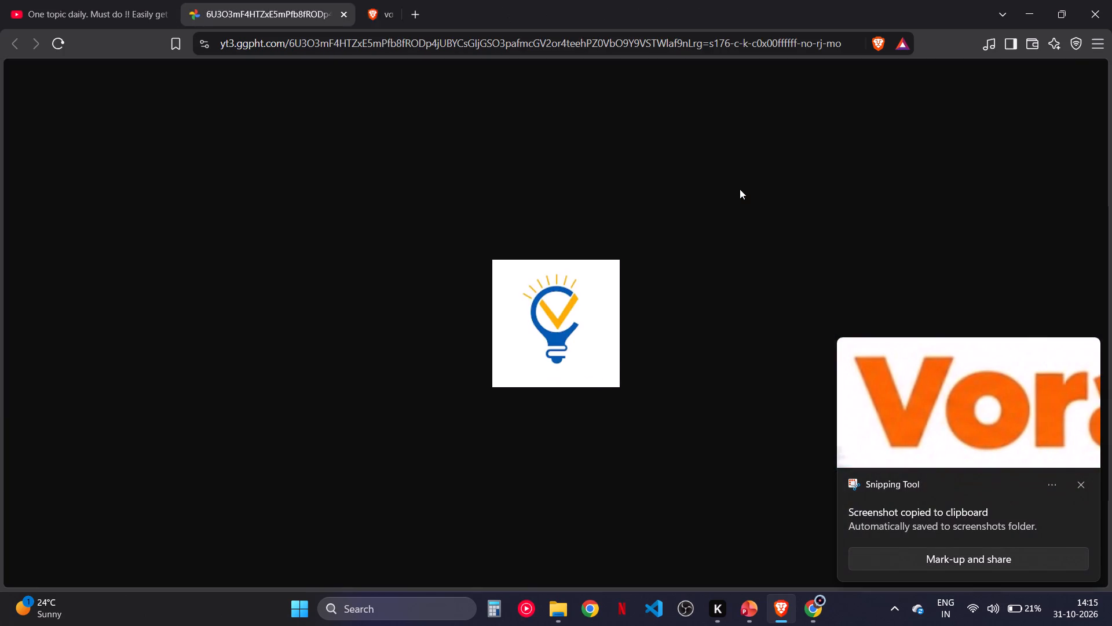
key("ctrl+w")
Switch to the Underrated JEE Maths Teachers presentation in PowerPoint and paste the "Vora Classes" lettering beside the bulb logo on slide 4.
left_click(733, 600)
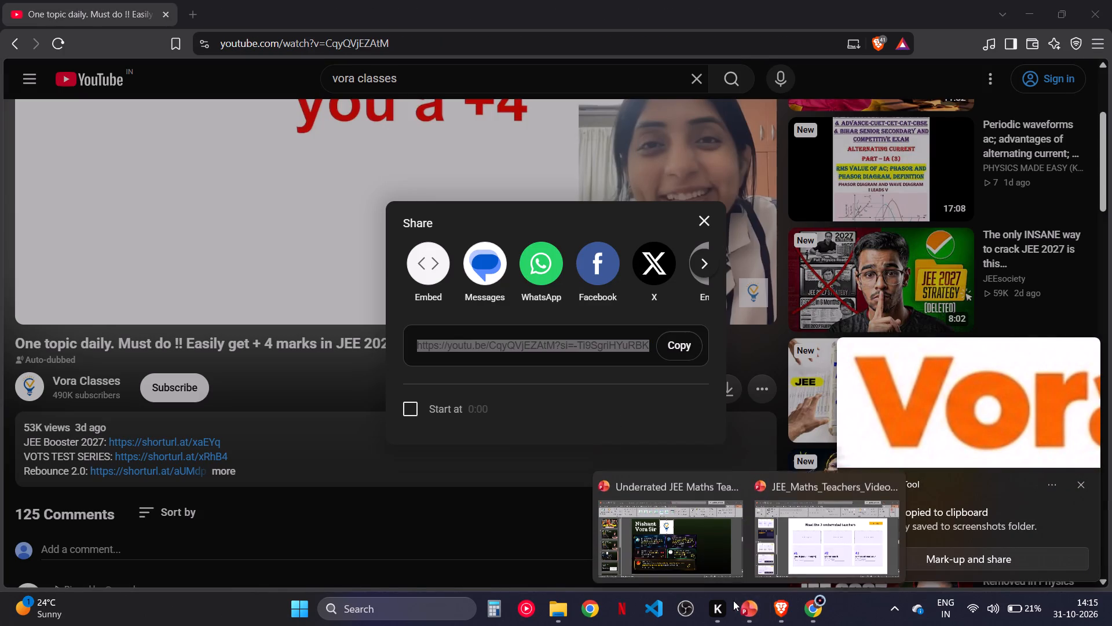
left_click(703, 547)
left_click(663, 195)
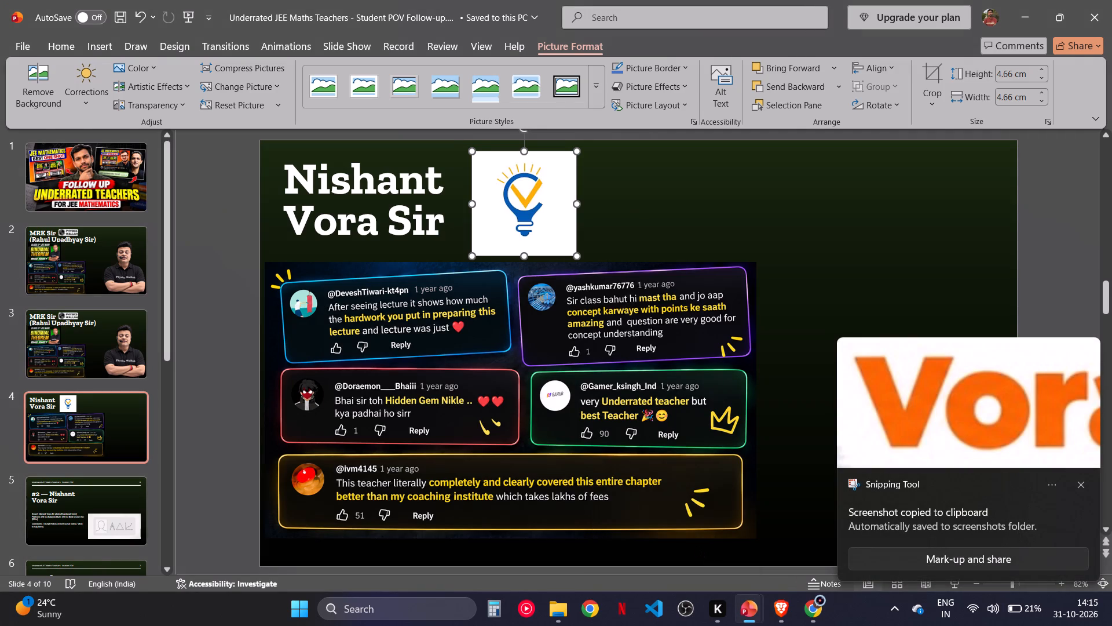
left_click(1085, 490)
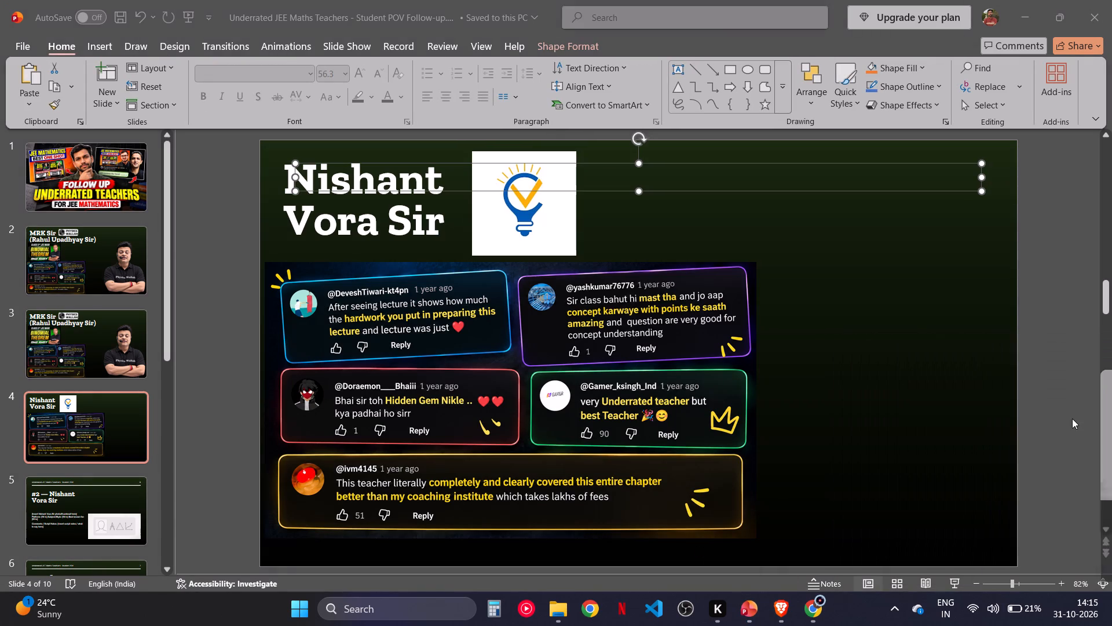
left_click(1072, 418)
left_click(1044, 398)
key("ctrl+v")
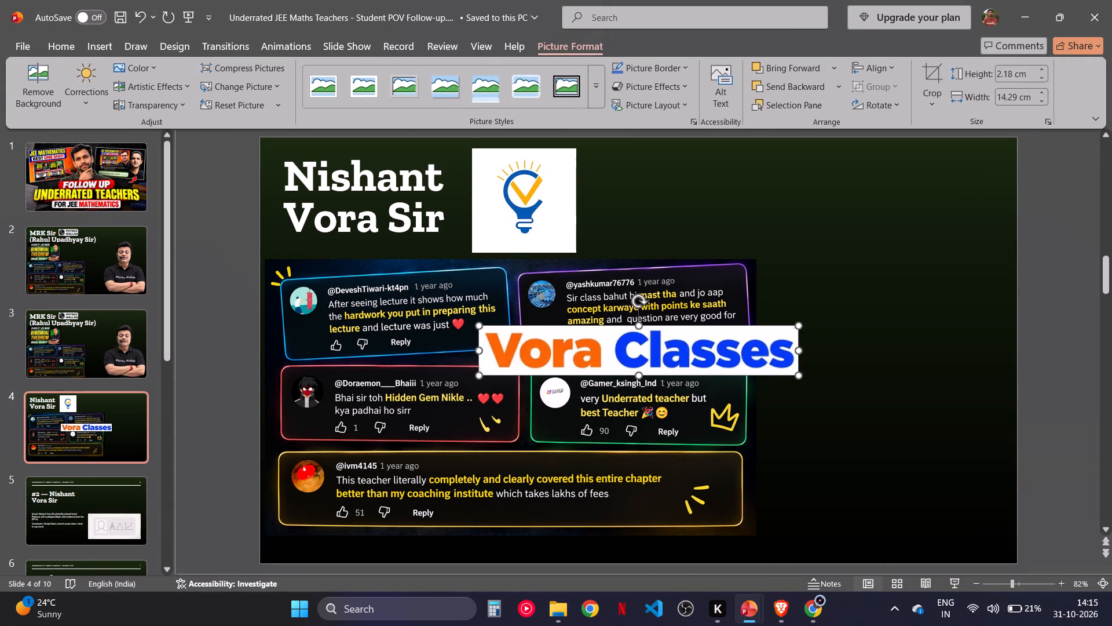
left_click_drag(697, 352, 797, 206)
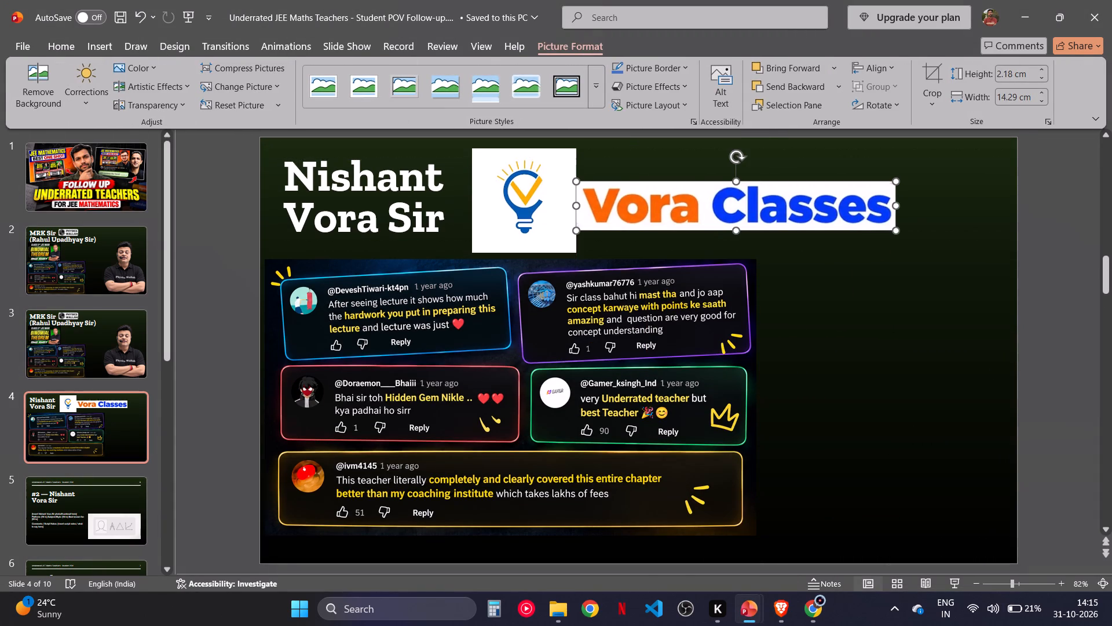
left_click_drag(633, 214, 652, 208)
Crop the white margins around the bulb logo on all sides, down to about 3.41 cm high by 2.33 cm wide.
left_click(521, 203)
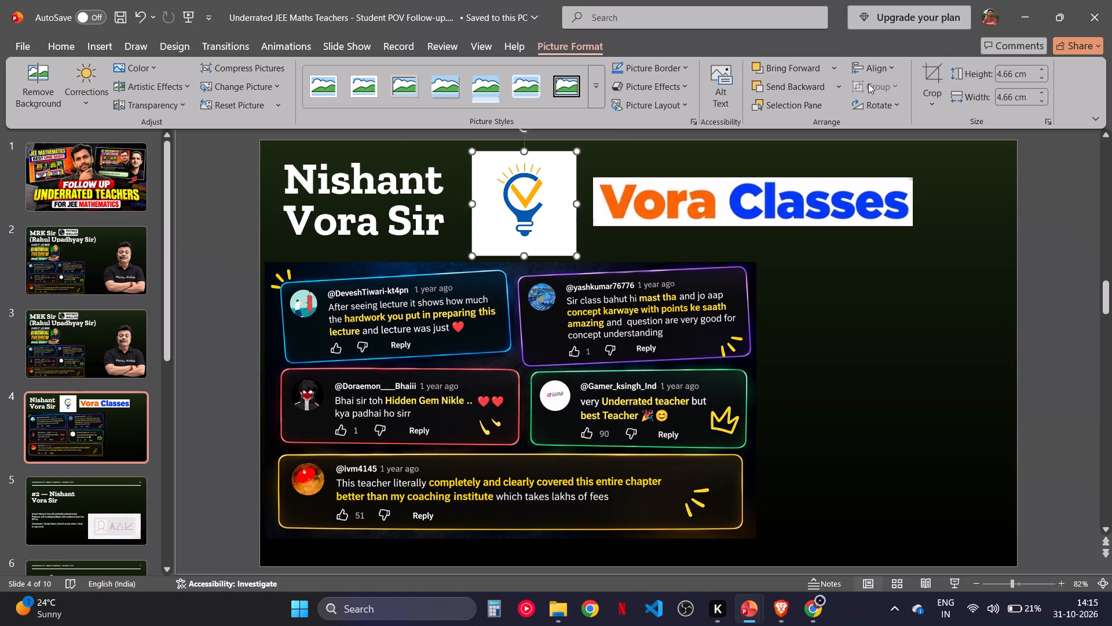
left_click(937, 70)
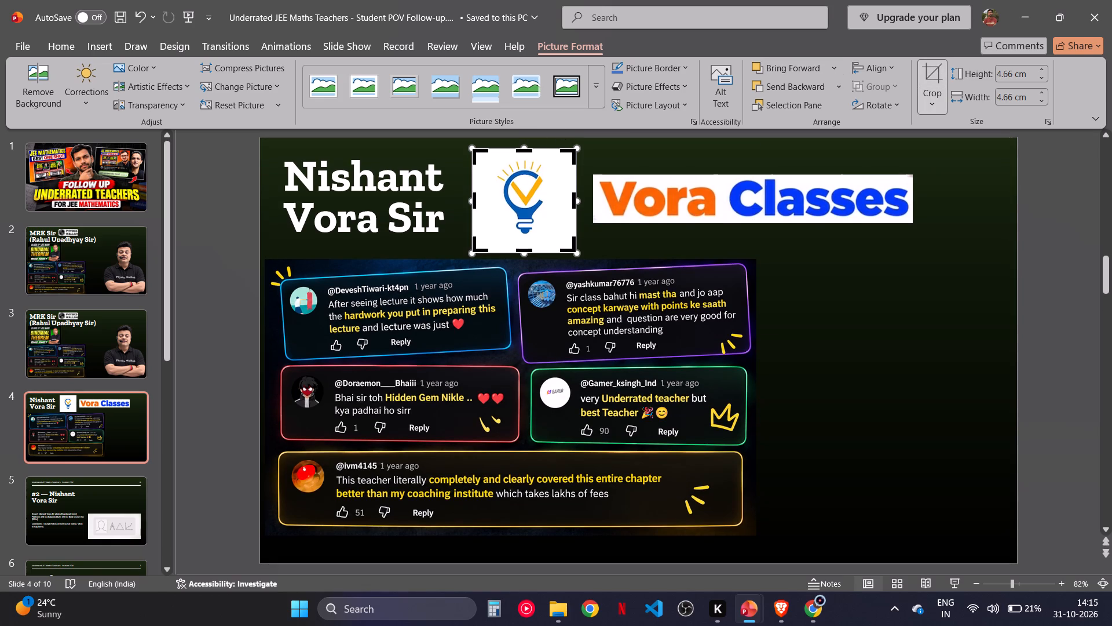
left_click_drag(523, 150, 521, 156)
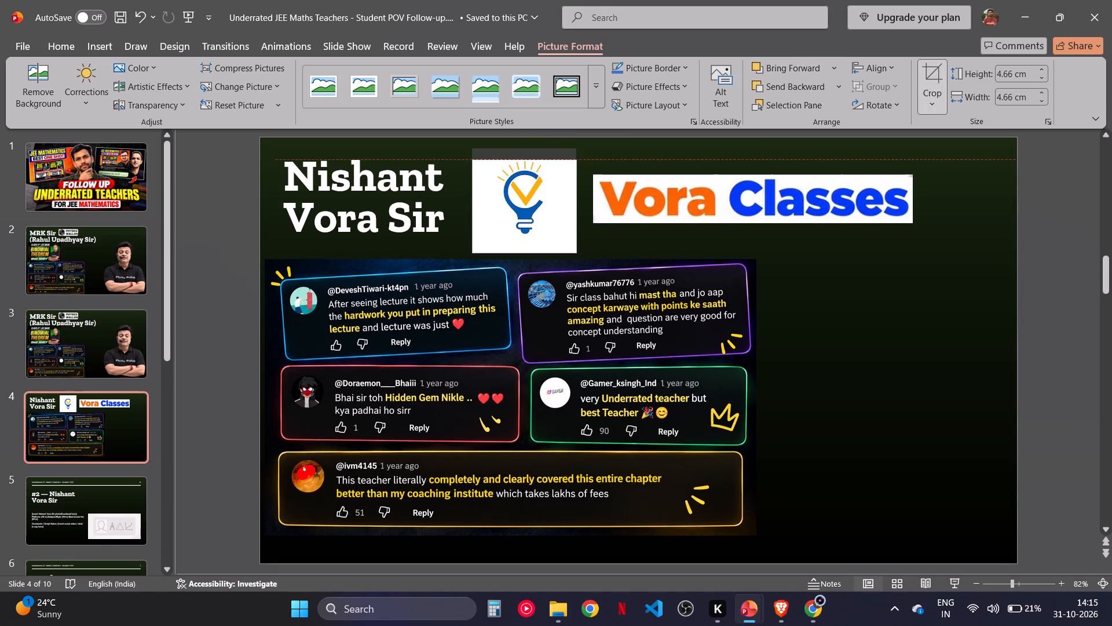
left_click_drag(521, 156, 521, 155)
left_click_drag(473, 207, 493, 208)
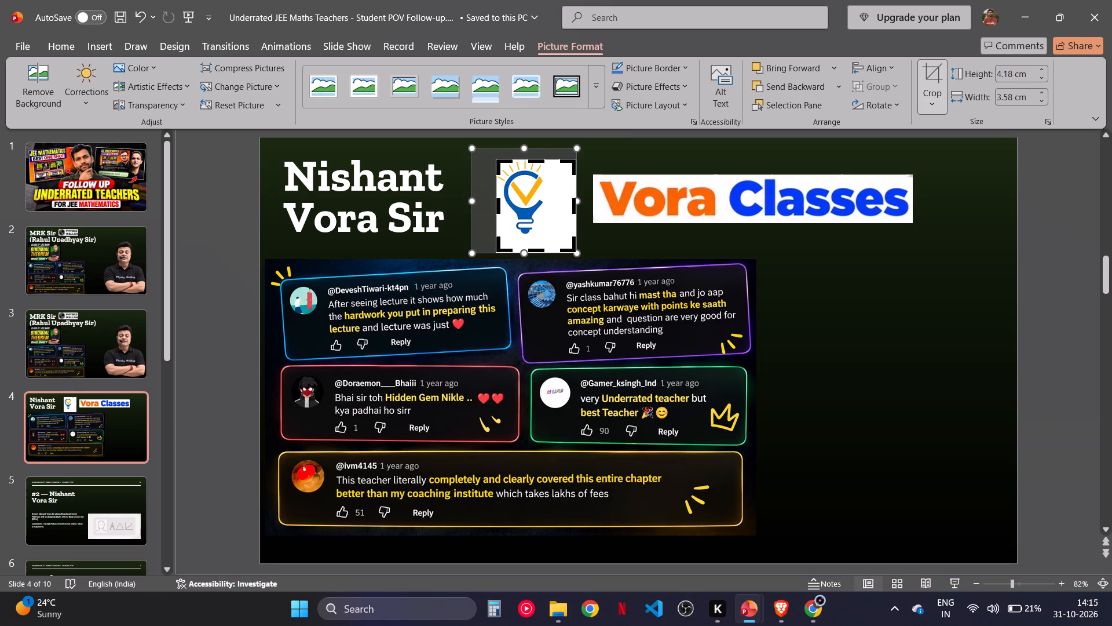
left_click_drag(540, 249, 540, 235)
left_click_drag(572, 195, 557, 195)
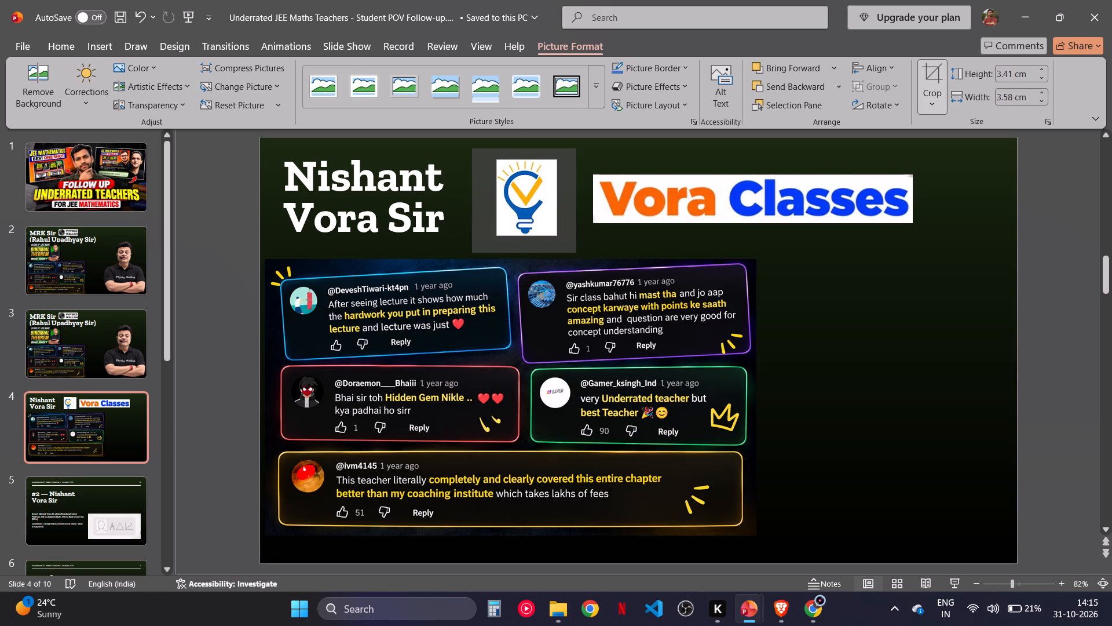
left_click_drag(557, 195, 548, 196)
left_click(1022, 249)
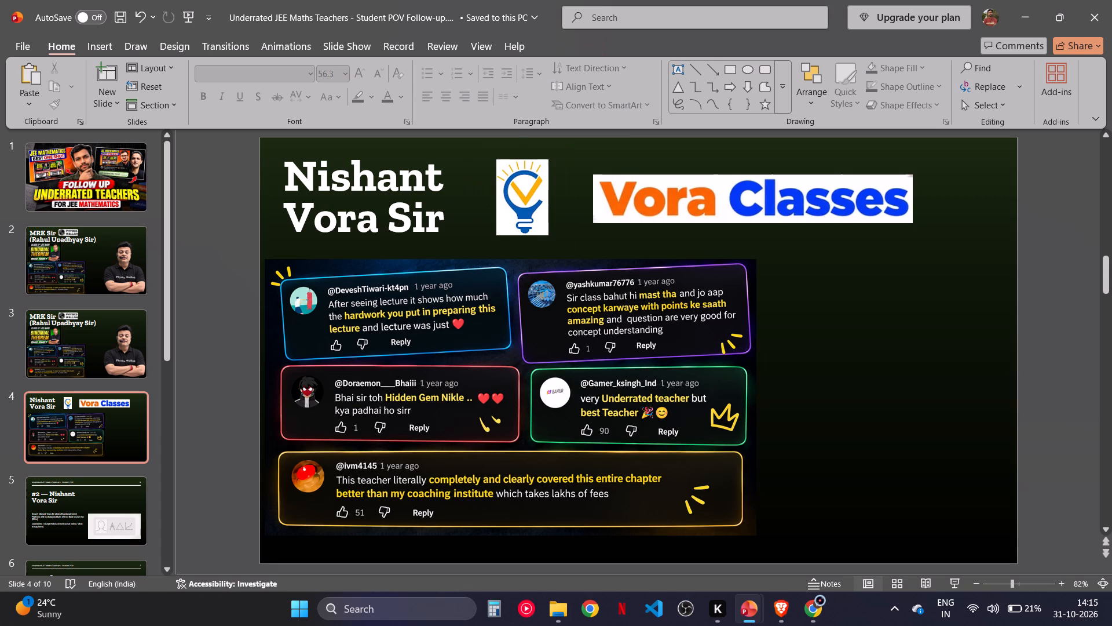
Shrink the bulb logo to about 2.18 by 1.49 cm and place it flush against the start of the "Vora Classes" lettering.
left_click(517, 202)
left_click_drag(496, 236, 509, 212)
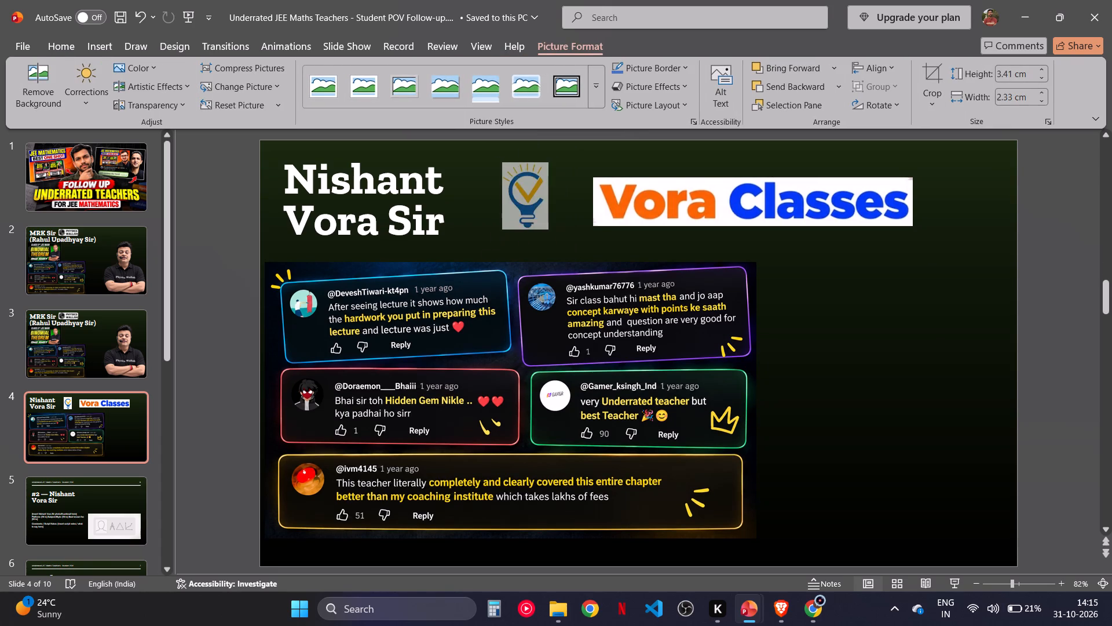
left_click_drag(509, 212, 511, 208)
left_click_drag(523, 191, 569, 206)
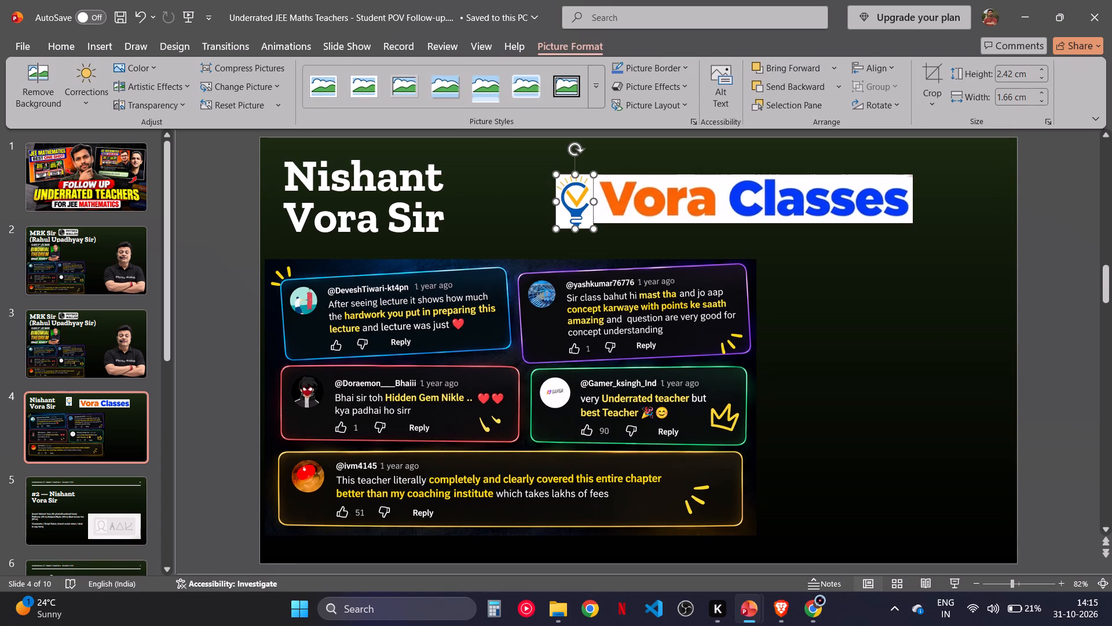
left_click_drag(556, 227, 560, 220)
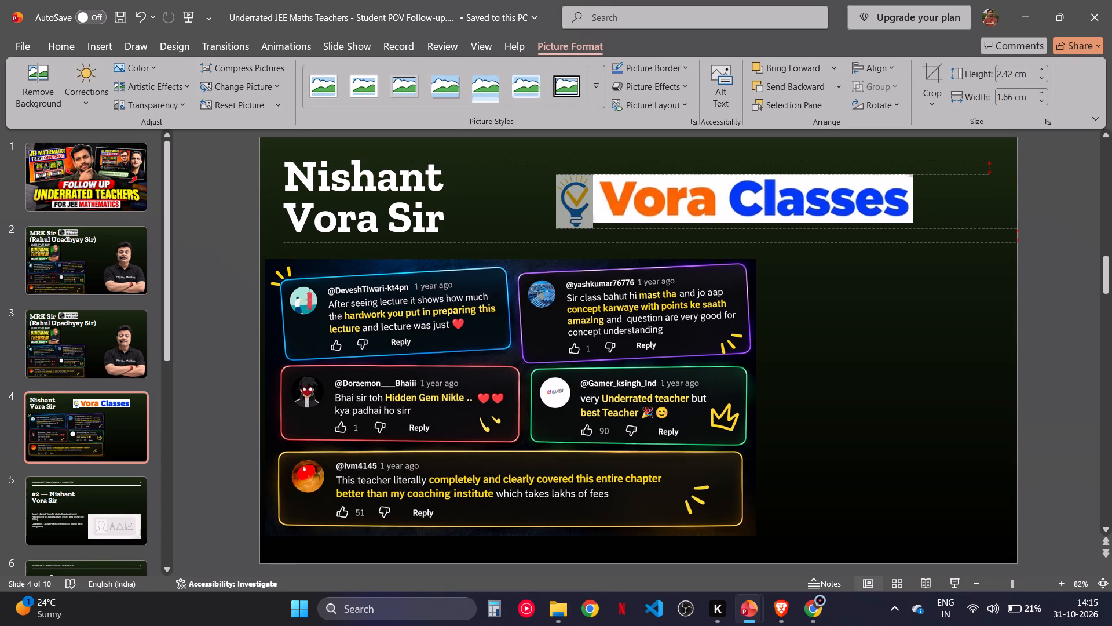
left_click_drag(560, 220, 564, 223)
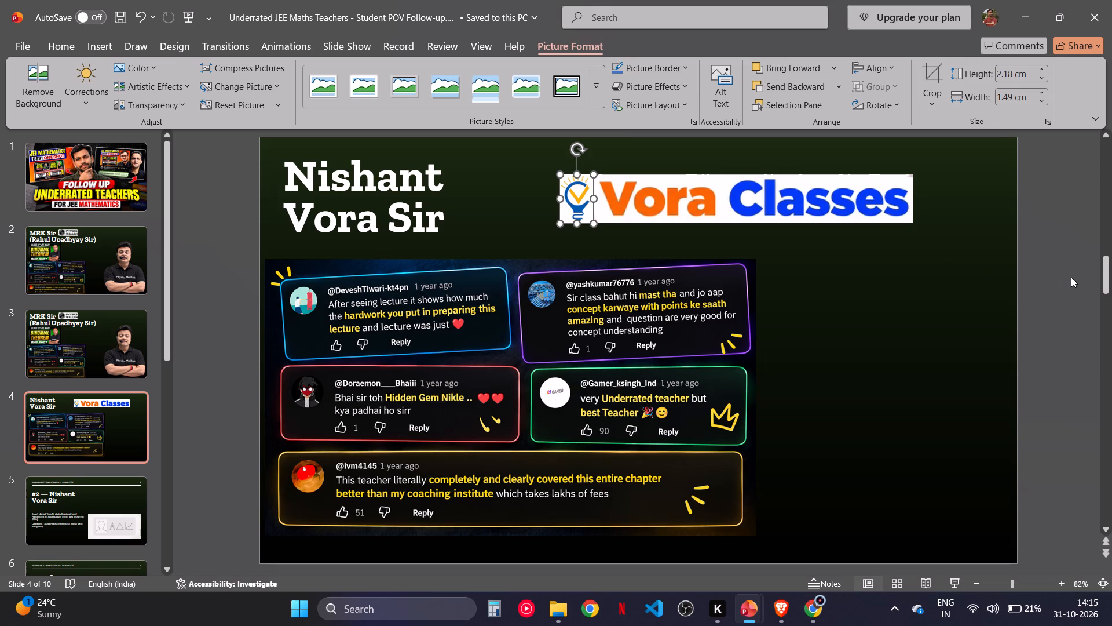
left_click(1071, 277)
Group the bulb logo and the "Vora Classes" lettering into one object.
left_click(581, 196)
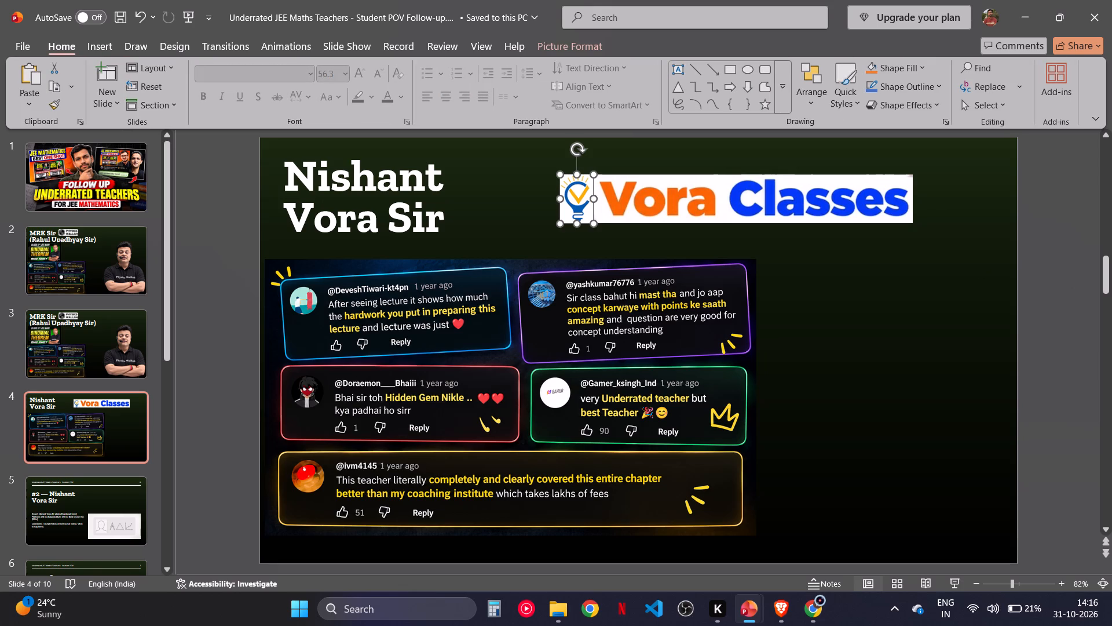
left_click(676, 206)
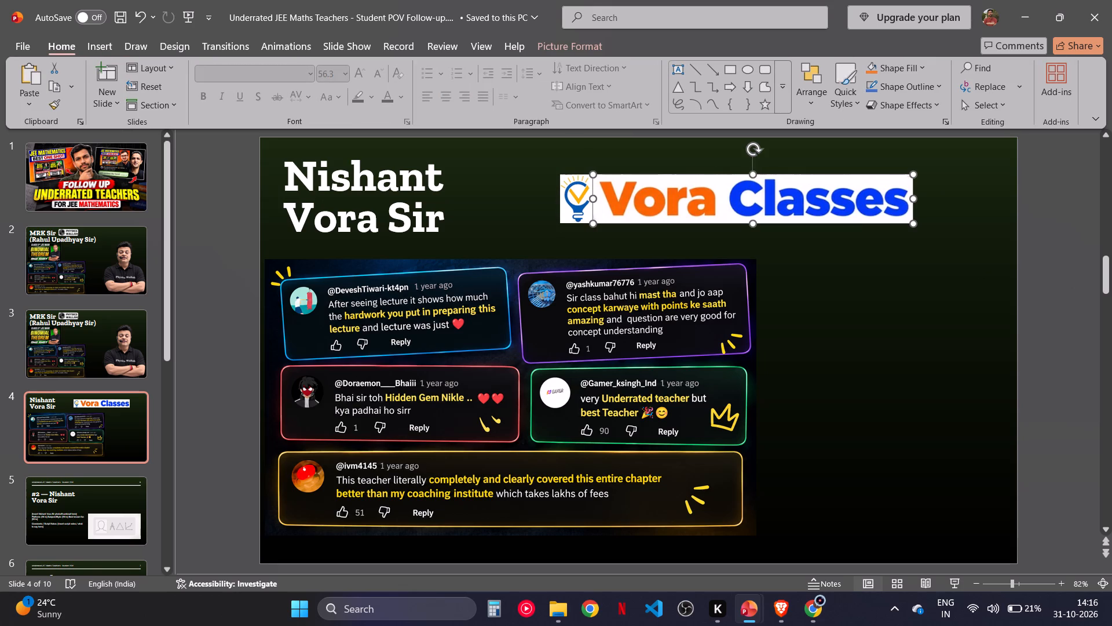
left_click(582, 192, "ctrl")
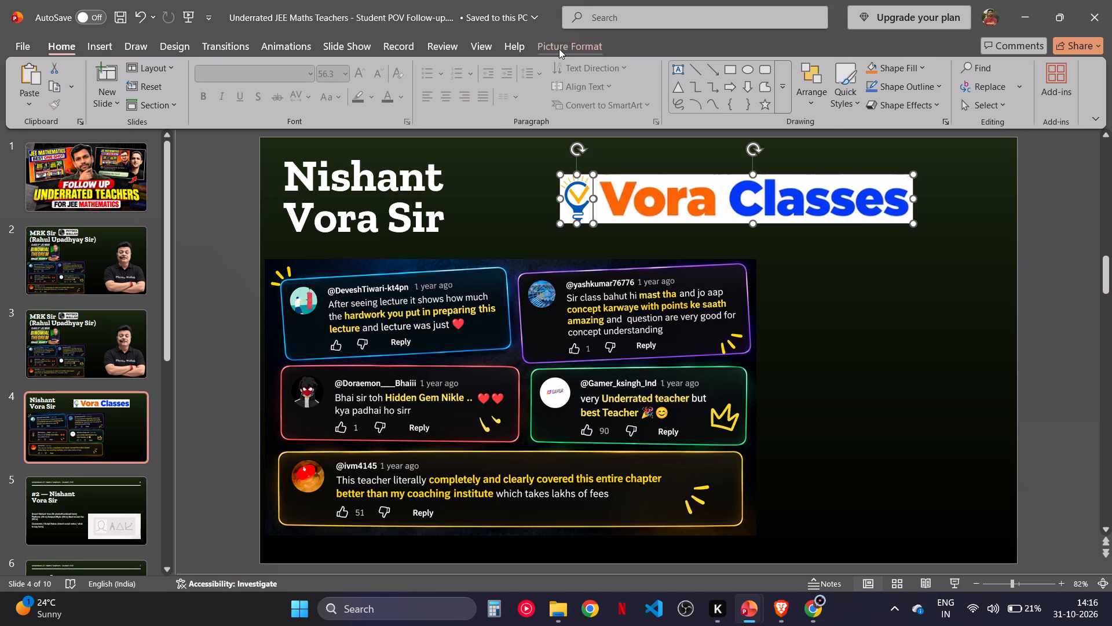
left_click(561, 49)
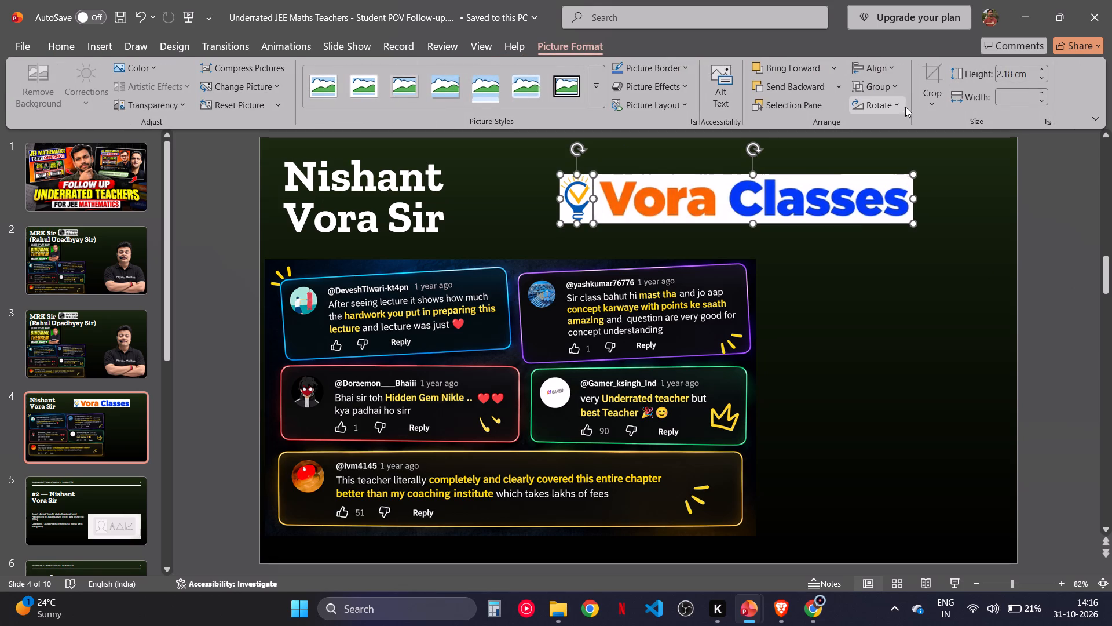
left_click(874, 94)
left_click(880, 110)
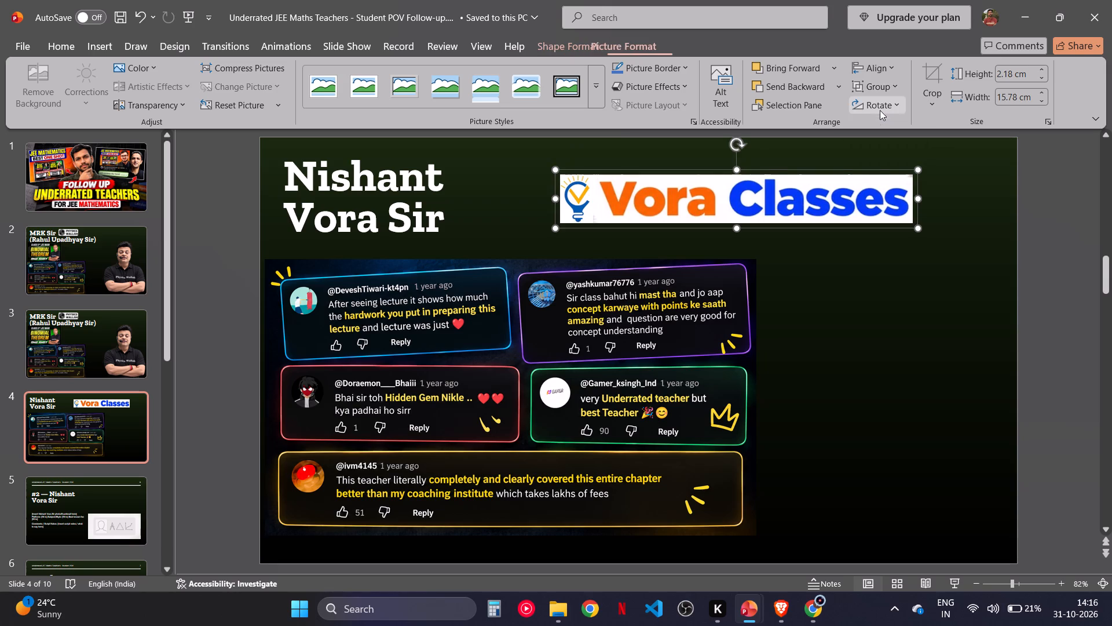
left_click(1027, 220)
Move the grouped Vora Classes branding beside the word "Nishant" in the title and resize it to about 1.47 by 10.54 cm.
left_click_drag(847, 203, 753, 190)
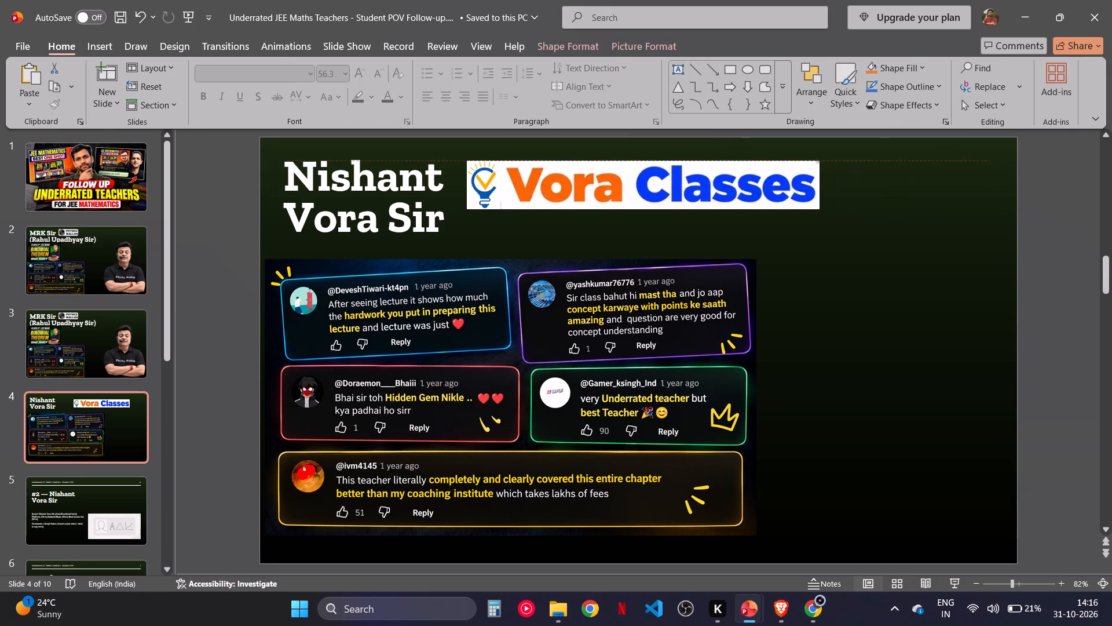
left_click_drag(753, 190, 752, 199)
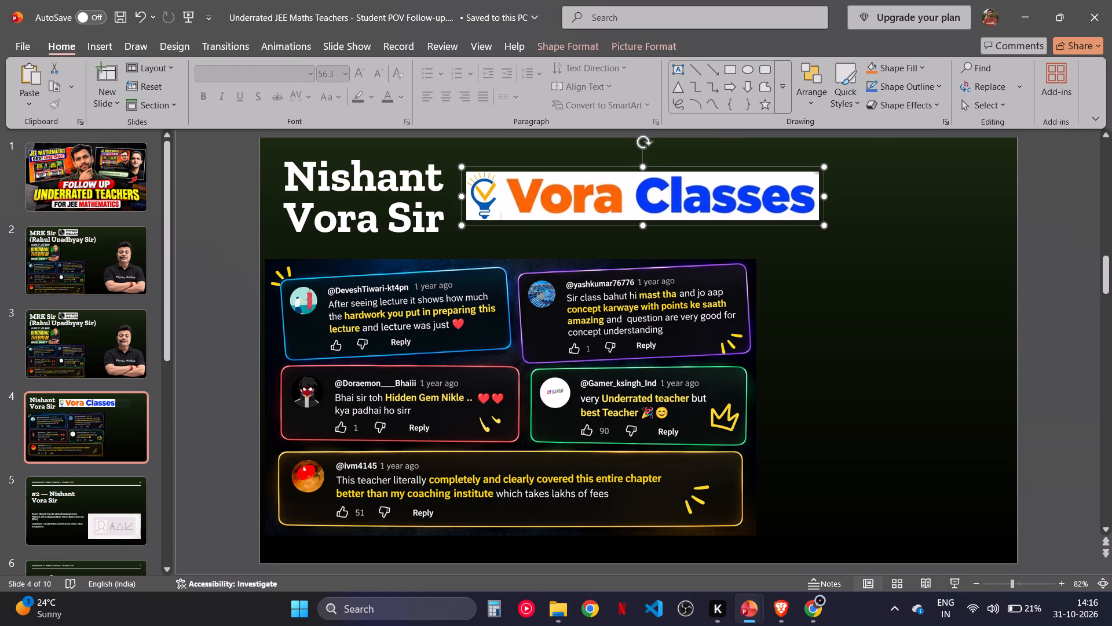
left_click_drag(825, 165, 684, 200)
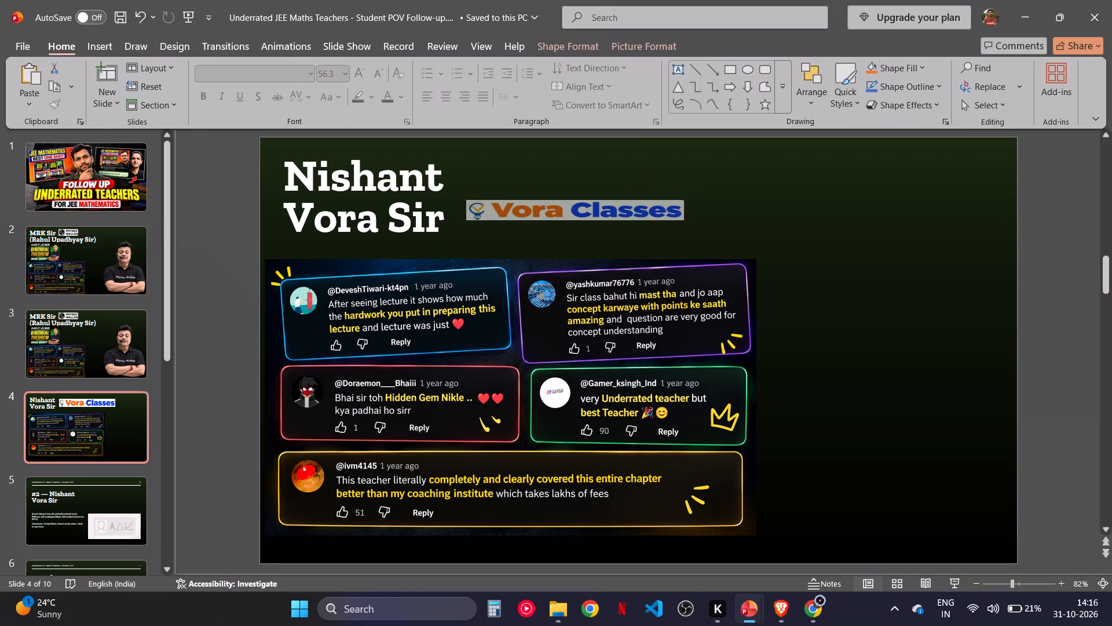
left_click_drag(684, 200, 681, 187)
left_click_drag(636, 200, 648, 185)
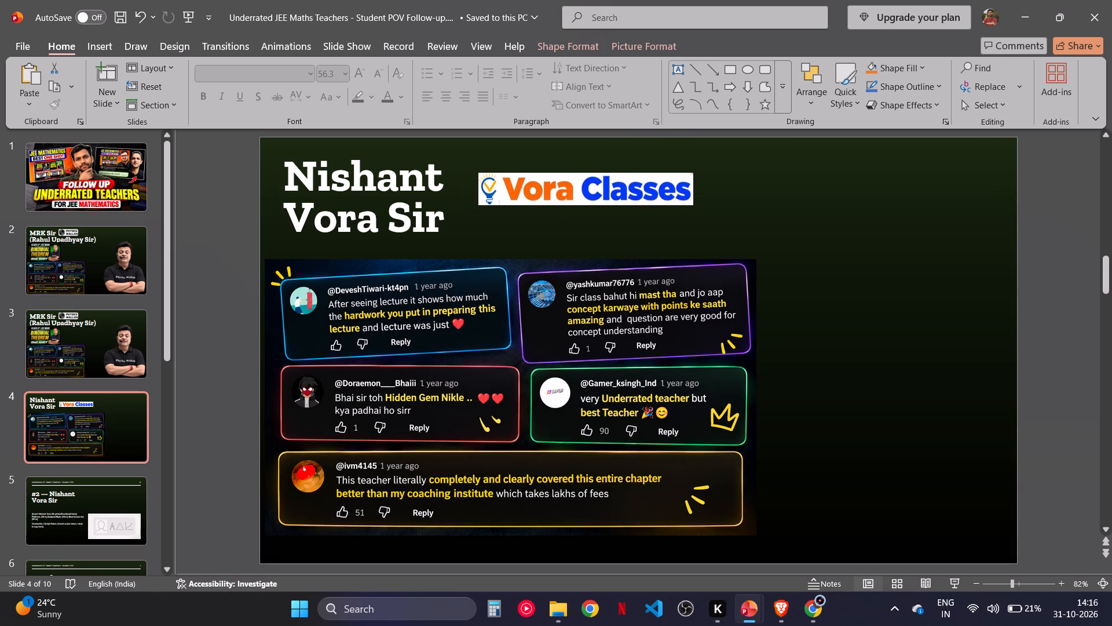
left_click_drag(648, 185, 643, 177)
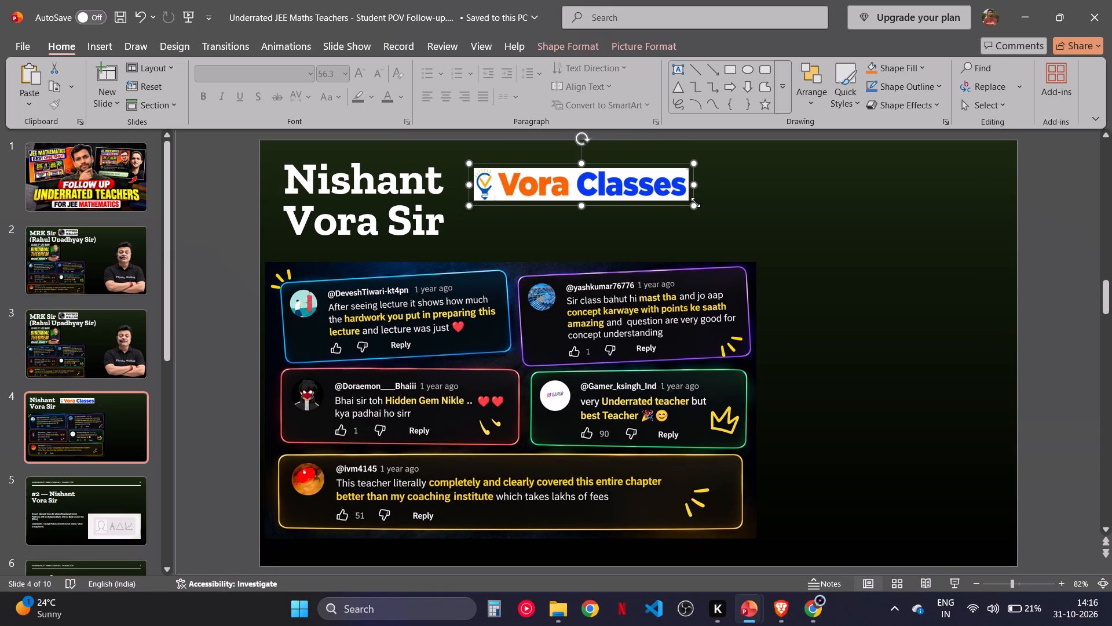
left_click_drag(696, 202, 709, 203)
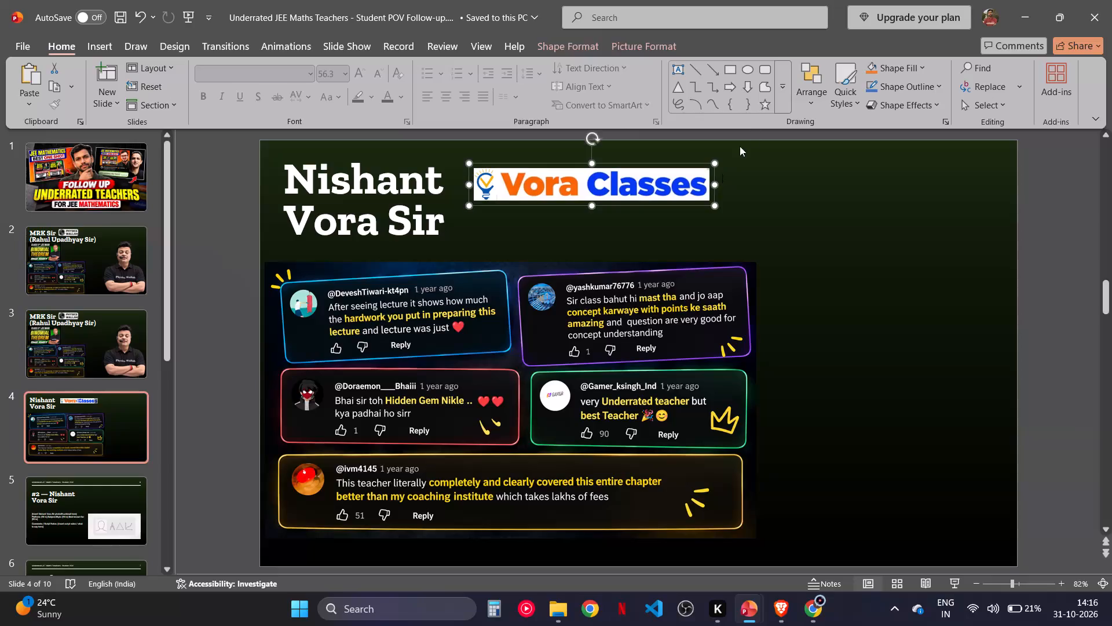
Apply the beveled rectangle picture style with rounded corners to the grouped Vora Classes branding.
left_click(635, 38)
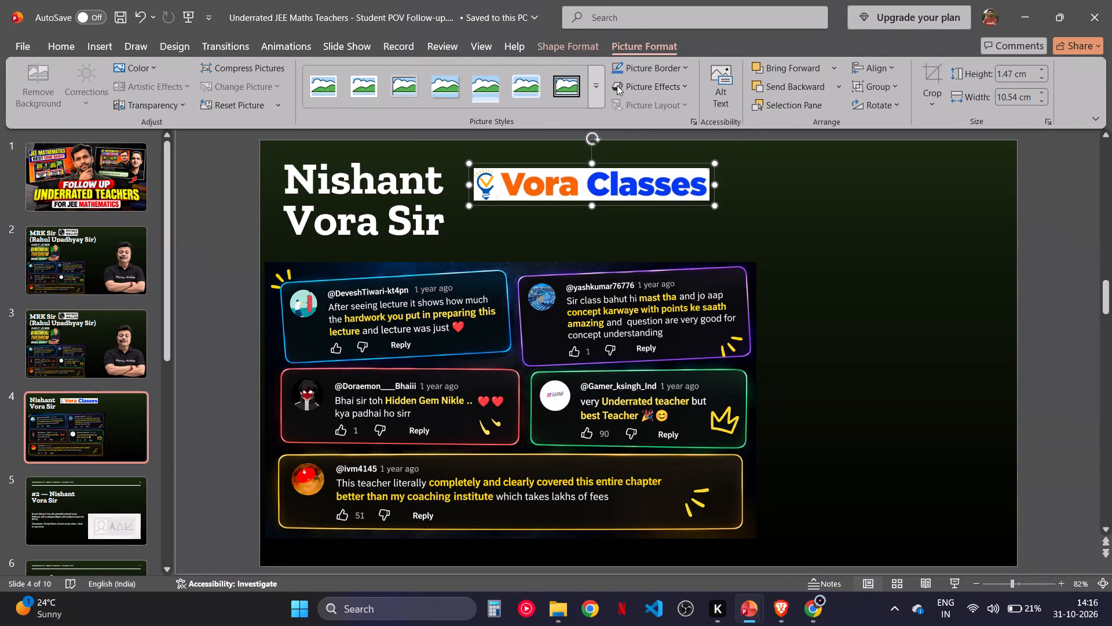
left_click(587, 89)
left_click(594, 89)
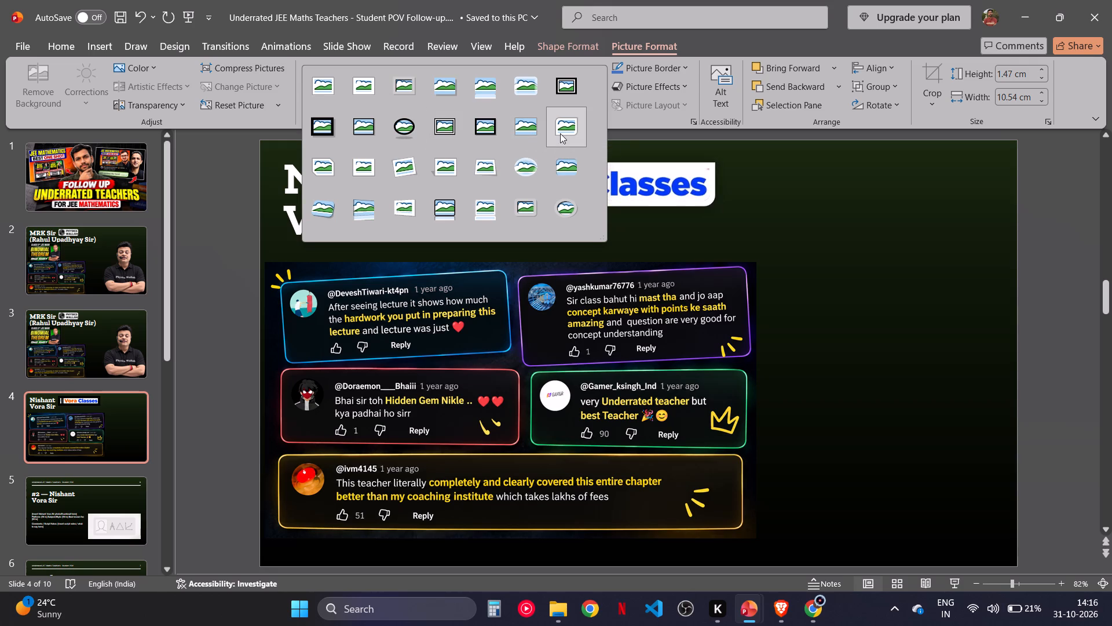
left_click(561, 175)
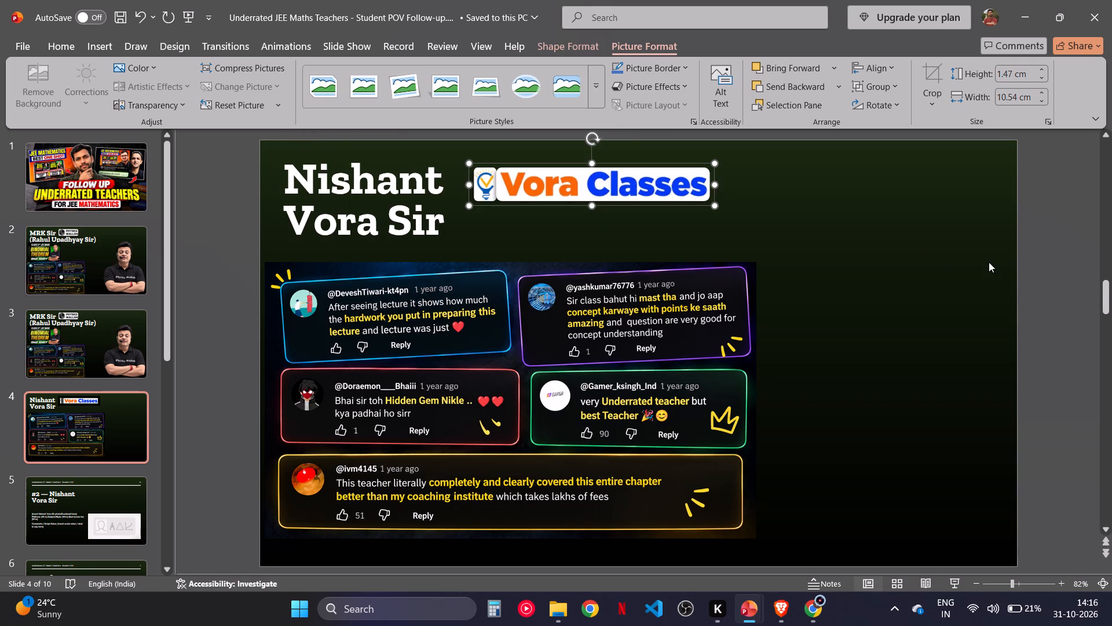
left_click(1088, 288)
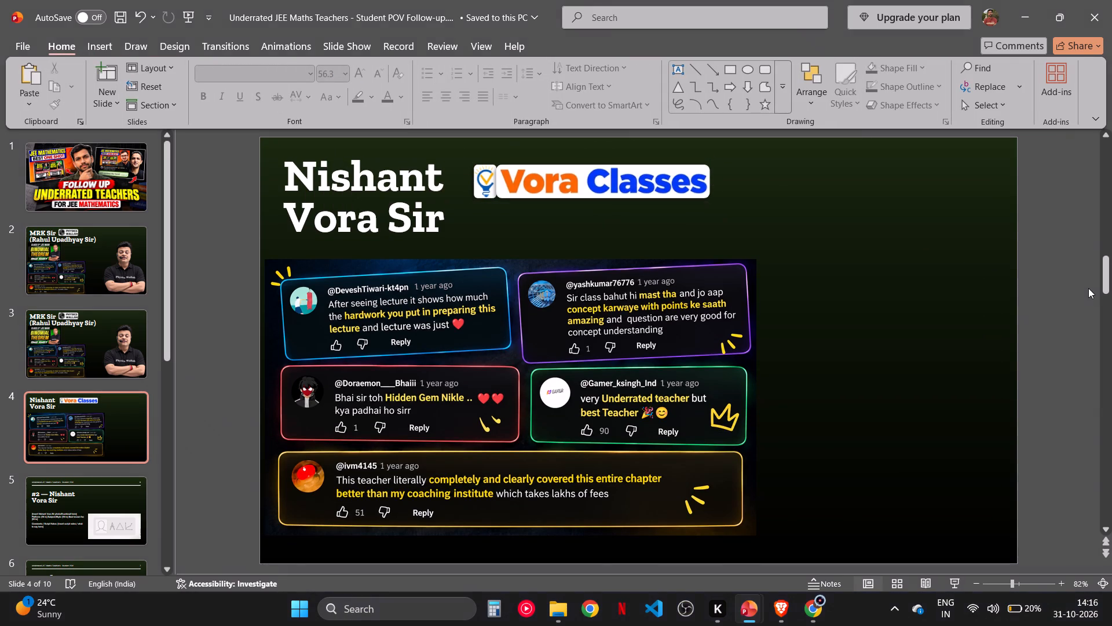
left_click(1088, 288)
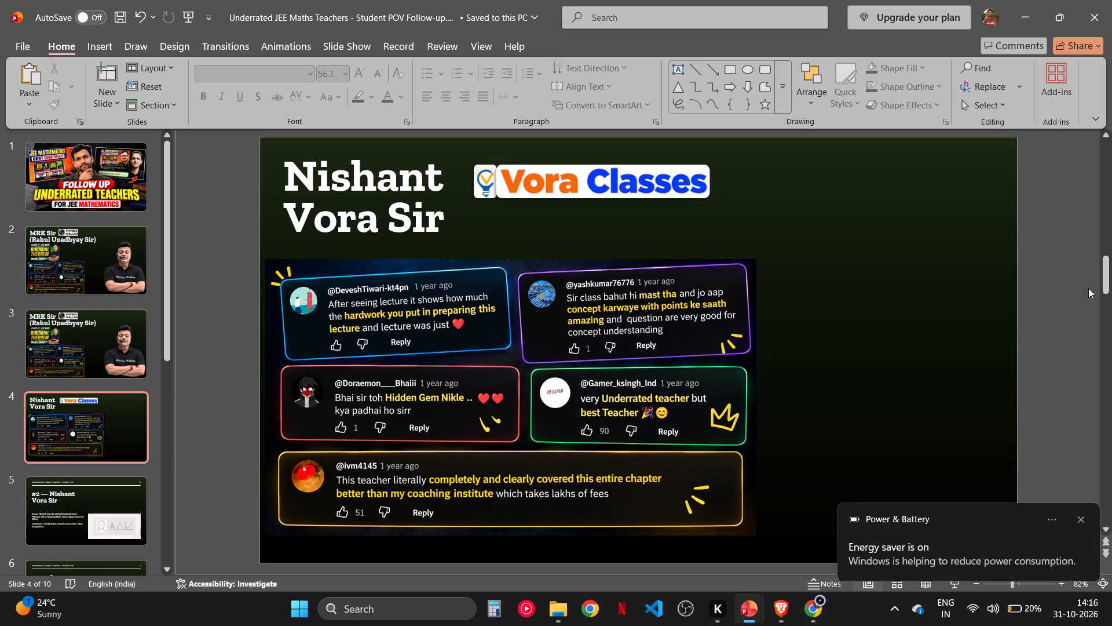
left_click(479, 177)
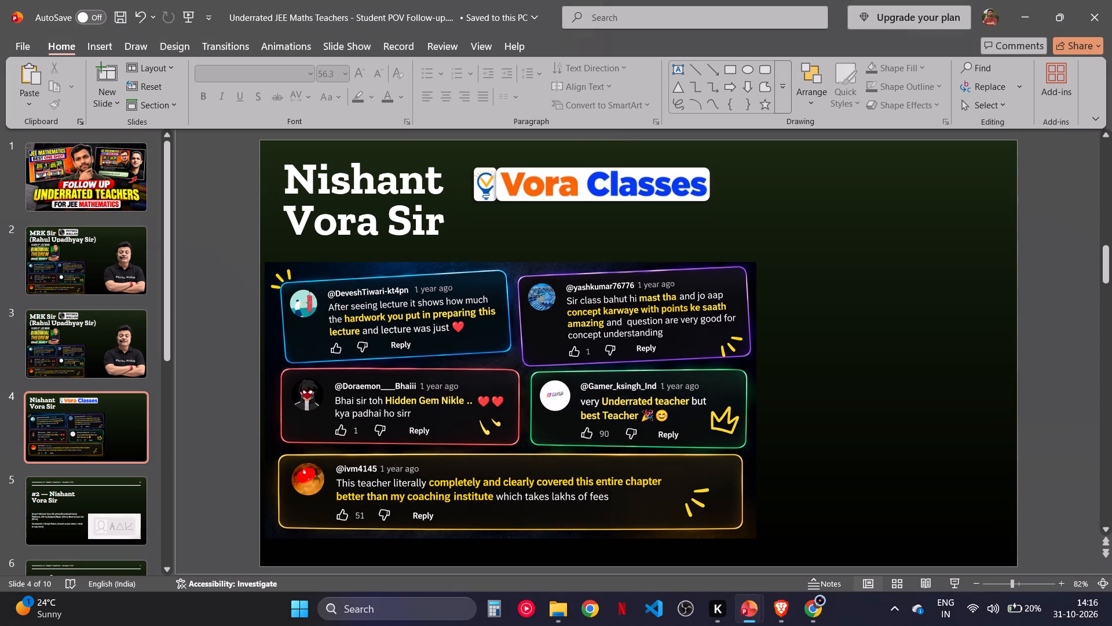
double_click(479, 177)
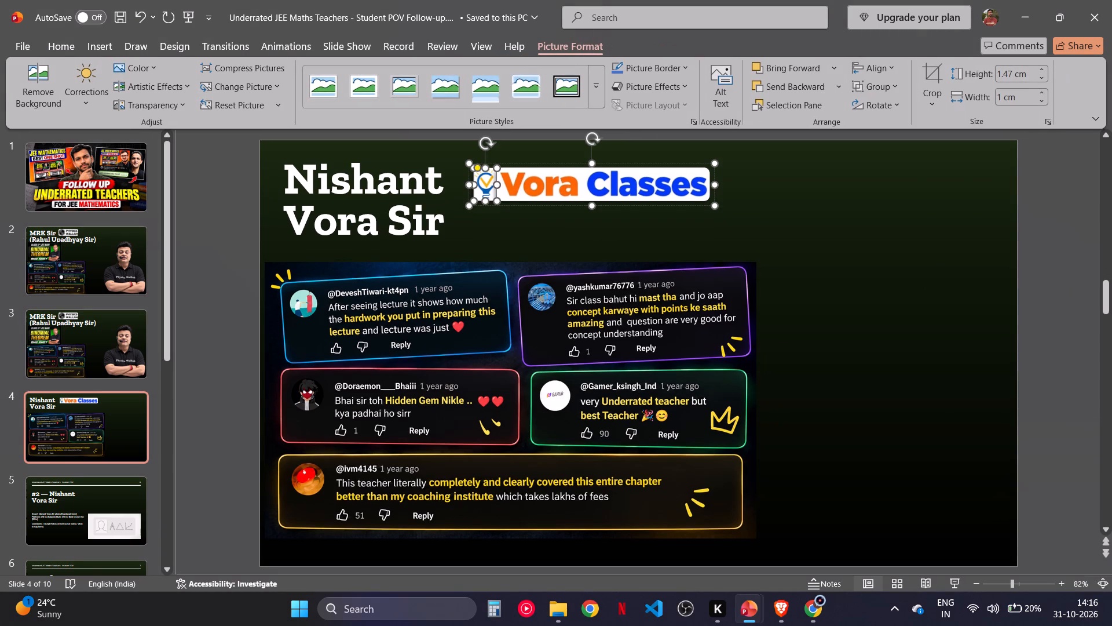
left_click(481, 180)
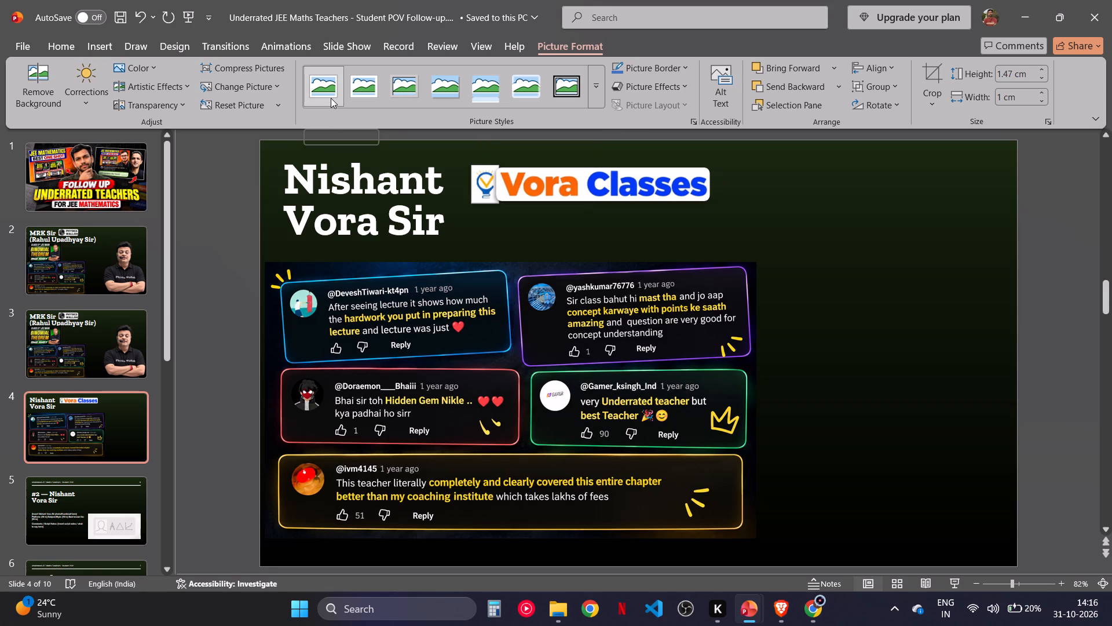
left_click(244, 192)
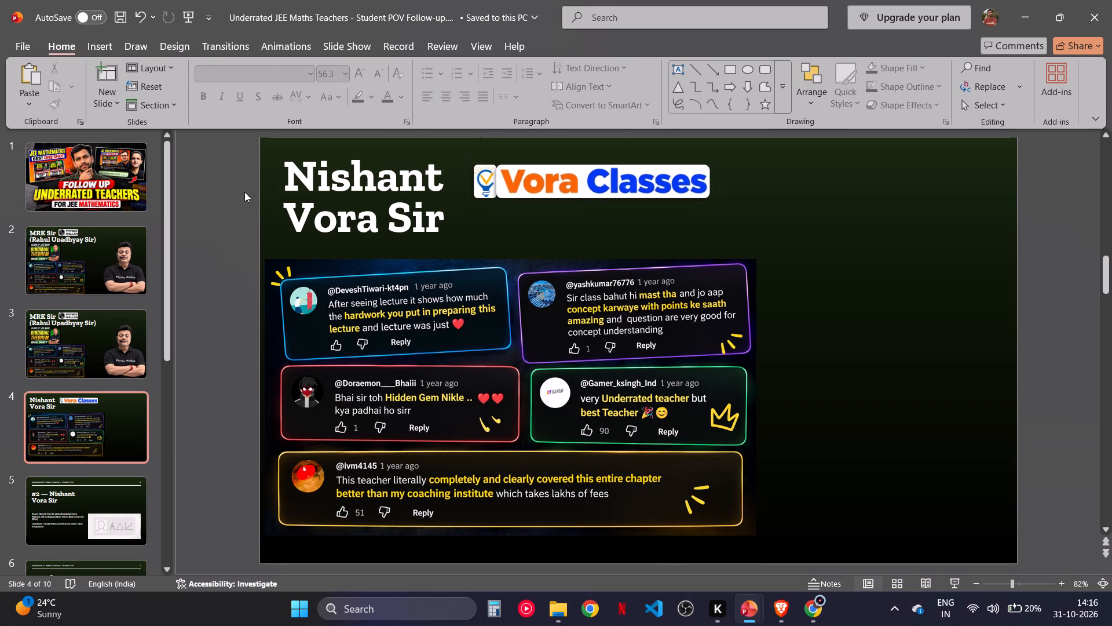
left_click(244, 192)
key("alt+Tab")
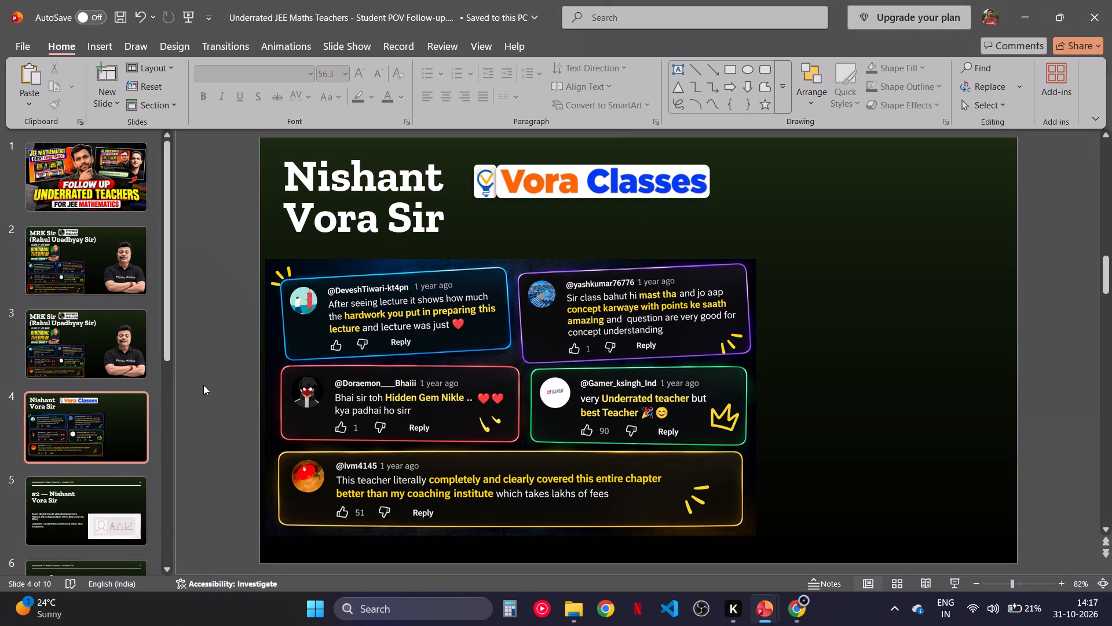
left_click(357, 365)
key("Delete")
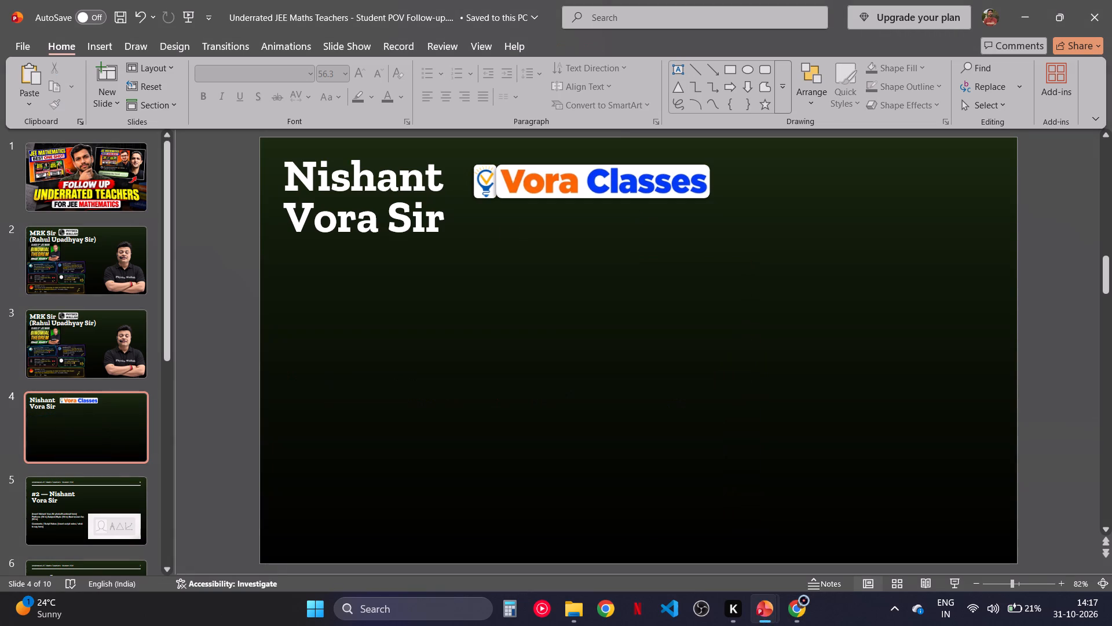
Delete the Binomial Theorem thumbnail from MRK Sir's slide 2 and nudge the comment collage slightly upward.
left_click(120, 252)
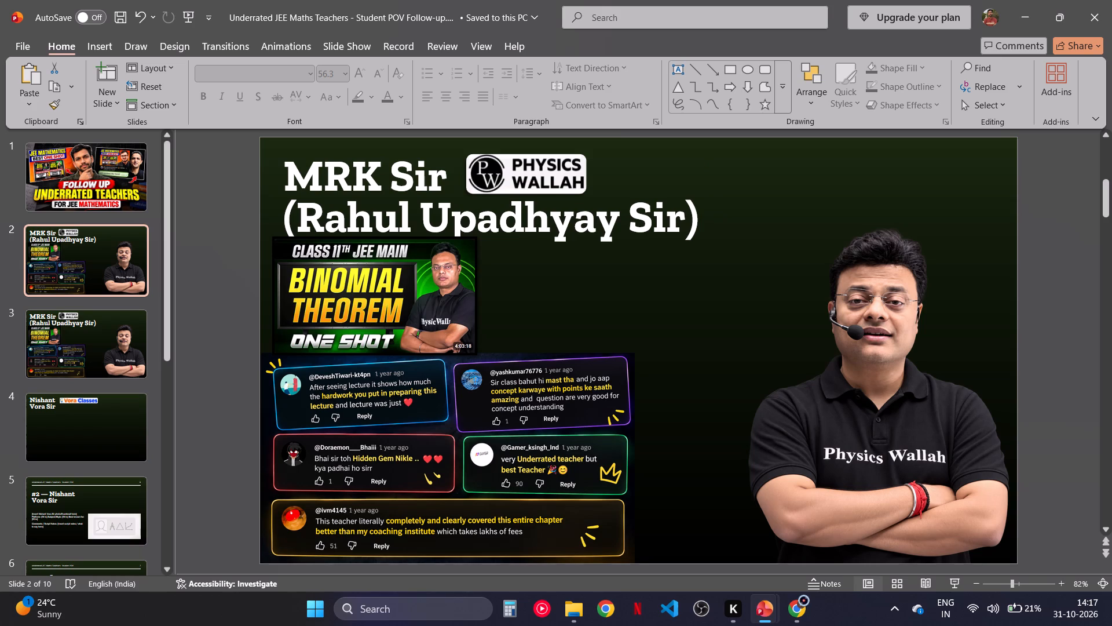
left_click(405, 342)
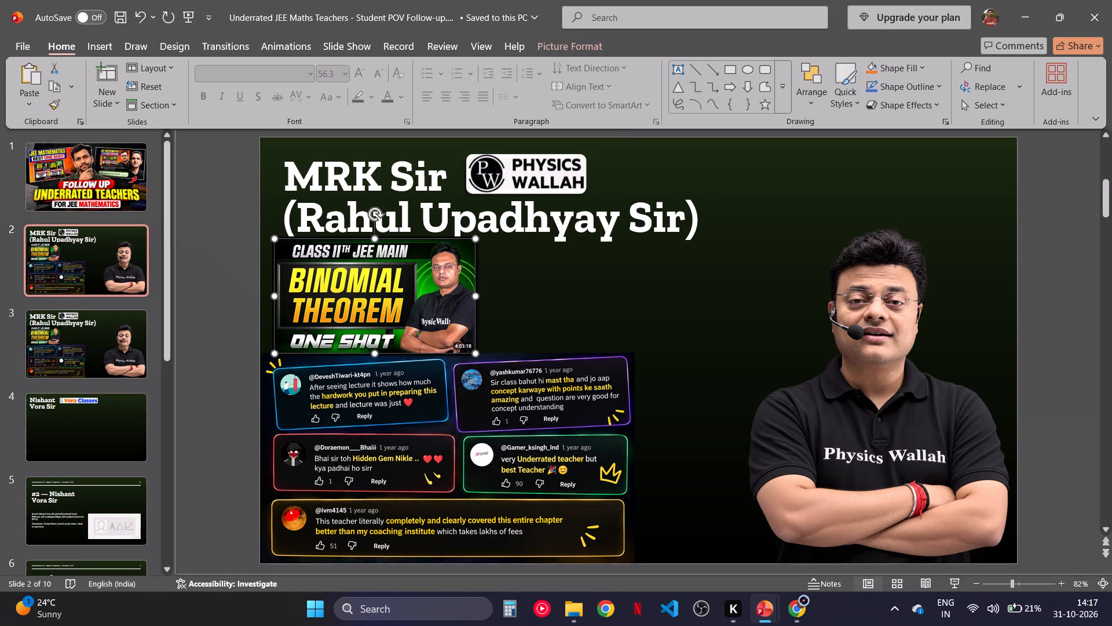
key("Delete")
left_click(439, 392)
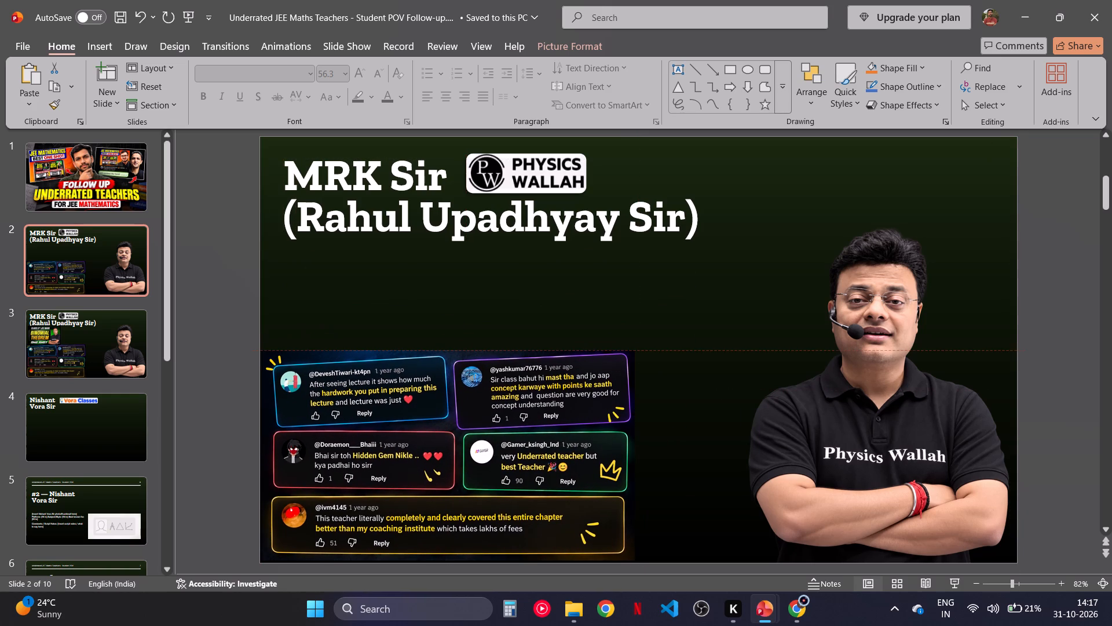
Draw a horizontal line about 21.33 cm long beneath MRK Sir's two-line title, starting at the slide's edge.
left_click(115, 45)
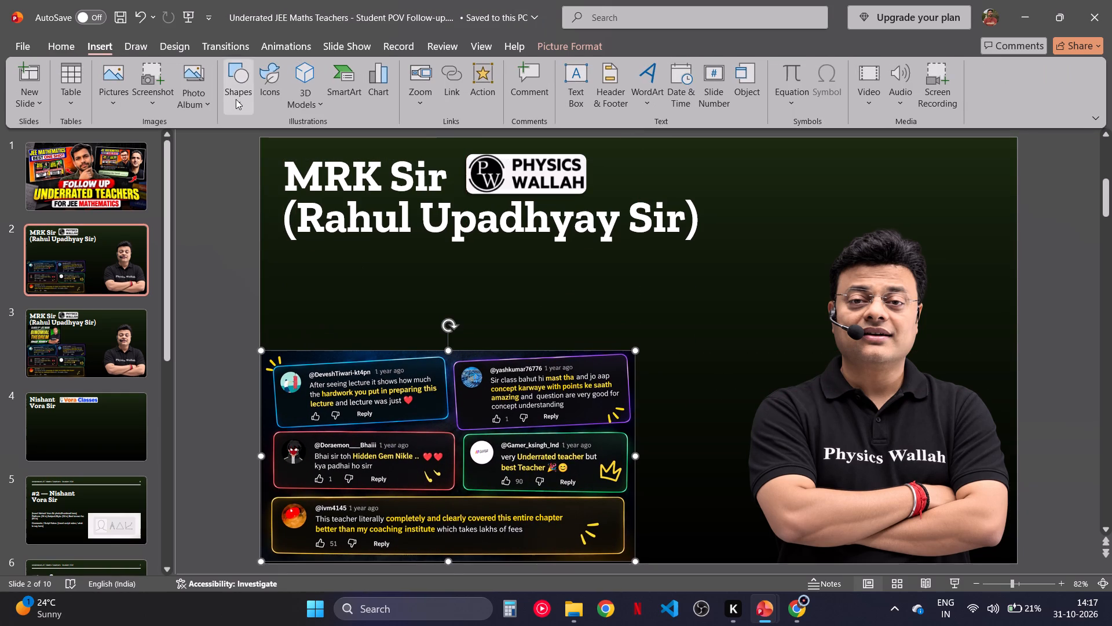
left_click(236, 99)
left_click(245, 142)
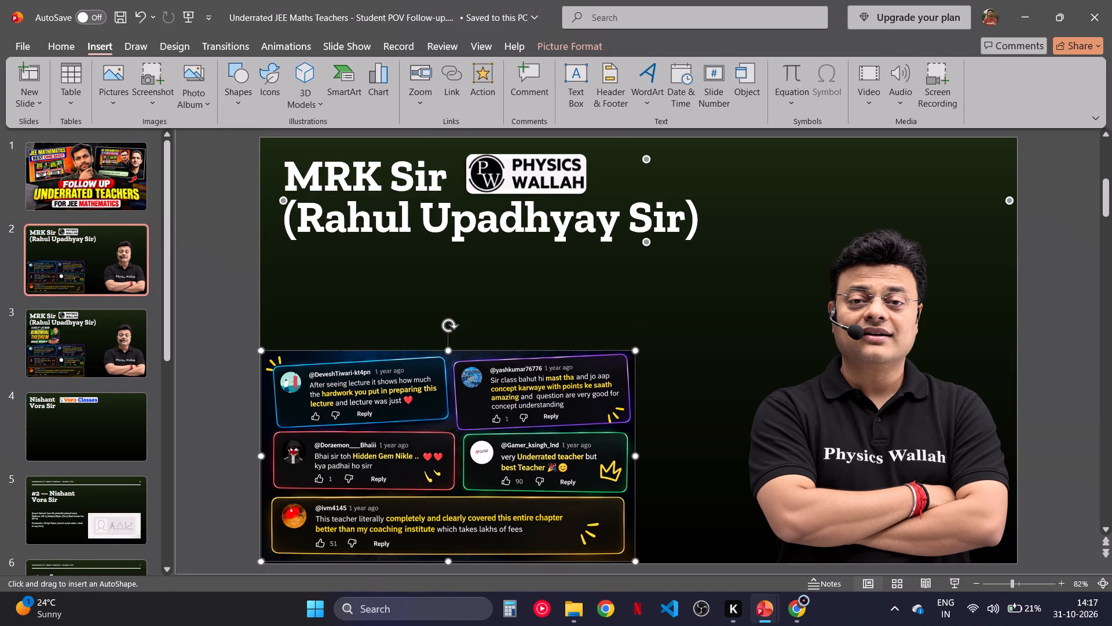
left_click_drag(259, 246, 693, 257)
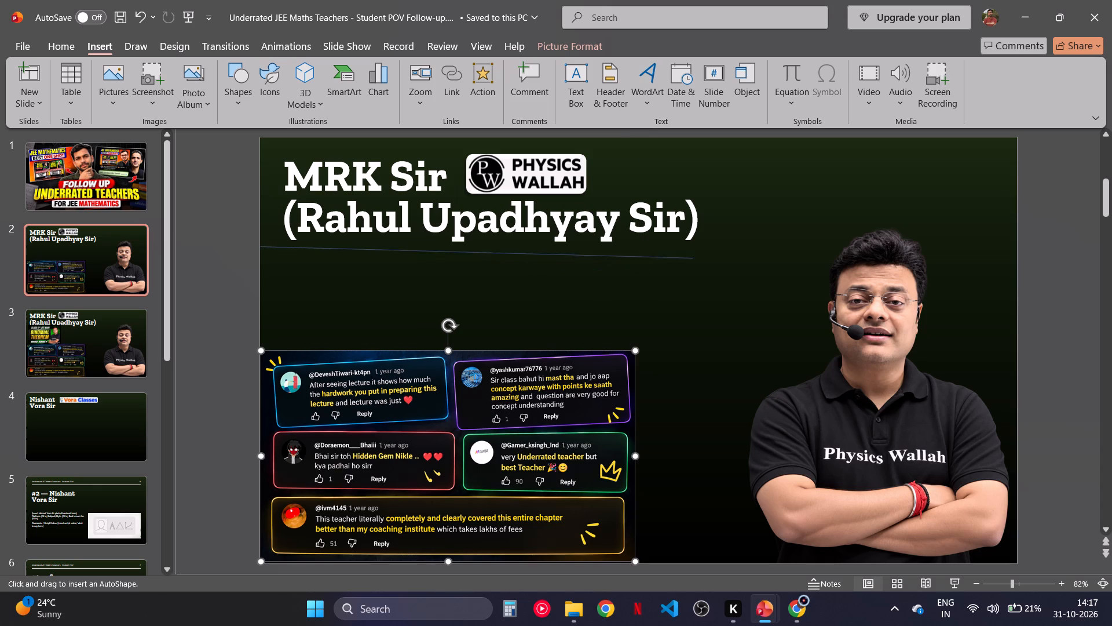
left_click_drag(693, 257, 732, 249)
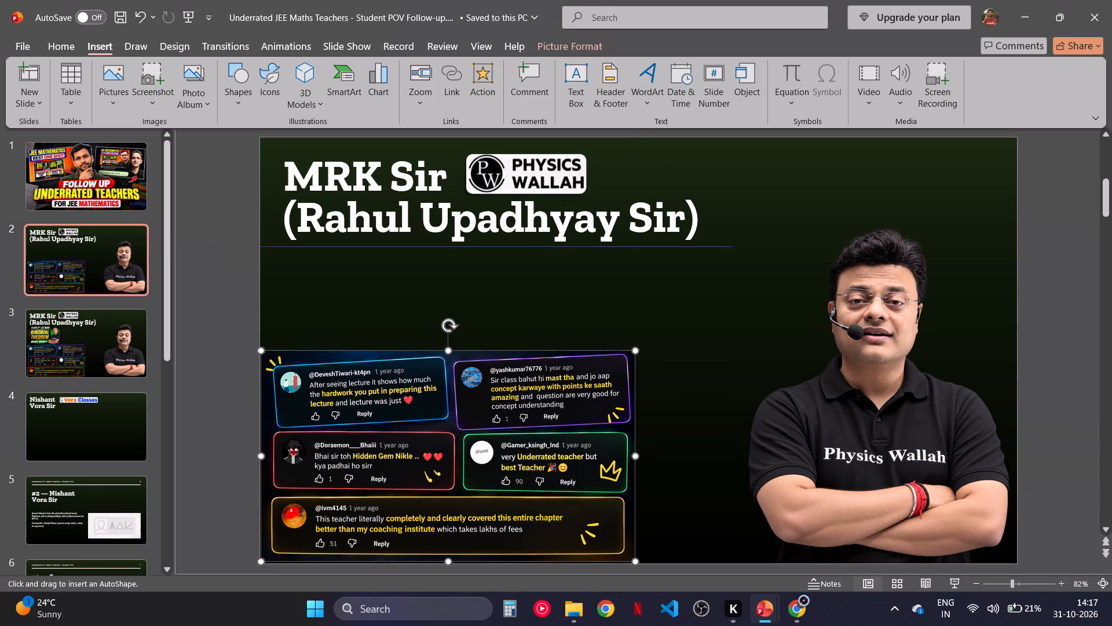
left_click_drag(732, 249, 734, 248)
left_click_drag(734, 248, 737, 248)
Format the line under the title with a 2¼ pt weight and a dark red colour.
left_click(415, 85)
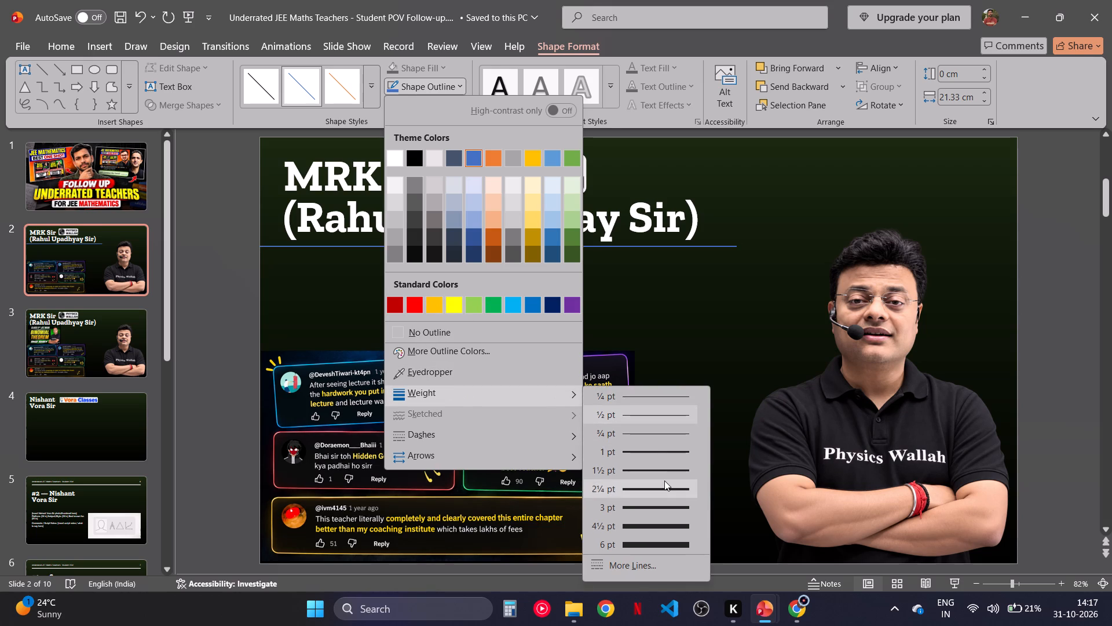
left_click(664, 481)
left_click(464, 78)
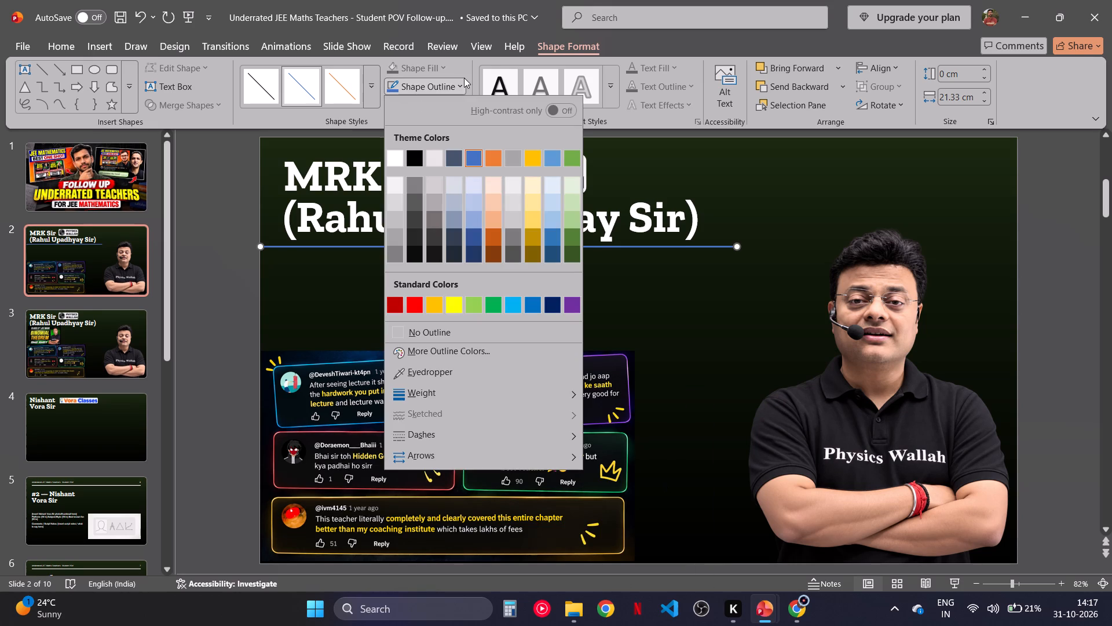
left_click(387, 306)
left_click(196, 344)
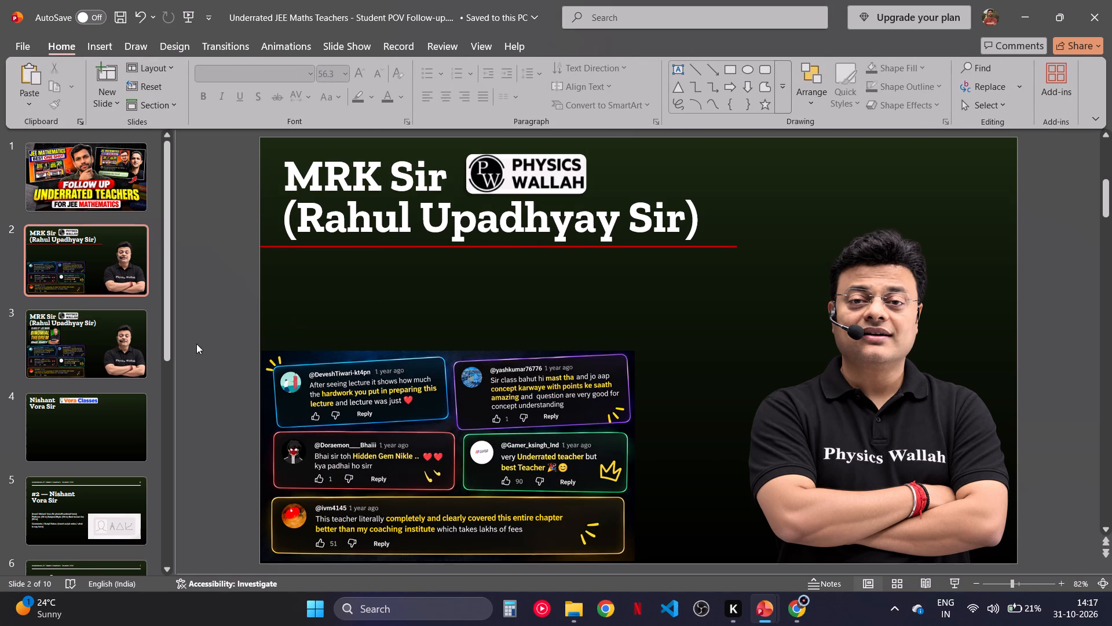
Save the presentation.
left_click_drag(228, 340, 250, 381)
key("ctrl+s")
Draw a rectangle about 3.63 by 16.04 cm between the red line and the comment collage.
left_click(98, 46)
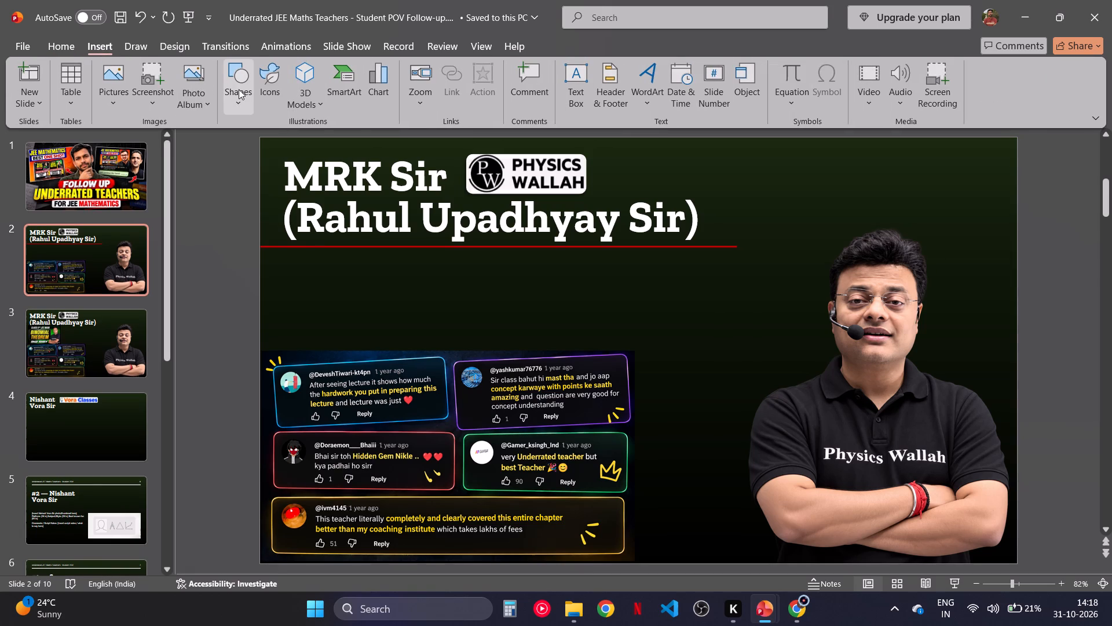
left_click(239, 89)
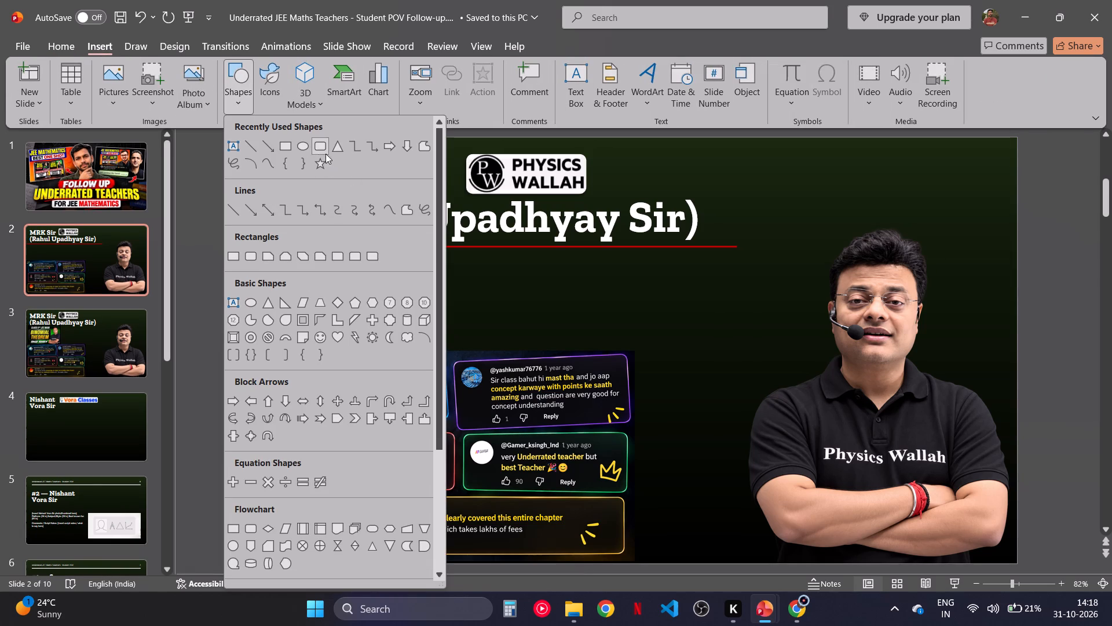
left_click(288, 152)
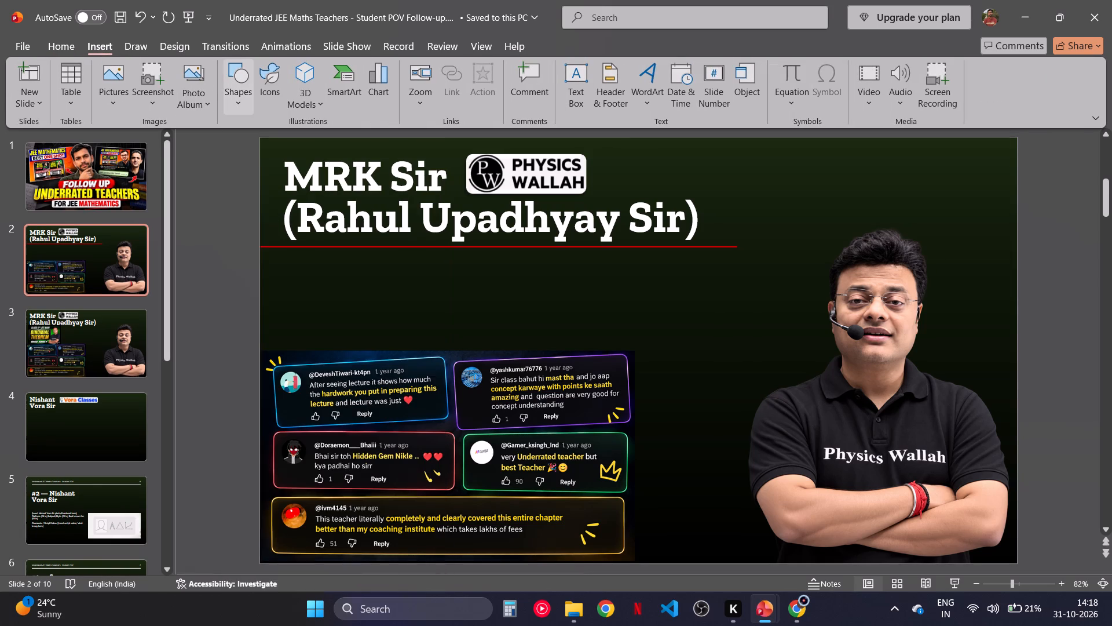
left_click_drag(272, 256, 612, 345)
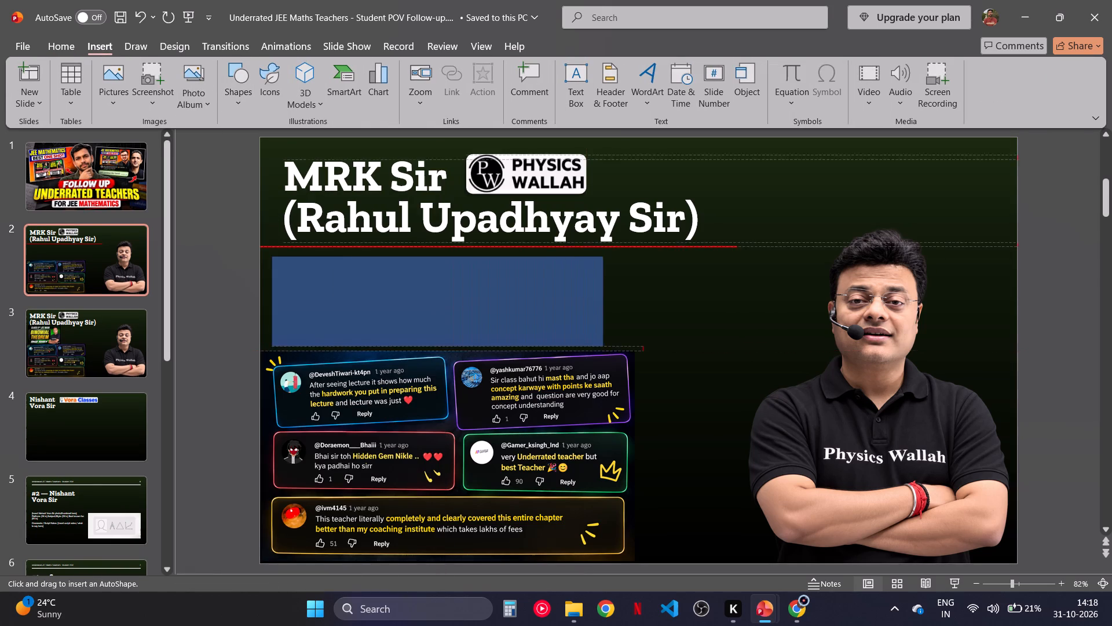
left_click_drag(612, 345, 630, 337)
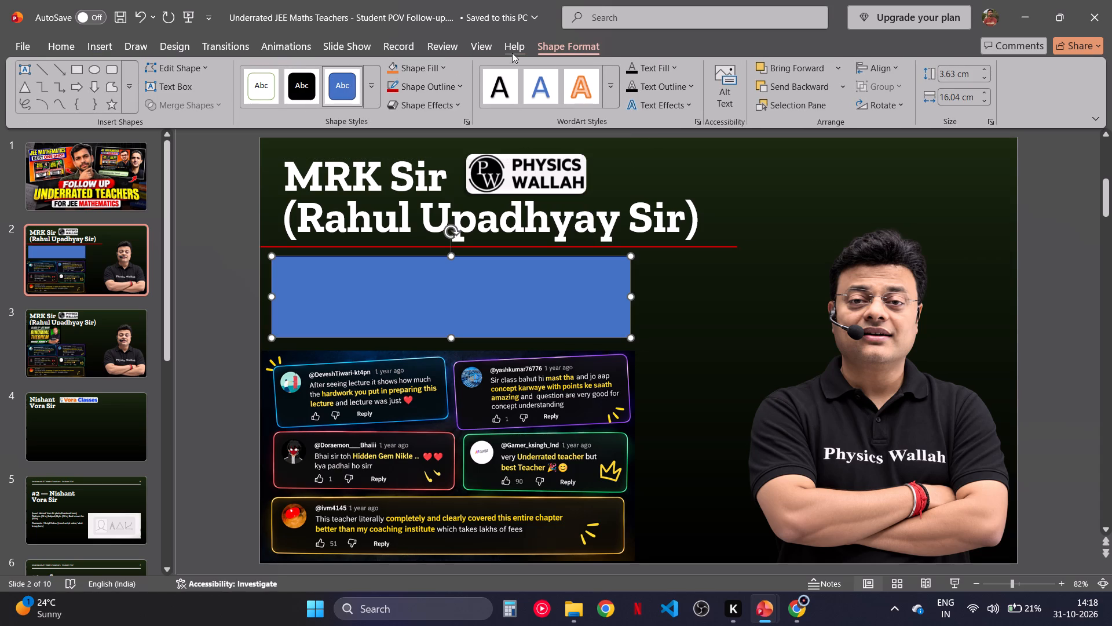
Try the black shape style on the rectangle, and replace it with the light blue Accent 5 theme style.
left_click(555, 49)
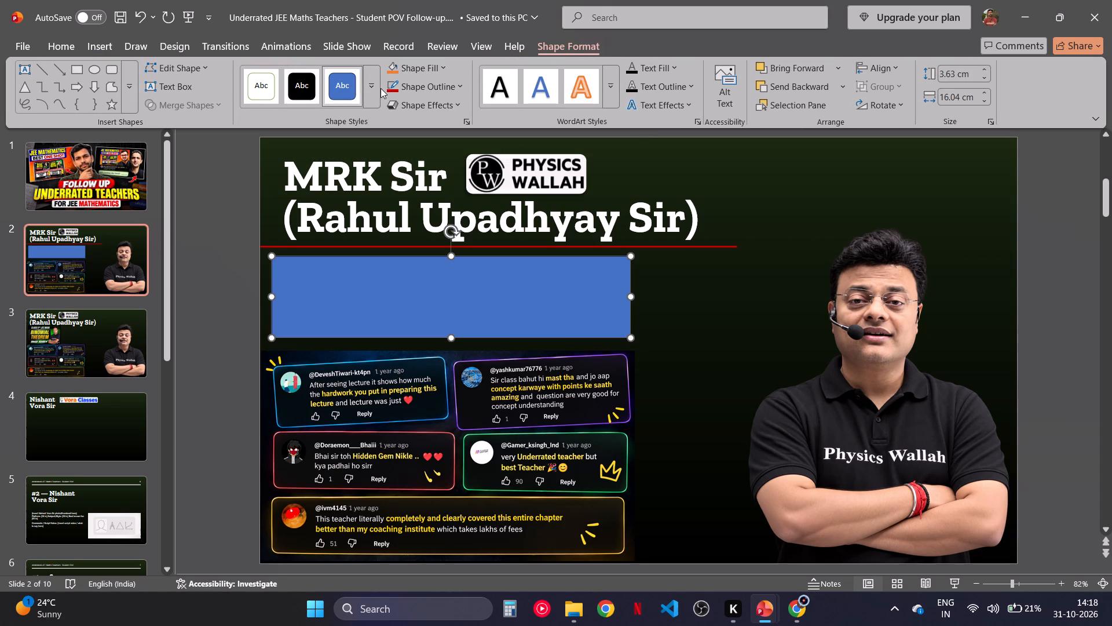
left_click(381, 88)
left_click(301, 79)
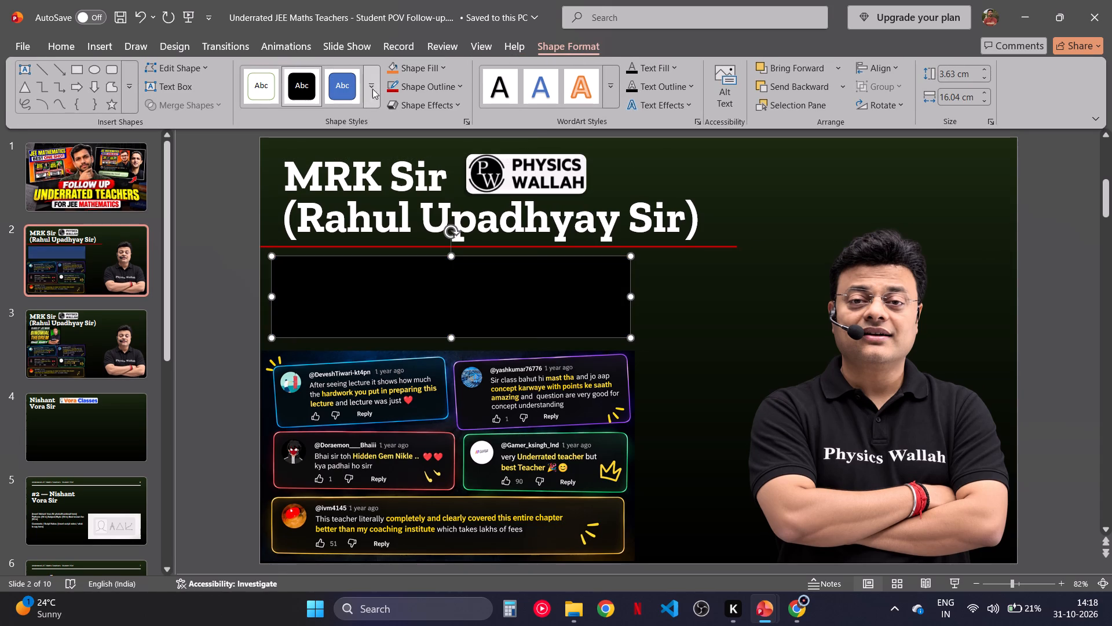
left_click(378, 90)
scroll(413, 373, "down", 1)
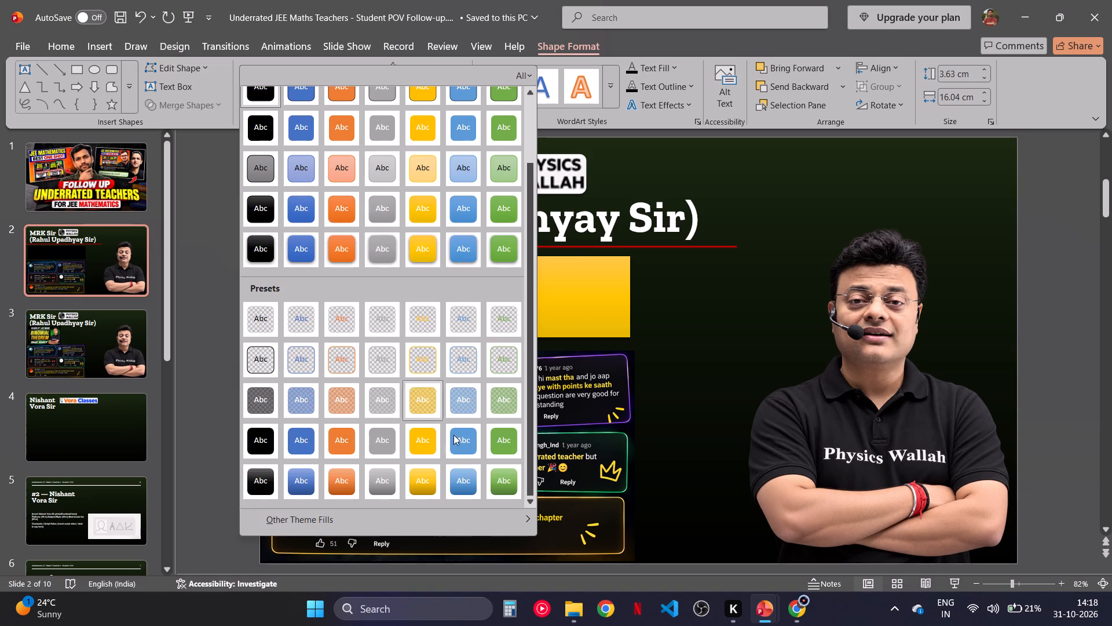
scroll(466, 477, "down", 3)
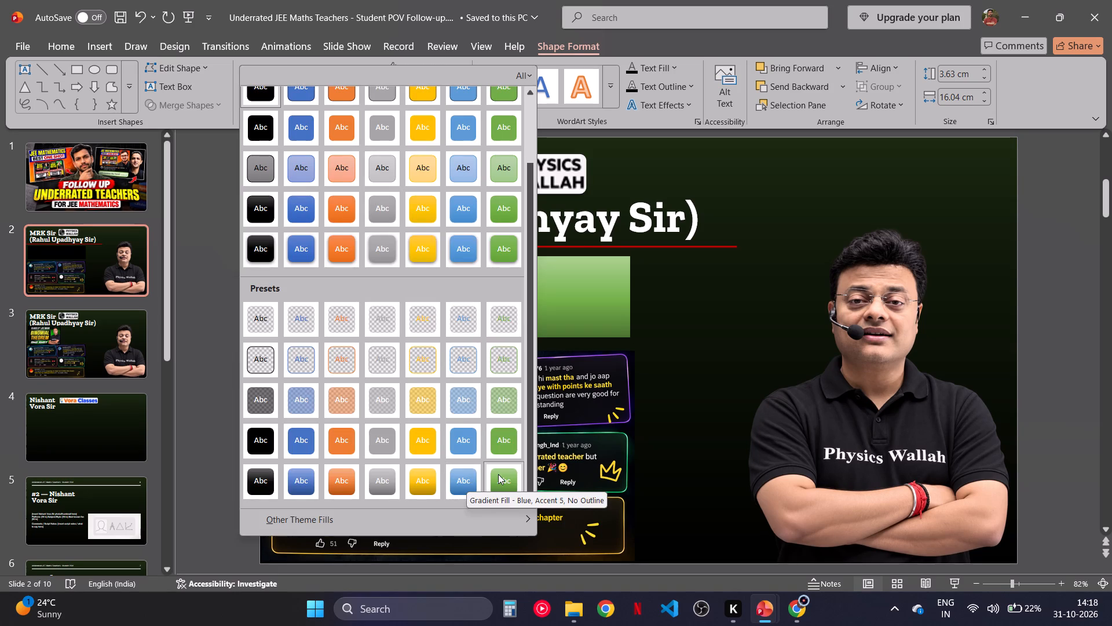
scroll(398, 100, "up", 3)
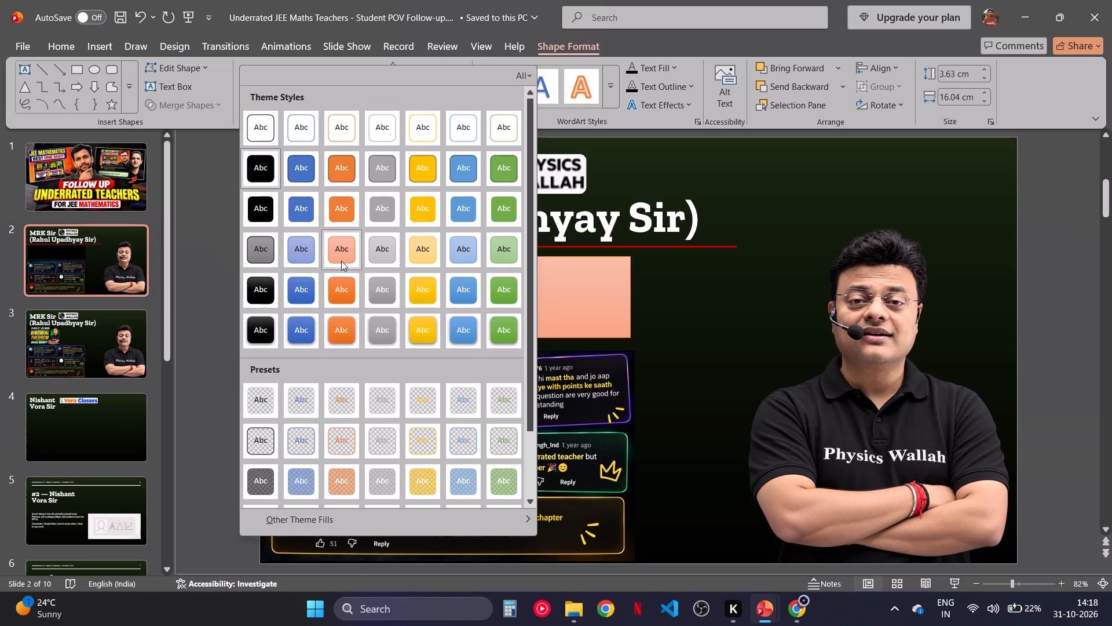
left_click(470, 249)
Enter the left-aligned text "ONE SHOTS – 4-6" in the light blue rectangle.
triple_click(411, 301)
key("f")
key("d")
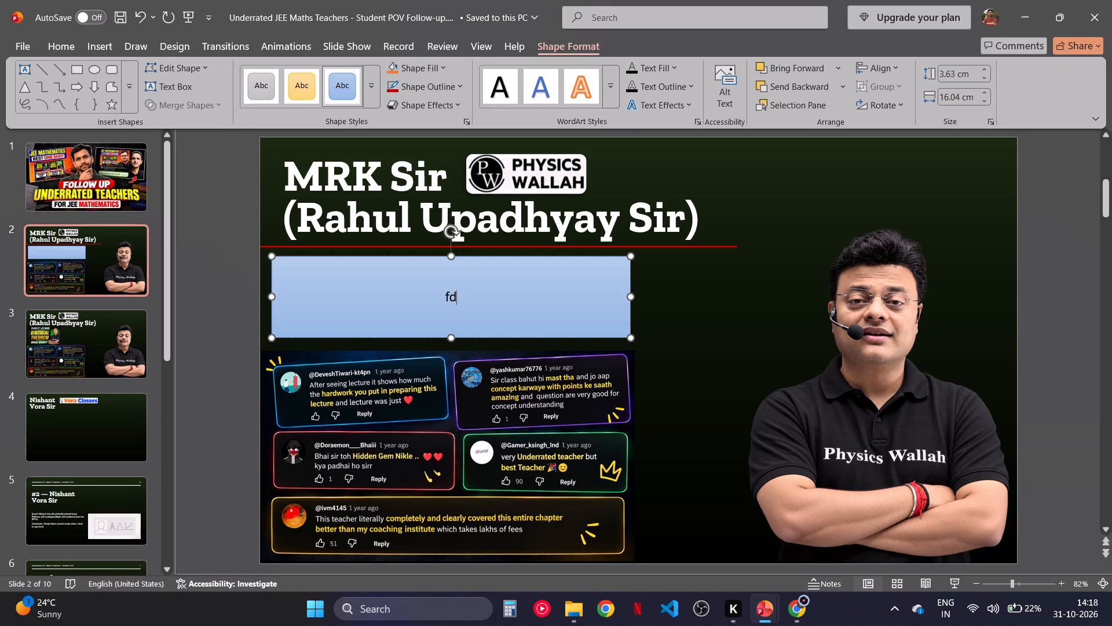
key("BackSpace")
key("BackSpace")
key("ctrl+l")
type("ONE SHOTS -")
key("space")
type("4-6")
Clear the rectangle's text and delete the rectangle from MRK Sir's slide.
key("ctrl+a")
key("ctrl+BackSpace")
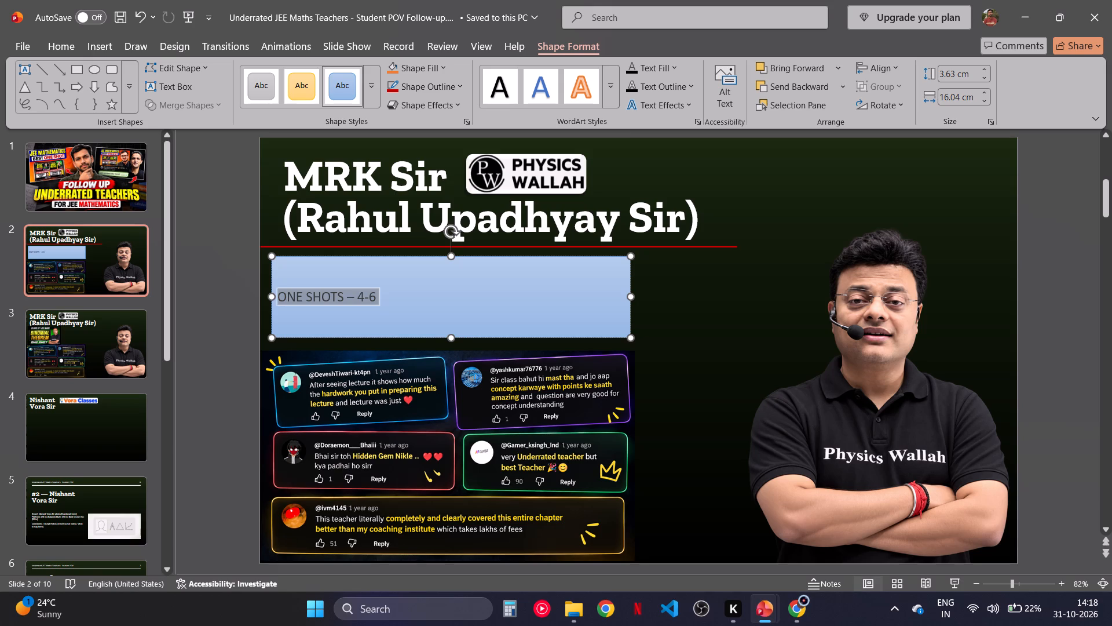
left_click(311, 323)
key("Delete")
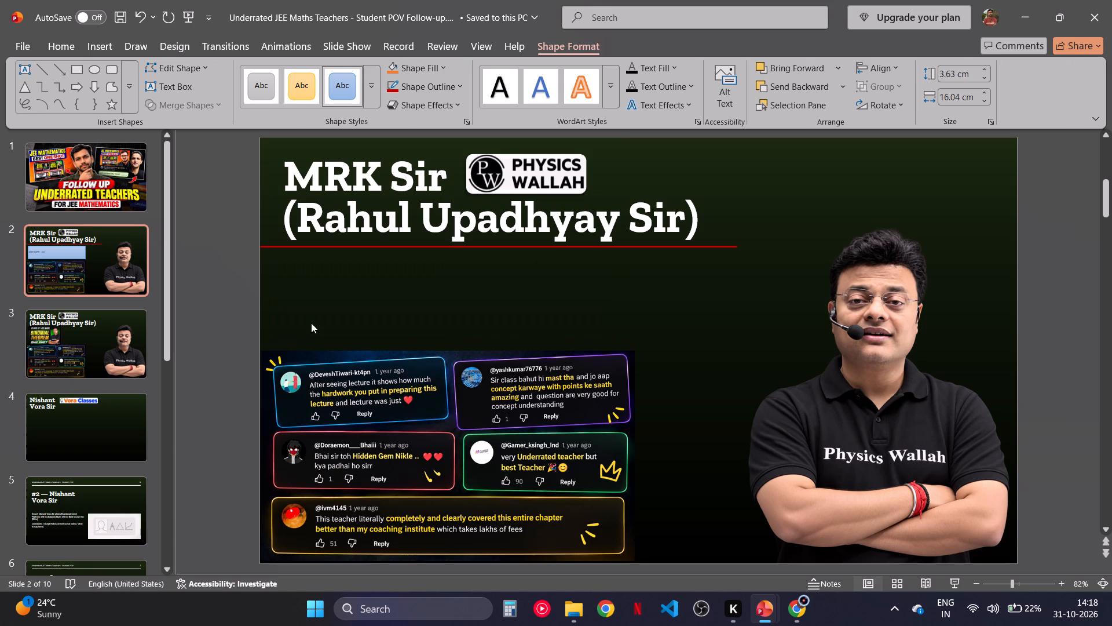
Move the comment collage up beneath the red line on MRK Sir's slide and enlarge it to reach the portrait's edge.
left_click_drag(367, 409, 376, 315)
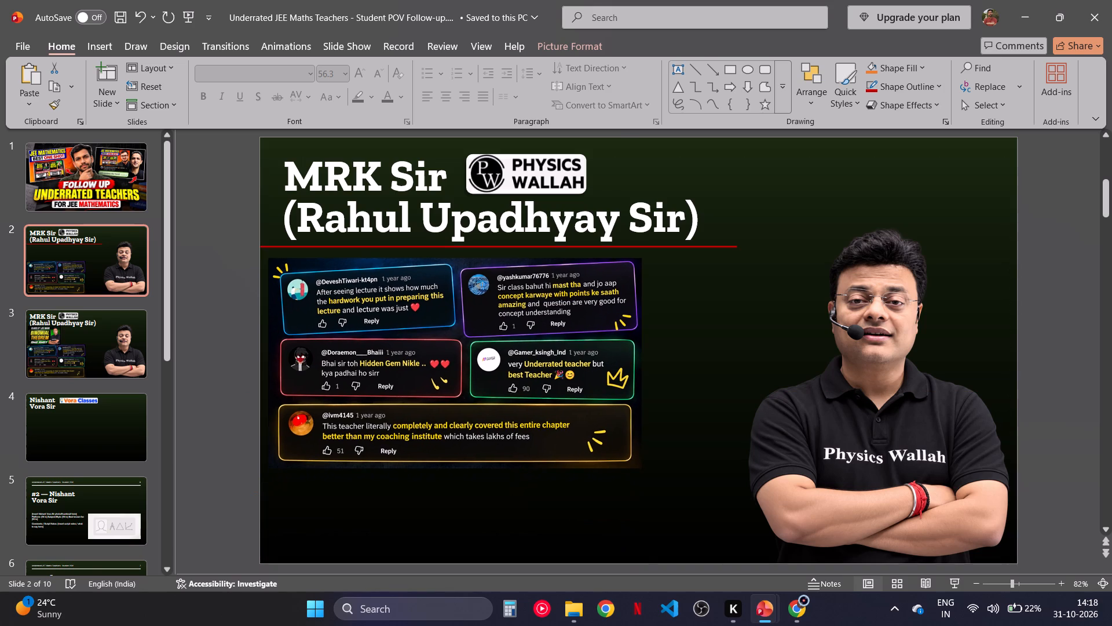
left_click_drag(376, 315, 376, 315)
left_click_drag(639, 466, 670, 493)
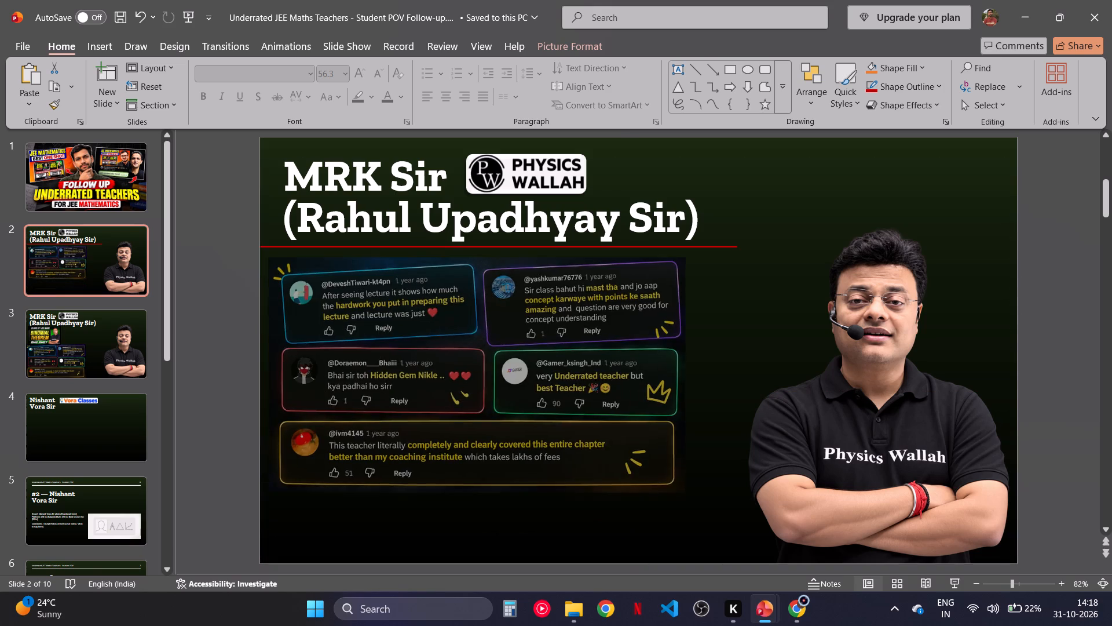
left_click_drag(670, 493, 695, 530)
left_click(667, 503)
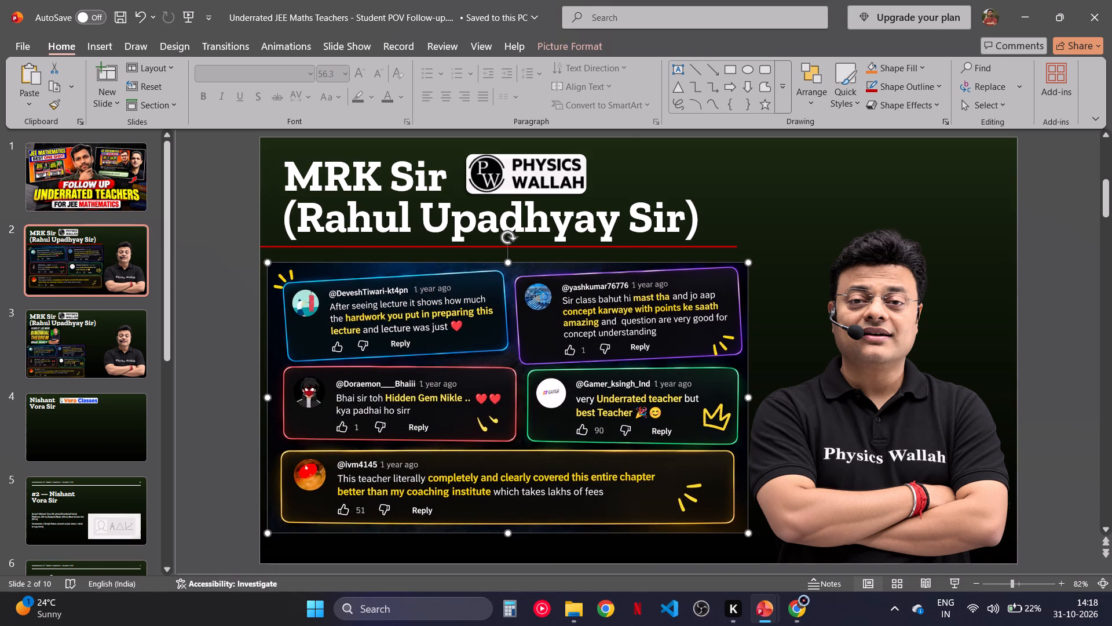
left_click(242, 423)
Enlarge MRK Sir's portrait so it slightly overlaps the comment collage, and align it with the slide's right edge.
left_click(787, 448)
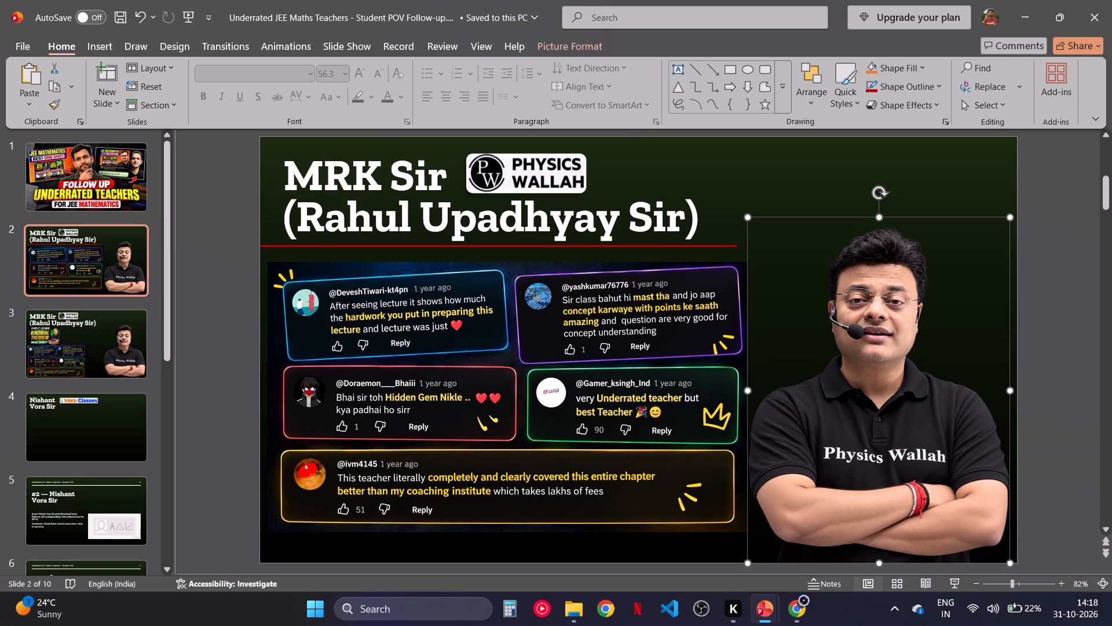
left_click_drag(748, 219, 746, 213)
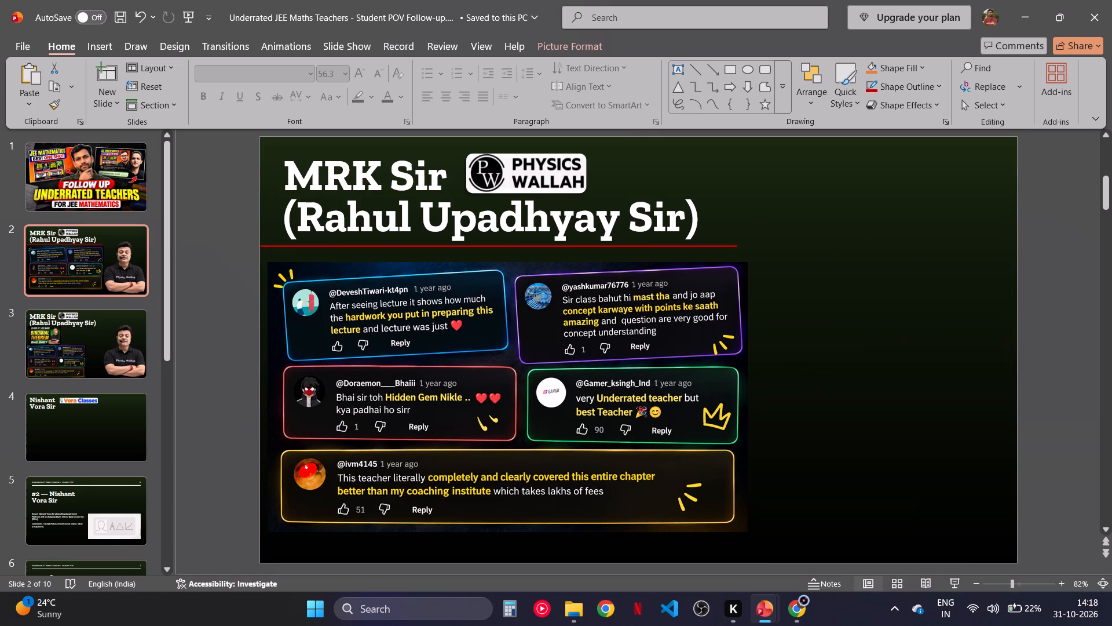
left_click_drag(746, 213, 703, 175)
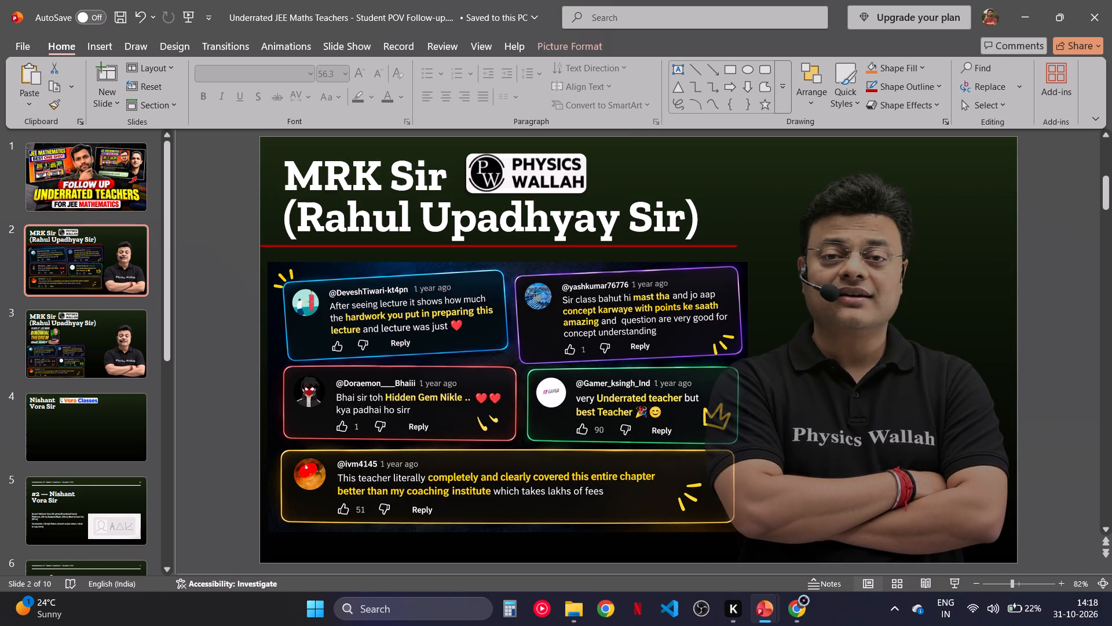
left_click_drag(703, 175, 703, 174)
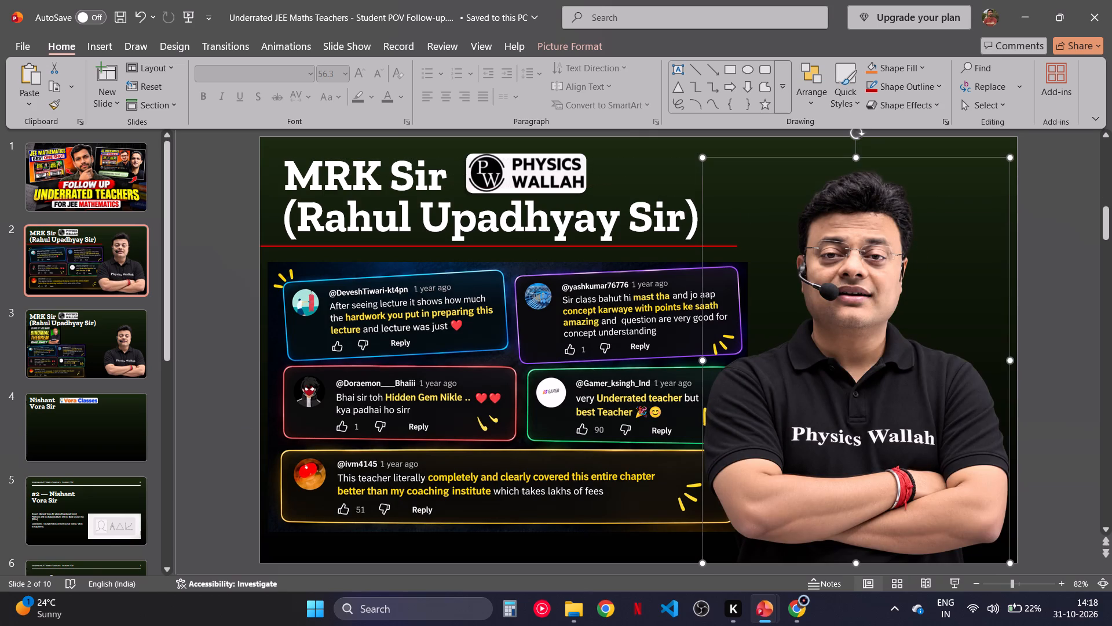
left_click_drag(891, 268, 897, 268)
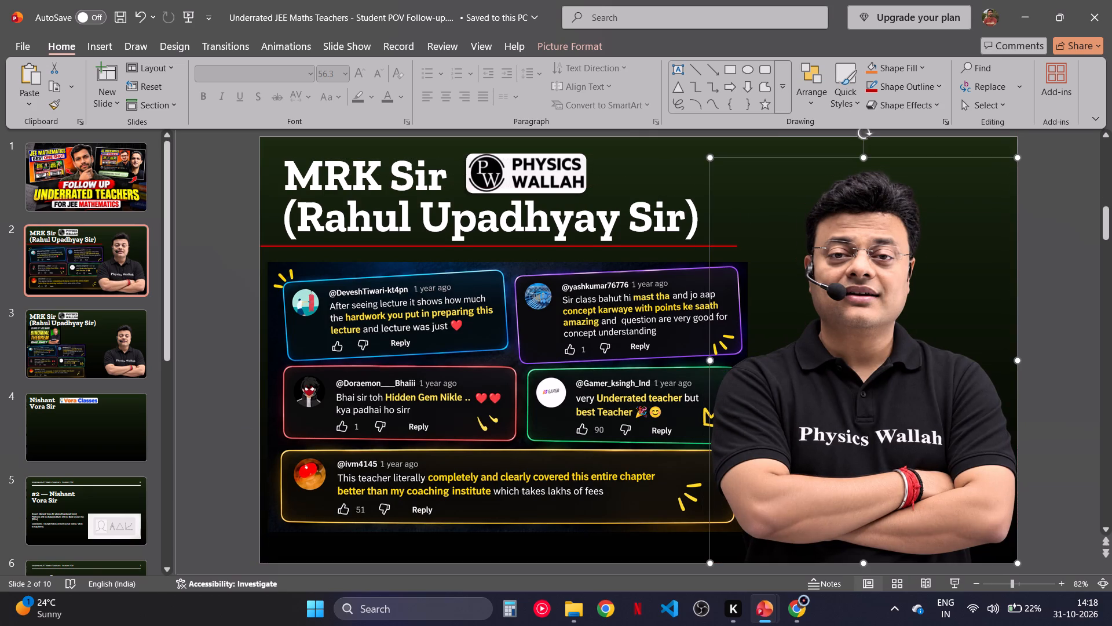
left_click(1048, 303)
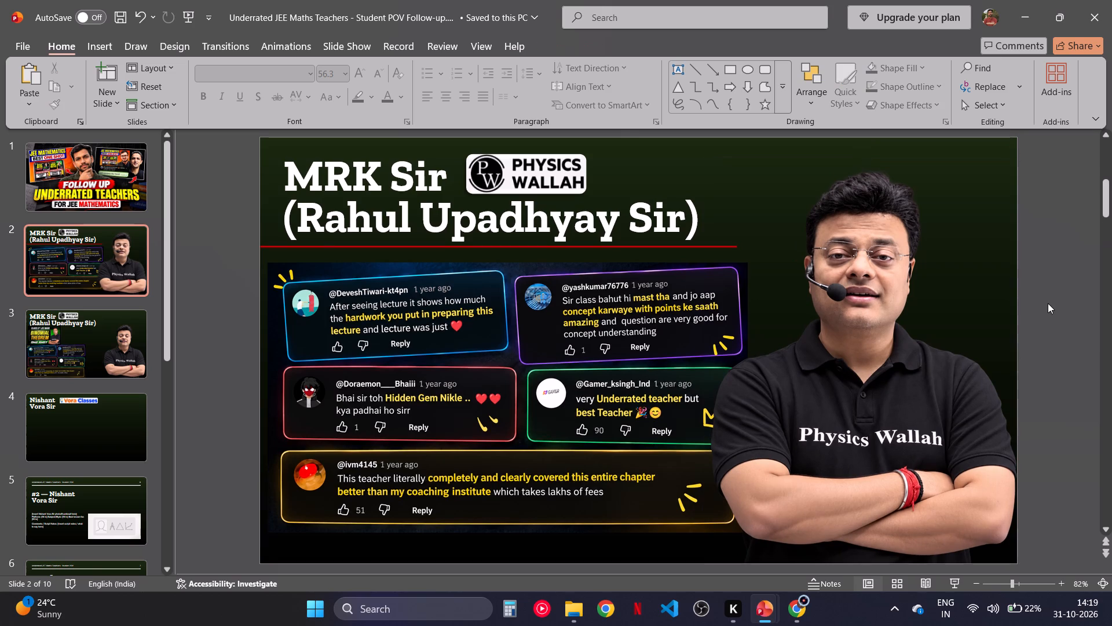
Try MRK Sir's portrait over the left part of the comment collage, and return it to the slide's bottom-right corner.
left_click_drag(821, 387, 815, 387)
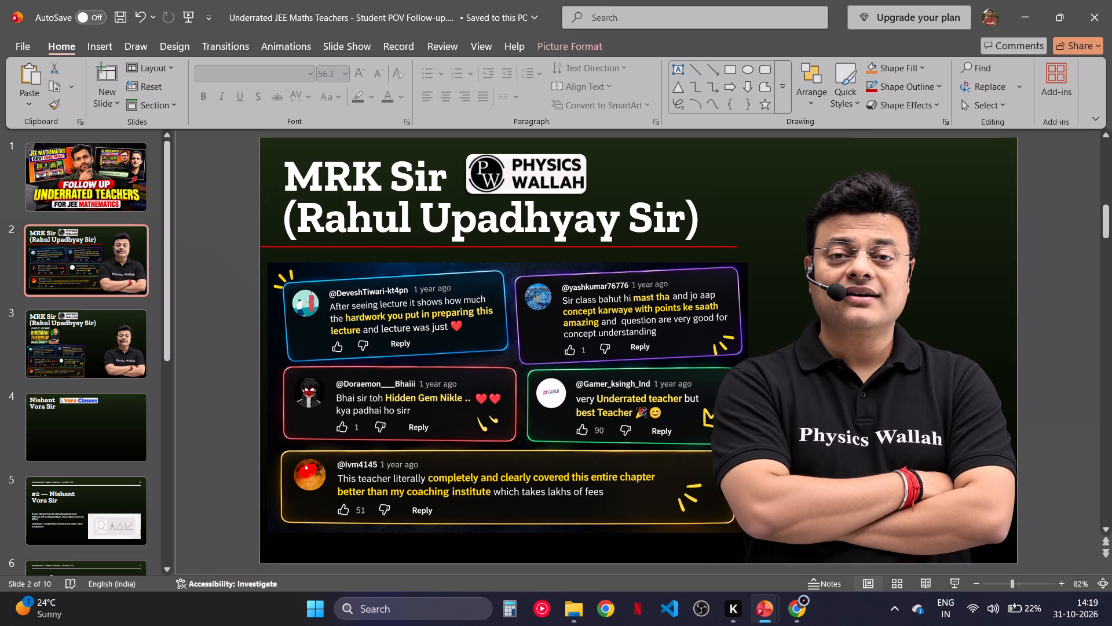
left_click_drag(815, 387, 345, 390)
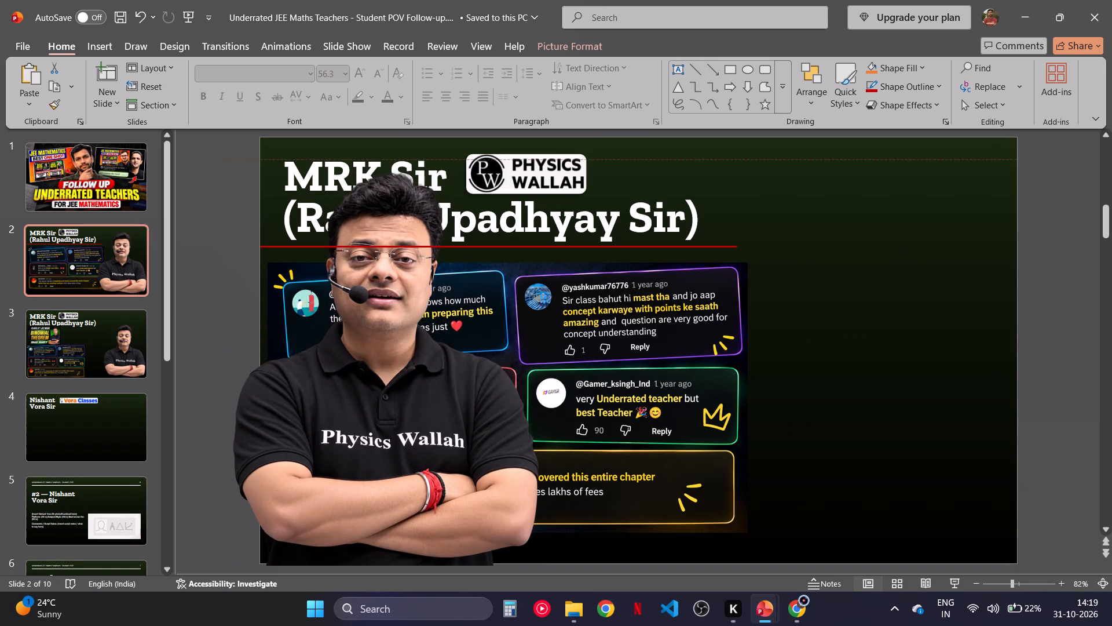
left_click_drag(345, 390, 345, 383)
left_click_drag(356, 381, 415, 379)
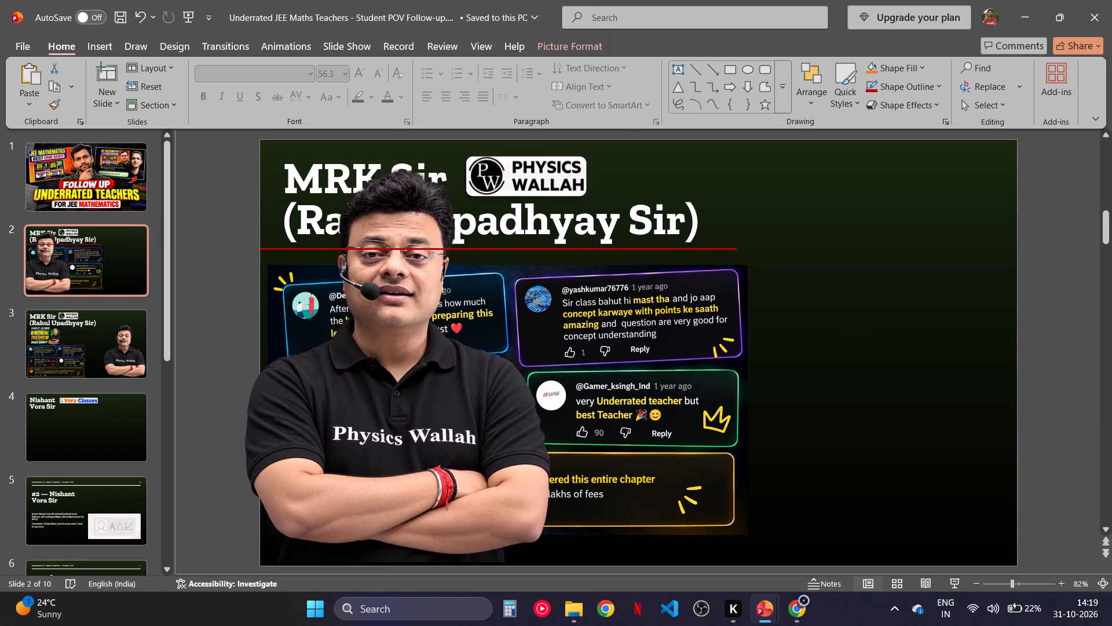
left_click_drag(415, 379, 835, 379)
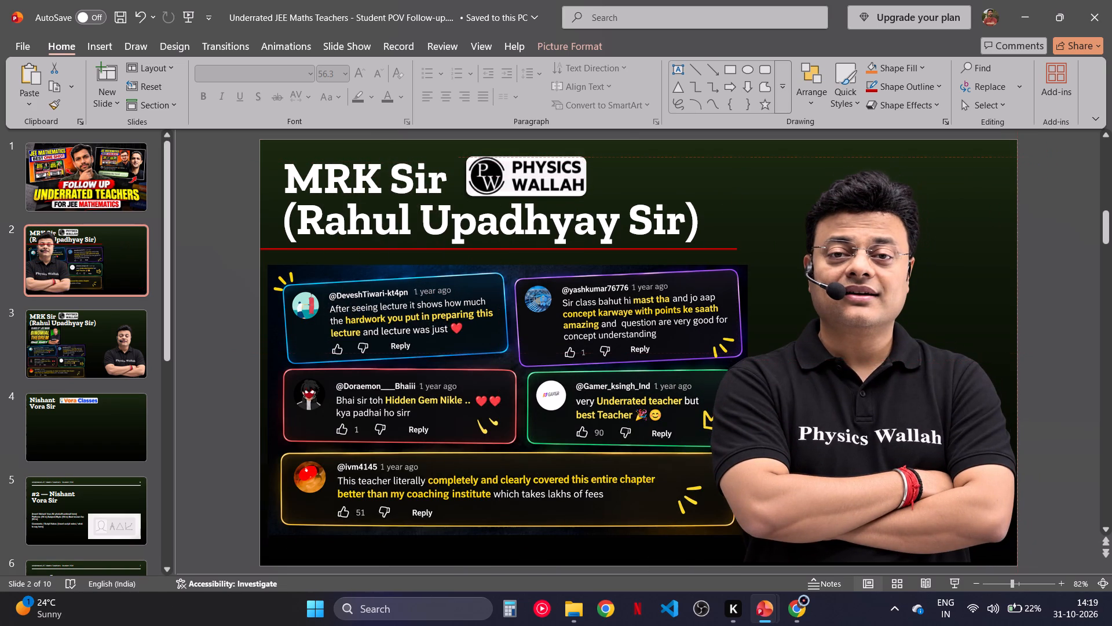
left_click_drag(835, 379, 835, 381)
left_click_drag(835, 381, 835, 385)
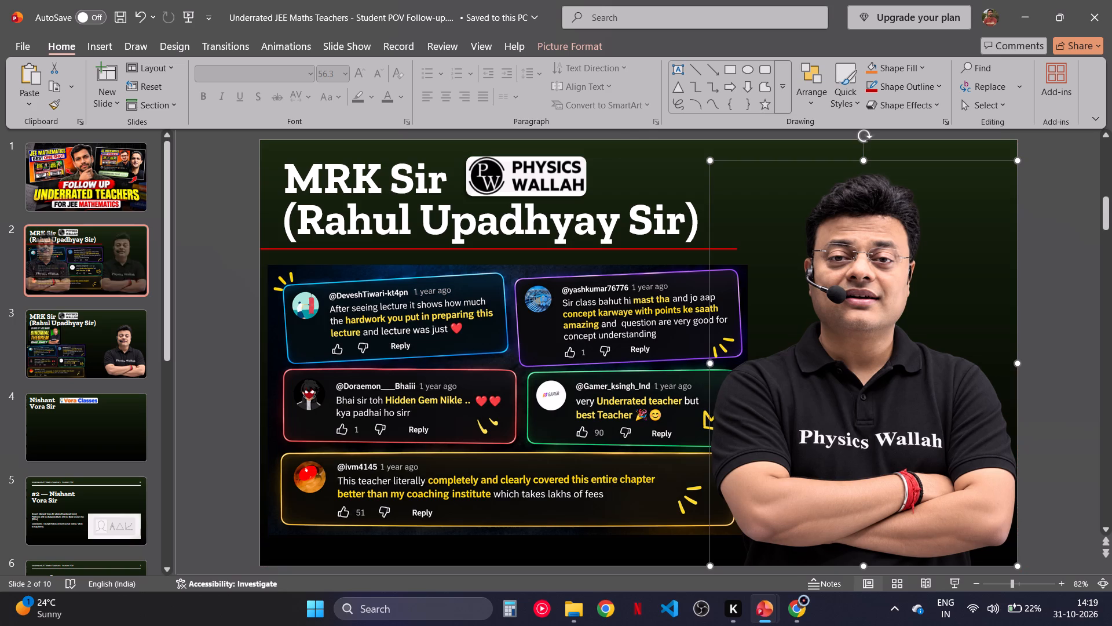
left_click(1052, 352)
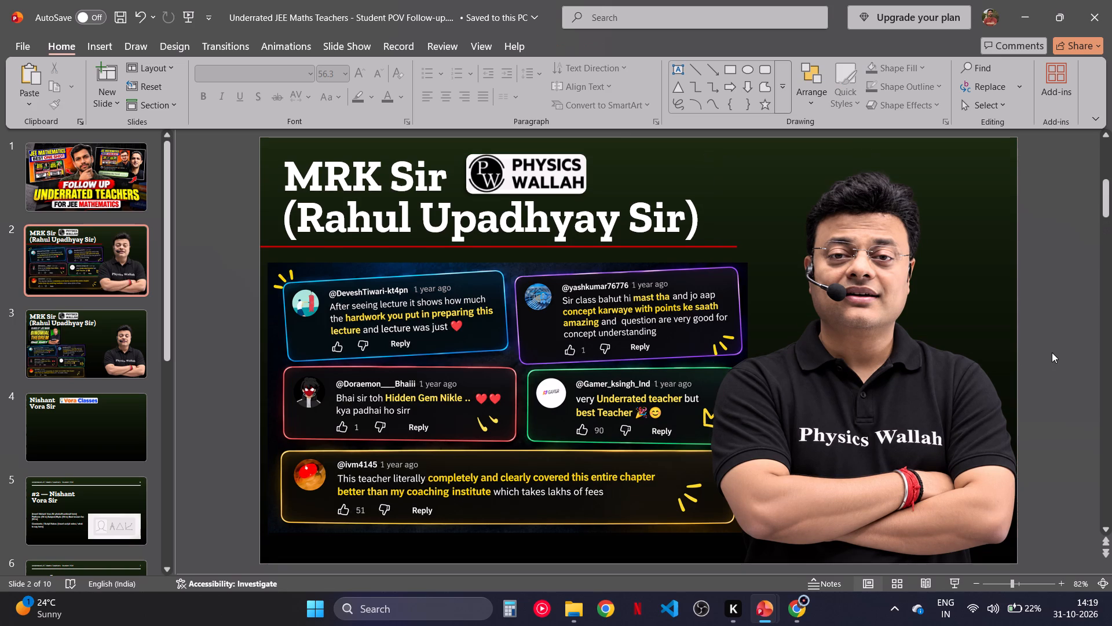
Save the presentation.
key("ctrl+s")
left_click(1052, 352)
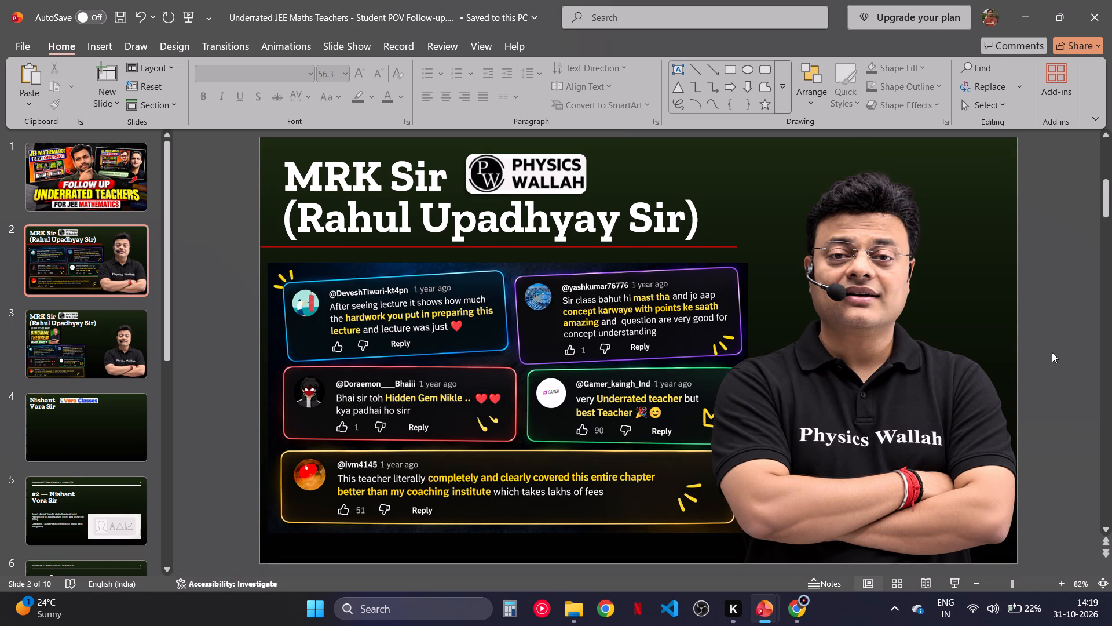
Delete the comment collage and the Binomial Theorem thumbnail from MRK Sir's second slide, slide 3.
left_click(93, 336)
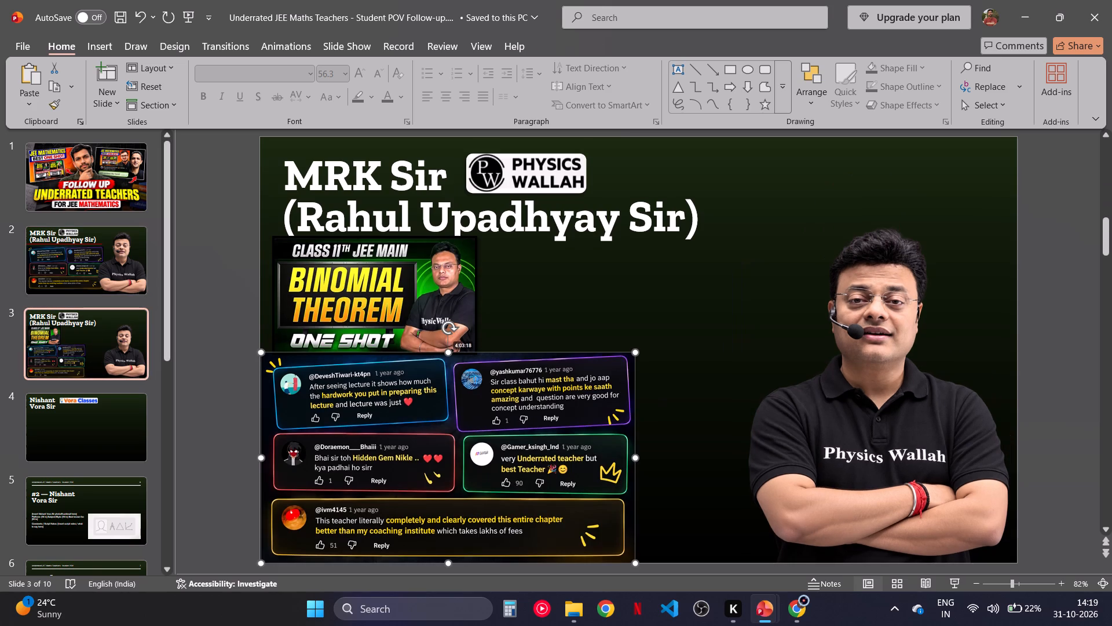
left_click(349, 420)
key("Delete")
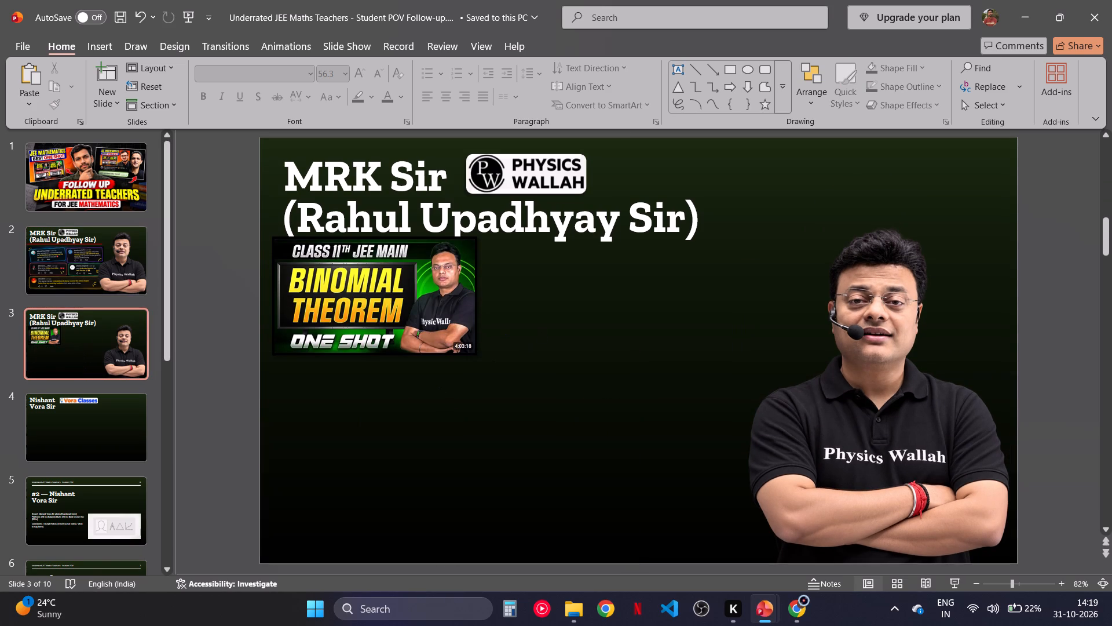
left_click(438, 306)
key("Delete")
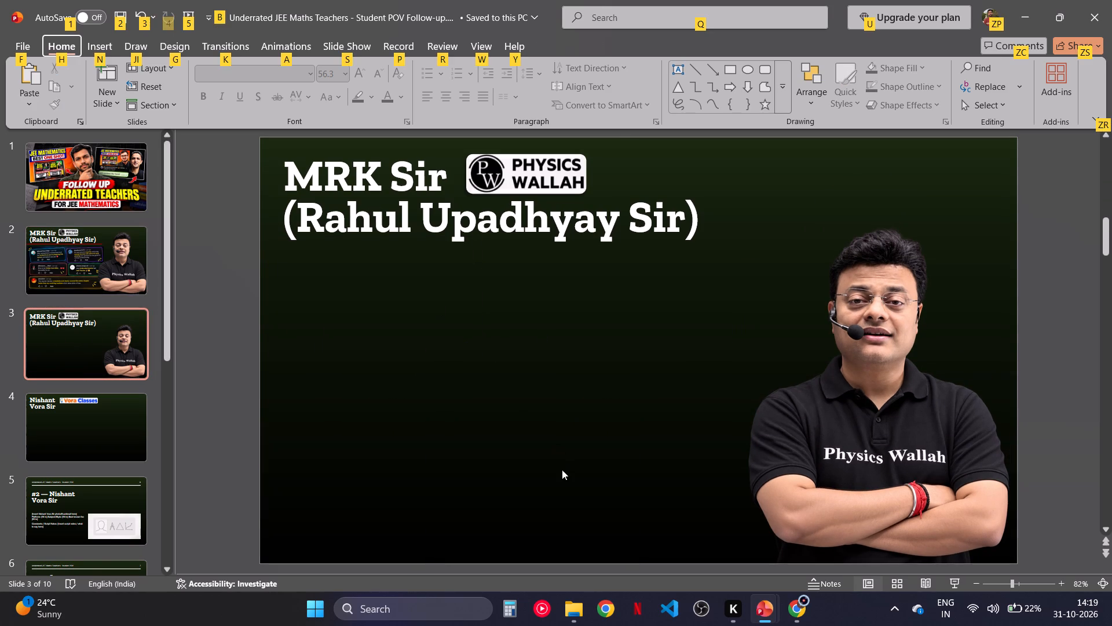
Switch to the Brave browser and open YouTube.
type("be")
key("BackSpace")
key("r")
key("Return")
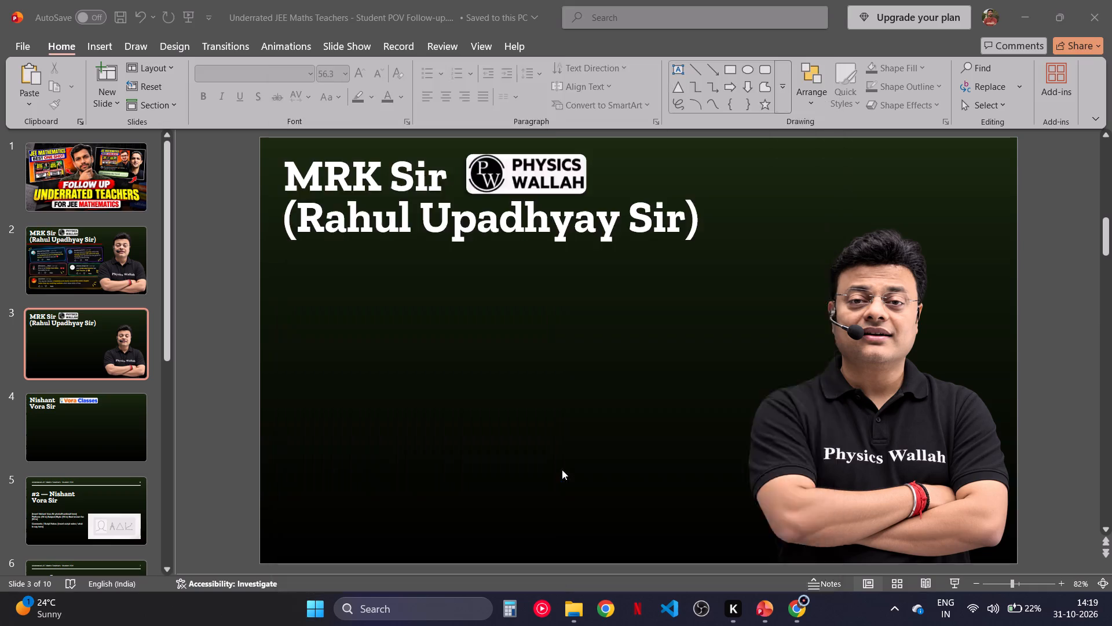
key("y")
key("Return")
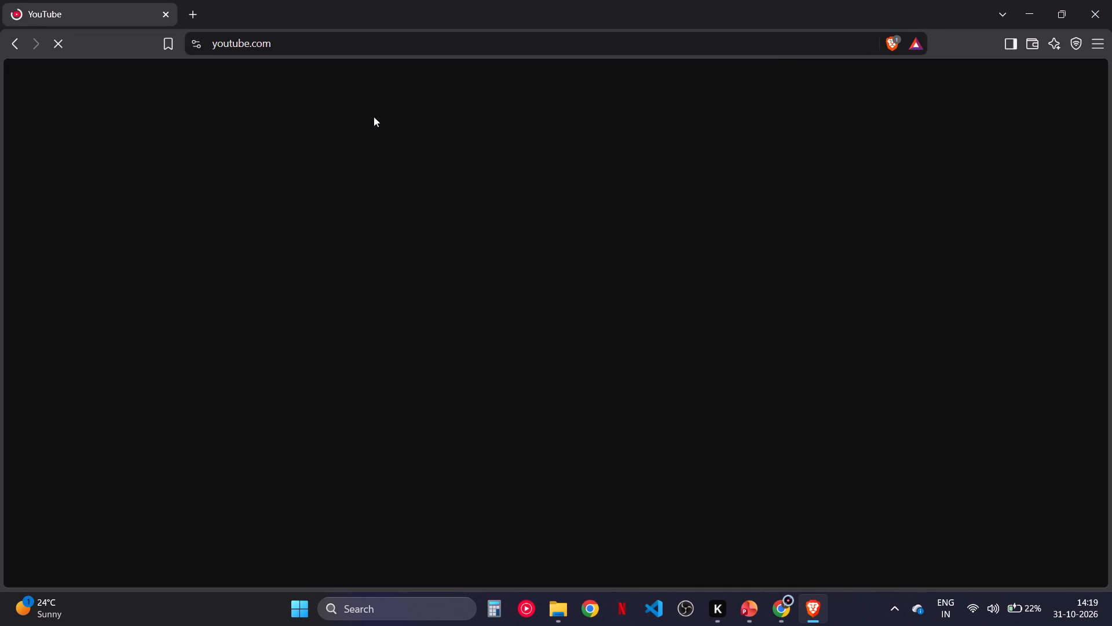
Search YouTube for "rahul upadhyay sir pw".
left_click(458, 82)
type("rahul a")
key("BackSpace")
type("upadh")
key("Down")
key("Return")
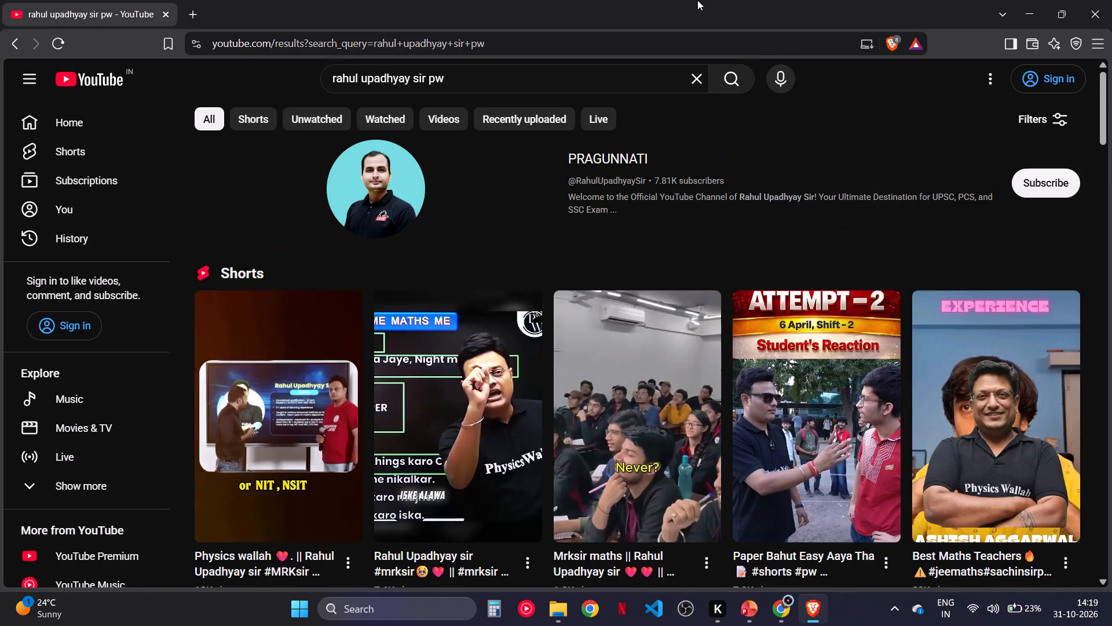
Open the full "Manzil Comeback: Complete MATHS in 1 Shot for JEE Main" playlist and capture its cover and video list as a screenshot.
scroll(515, 195, "down", 4)
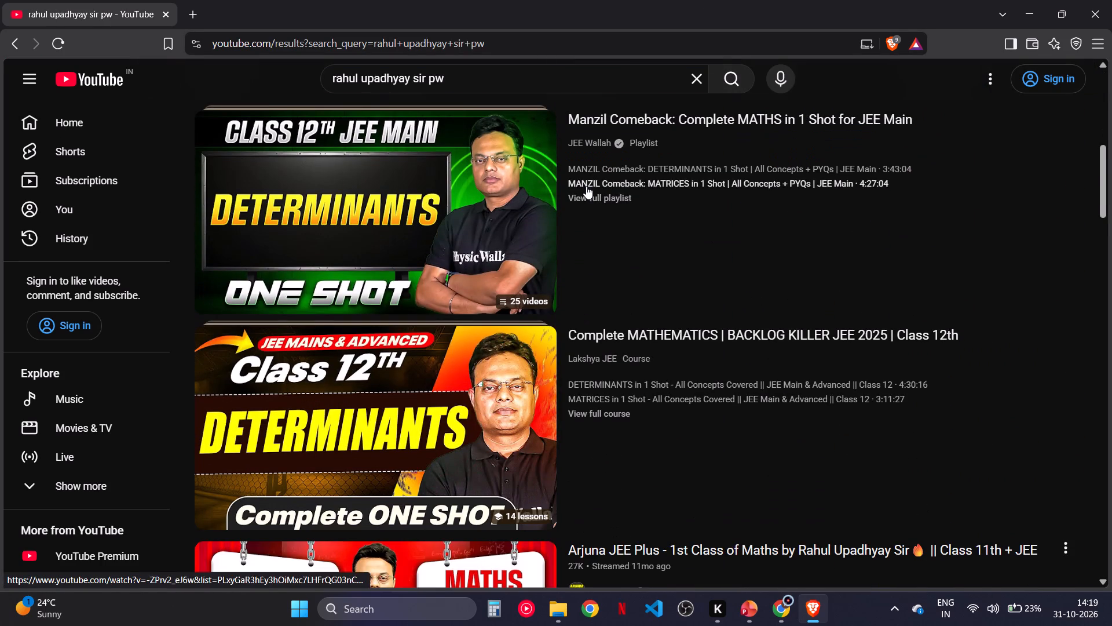
left_click(590, 203)
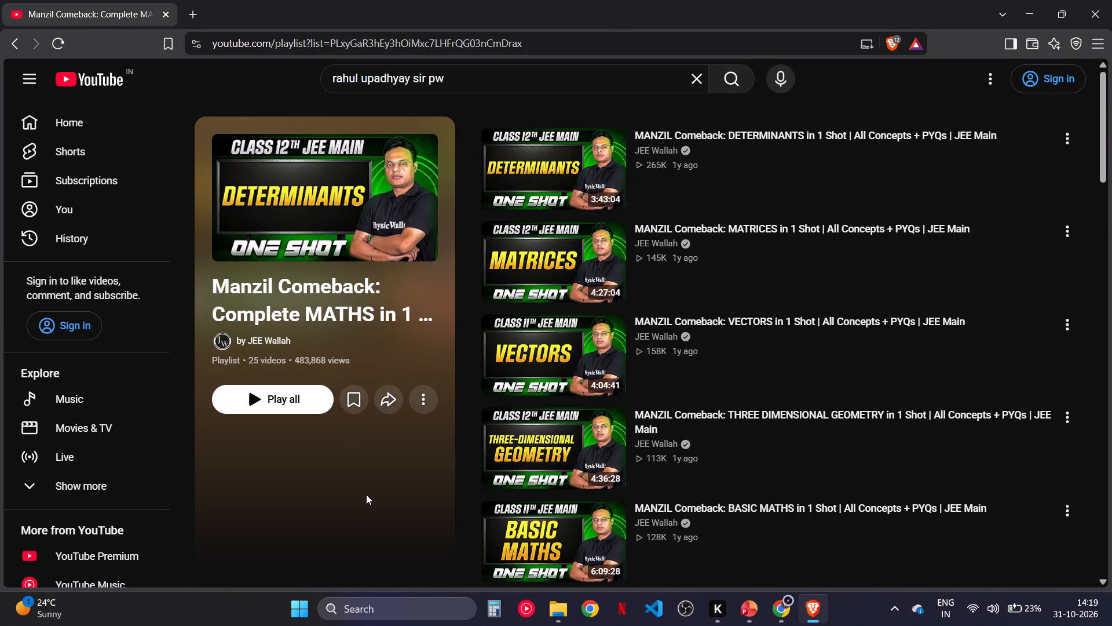
left_click(366, 494)
key("Print")
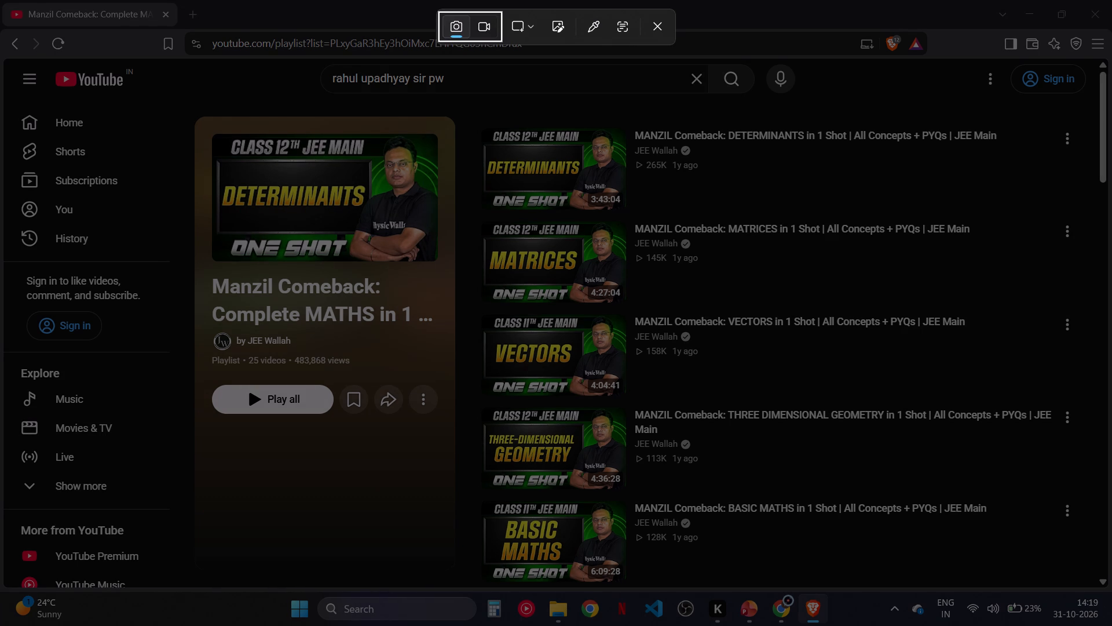
left_click_drag(196, 114, 1085, 588)
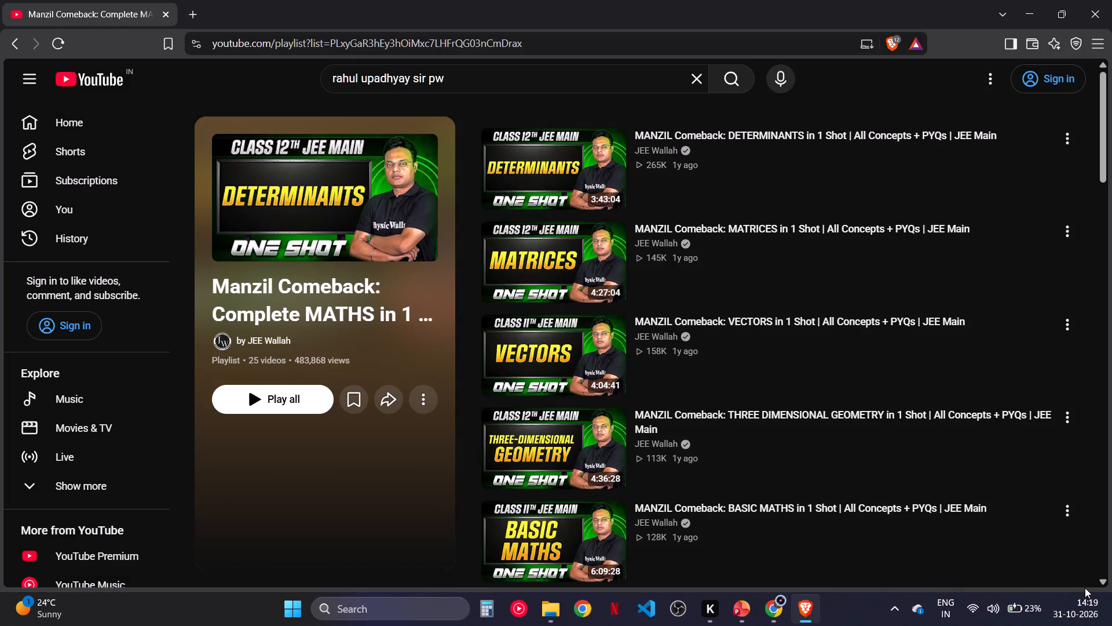
Paste the playlist screenshot onto slide 3 in PowerPoint and shrink it to about 11.4 by 21.42 cm beside the portrait.
key("alt+Tab")
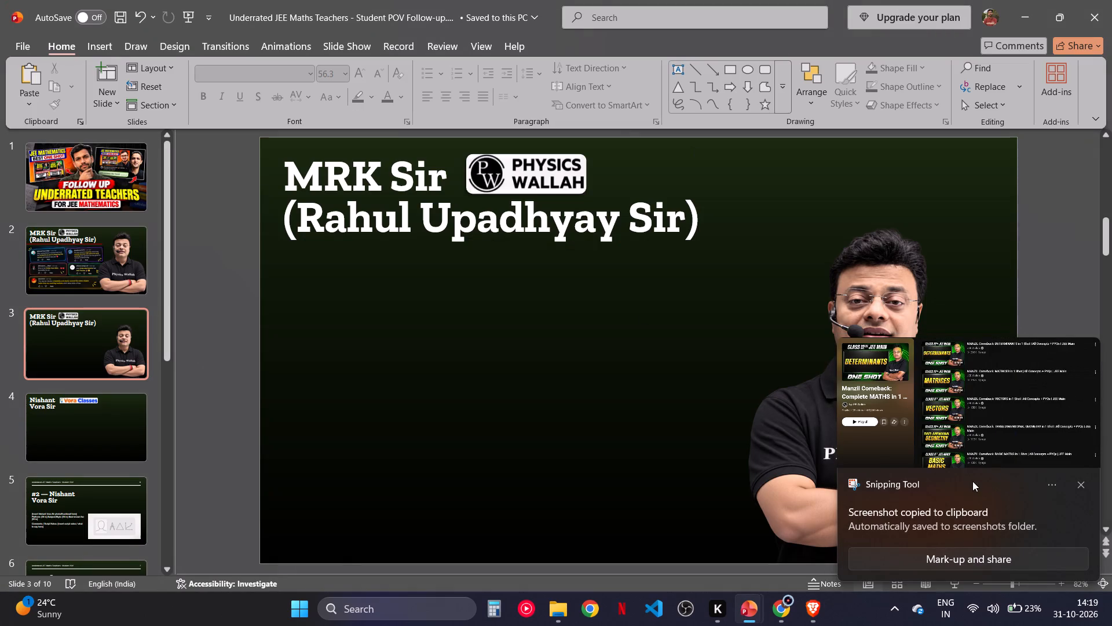
left_click(1087, 490)
left_click(643, 416)
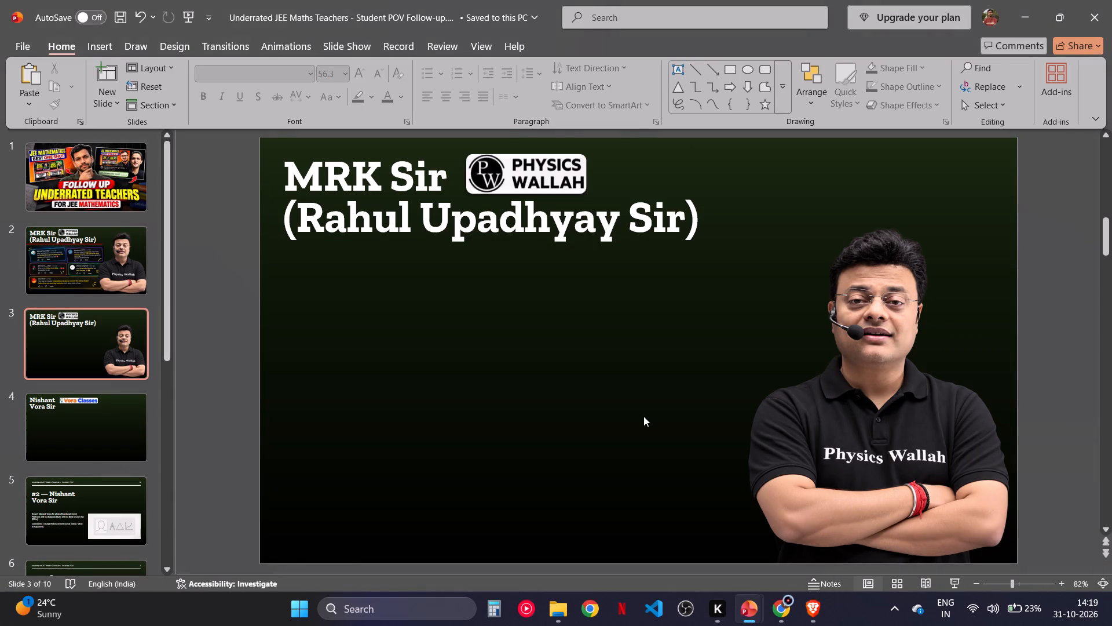
key("ctrl+v")
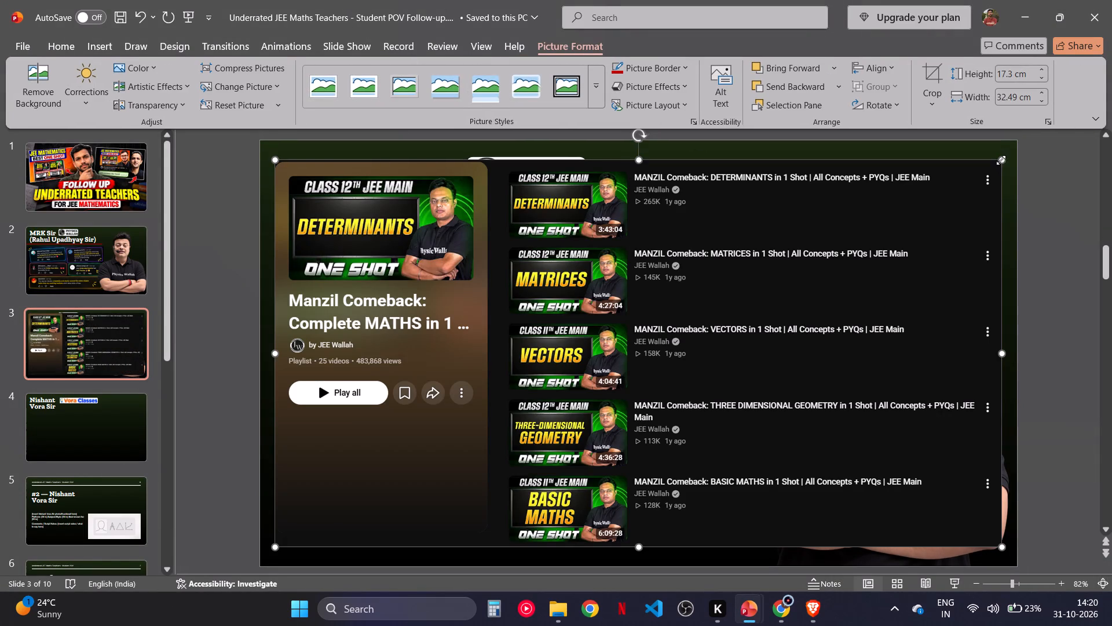
left_click_drag(1001, 160, 754, 308)
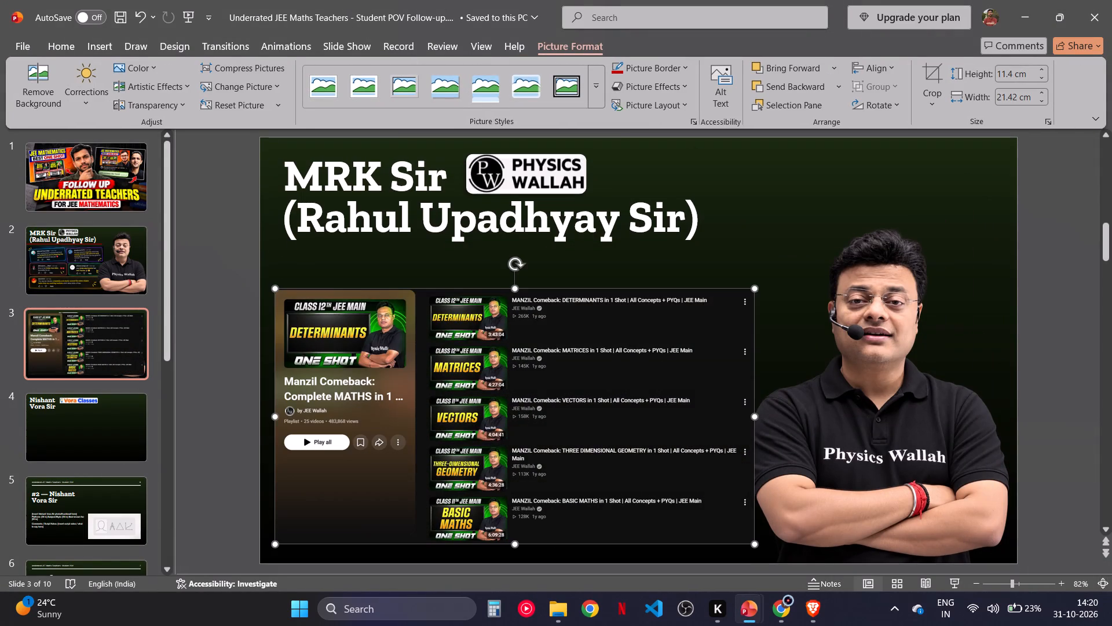
double_click(686, 363)
Delete MRK Sir's portrait from slide 3.
left_click(791, 376)
key("Delete")
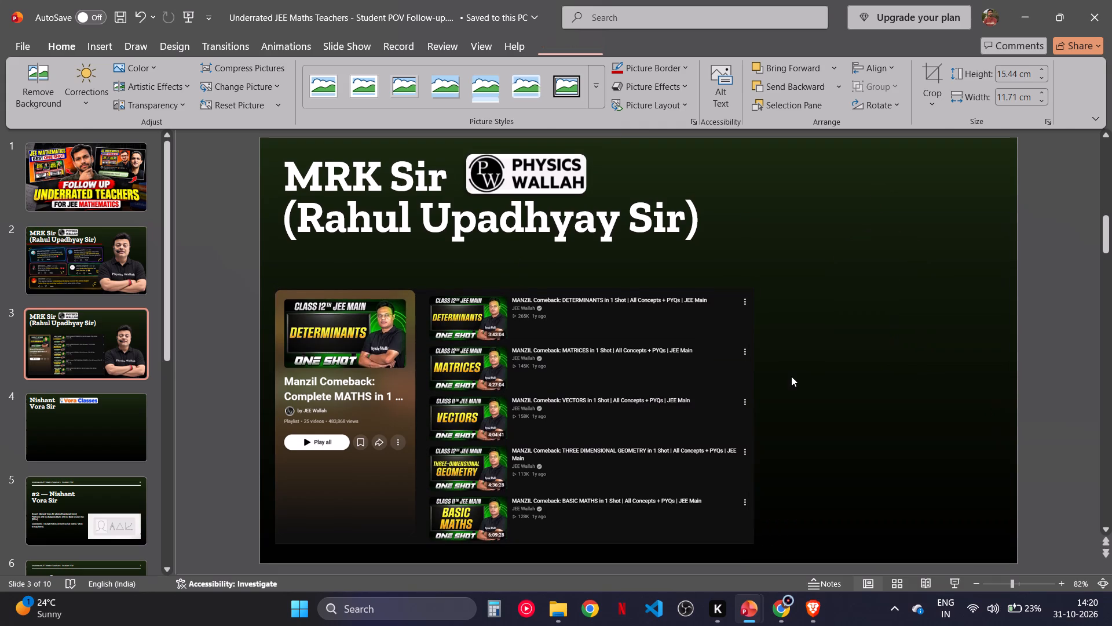
Enlarge the playlist screenshot on slide 3 to about 15.17 by 28.5 cm and place it directly below the title.
left_click_drag(676, 400, 670, 356)
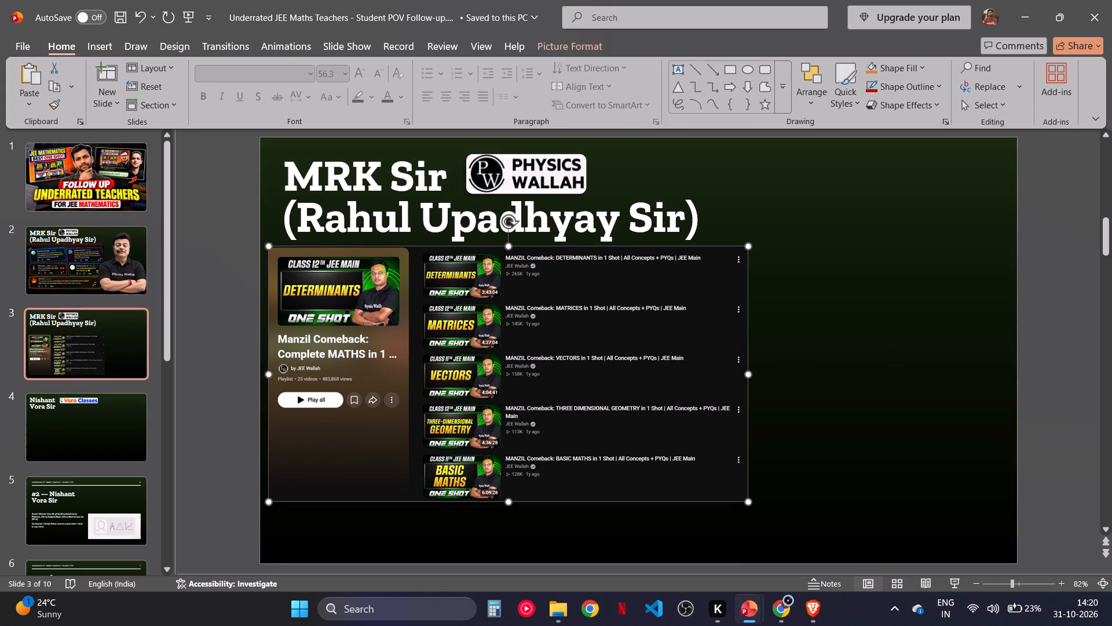
left_click_drag(747, 500, 864, 521)
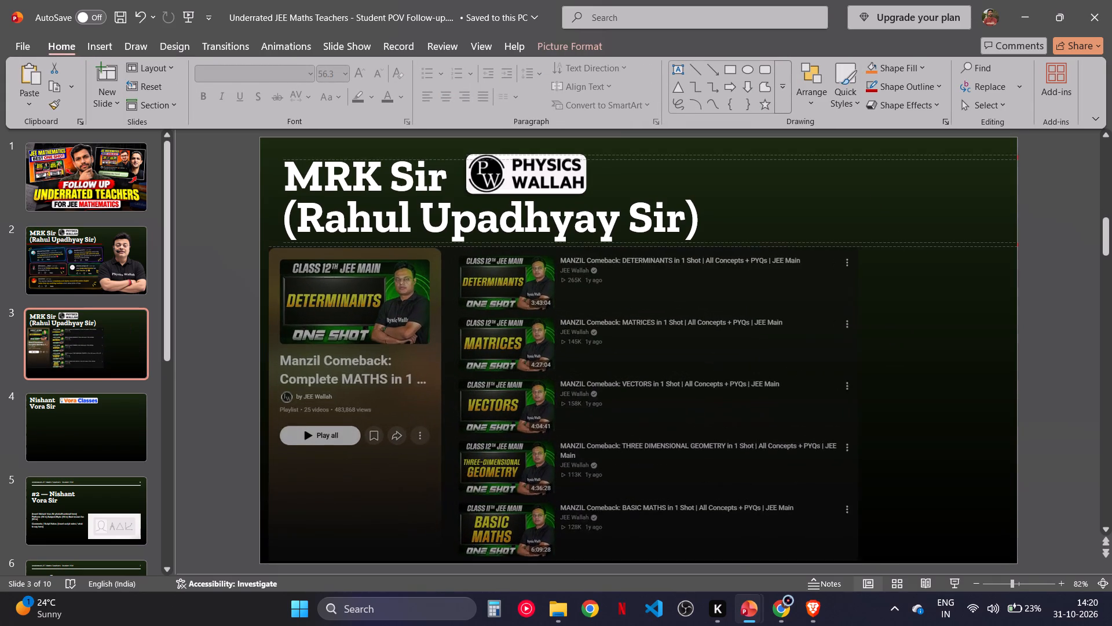
left_click_drag(864, 521, 906, 521)
left_click_drag(810, 469, 808, 443)
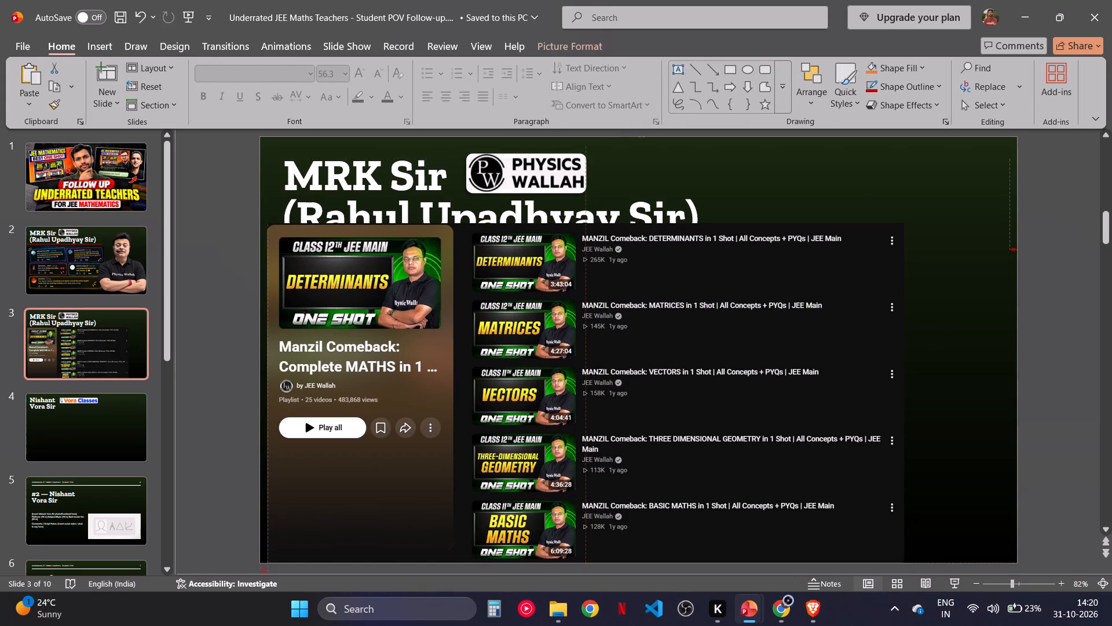
left_click_drag(808, 443, 808, 447)
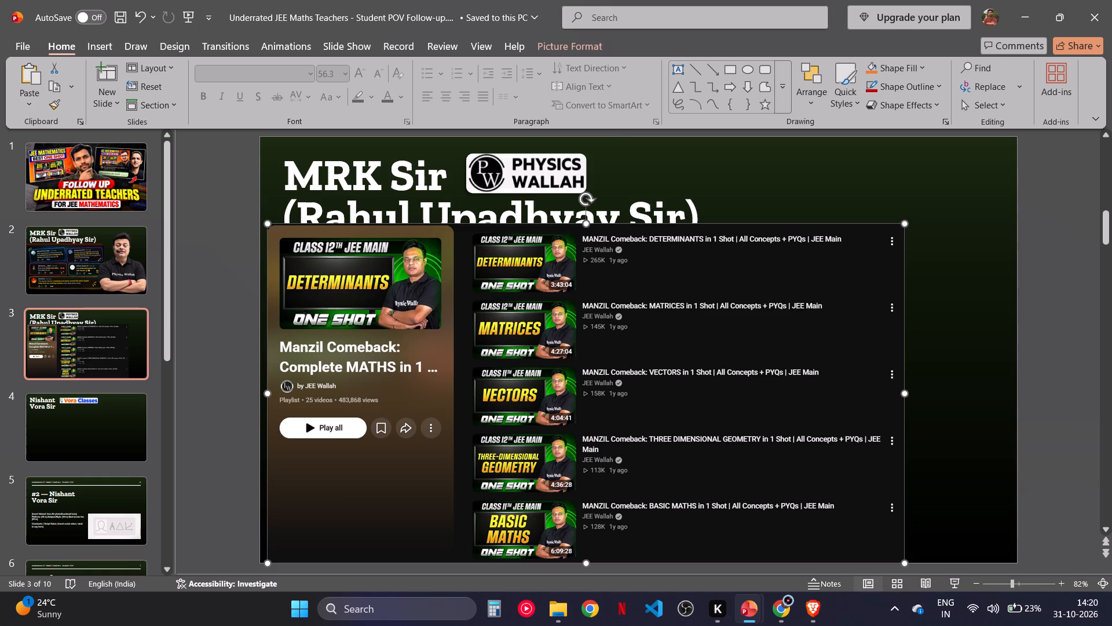
left_click_drag(782, 302, 785, 320)
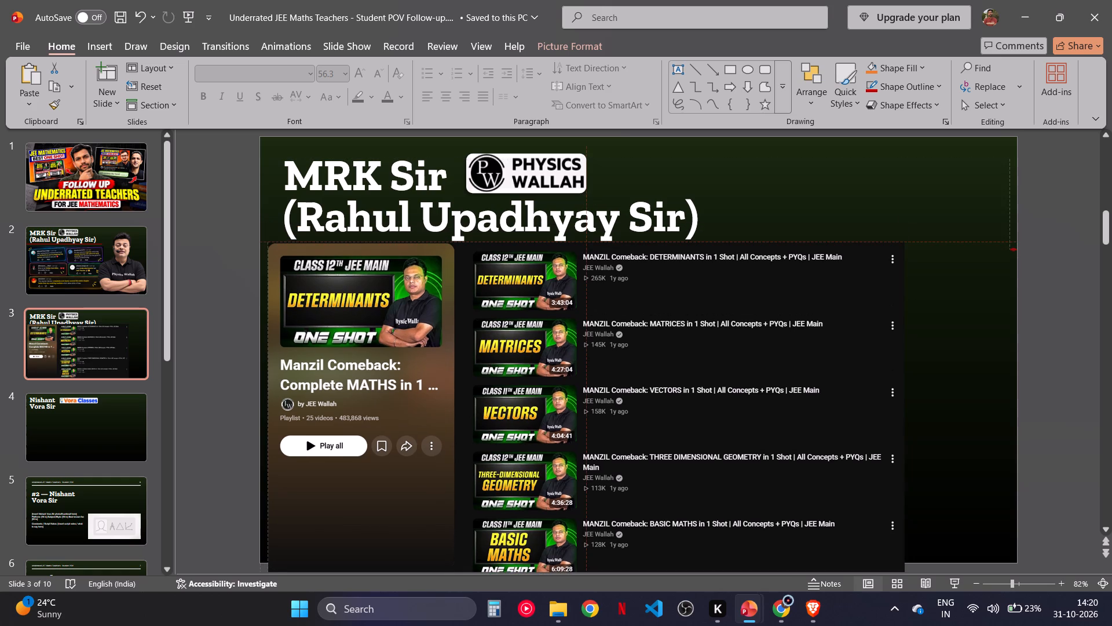
left_click_drag(785, 320, 785, 318)
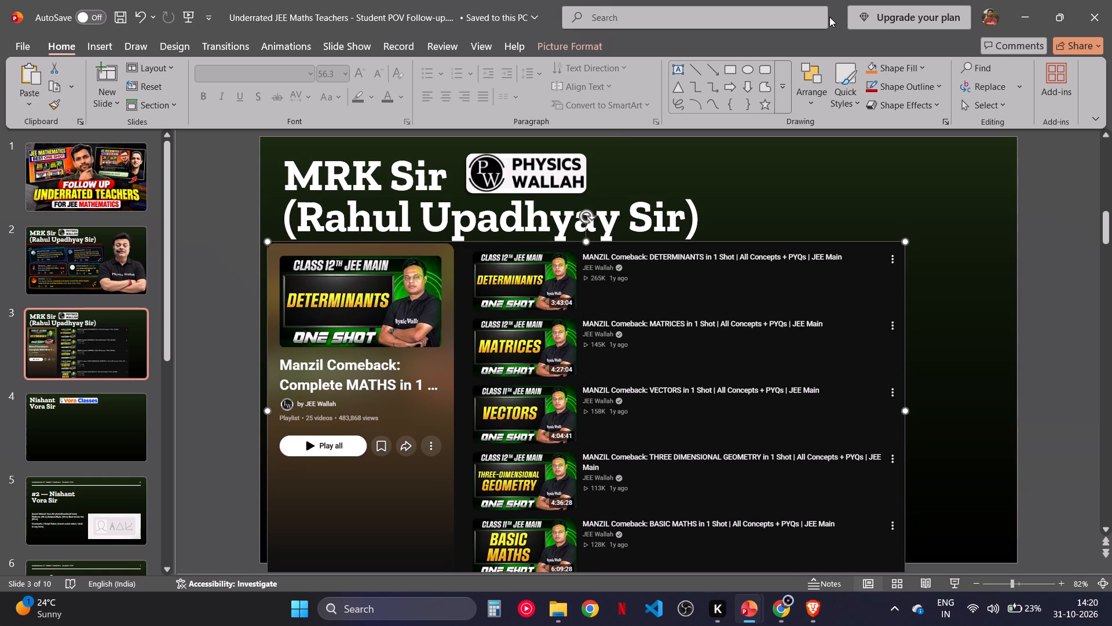
Crop the upper edge of the playlist screenshot to a height of about 14.64 cm.
left_click(561, 50)
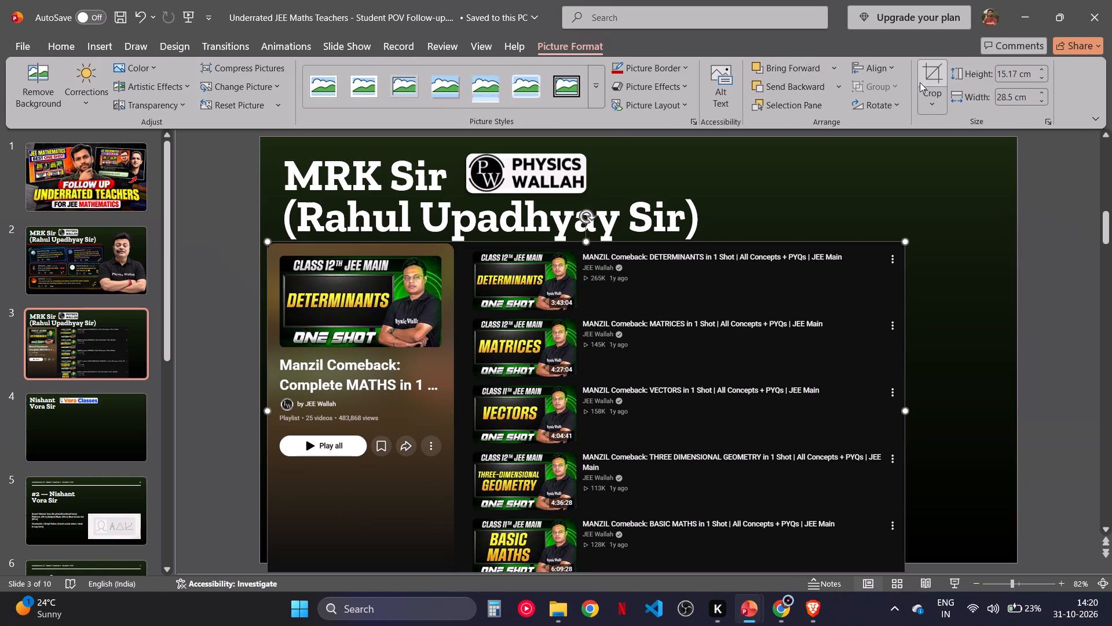
left_click(920, 82)
scroll(665, 467, "down", 1)
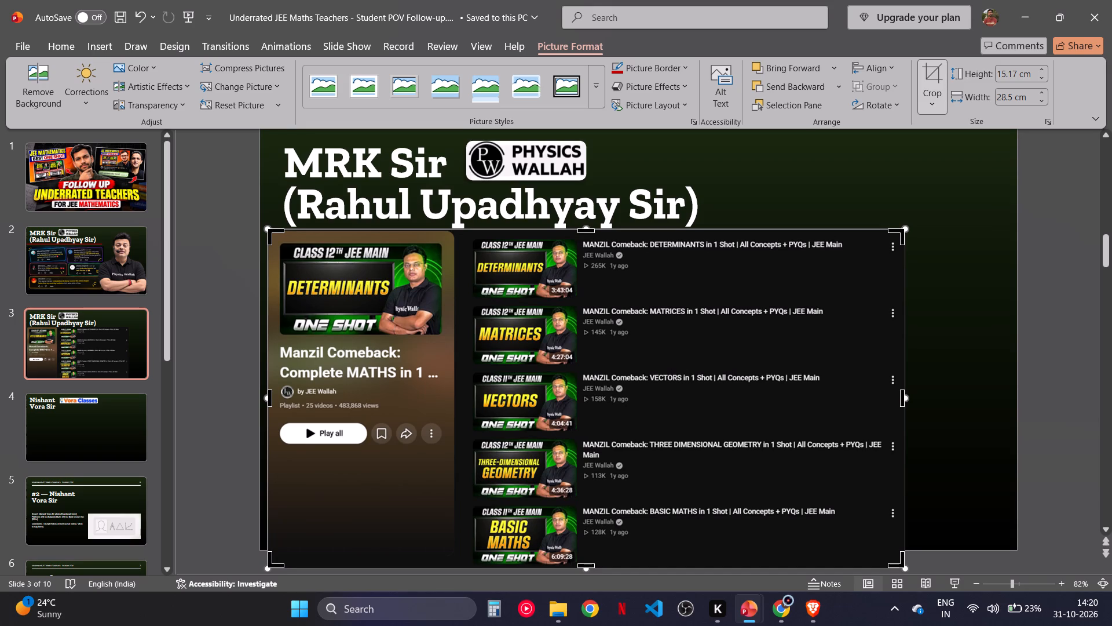
left_click_drag(584, 231, 583, 241)
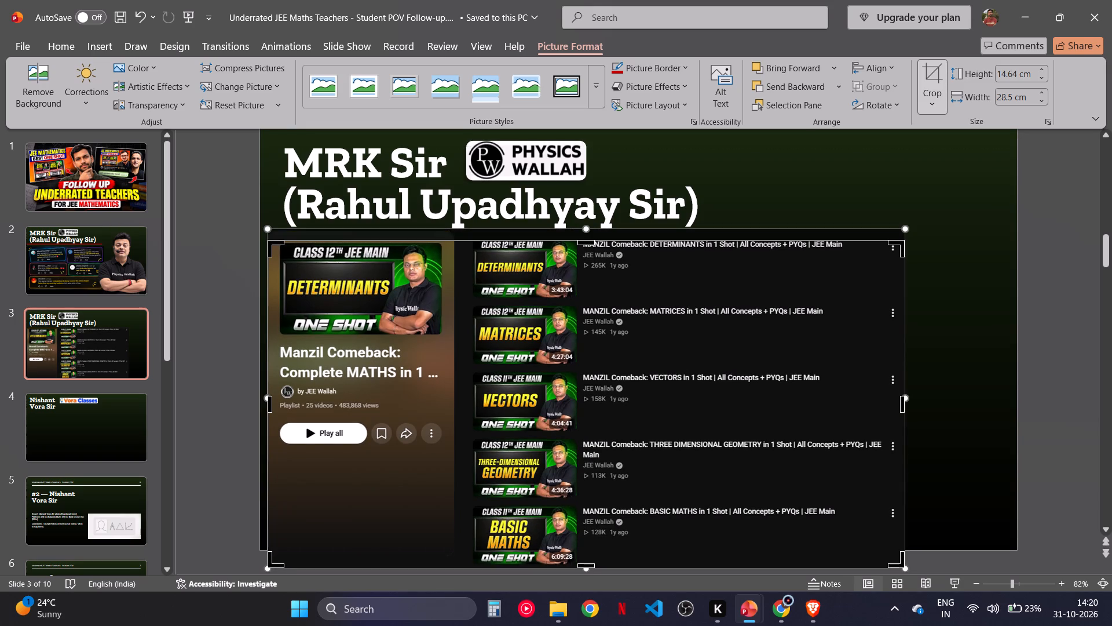
key("Escape")
Move the cropped screenshot into the slide's lower-left corner and shrink it to about 14.12 by 27.5 cm, clear of the title.
left_click_drag(641, 491, 638, 475)
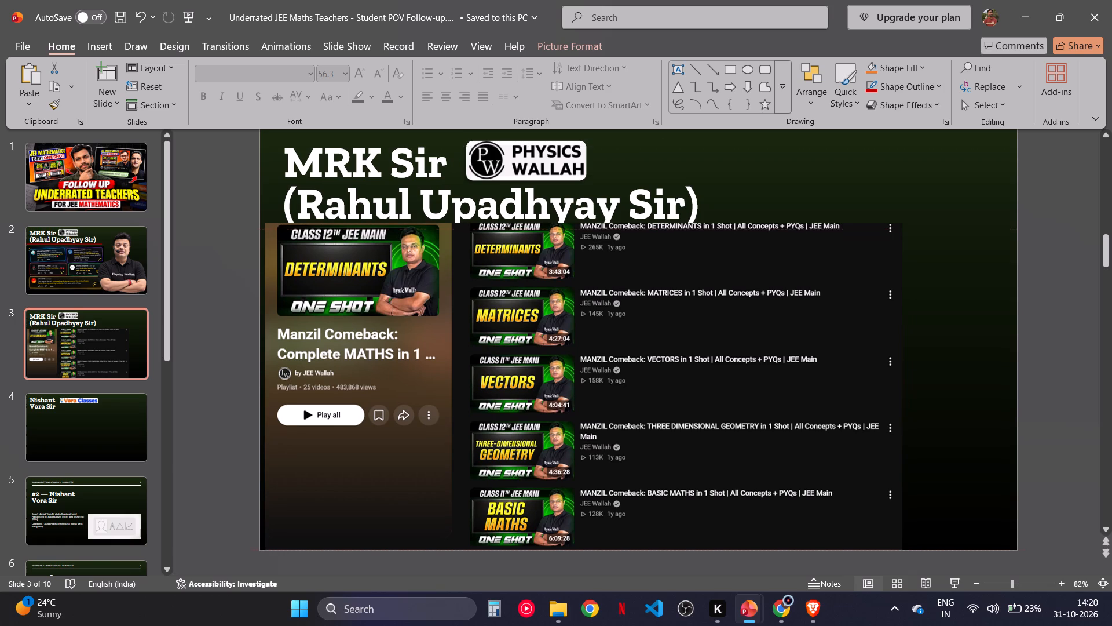
left_click_drag(638, 475, 632, 475)
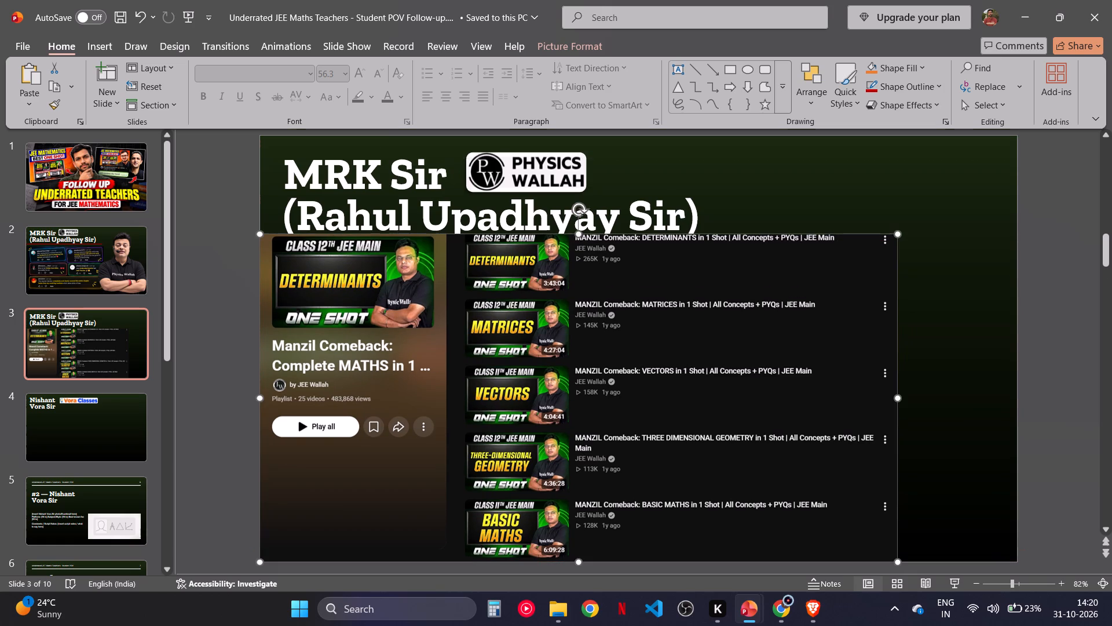
left_click_drag(898, 237, 874, 253)
left_click(778, 334)
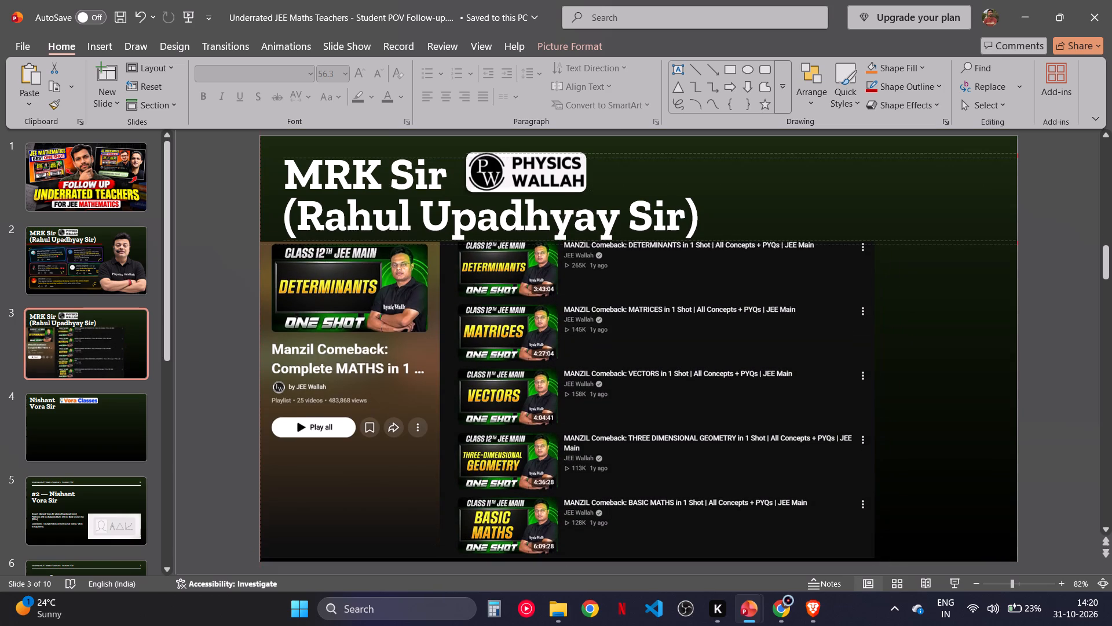
left_click(740, 361)
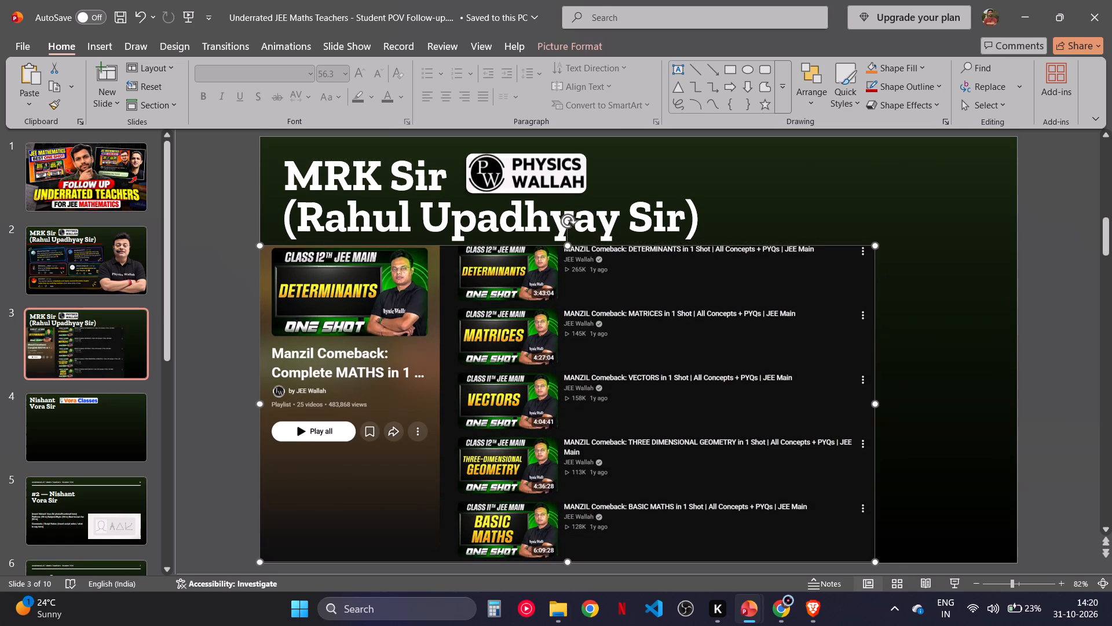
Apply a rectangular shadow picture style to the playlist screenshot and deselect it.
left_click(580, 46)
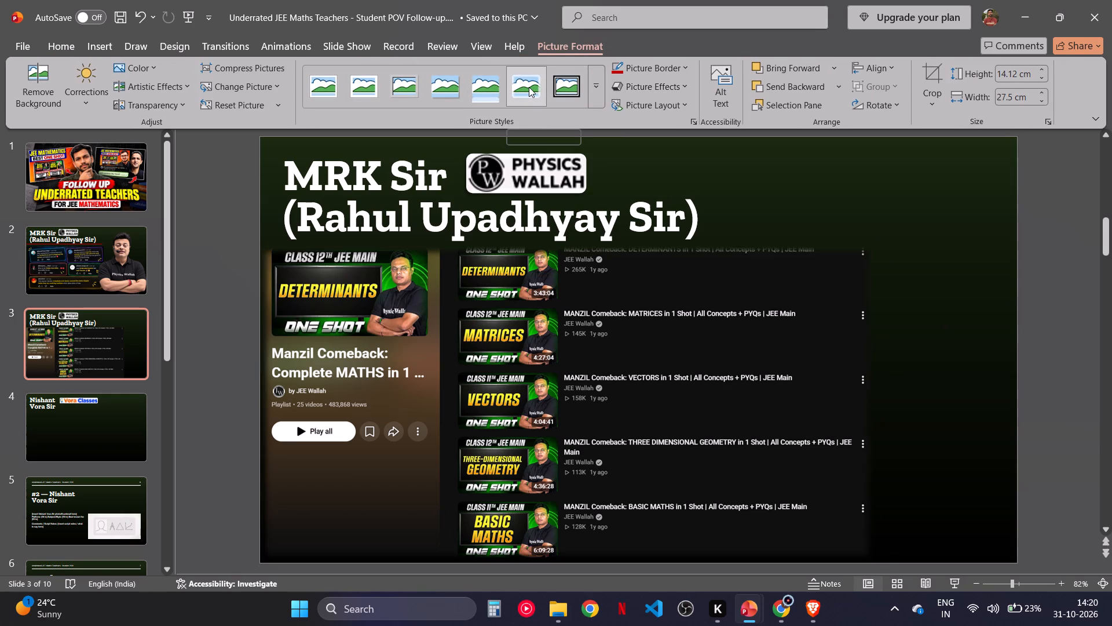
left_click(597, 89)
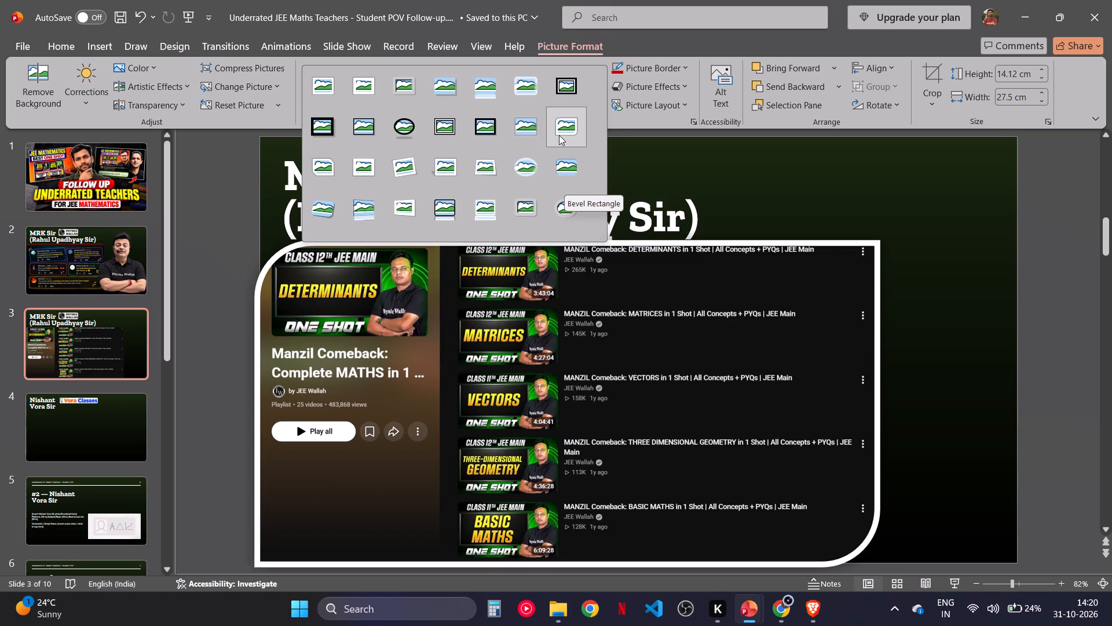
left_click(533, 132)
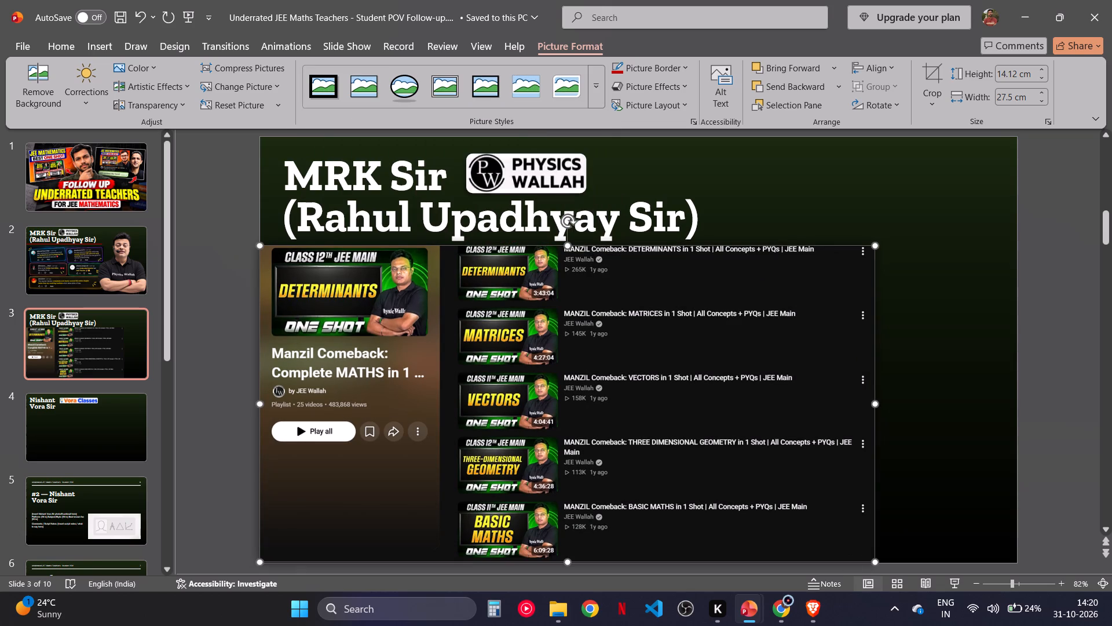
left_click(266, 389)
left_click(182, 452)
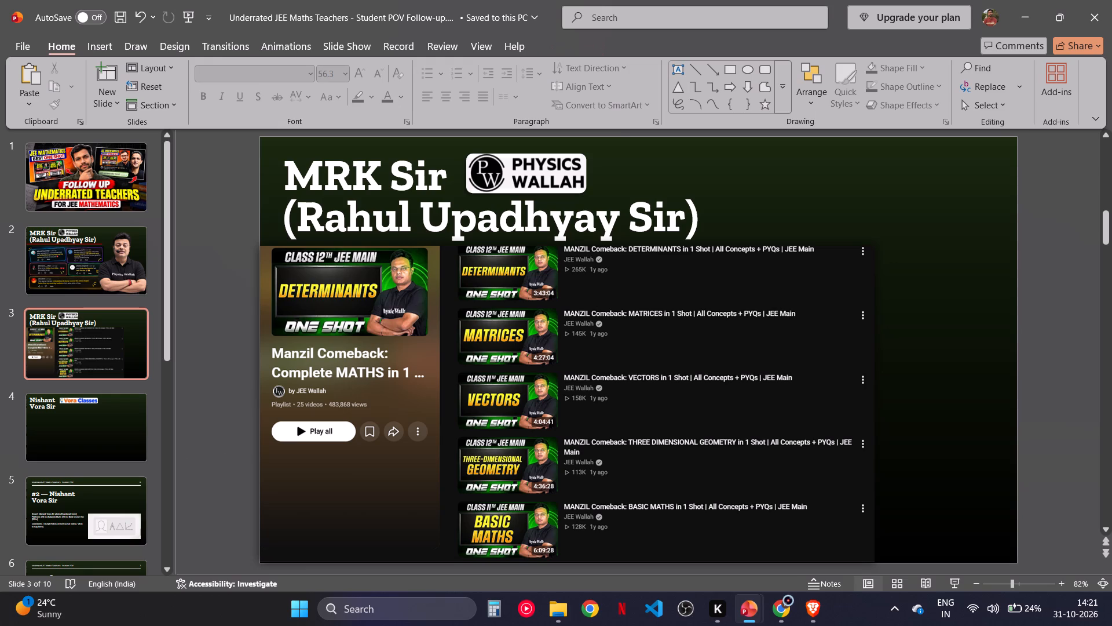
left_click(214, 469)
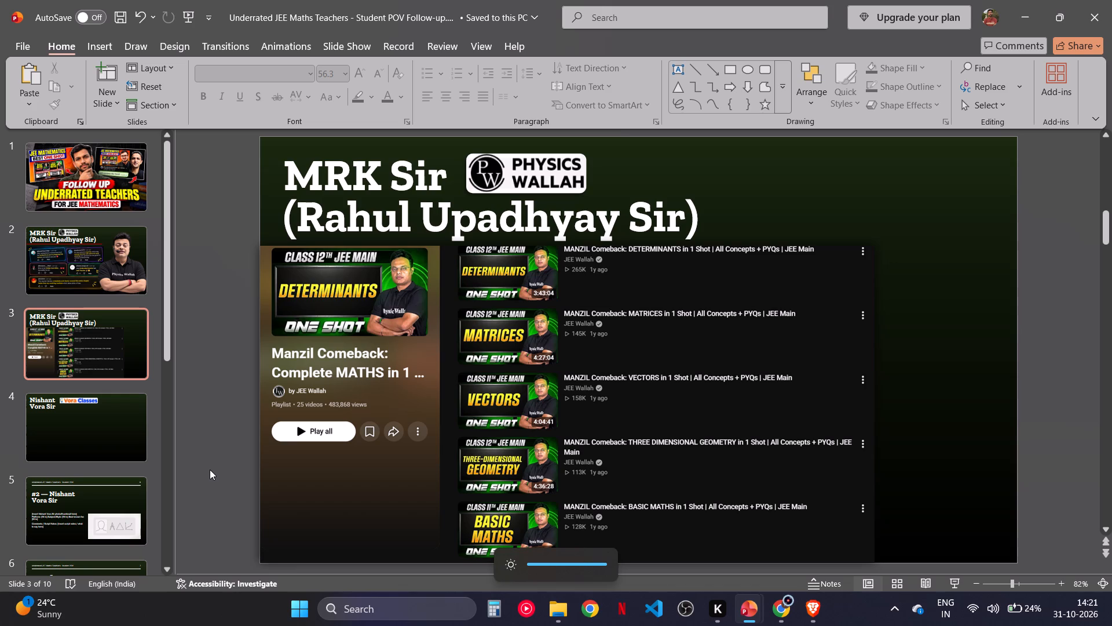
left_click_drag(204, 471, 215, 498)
Save the presentation.
key("ctrl+s")
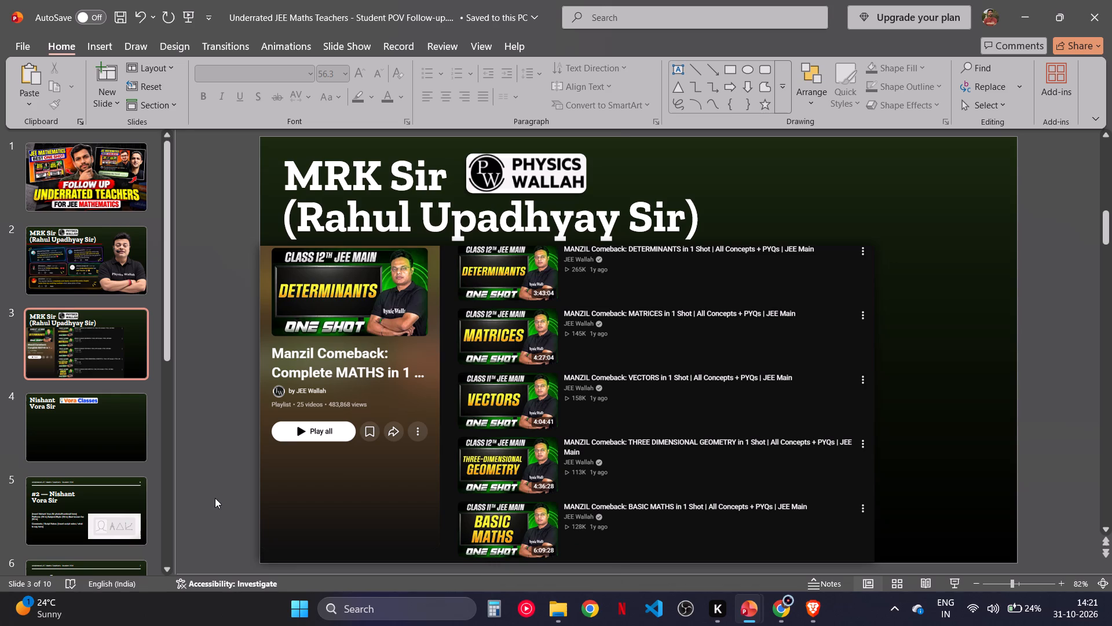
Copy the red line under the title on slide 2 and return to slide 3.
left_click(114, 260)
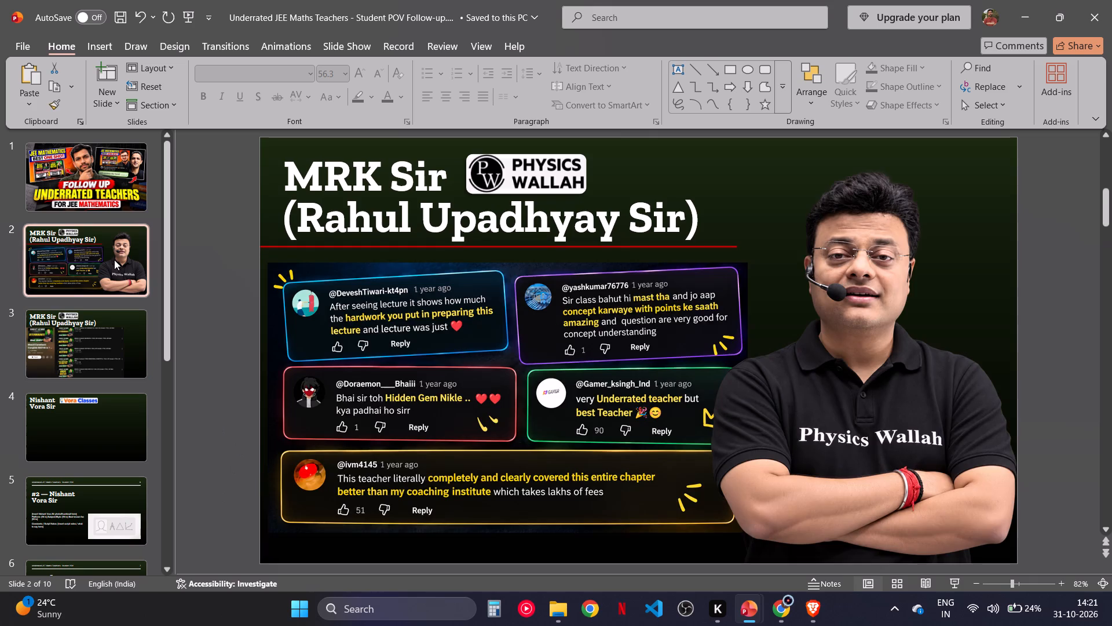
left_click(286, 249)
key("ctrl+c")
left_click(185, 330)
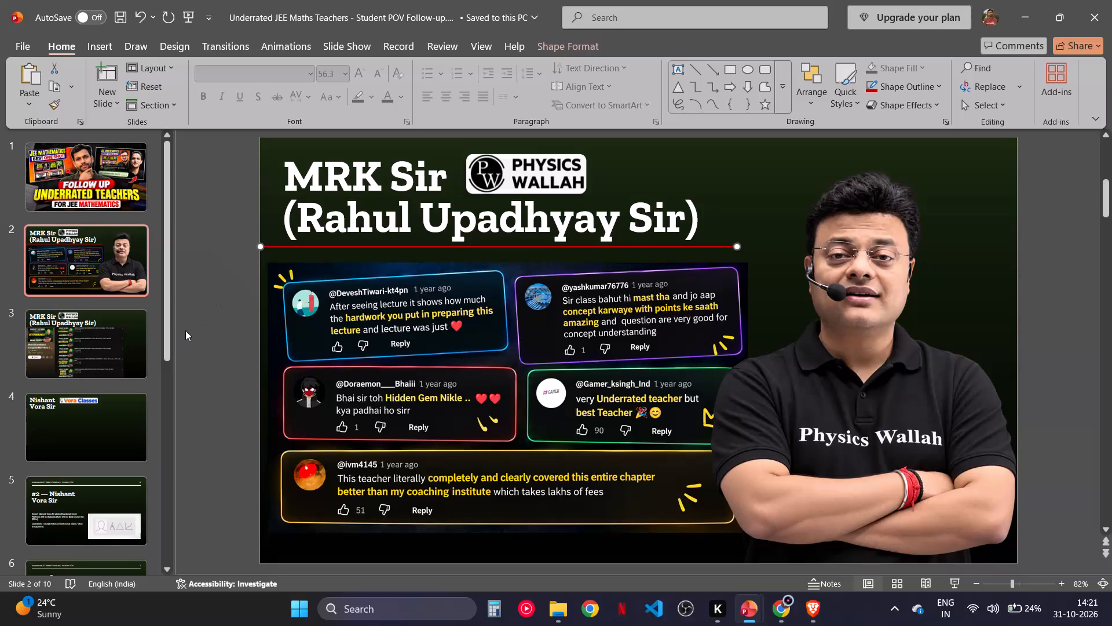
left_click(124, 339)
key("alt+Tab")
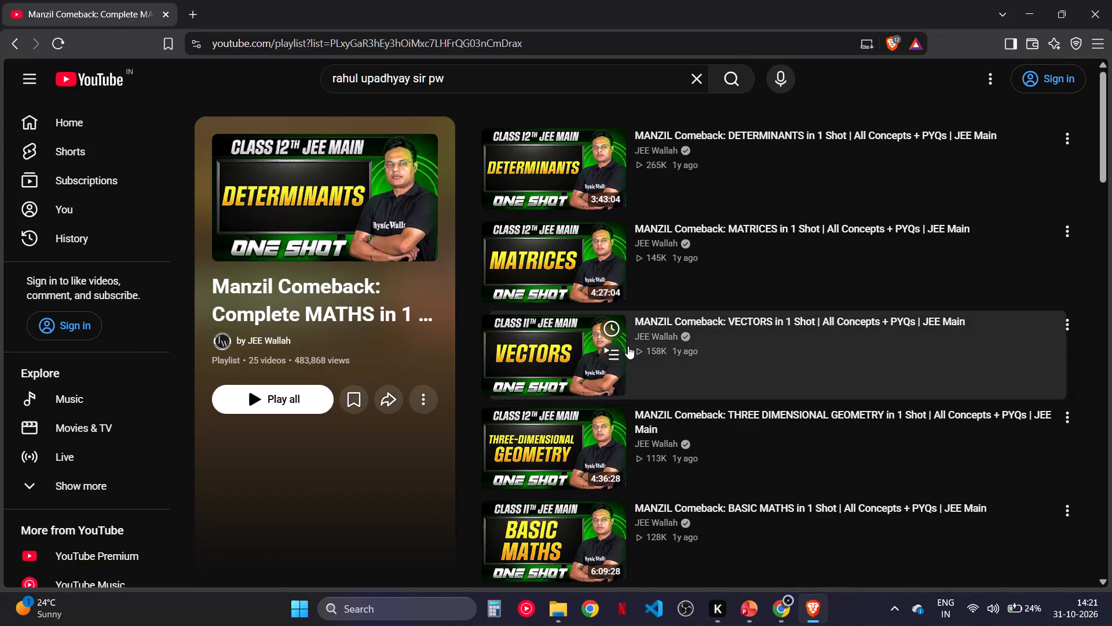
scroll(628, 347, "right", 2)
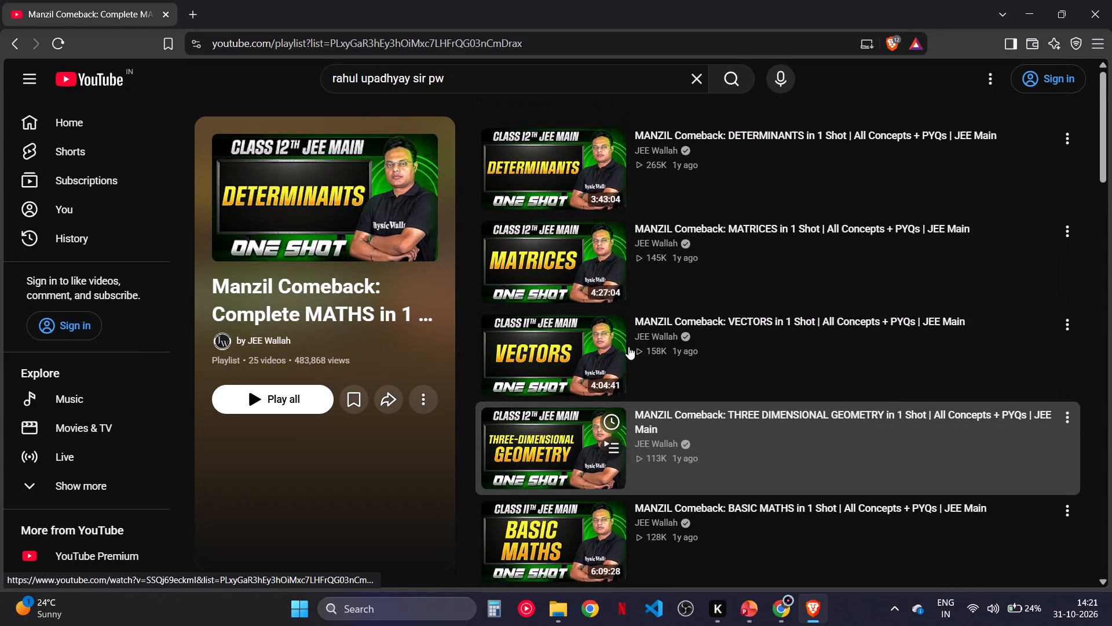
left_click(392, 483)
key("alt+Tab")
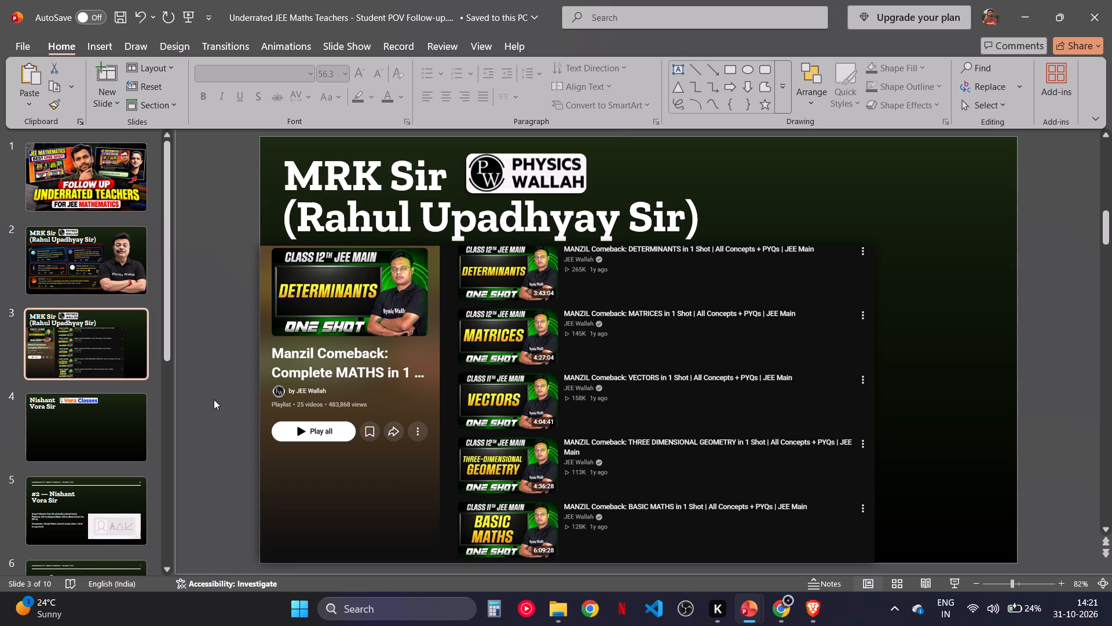
Copy the red line under the title on slide 2 and go back to slide 3.
left_click(107, 262)
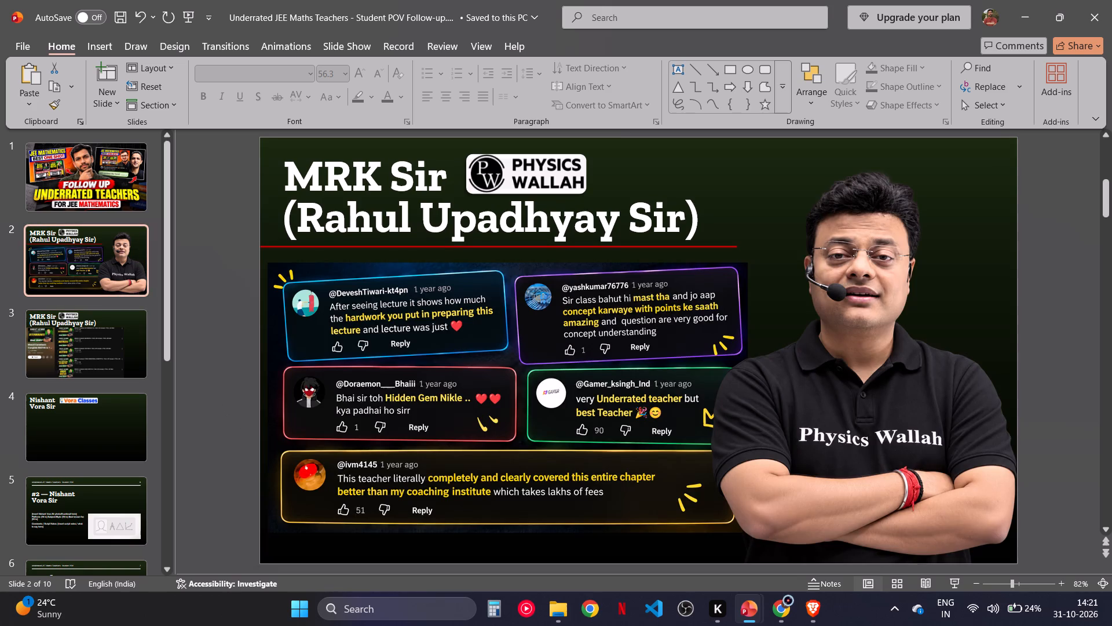
left_click(298, 245)
key("ctrl+c")
left_click(233, 281)
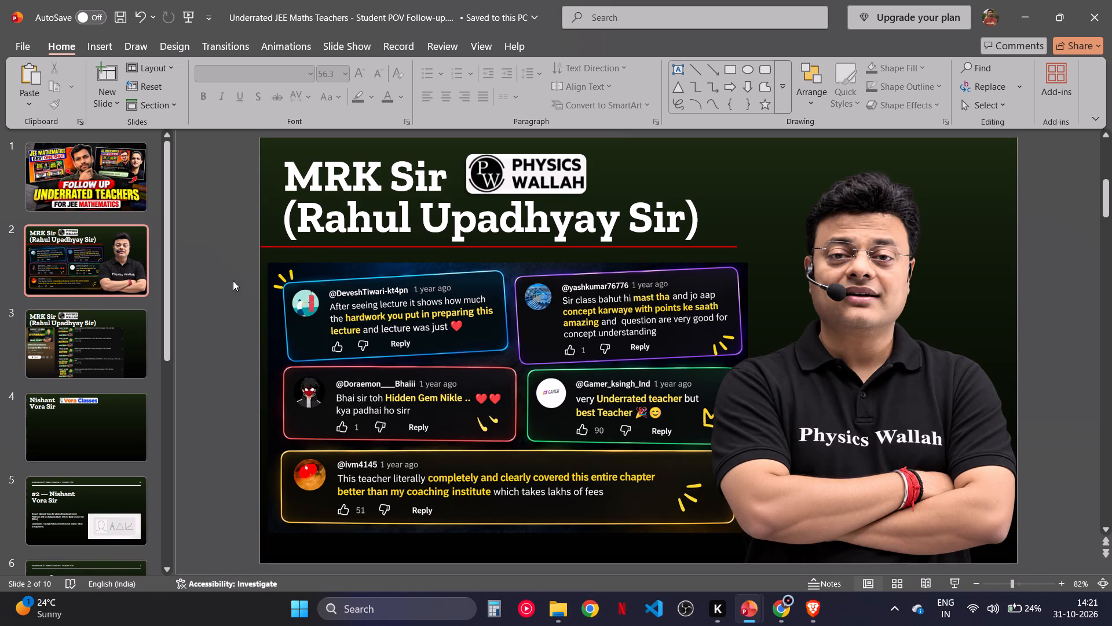
left_click(98, 334)
Shrink the playlist screenshot on slide 3 to about 12.98 by 25.27 cm, leaving a gap beneath the title.
left_click(536, 341)
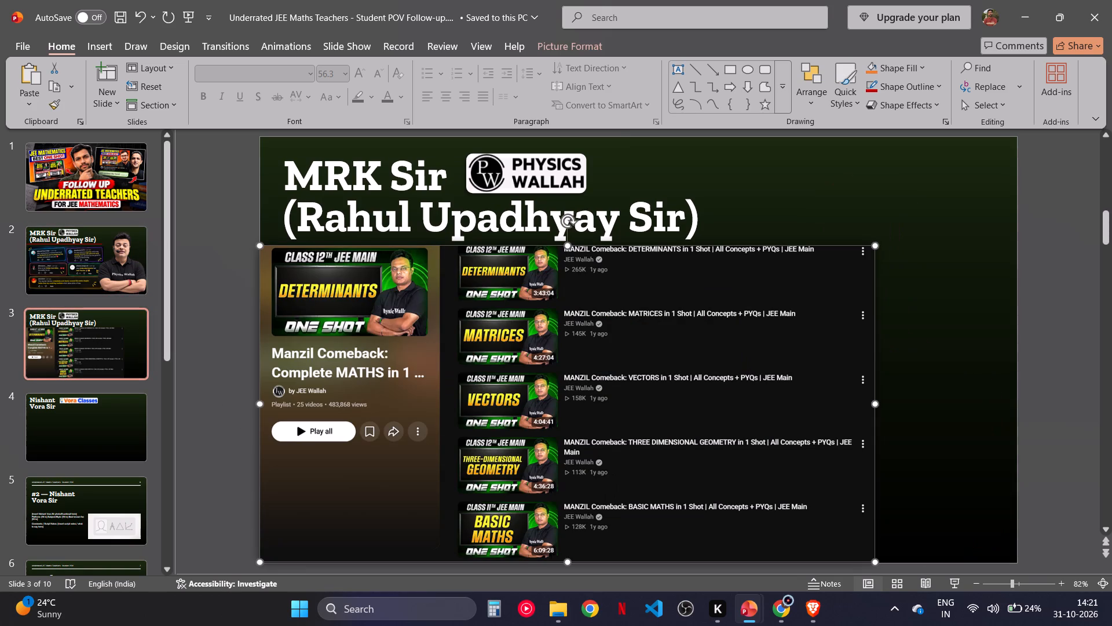
left_click_drag(876, 246, 867, 253)
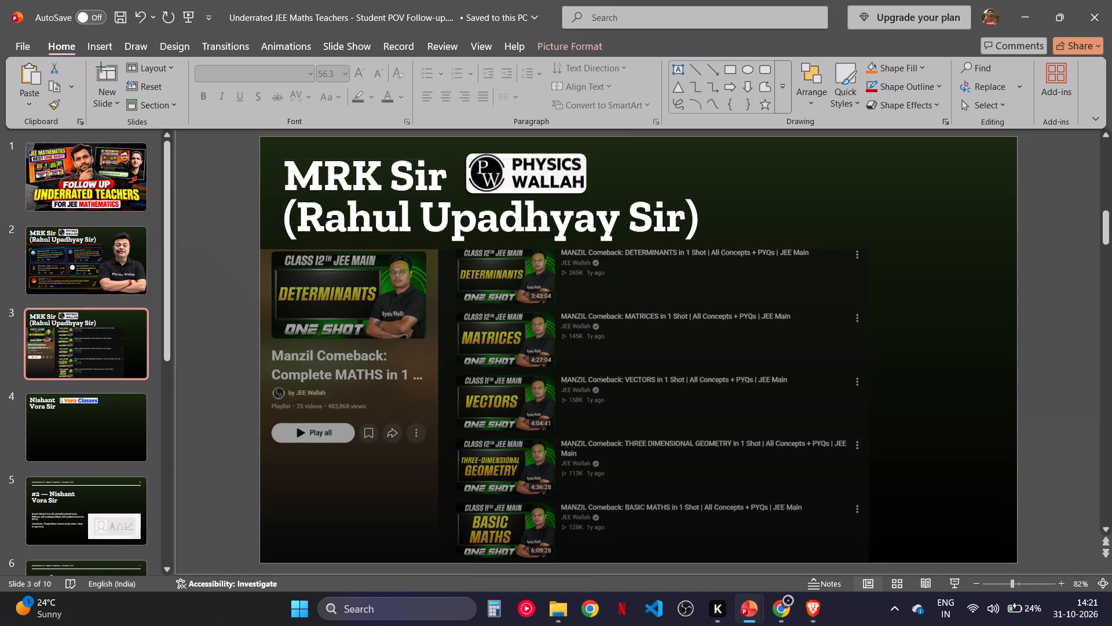
left_click_drag(867, 253, 825, 285)
left_click_drag(781, 319, 787, 315)
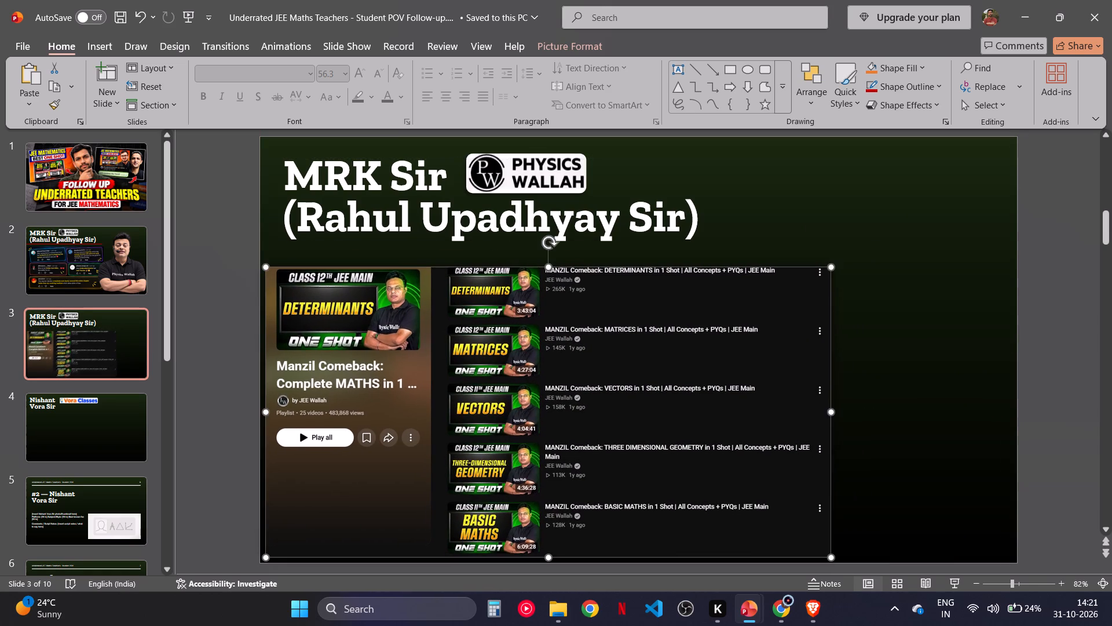
Paste the copied red line between the title and the playlist screenshot on slide 3.
left_click(251, 334)
key("ctrl+v")
left_click(254, 331)
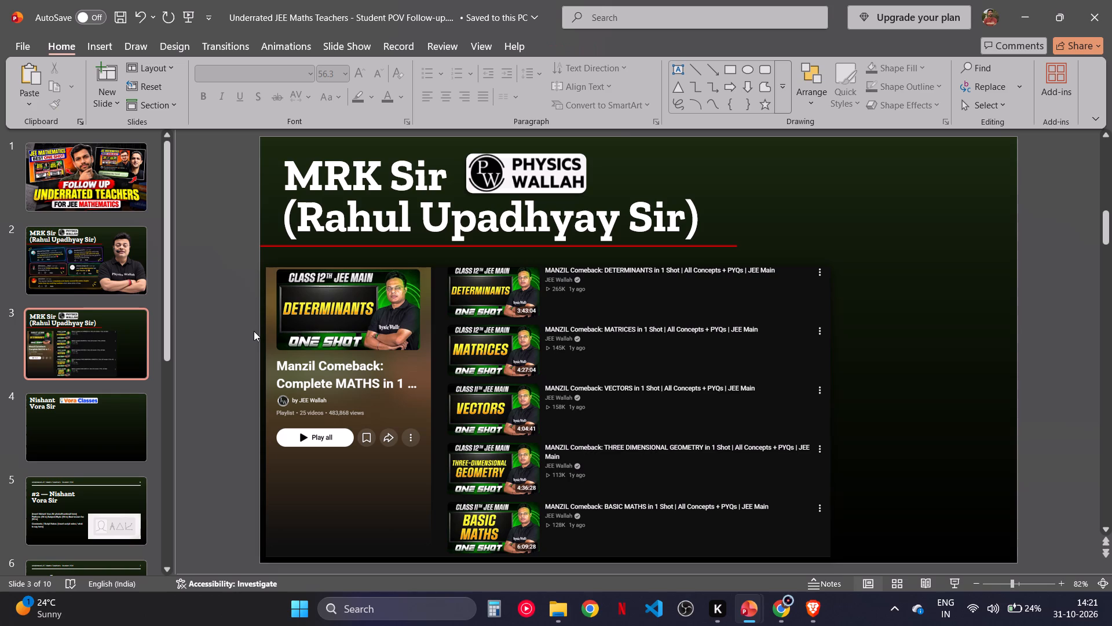
Apply the simple black frame picture style to the playlist screenshot on slide 3.
left_click(411, 358)
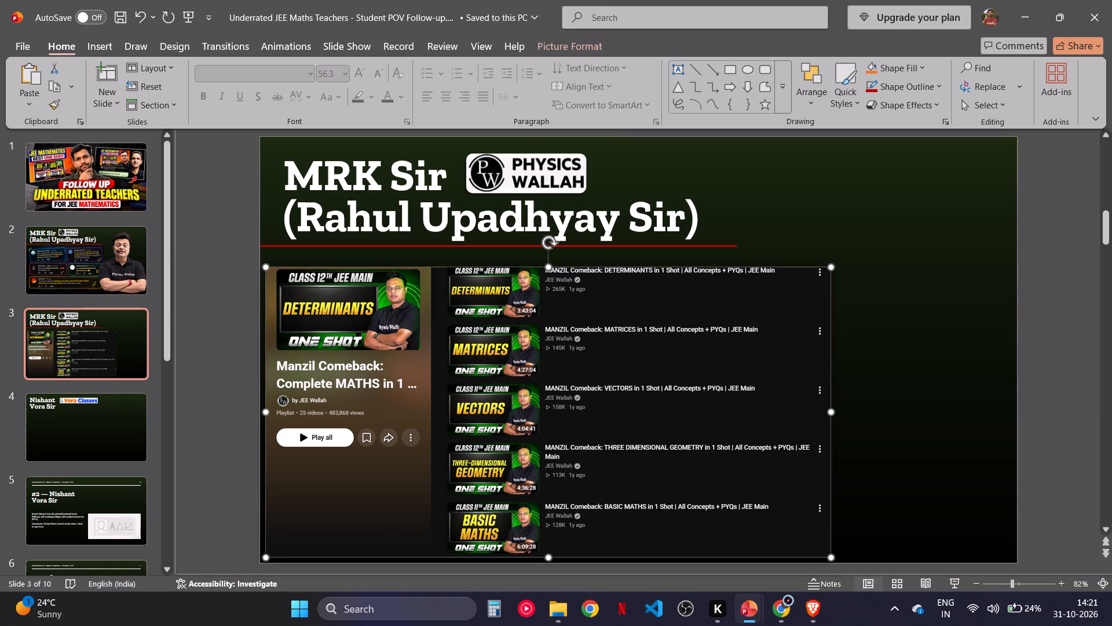
left_click(598, 52)
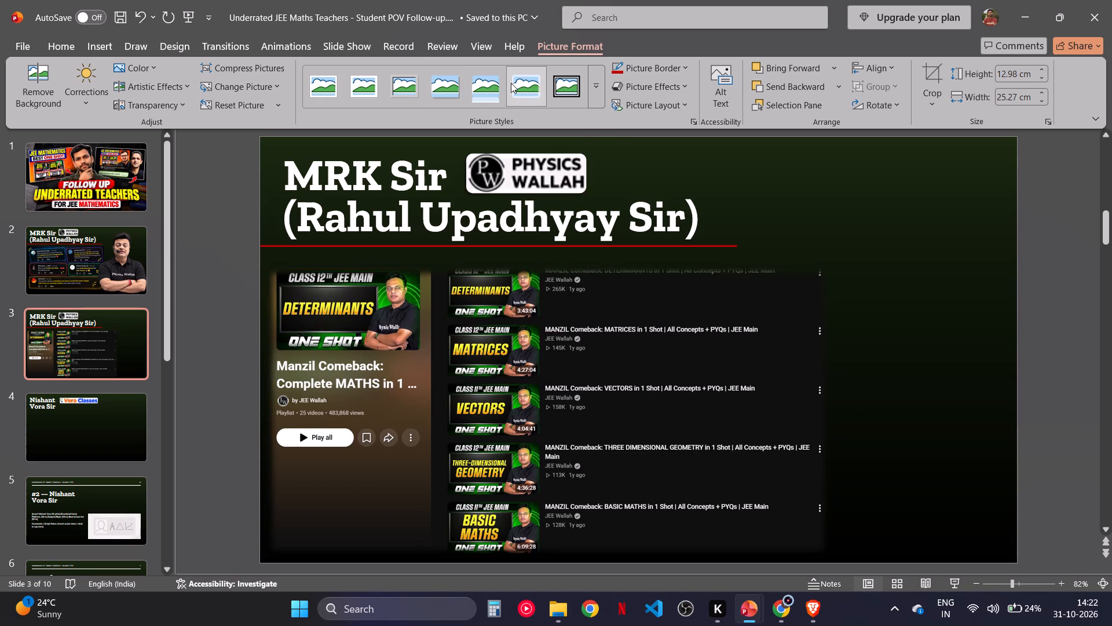
left_click(597, 88)
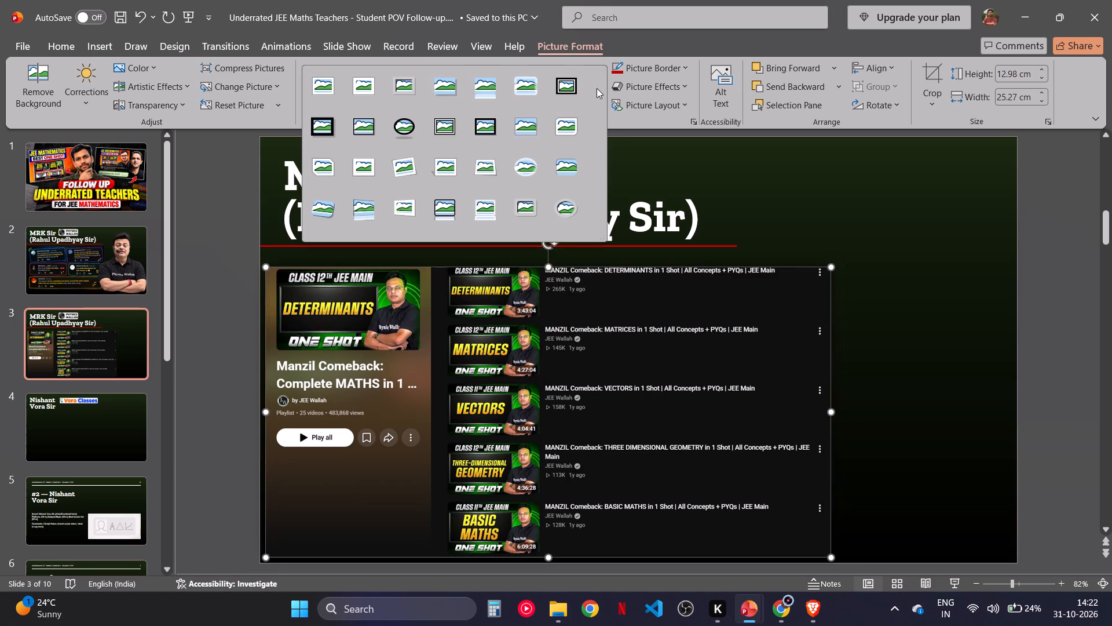
left_click(361, 132)
left_click(192, 307)
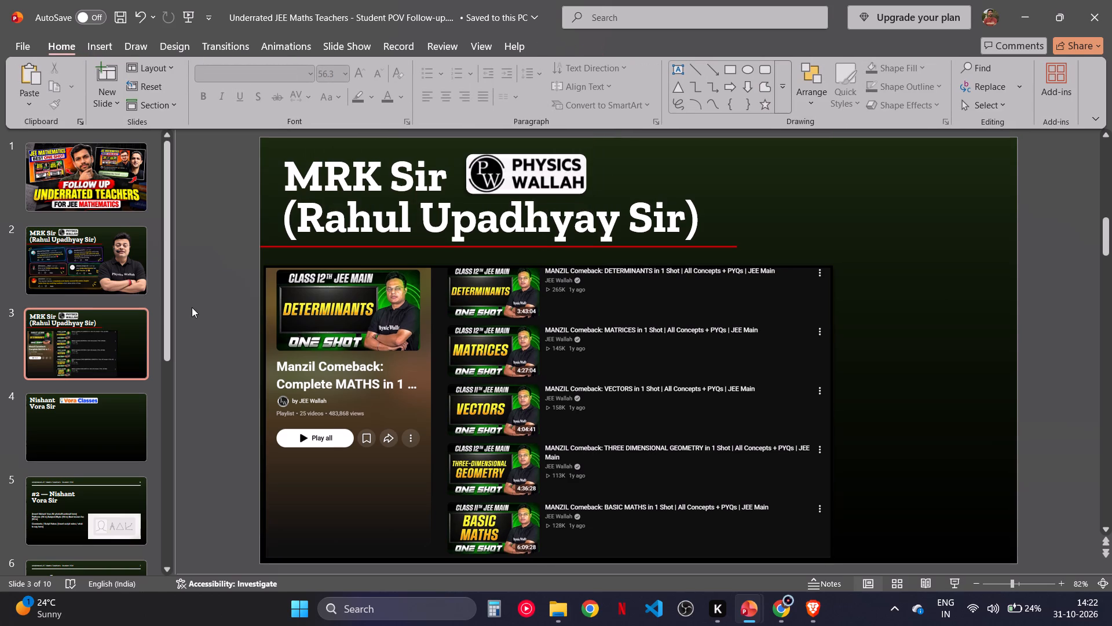
Move the Vora Classes logo on slide 4 closer to the title, level with the word Nishant.
left_click(92, 397)
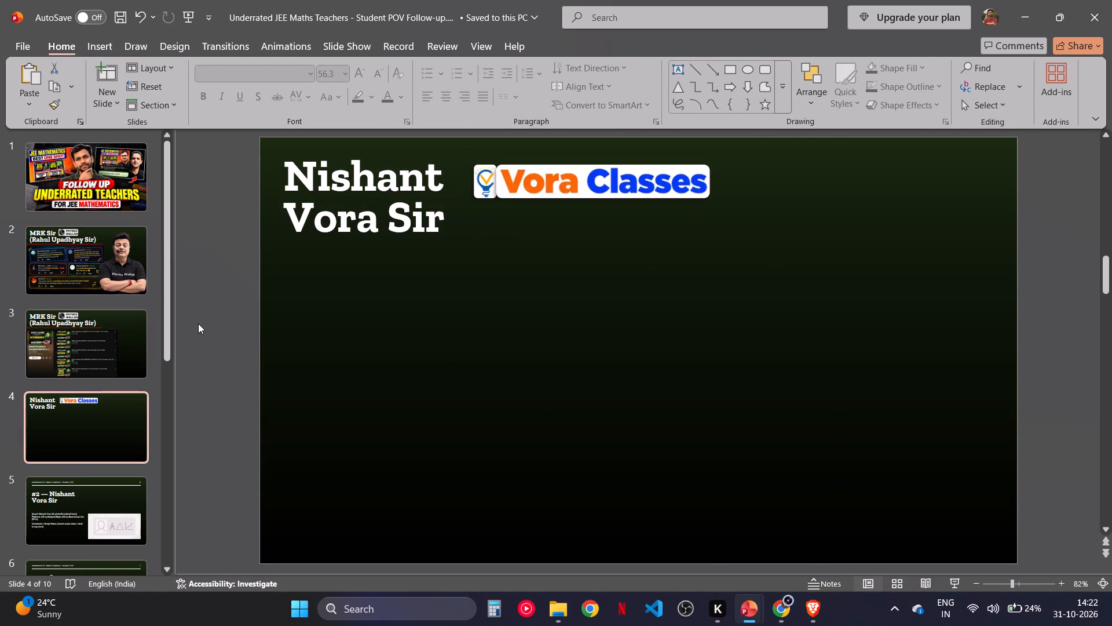
left_click(354, 240)
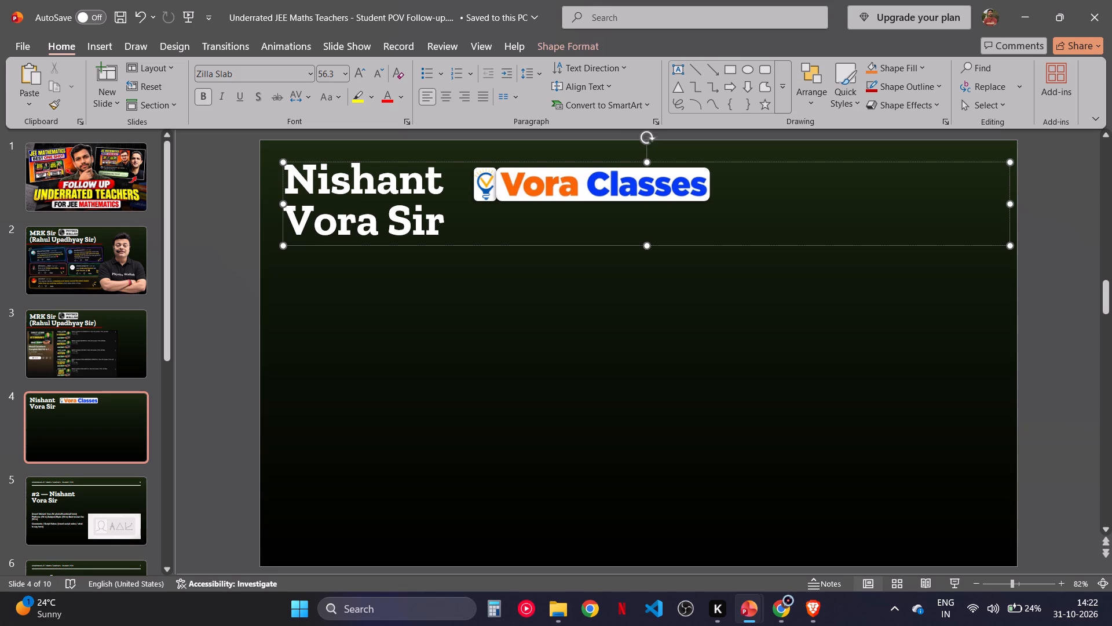
left_click(409, 245)
left_click(291, 341)
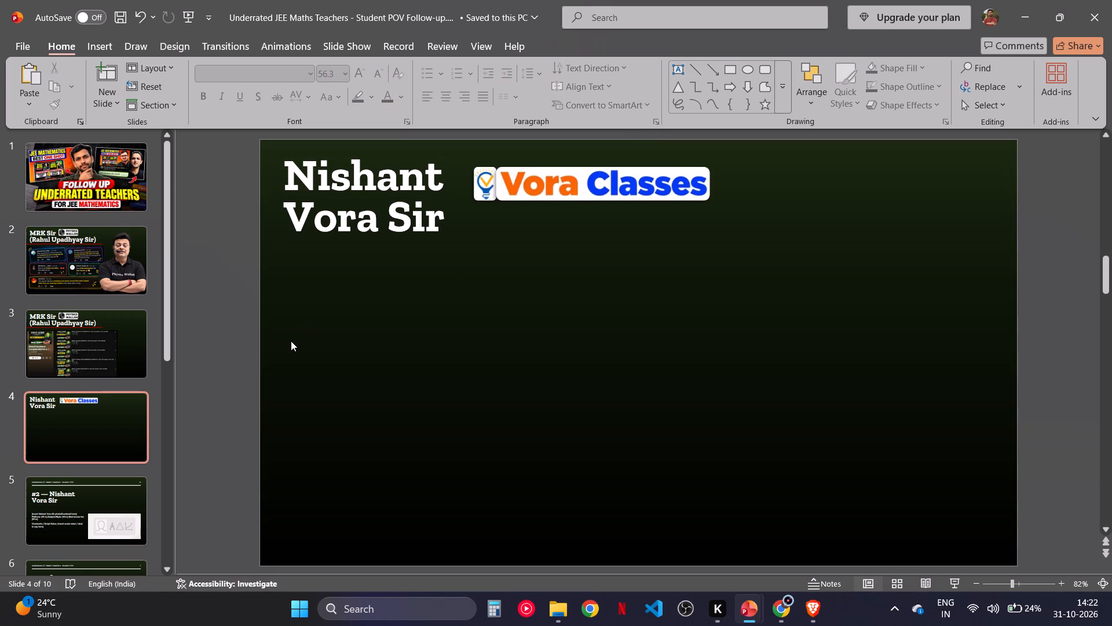
left_click_drag(576, 202, 559, 199)
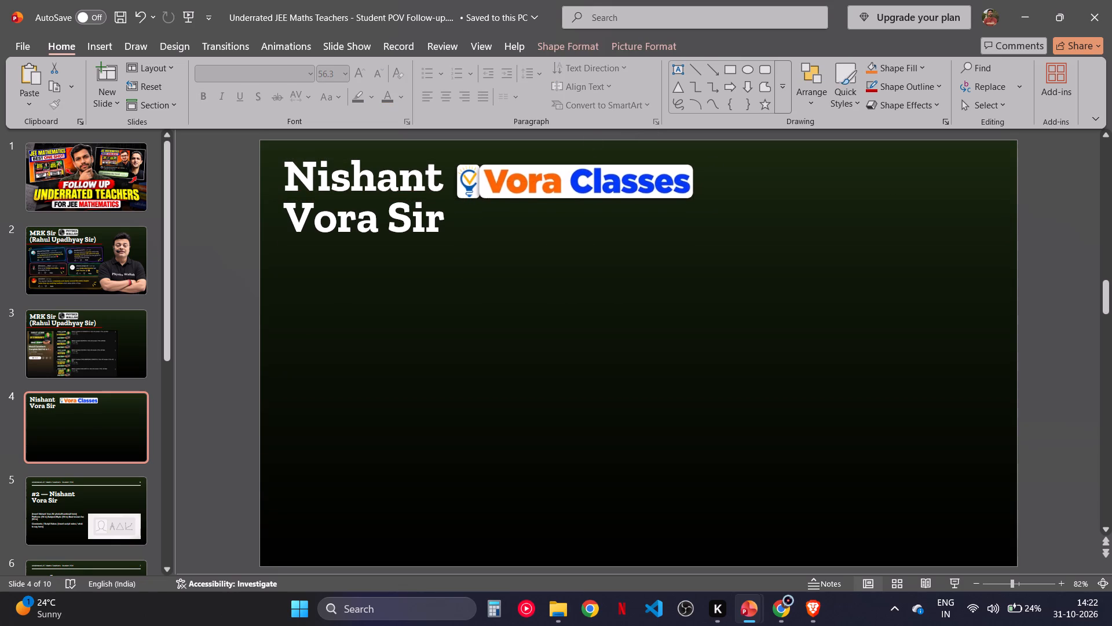
left_click_drag(559, 199, 558, 197)
left_click(247, 364)
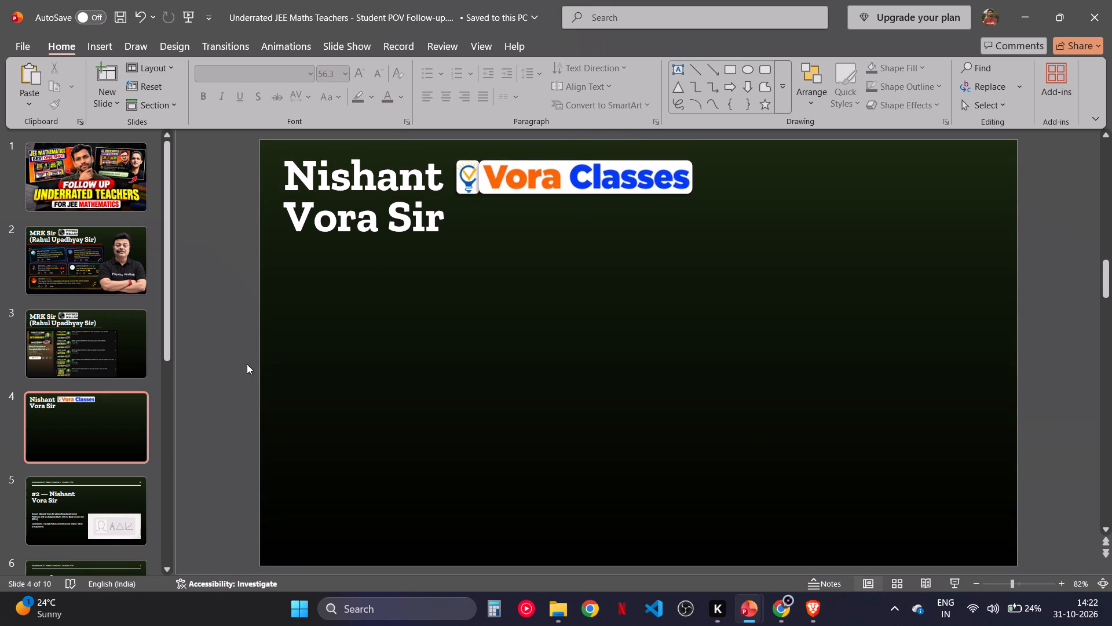
left_click(121, 332)
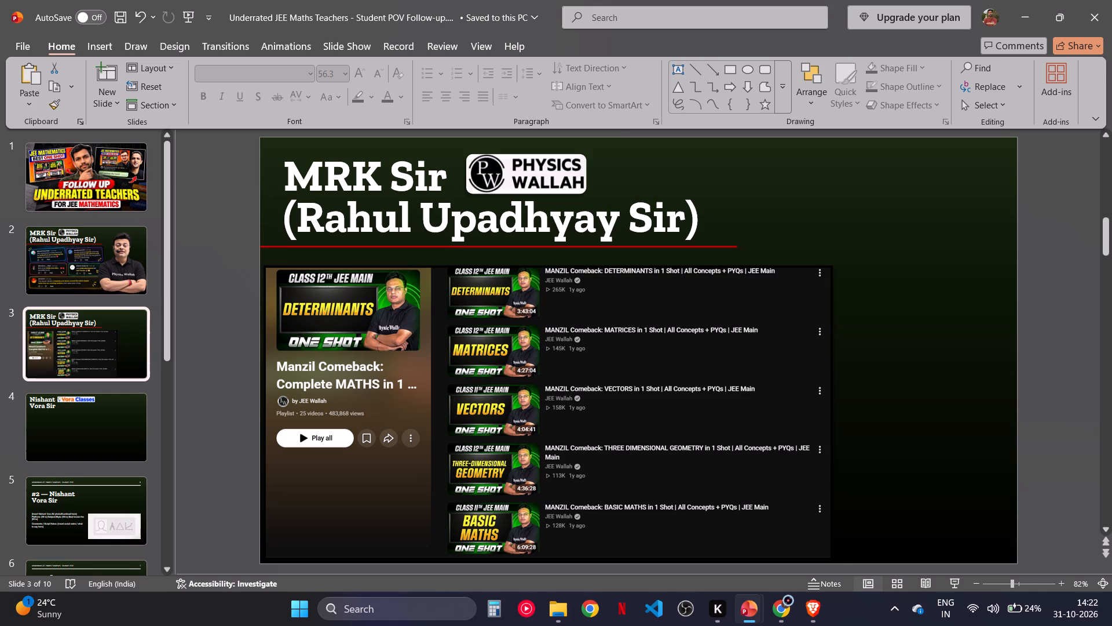
left_click(297, 246)
key("ctrl+c")
left_click(197, 391)
left_click(96, 441)
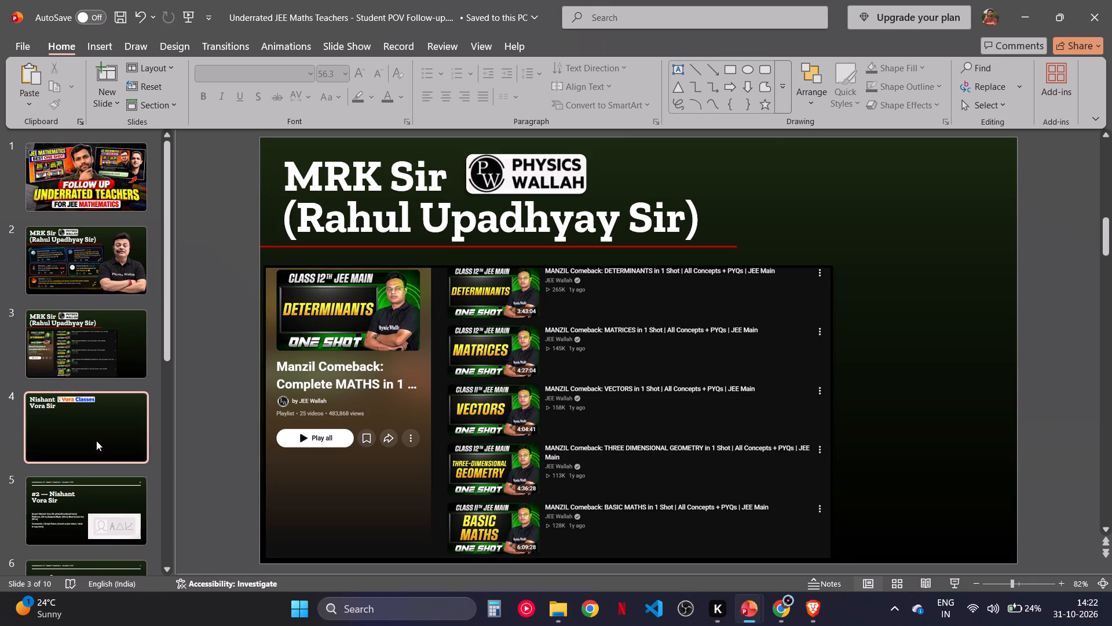
left_click(233, 392)
key("ctrl+v")
left_click(264, 369)
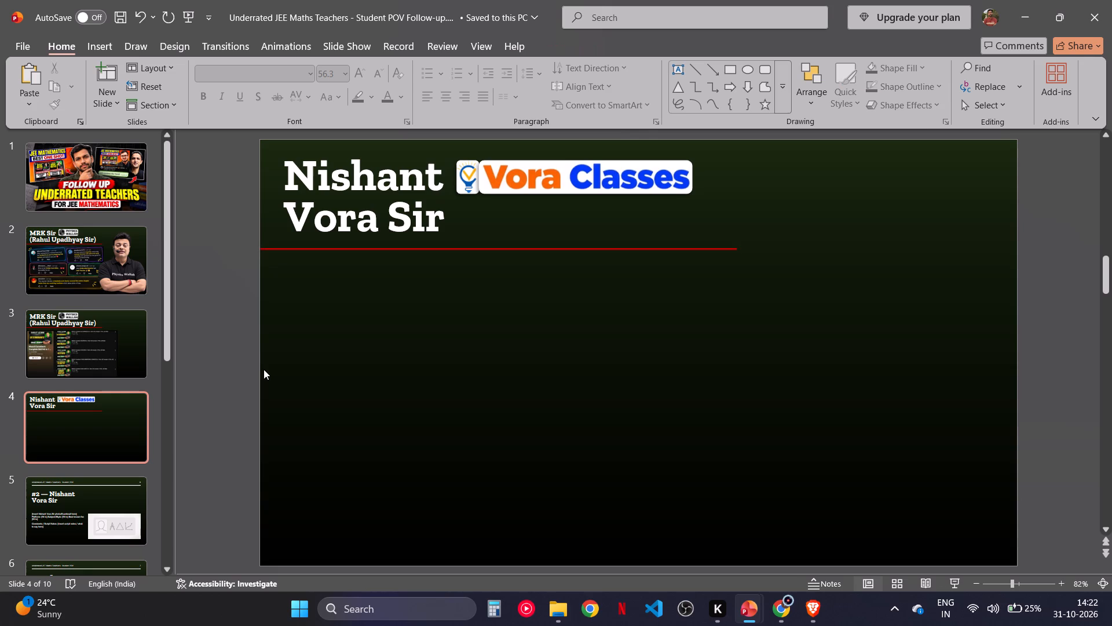
key("alt+Tab")
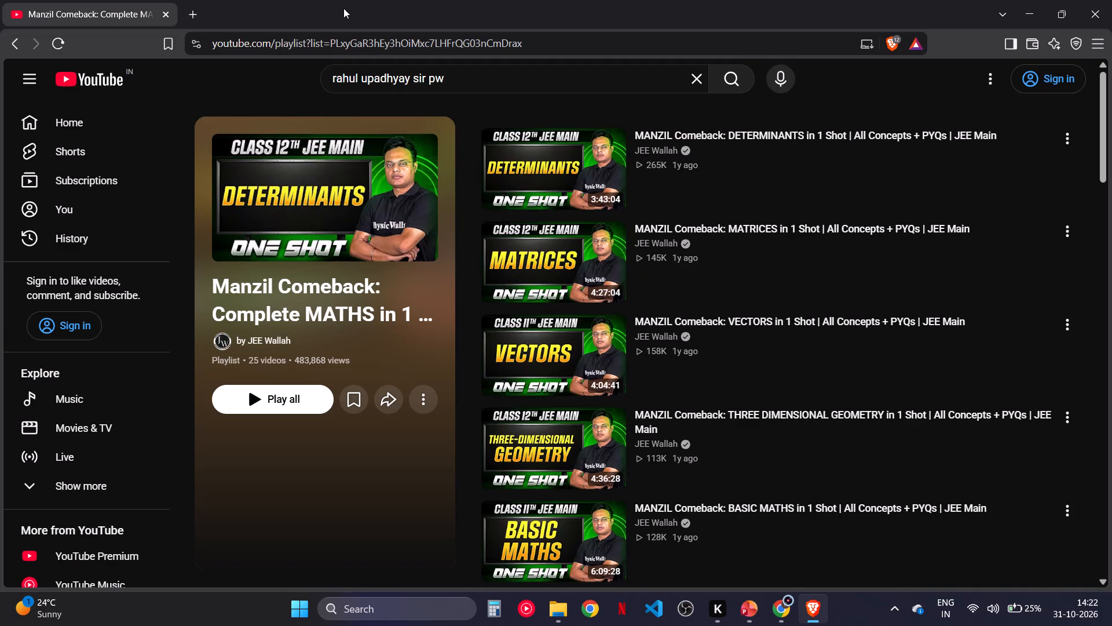
key("alt+Tab")
left_click(100, 230)
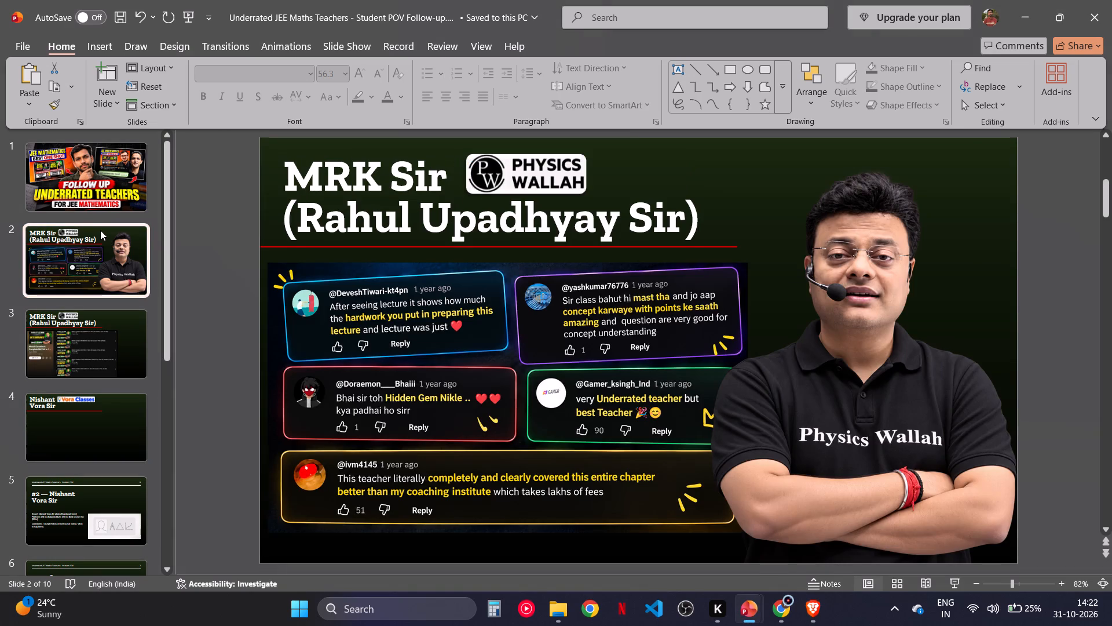
key("Down")
key("Up")
key("Up")
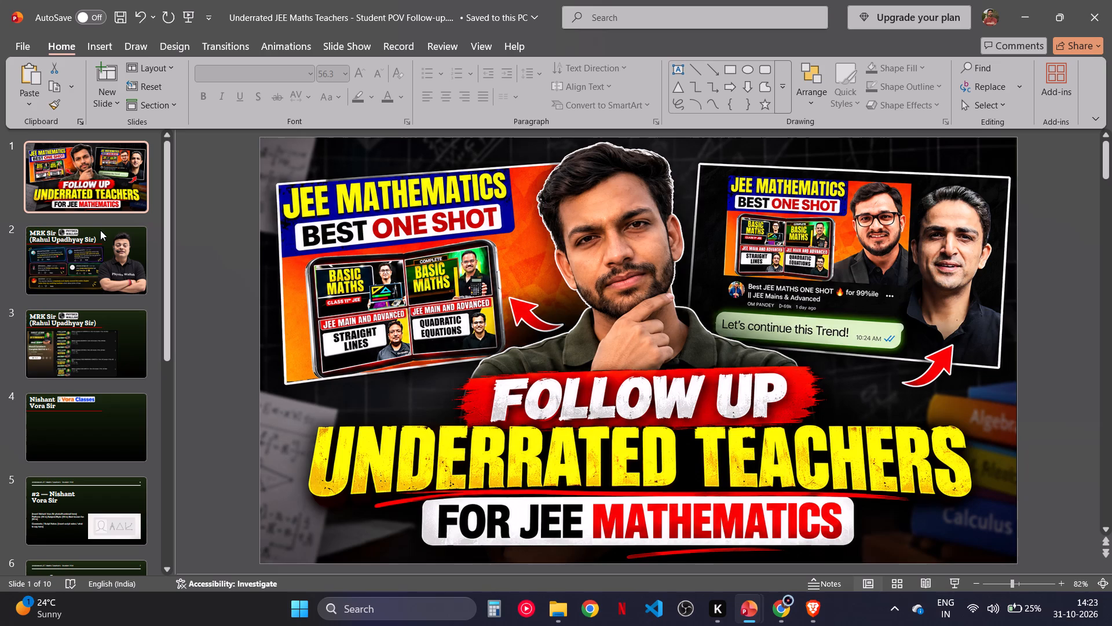
key("Down")
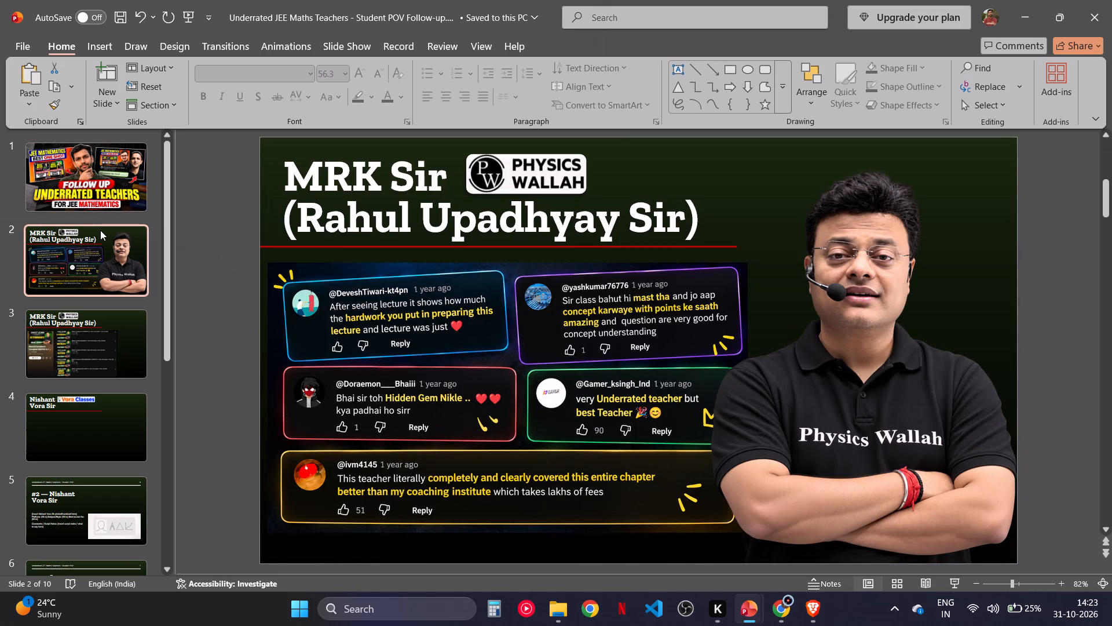
key("Down")
key("Down")
key("Up")
key("Up")
key("Up")
key("Up")
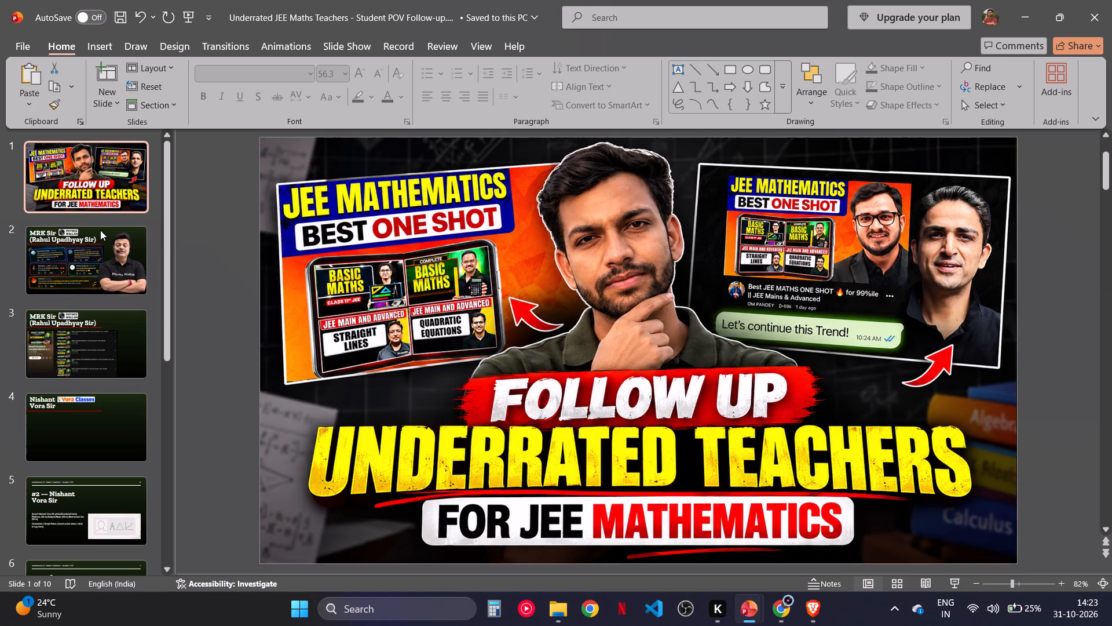
key("Down")
key("Down")
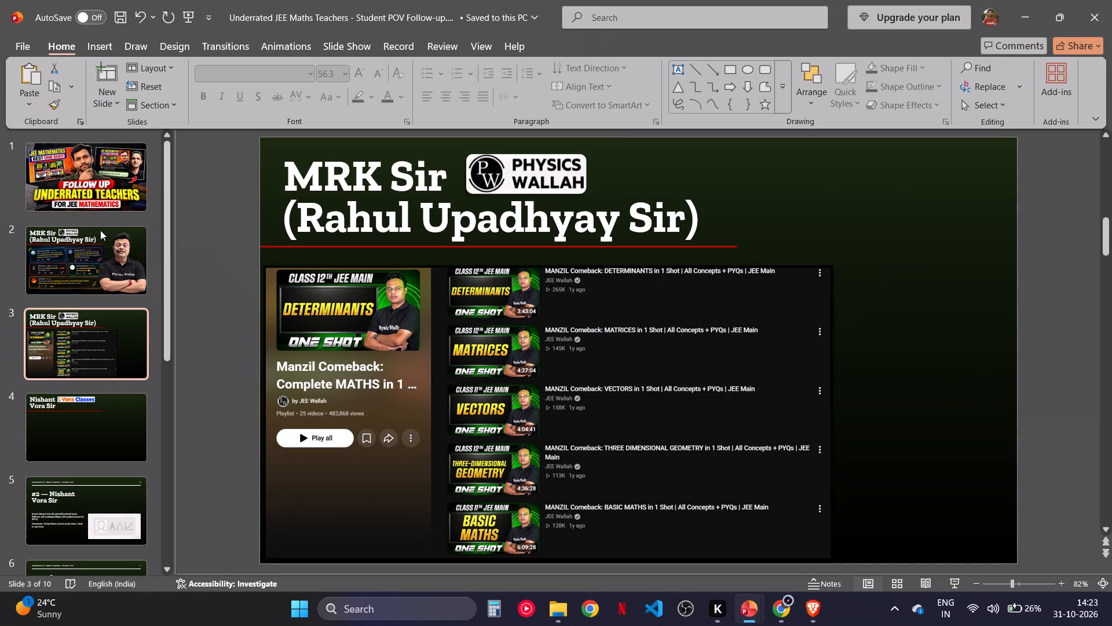
key("Down")
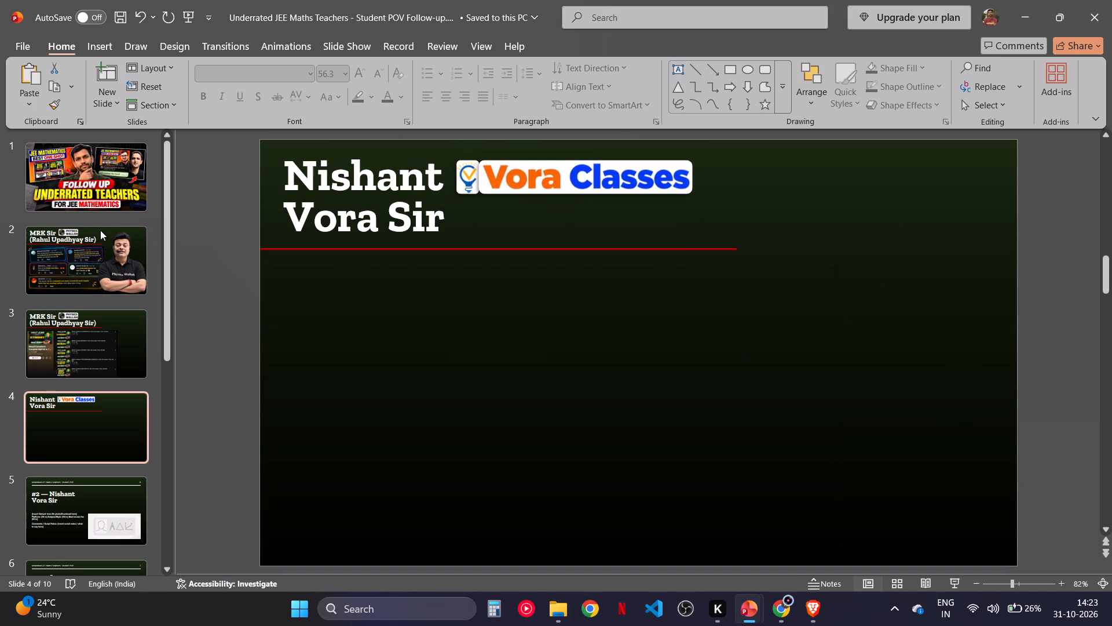
Switch to the Brave browser and search YouTube for "nishant vora maths one shot".
key("alt+Tab")
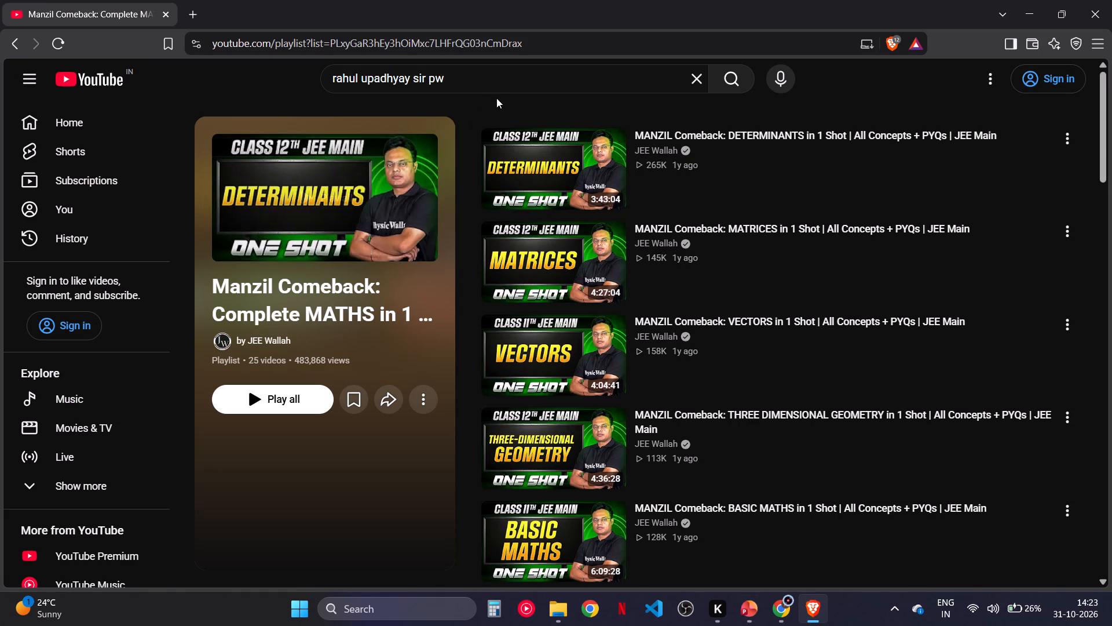
left_click_drag(499, 96, 490, 90)
left_click_drag(484, 88, 319, 67)
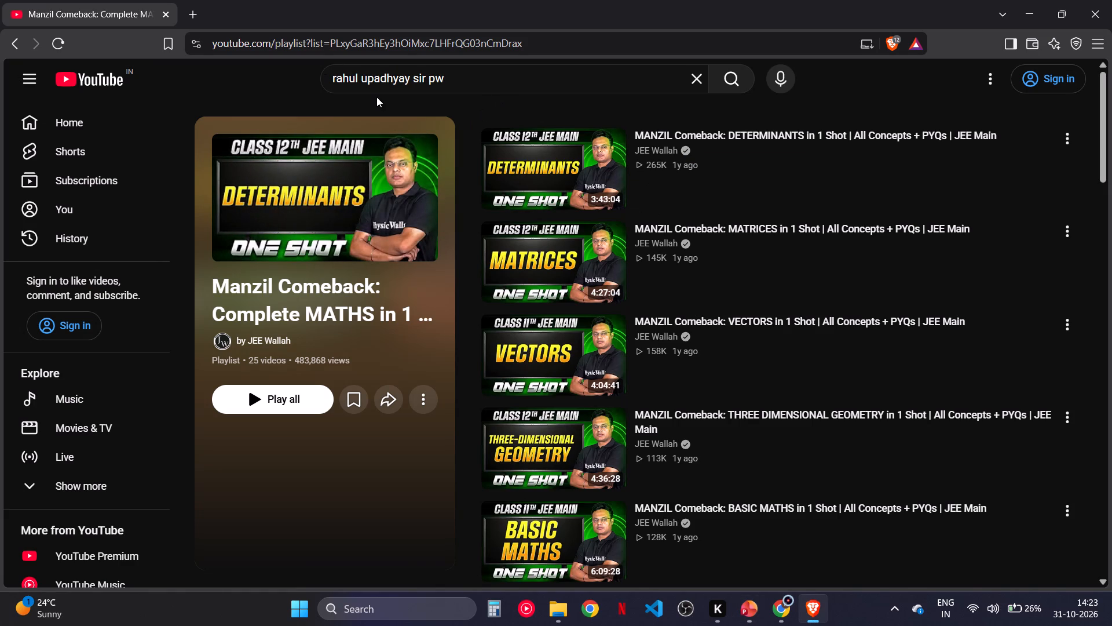
double_click(376, 97)
left_click(399, 92)
key("ctrl+a")
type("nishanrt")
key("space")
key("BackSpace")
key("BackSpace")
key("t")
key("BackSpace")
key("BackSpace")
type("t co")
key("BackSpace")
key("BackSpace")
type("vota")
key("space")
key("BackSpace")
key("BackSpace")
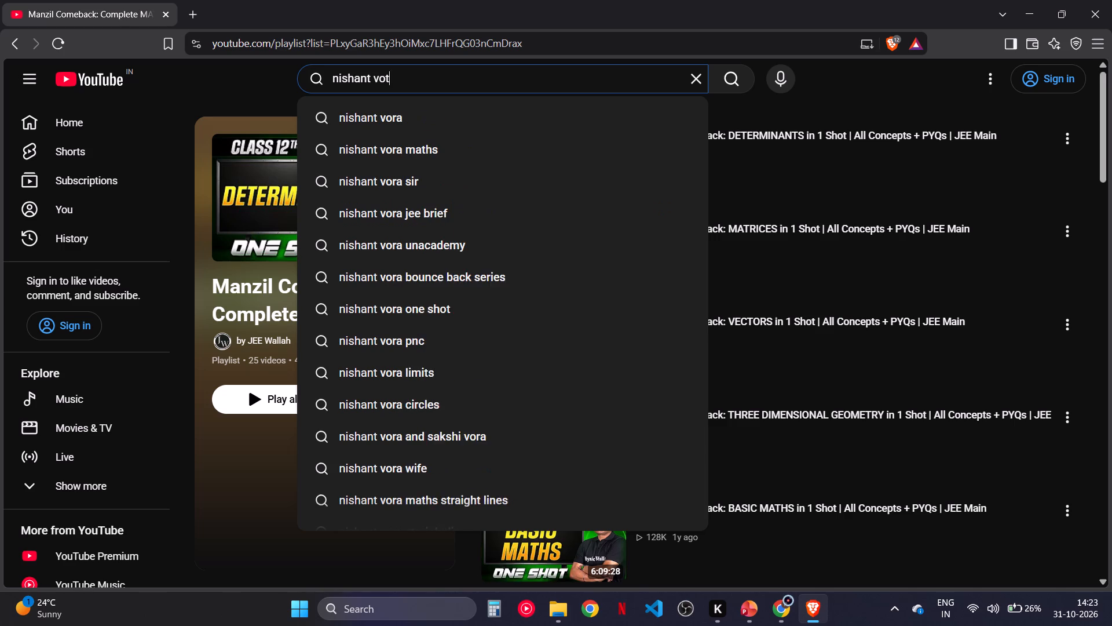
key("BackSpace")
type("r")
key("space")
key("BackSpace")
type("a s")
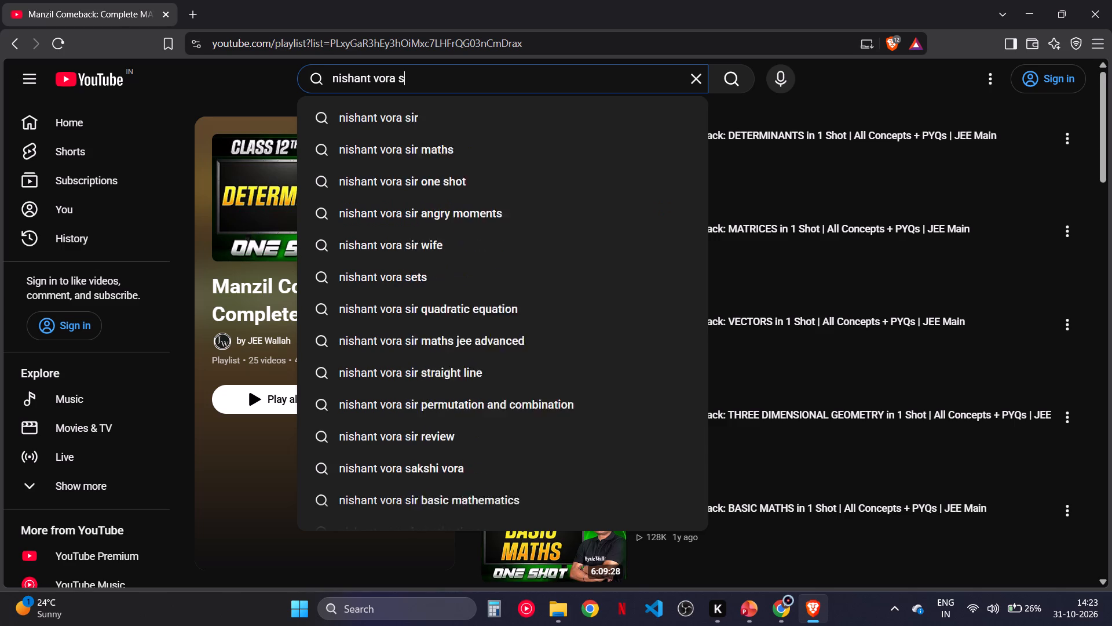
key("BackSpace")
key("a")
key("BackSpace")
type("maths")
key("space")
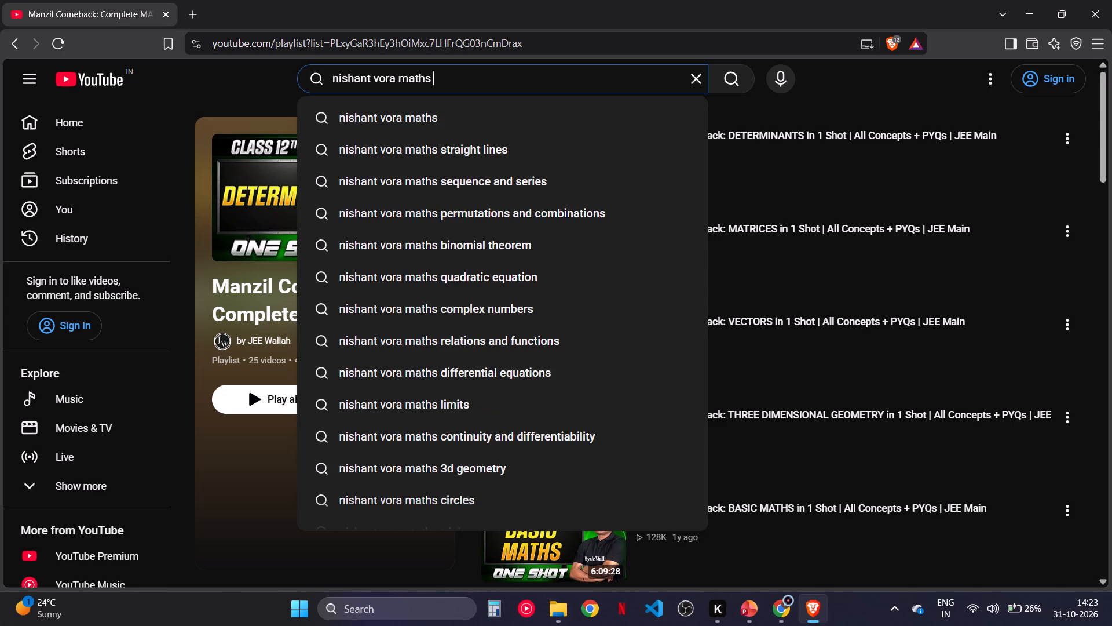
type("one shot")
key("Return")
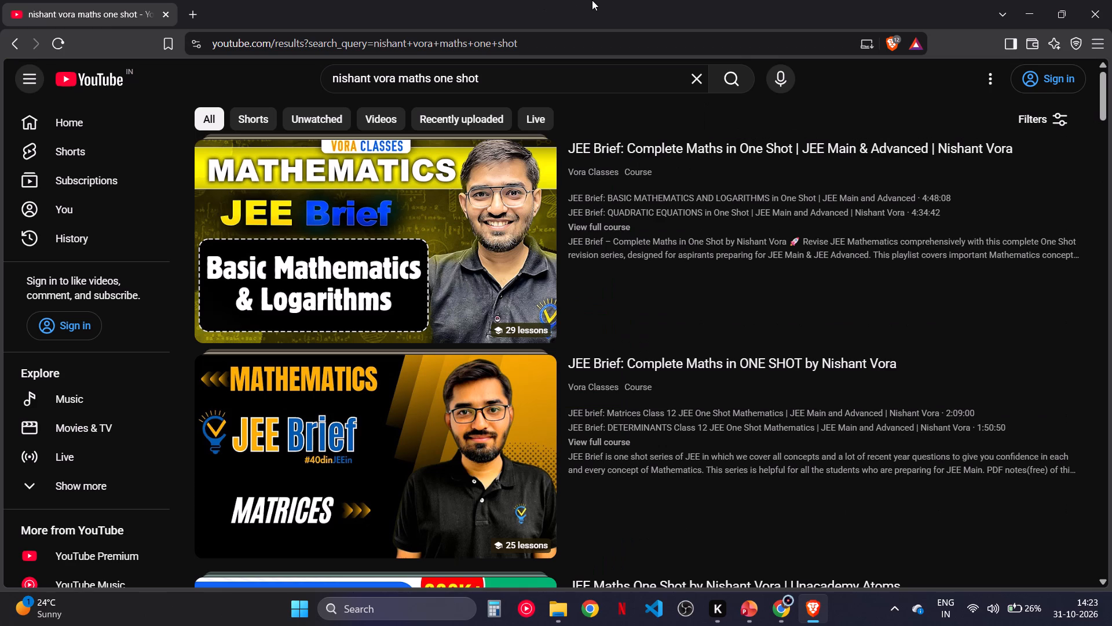
Examine the two JEE Brief playlists and the other Nishant Vora one-shot results to choose a playlist for the slide.
left_click(613, 222)
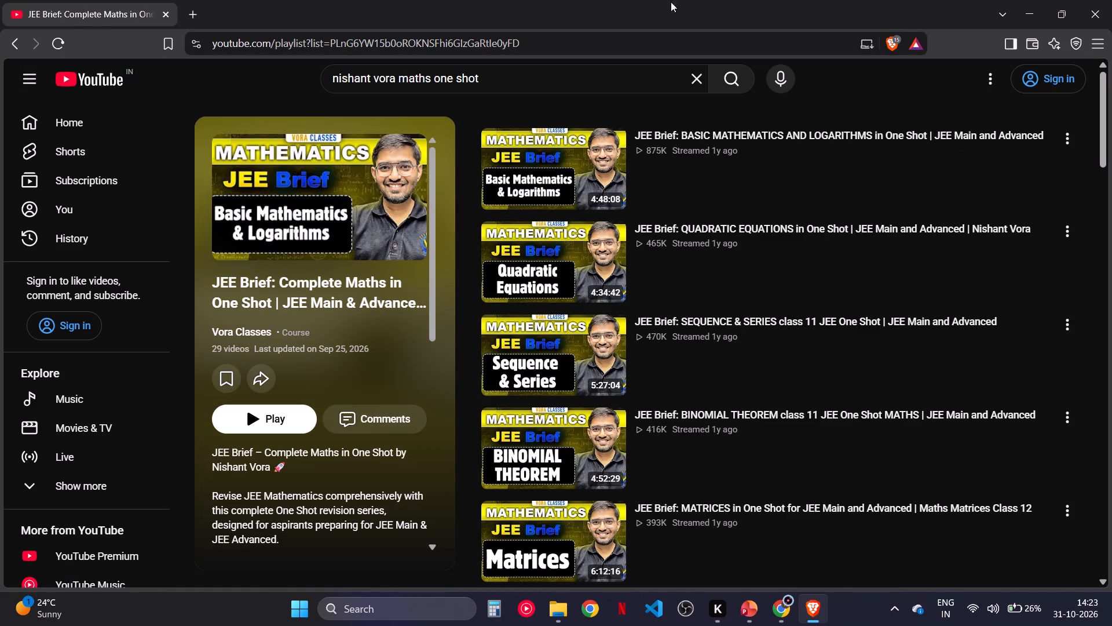
left_click(14, 48)
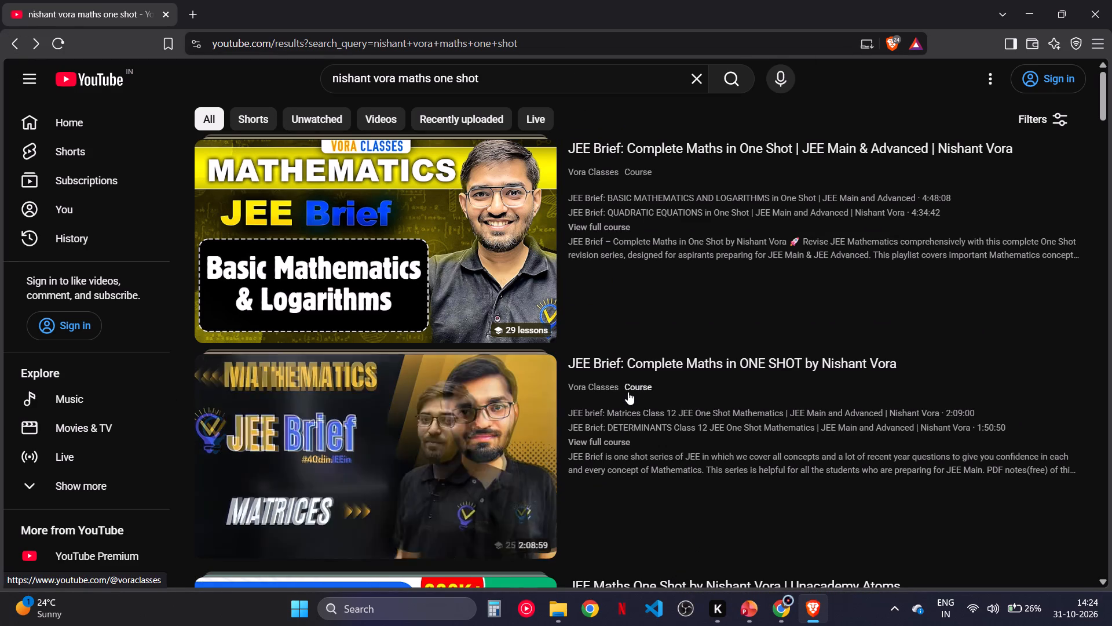
left_click(617, 445)
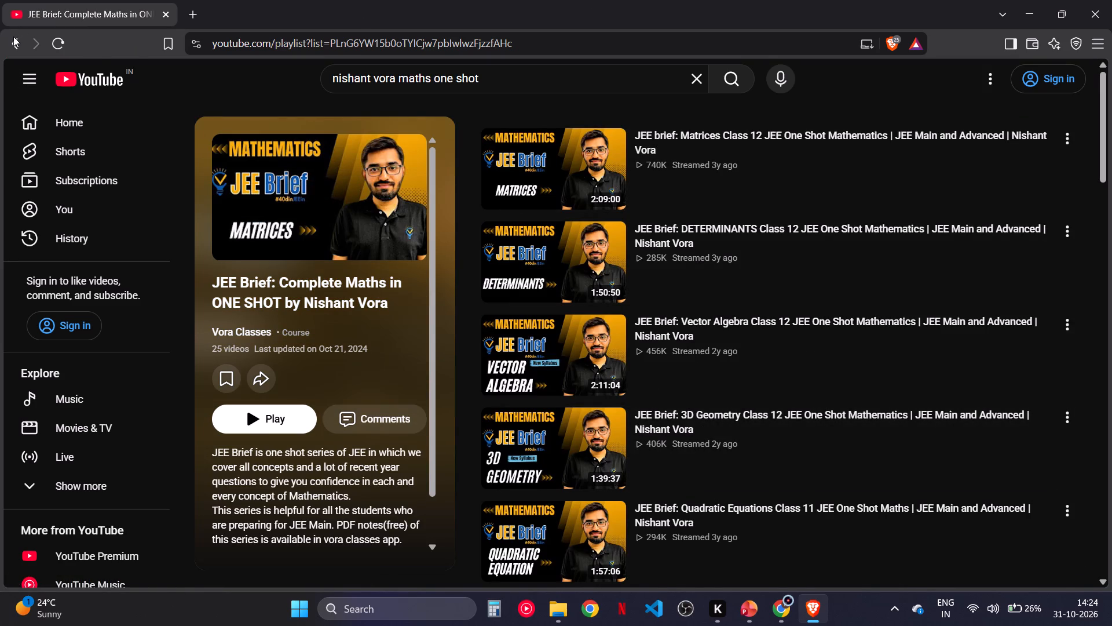
left_click(12, 37)
scroll(478, 441, "down", 2)
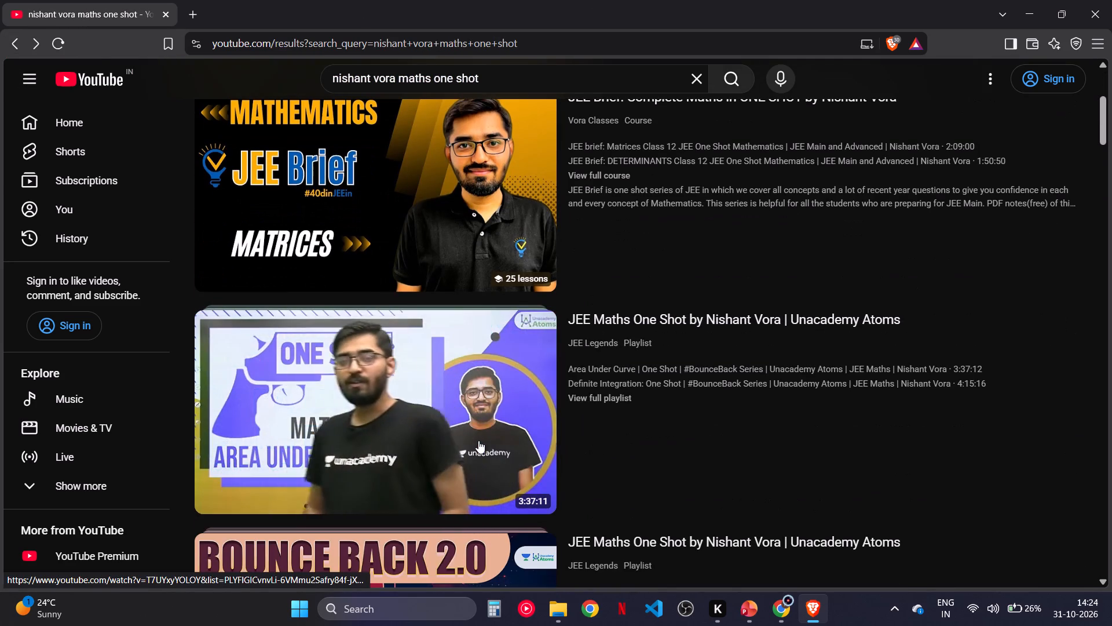
scroll(559, 458, "down", 1)
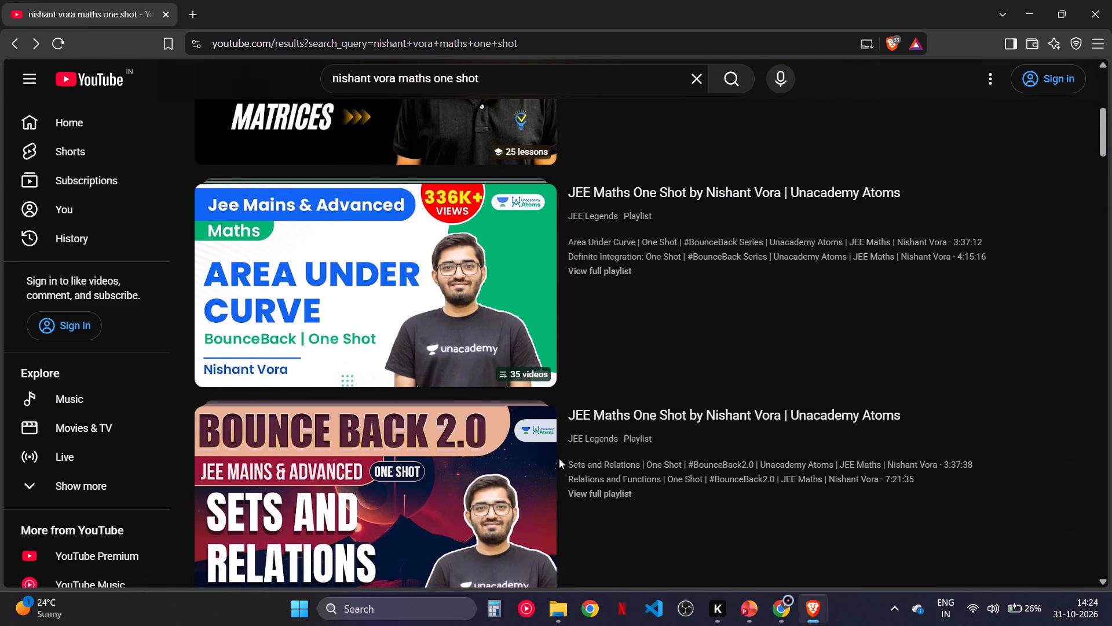
scroll(559, 458, "down", 1)
scroll(602, 490, "down", 1)
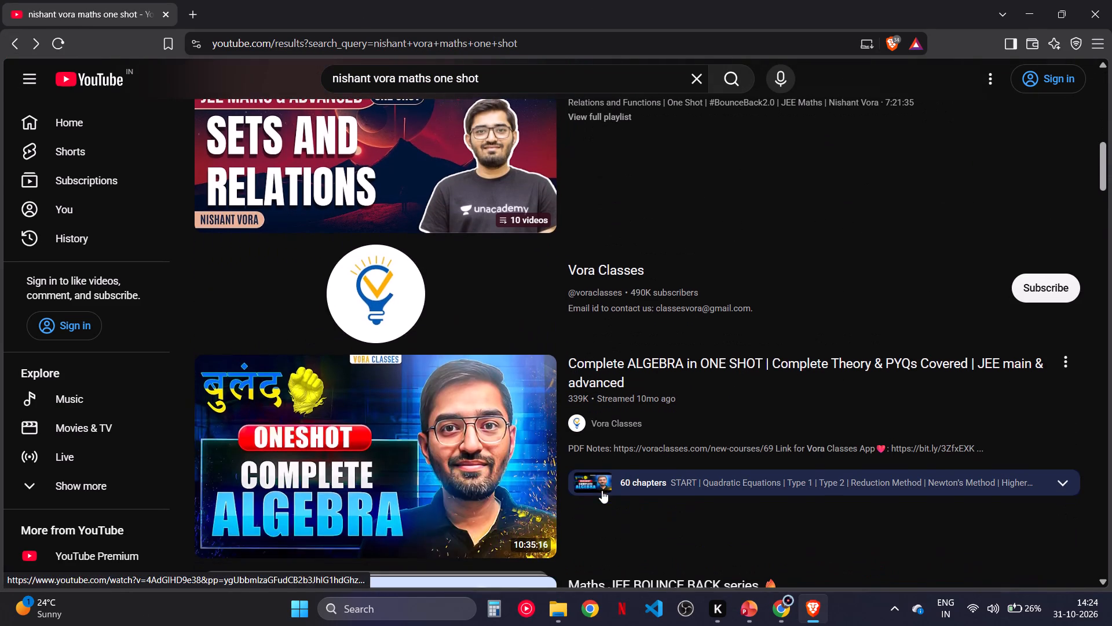
scroll(602, 490, "down", 2)
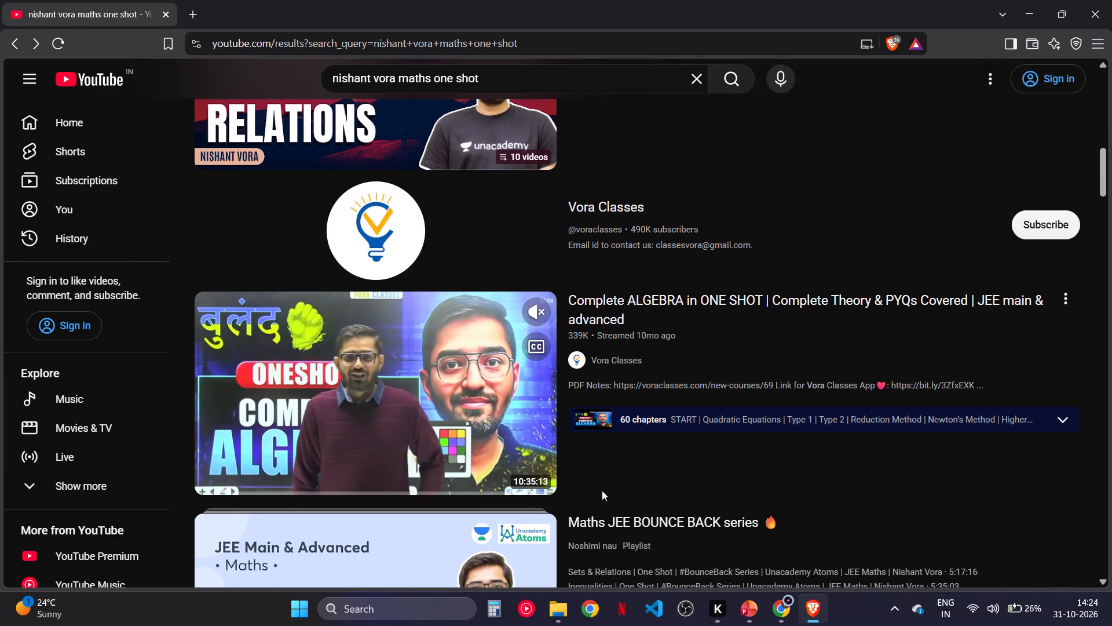
scroll(602, 490, "down", 2)
scroll(602, 490, "up", 7)
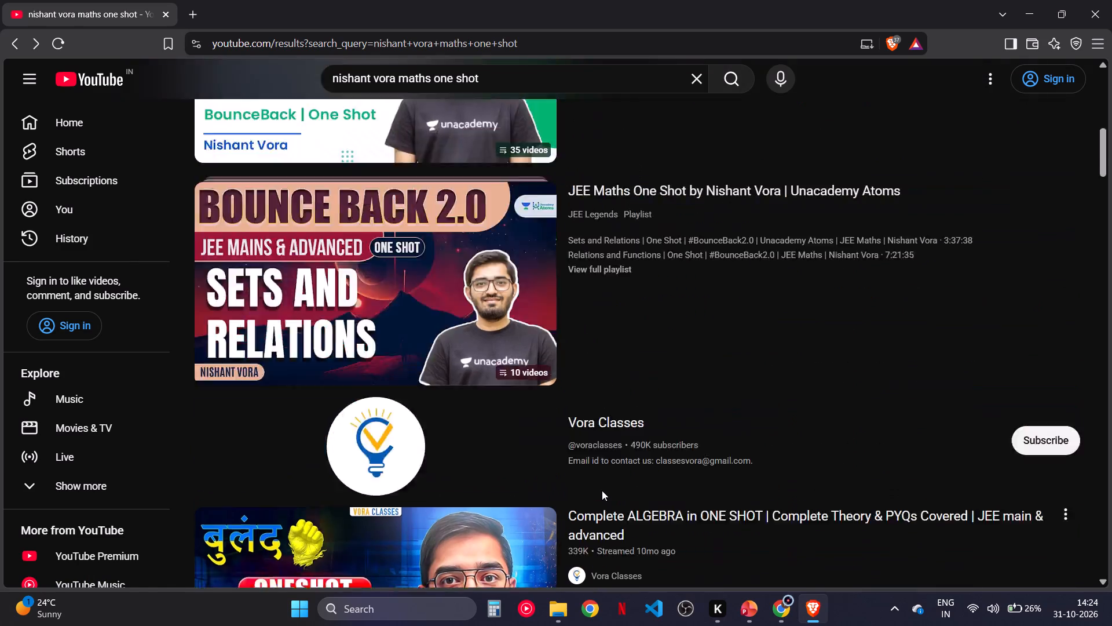
Open the Vora Classes playlist "JEE Brief: Complete Maths in One Shot | JEE Main & Advanced | Nishant Vora".
left_click(602, 230)
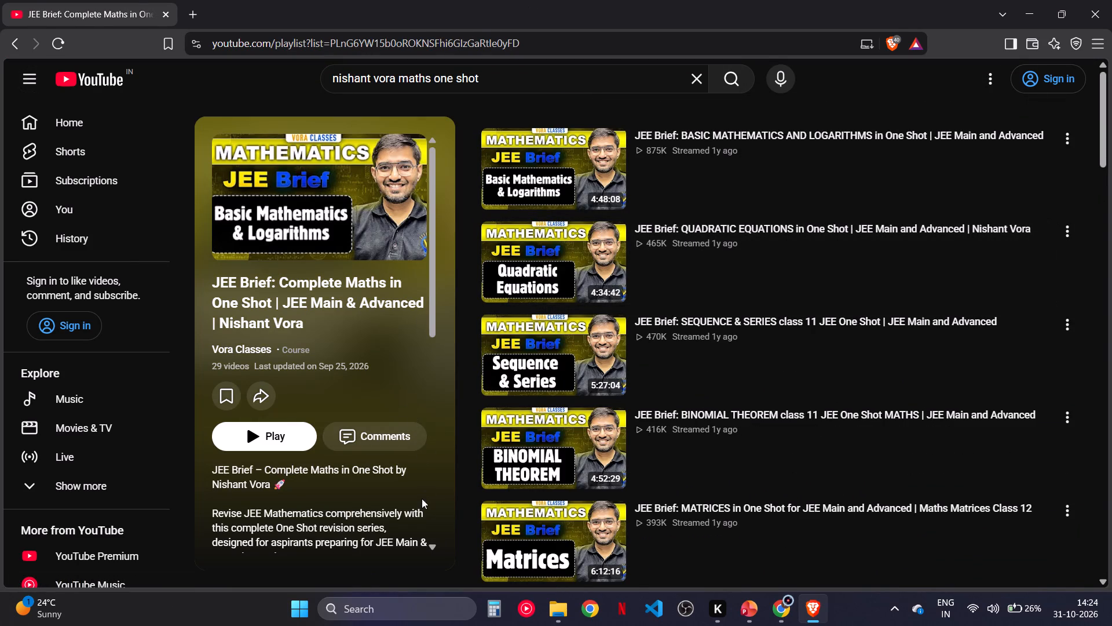
left_click(421, 505)
scroll(421, 505, "up", 1)
Capture a screenshot of the JEE Brief playlist, covering the course card and the first four videos.
key("Print")
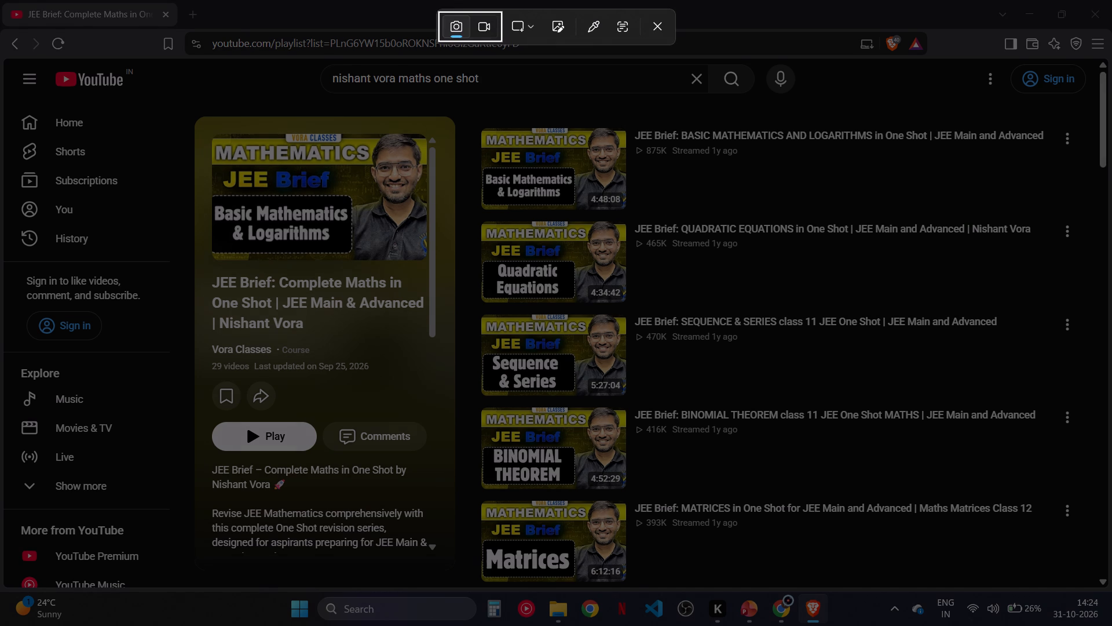
left_click_drag(206, 129, 982, 406)
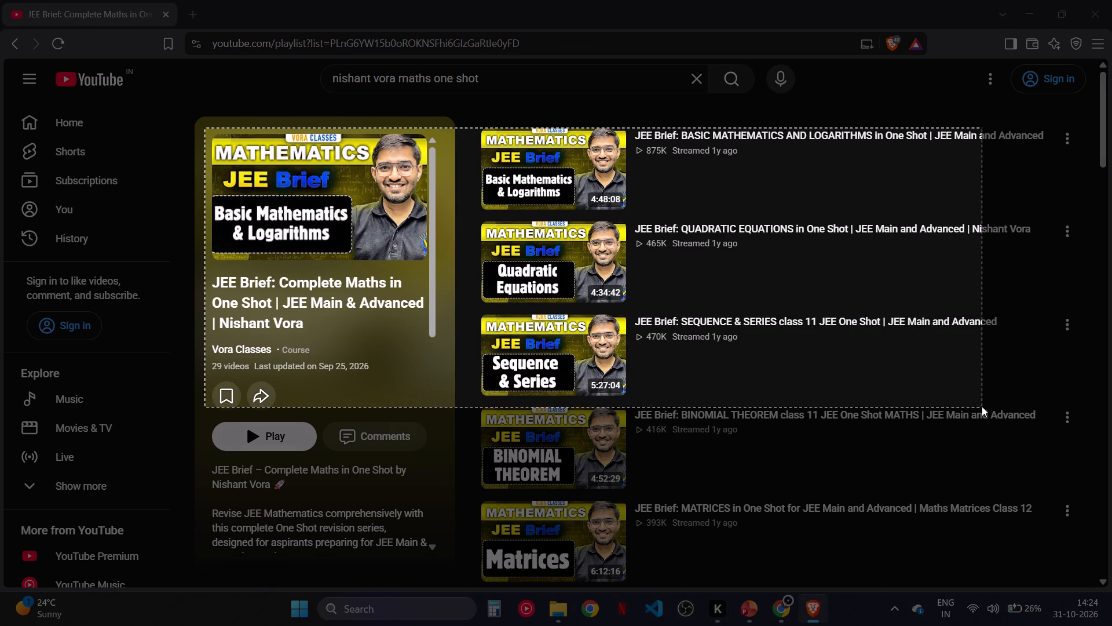
left_click_drag(982, 406, 1084, 490)
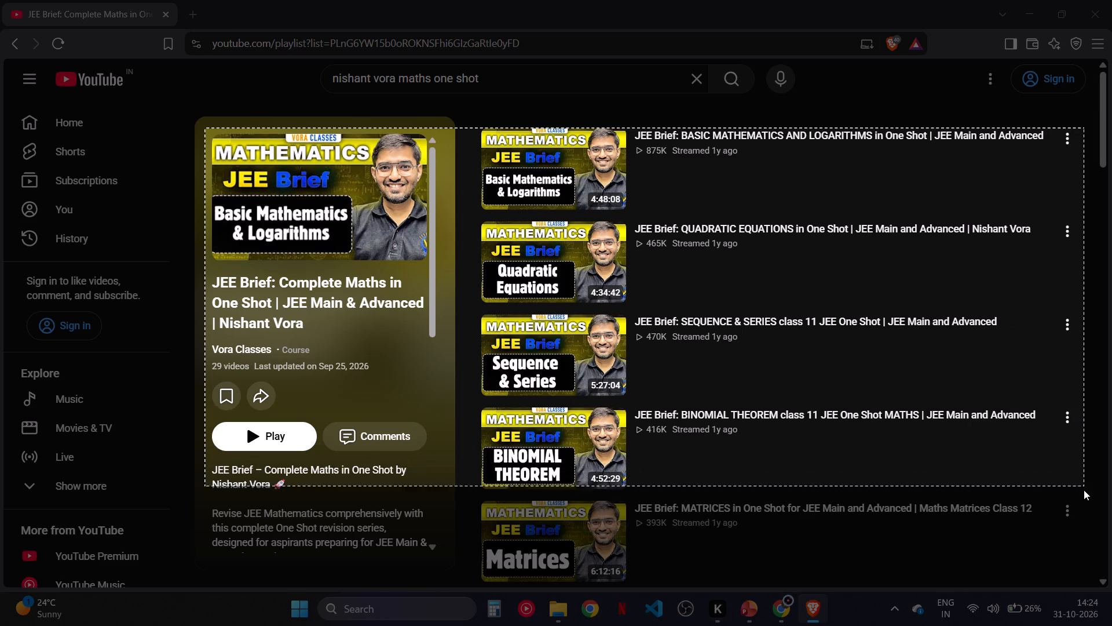
left_click_drag(1084, 490, 1092, 526)
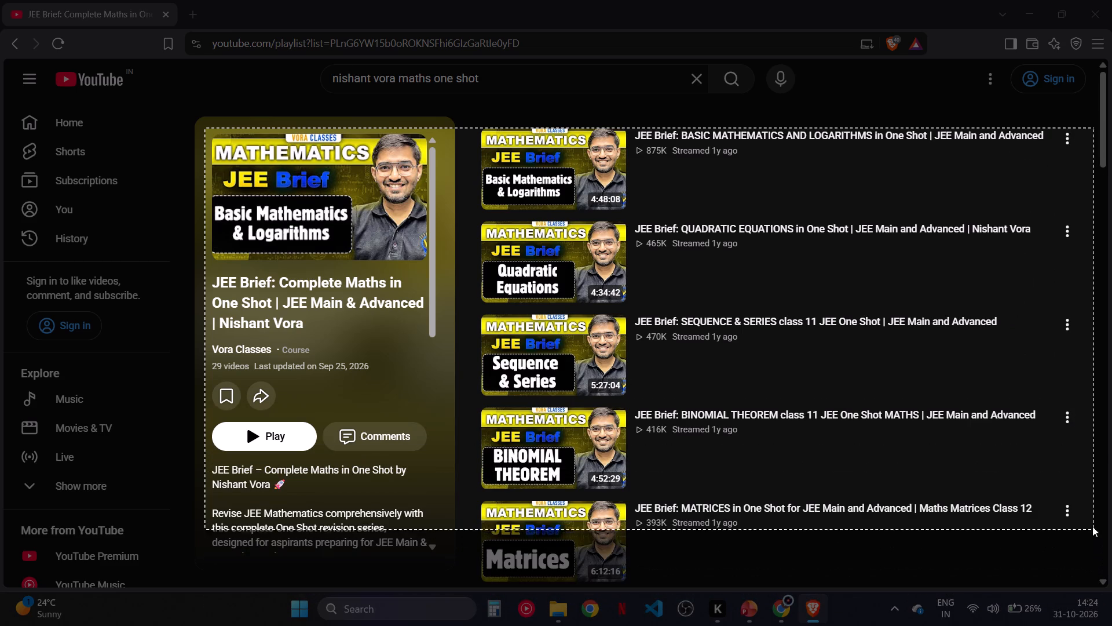
left_click_drag(1092, 526, 1089, 497)
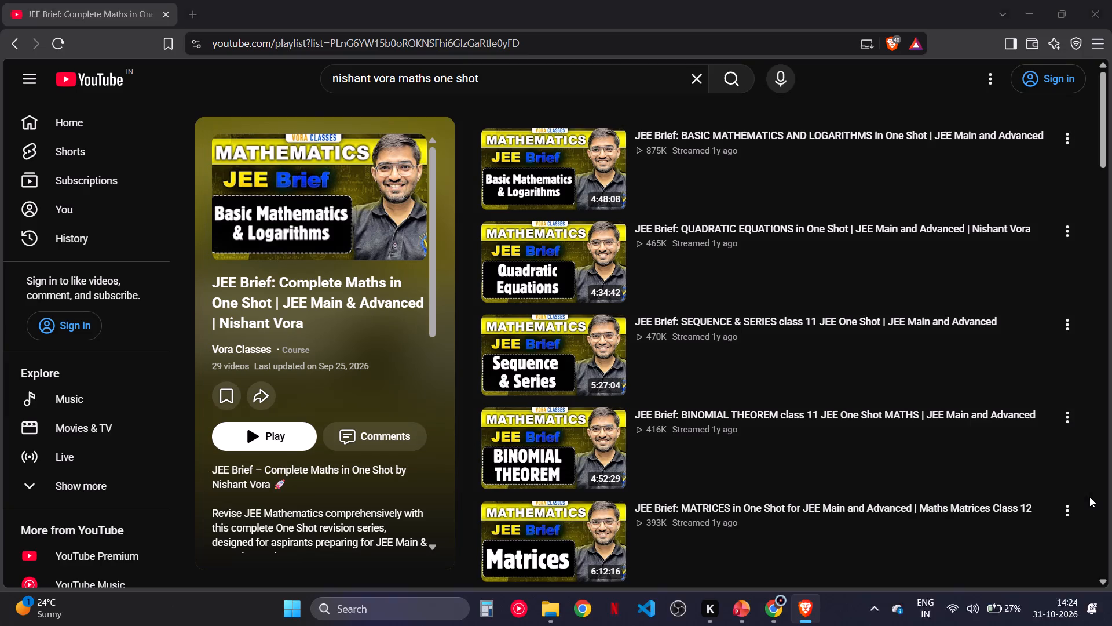
Switch to PowerPoint, paste the playlist screenshot on the Nishant Vora Sir slide, and shrink it to about 19.8 by 8.2 cm.
key("alt+Tab")
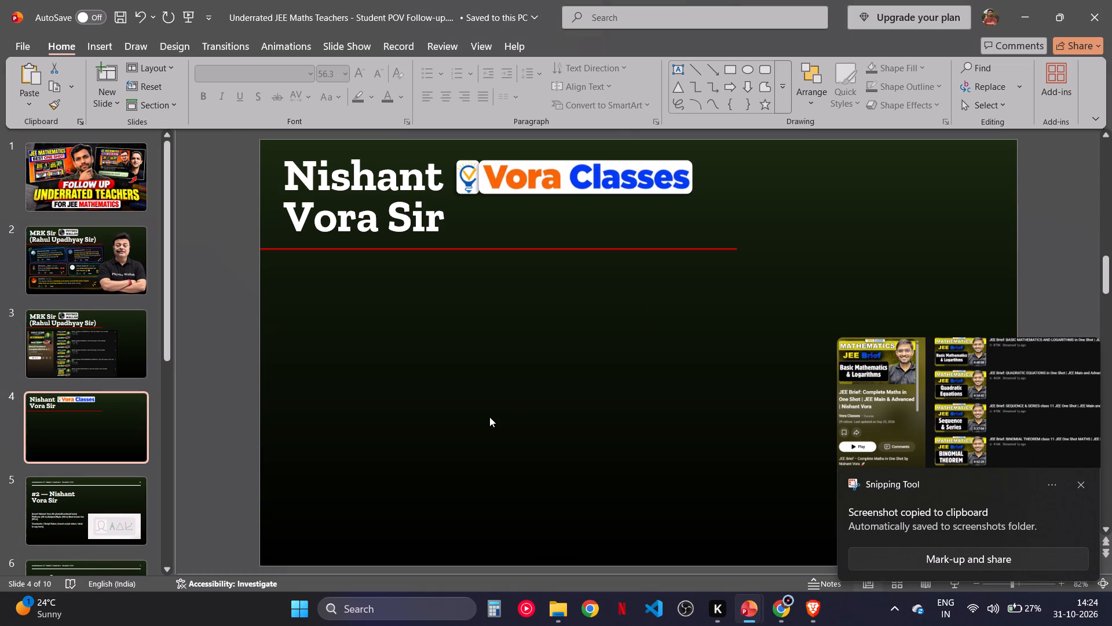
left_click(489, 417)
key("ctrl+v")
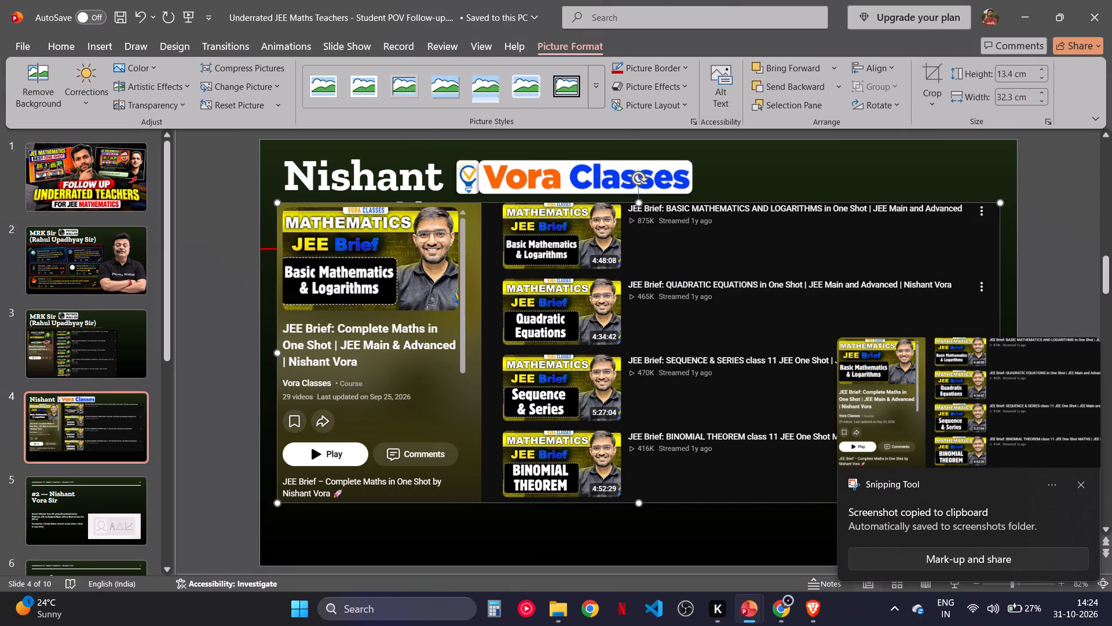
left_click(1081, 485)
left_click_drag(795, 421, 791, 437)
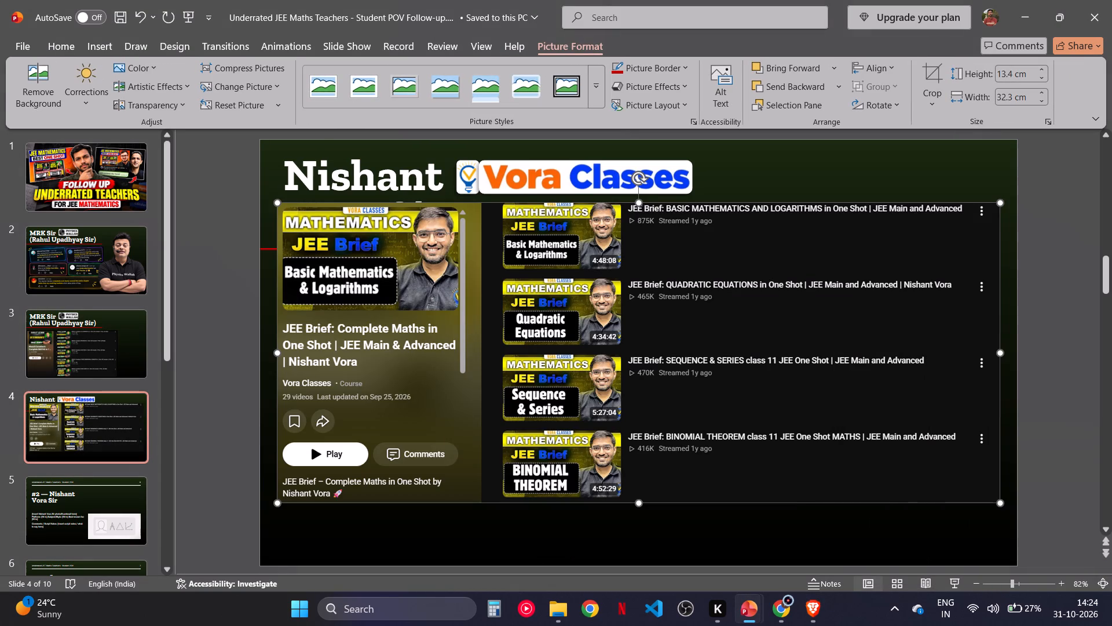
left_click_drag(1000, 205, 720, 356)
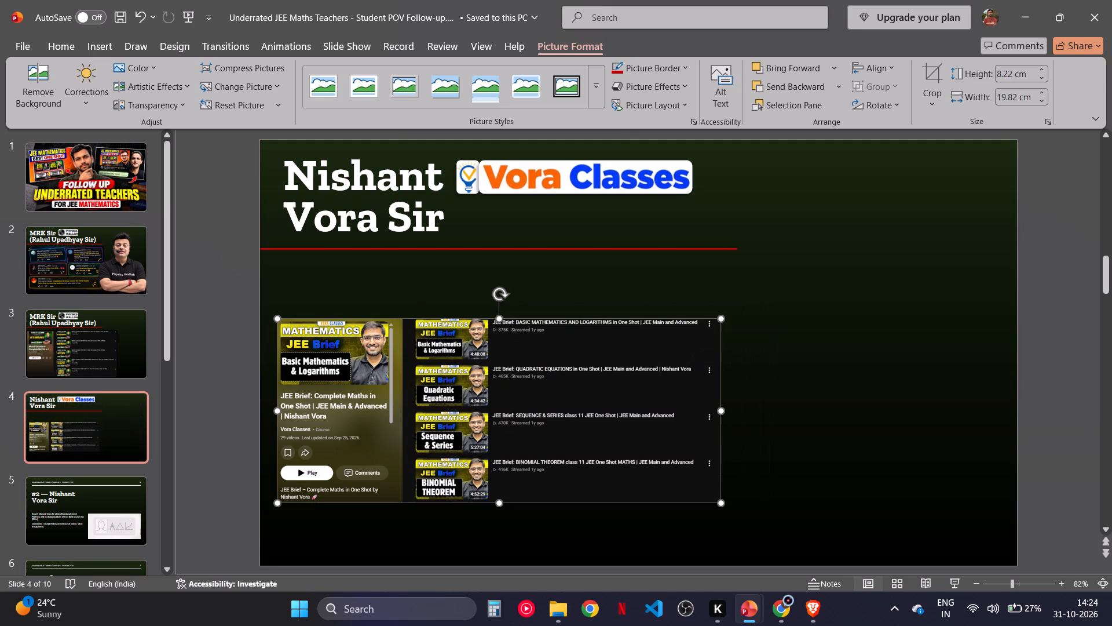
left_click(206, 398)
left_click(103, 416)
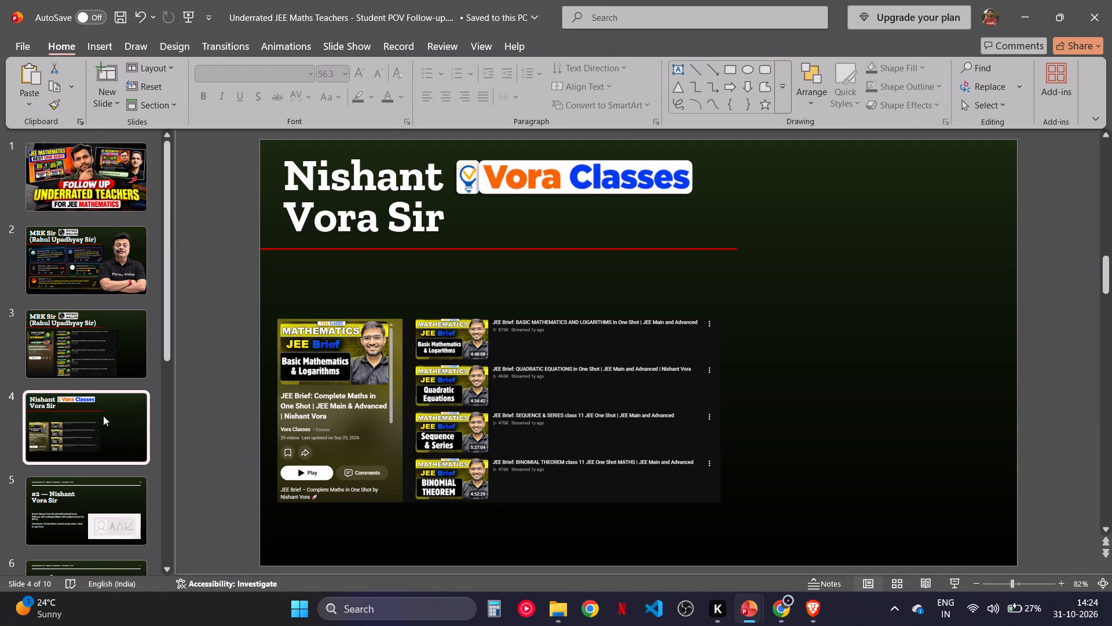
key("ctrl+c")
key("ctrl+v")
left_click(83, 457)
left_click(89, 481)
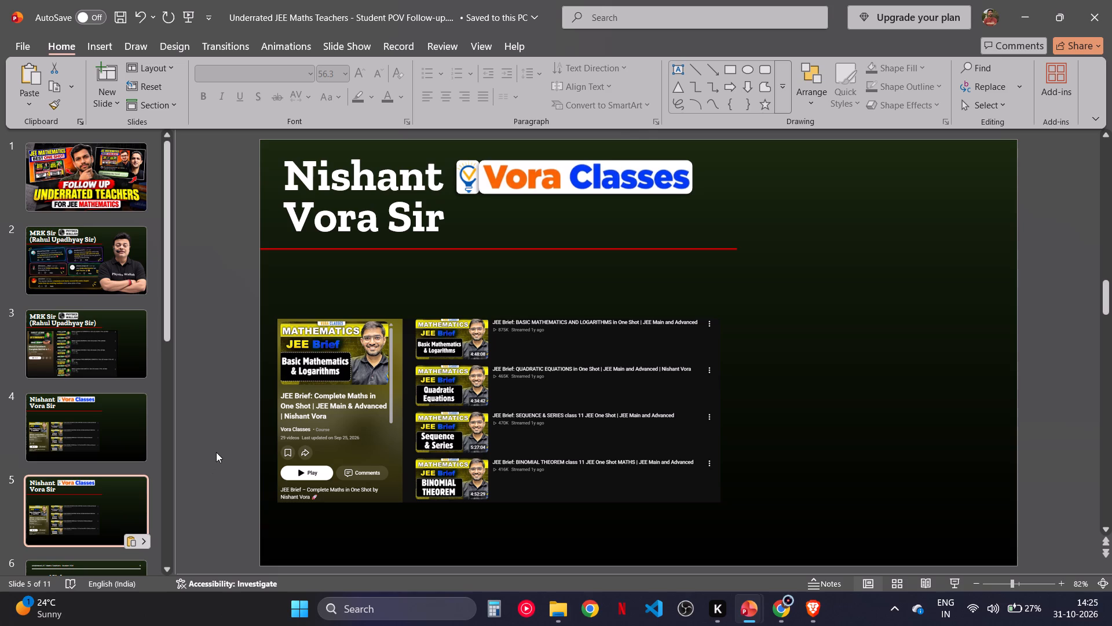
On slide 5, place the playlist screenshot just below the red line and enlarge it to about 28.4 by 11.8 cm.
left_click_drag(375, 422, 364, 463)
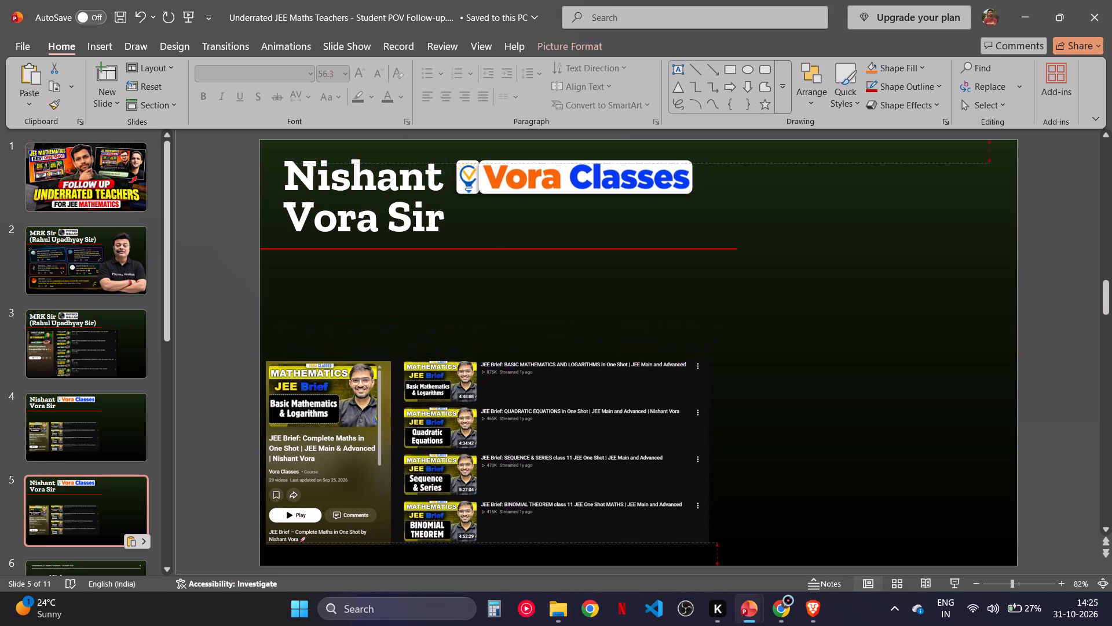
left_click_drag(364, 463, 365, 474)
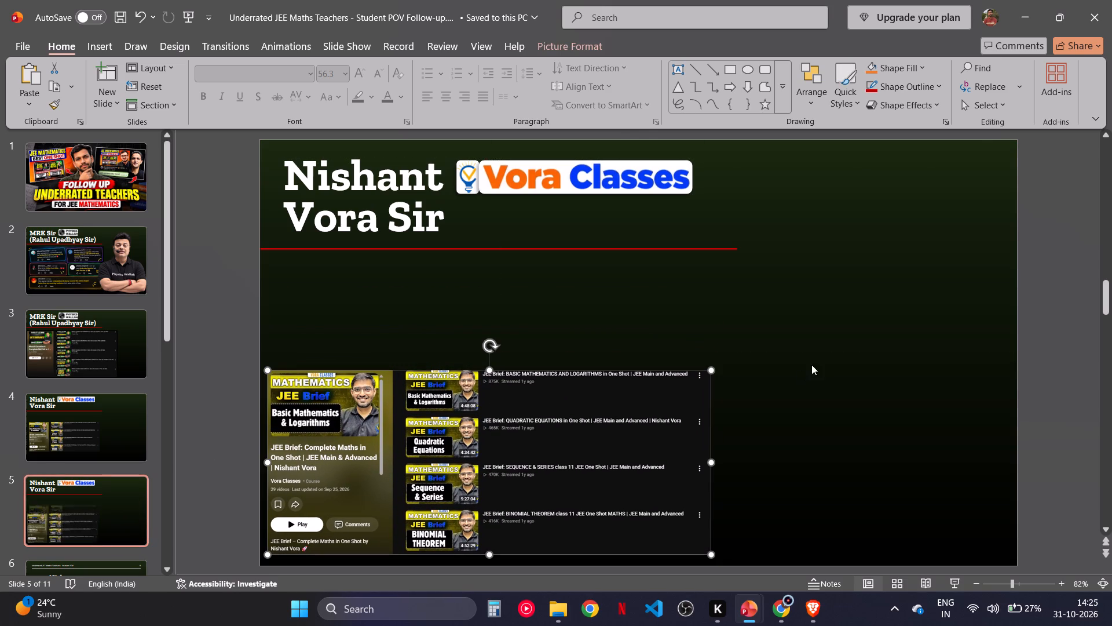
left_click_drag(710, 374, 806, 316)
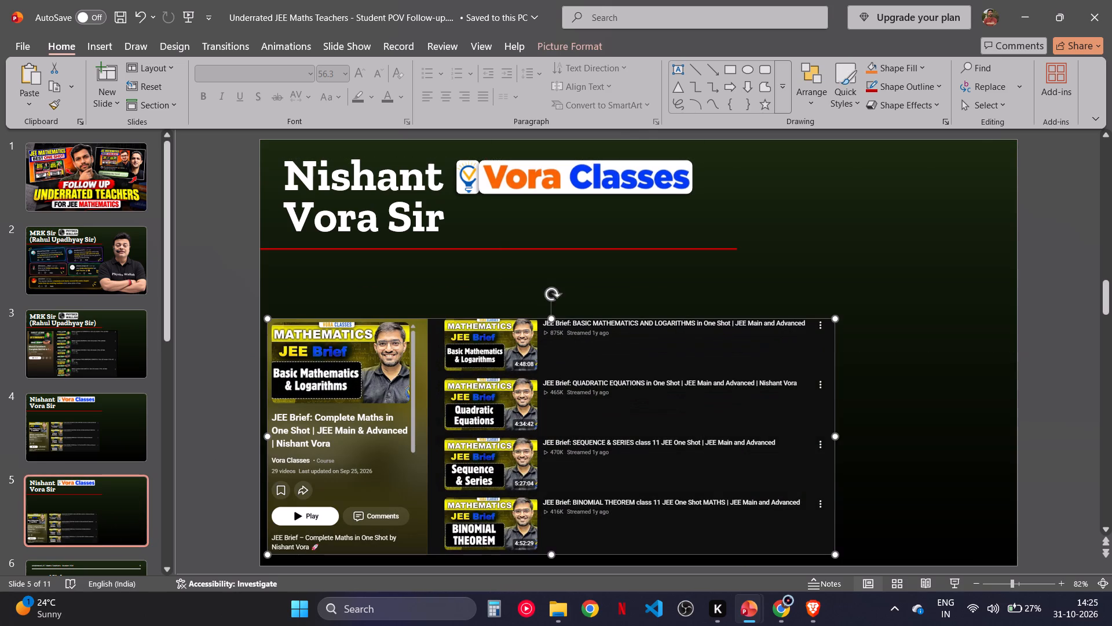
left_click_drag(698, 370, 698, 318)
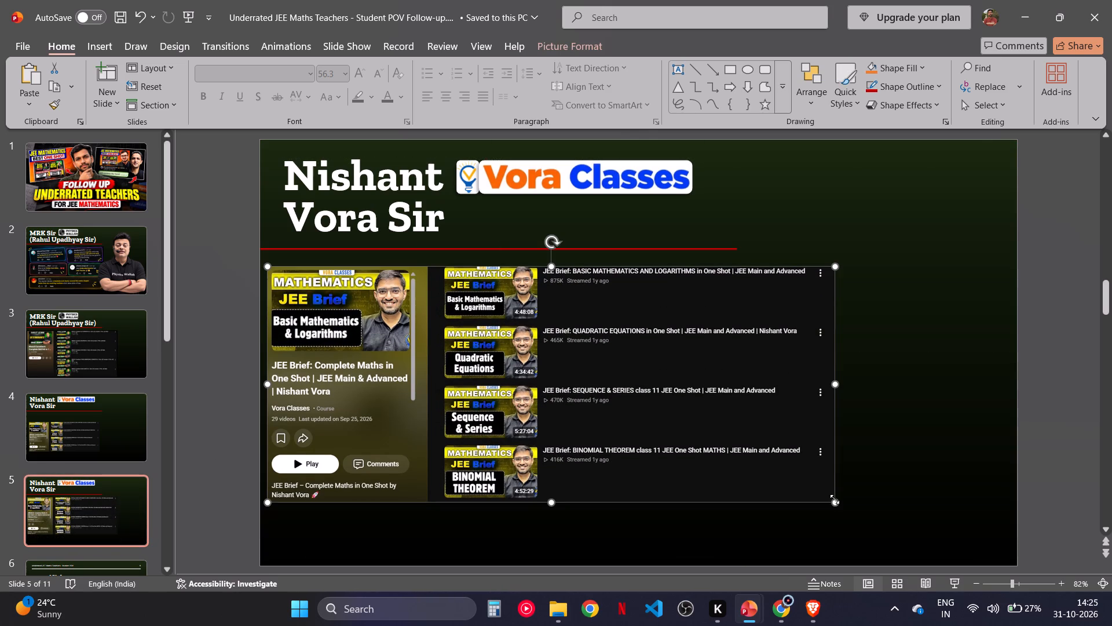
left_click_drag(835, 499, 840, 532)
Apply a plain black frame picture style to the playlist screenshot on slide 5.
left_click(733, 450)
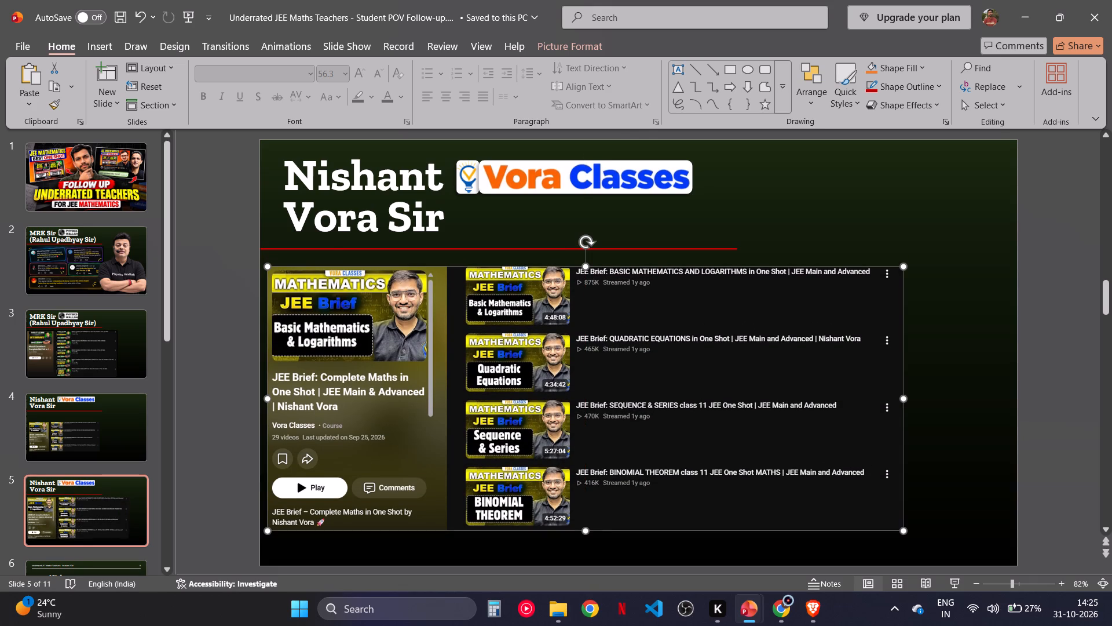
left_click(548, 53)
left_click(594, 92)
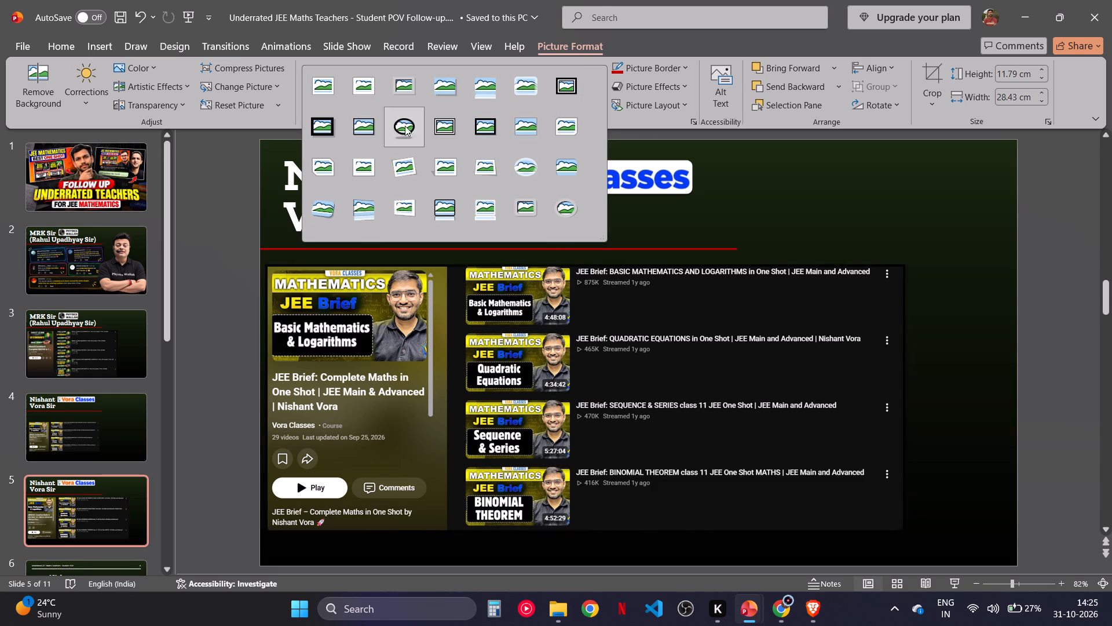
left_click(360, 130)
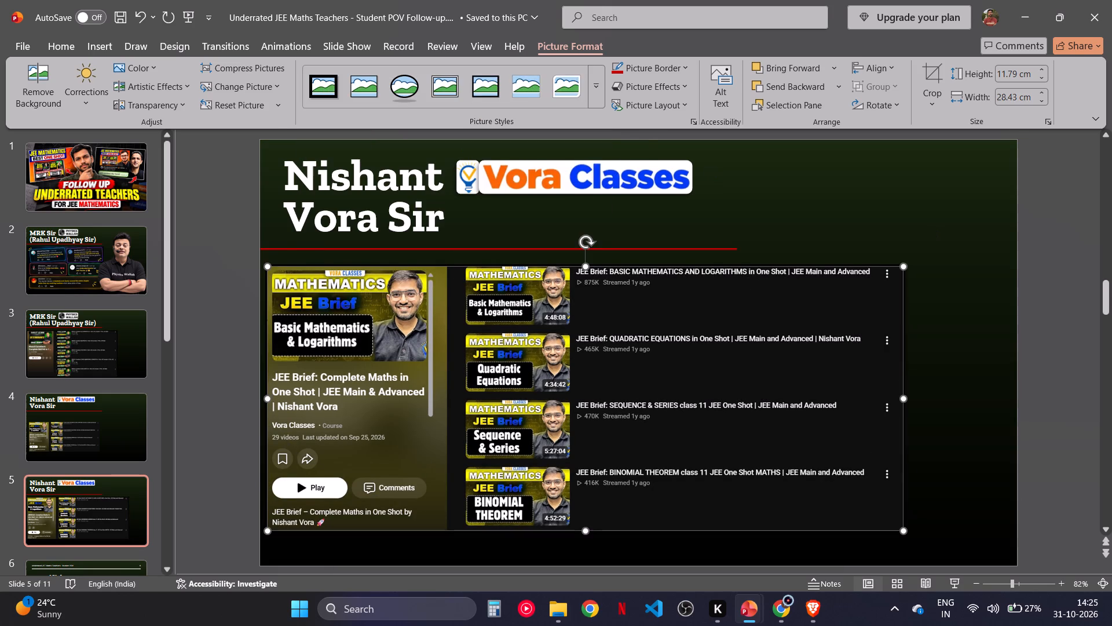
left_click(967, 241)
Crop the right side of the slide 5 playlist screenshot, cutting off the ends of the video titles.
left_click(831, 341)
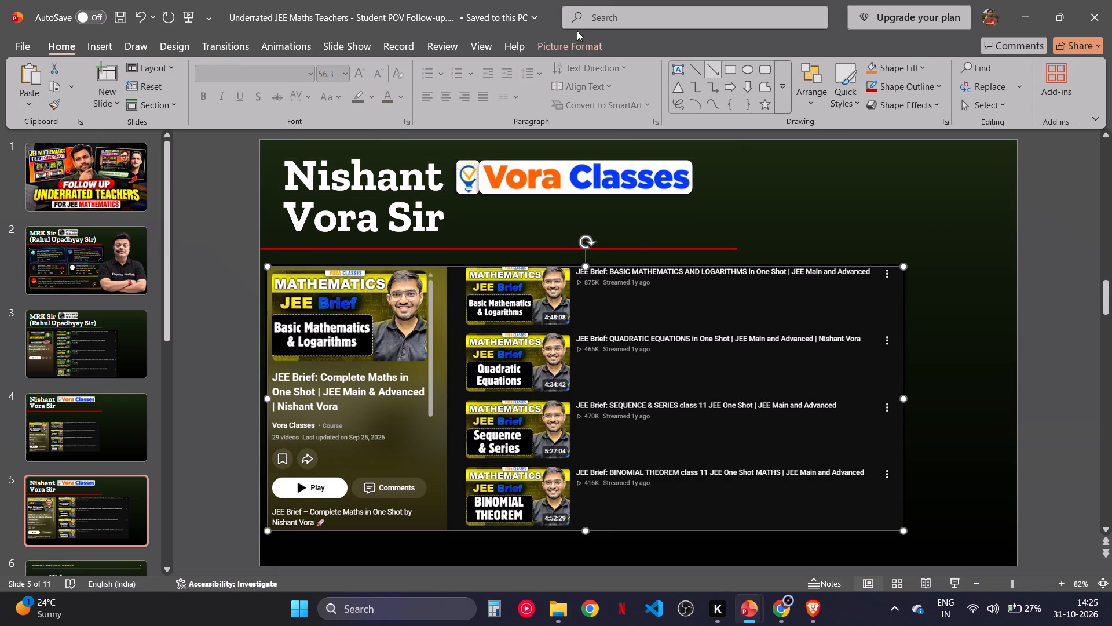
left_click(582, 43)
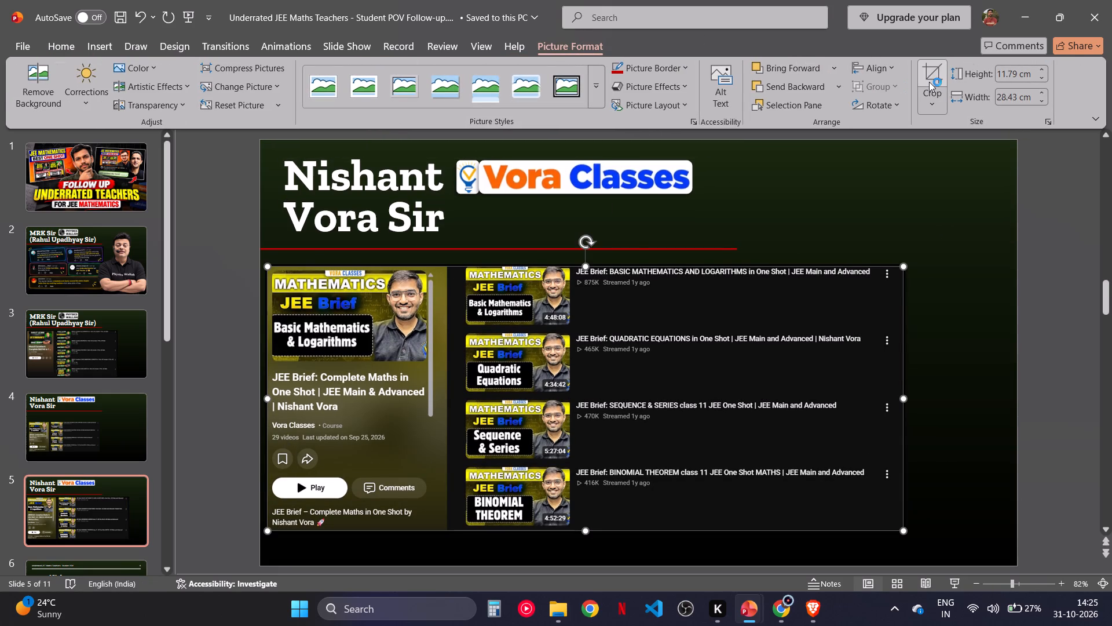
left_click(929, 82)
left_click_drag(899, 401, 844, 408)
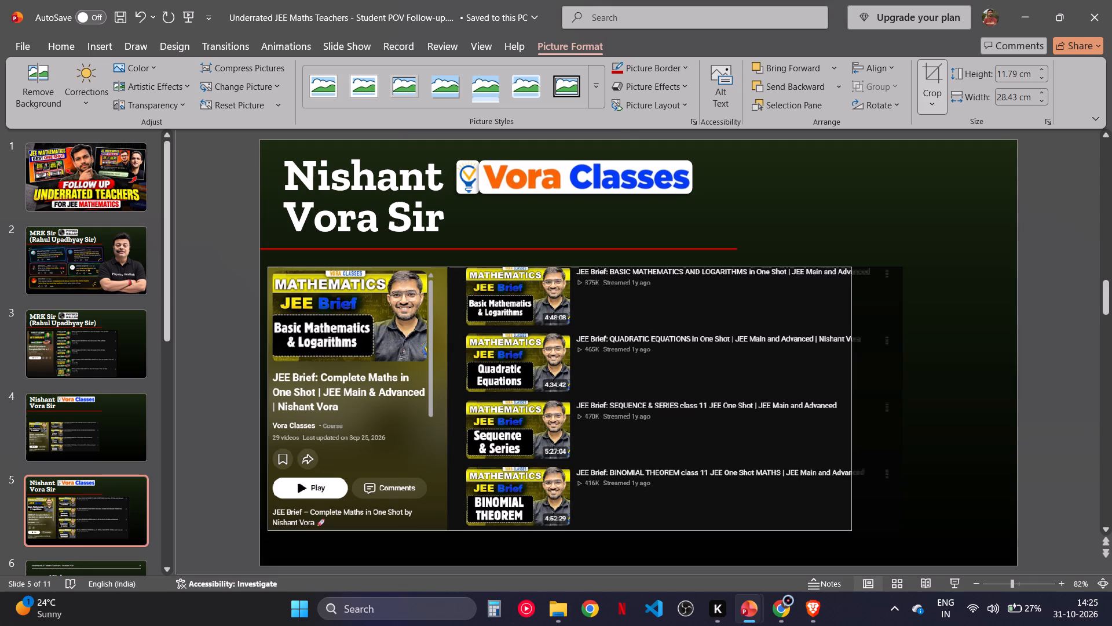
left_click_drag(844, 408, 792, 408)
left_click(1096, 405)
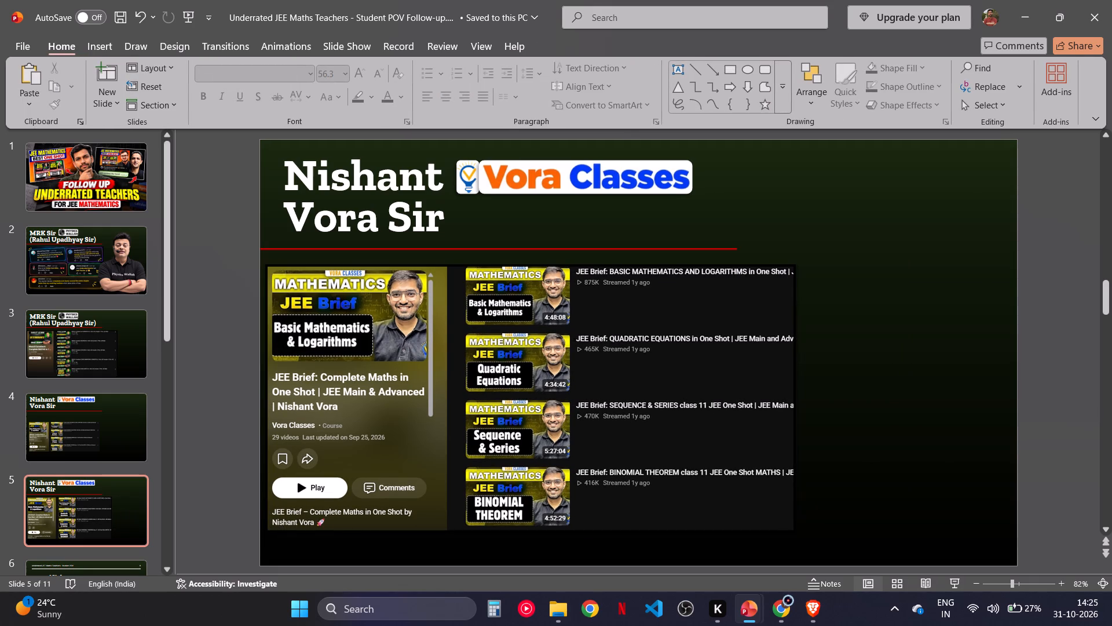
left_click(744, 416)
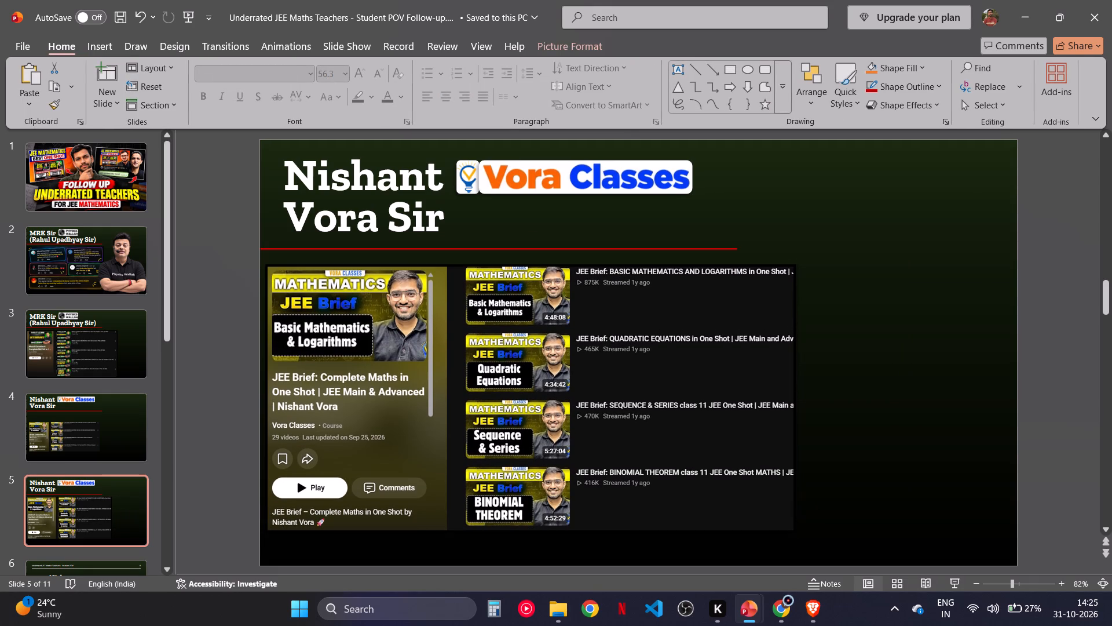
left_click(745, 417)
left_click(211, 399)
Delete the playlist screenshot from slide 4 and save the presentation.
left_click(142, 424)
left_click(385, 391)
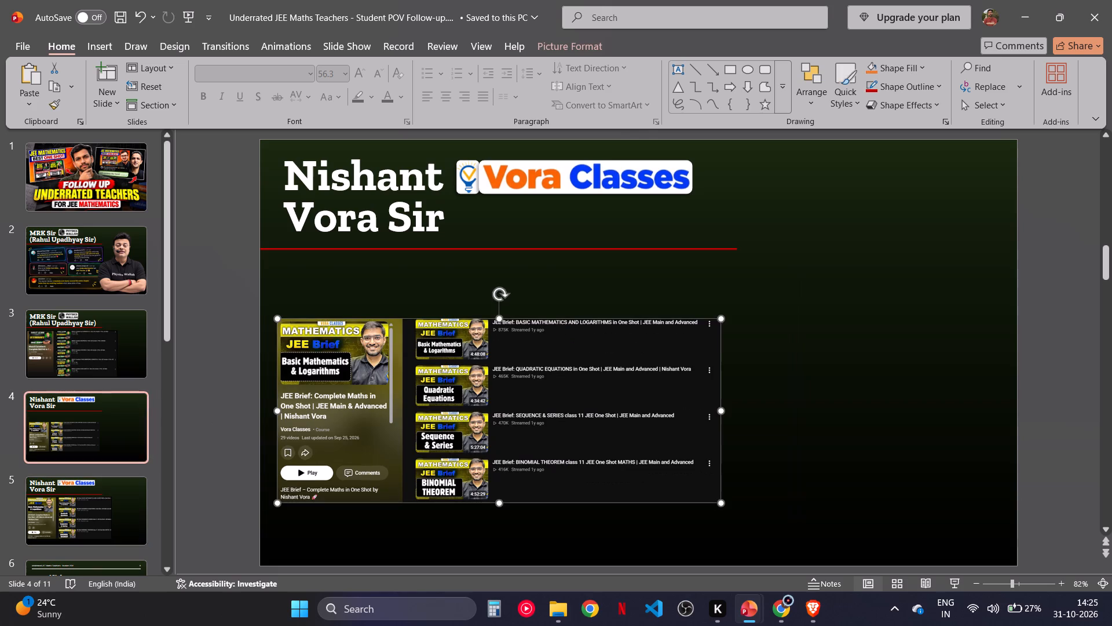
key("Delete")
left_click_drag(253, 383, 244, 403)
key("ctrl+s")
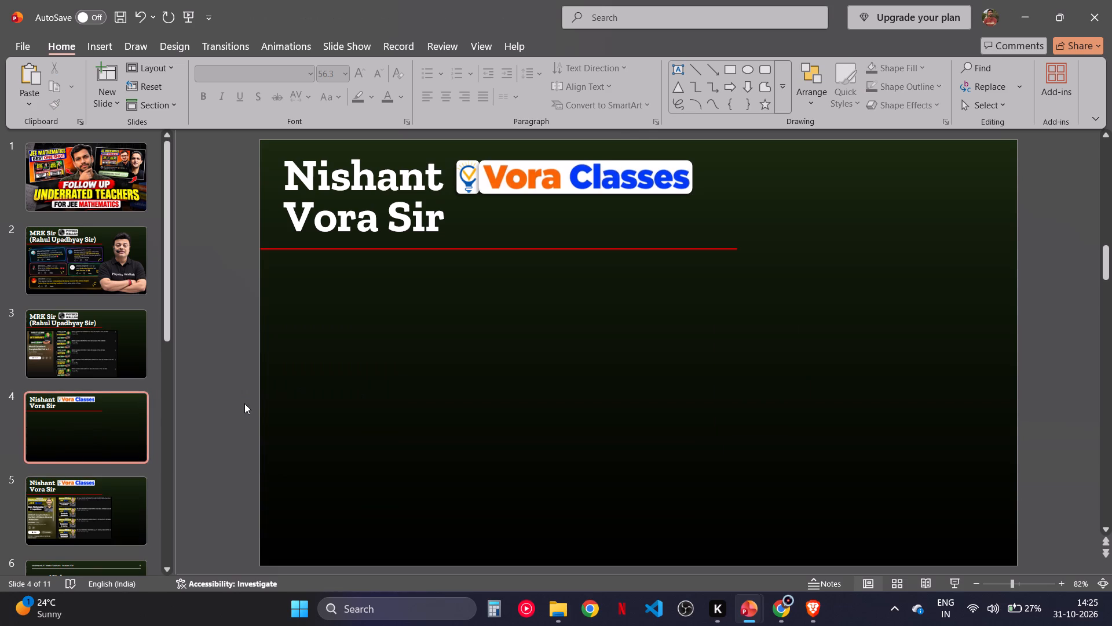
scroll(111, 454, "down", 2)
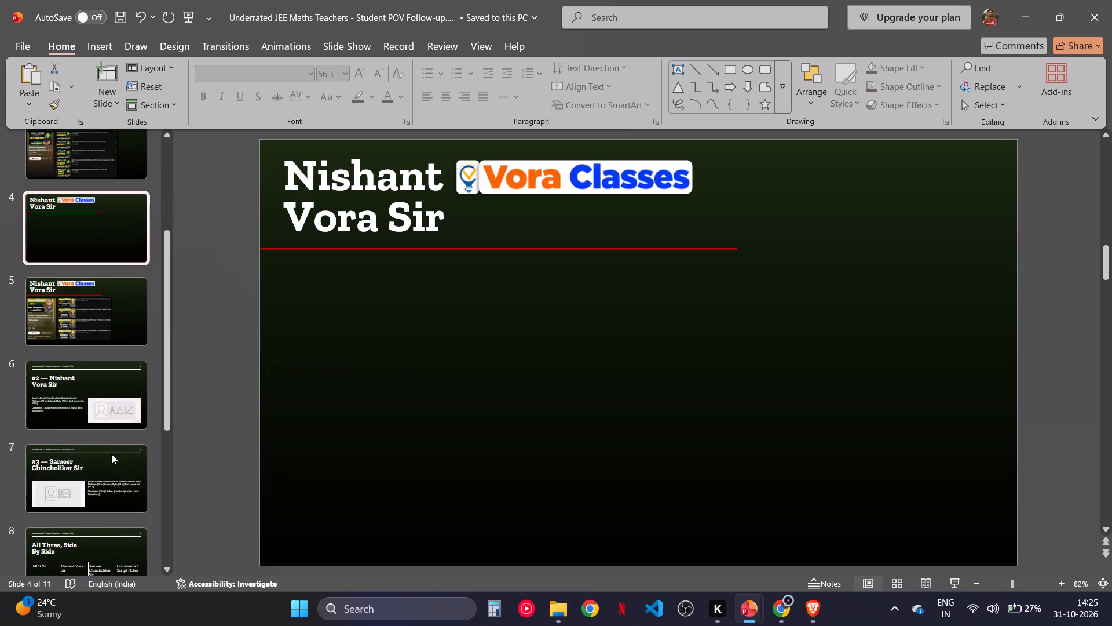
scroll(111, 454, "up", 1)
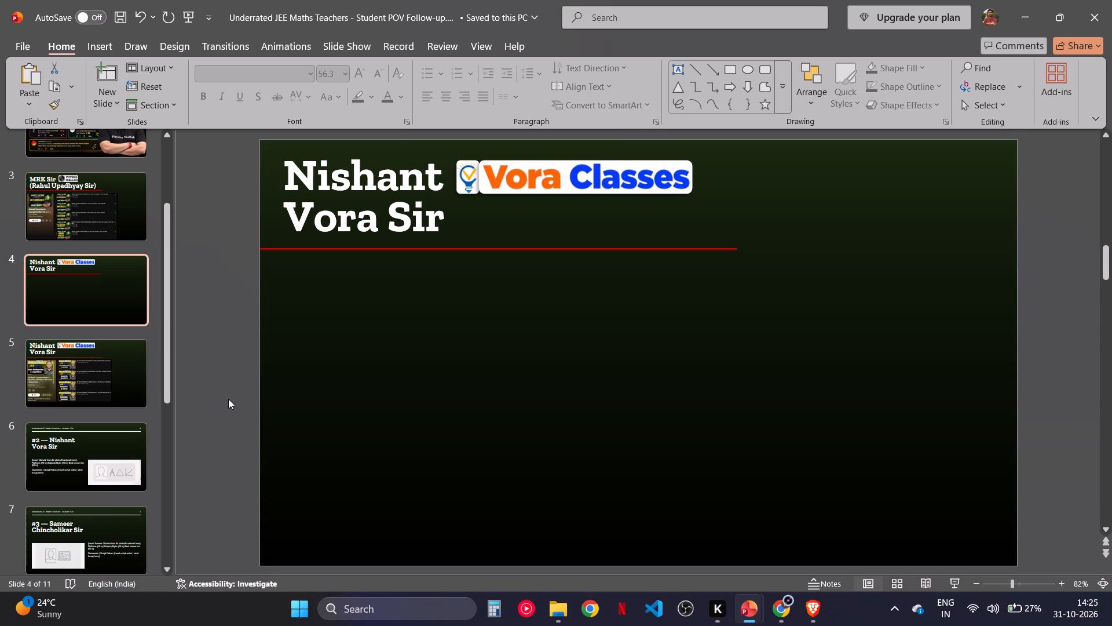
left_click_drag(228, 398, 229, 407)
Switch to the Brave browser and open the playlist's first video, "JEE Brief: BASIC MATHEMATICS AND LOGARITHMS in One Shot".
key("alt+Tab")
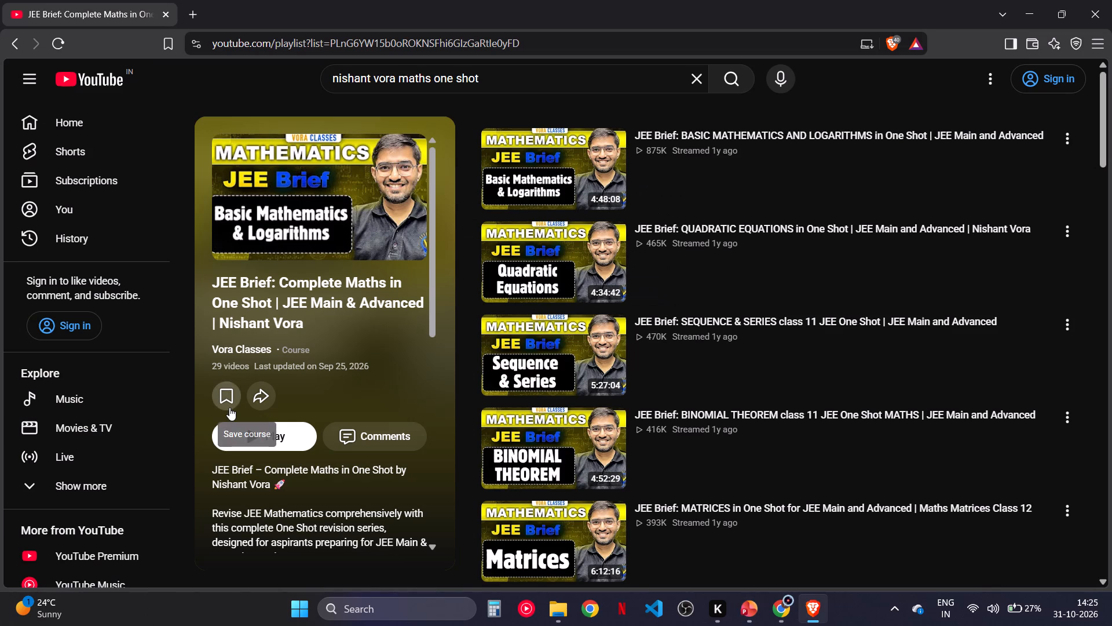
left_click(556, 194)
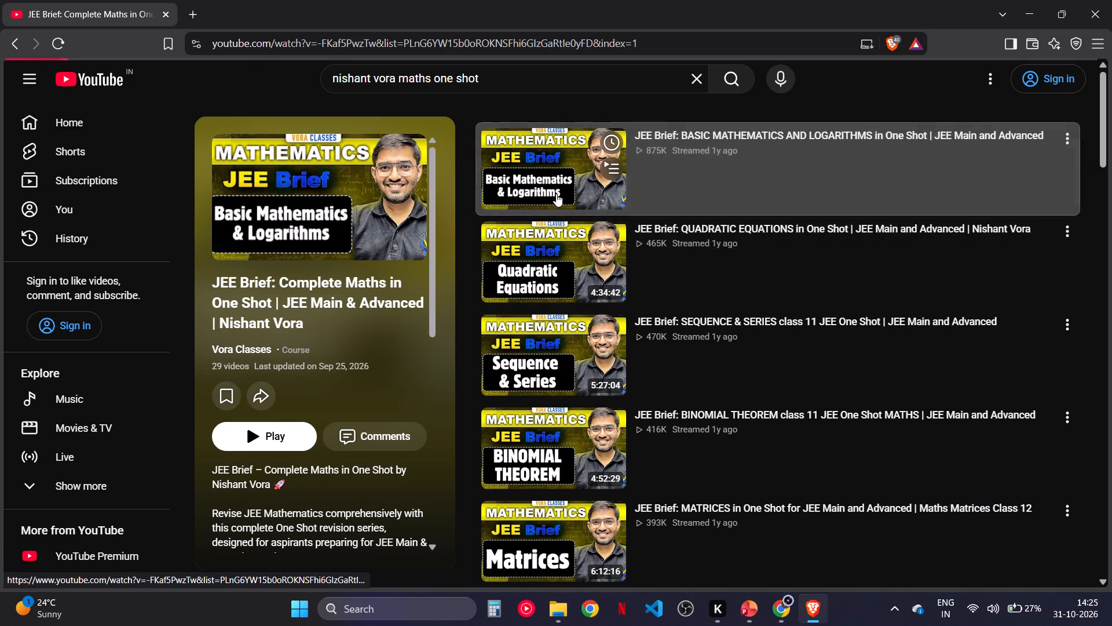
left_click(470, 269)
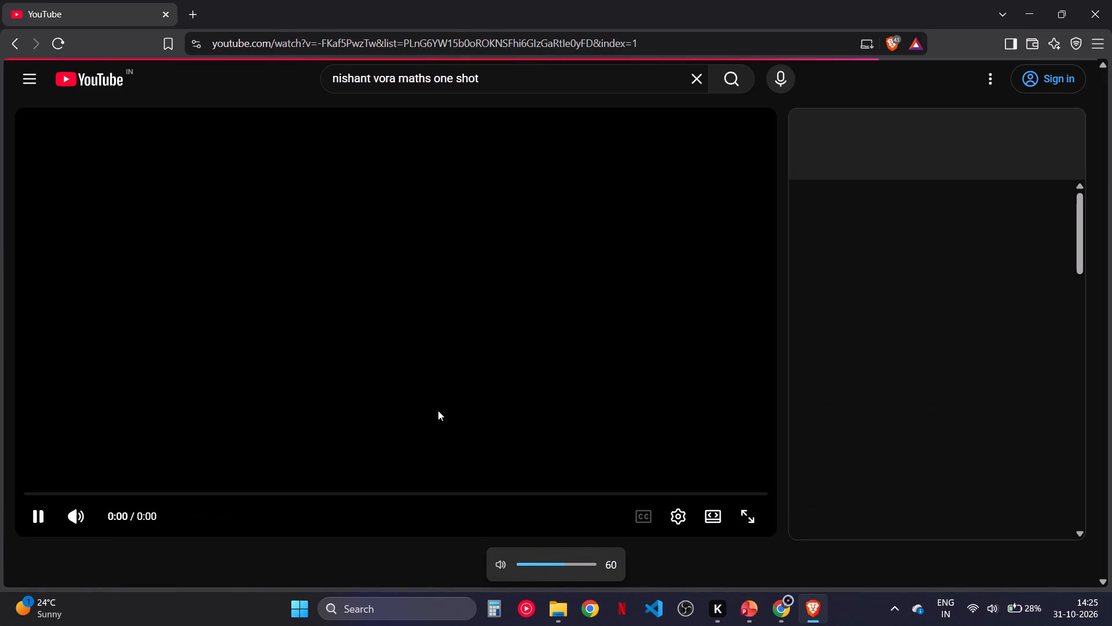
left_click(438, 410)
Pause the Basic Mathematics and Logarithms lecture video and look at its first student comments.
scroll(438, 410, "down", 2)
left_click(421, 275)
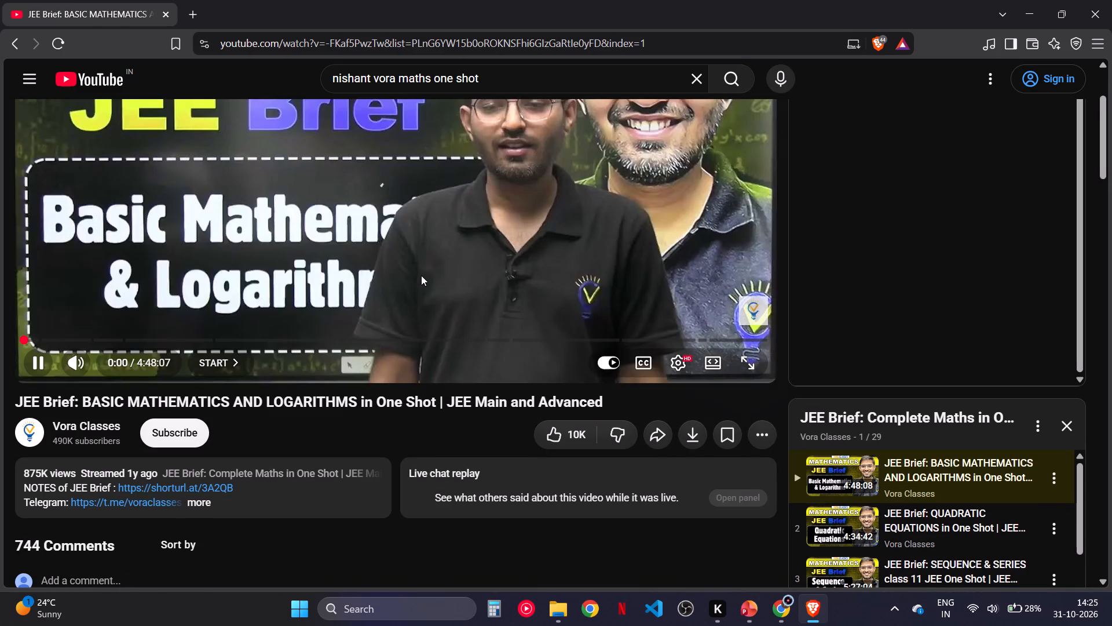
scroll(421, 275, "down", 6)
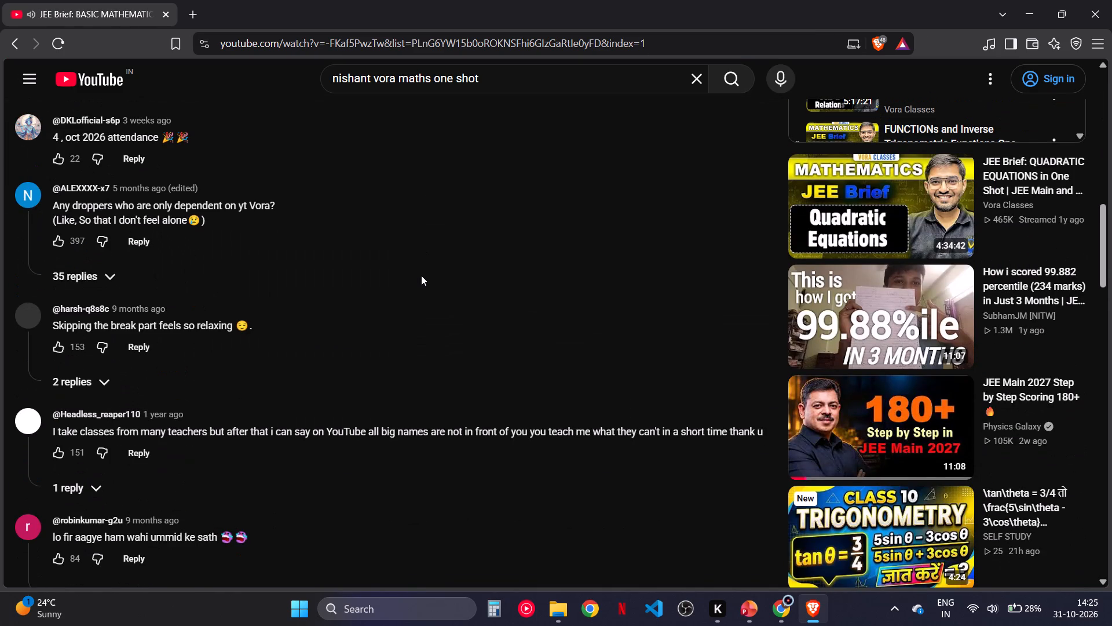
scroll(421, 275, "down", 2)
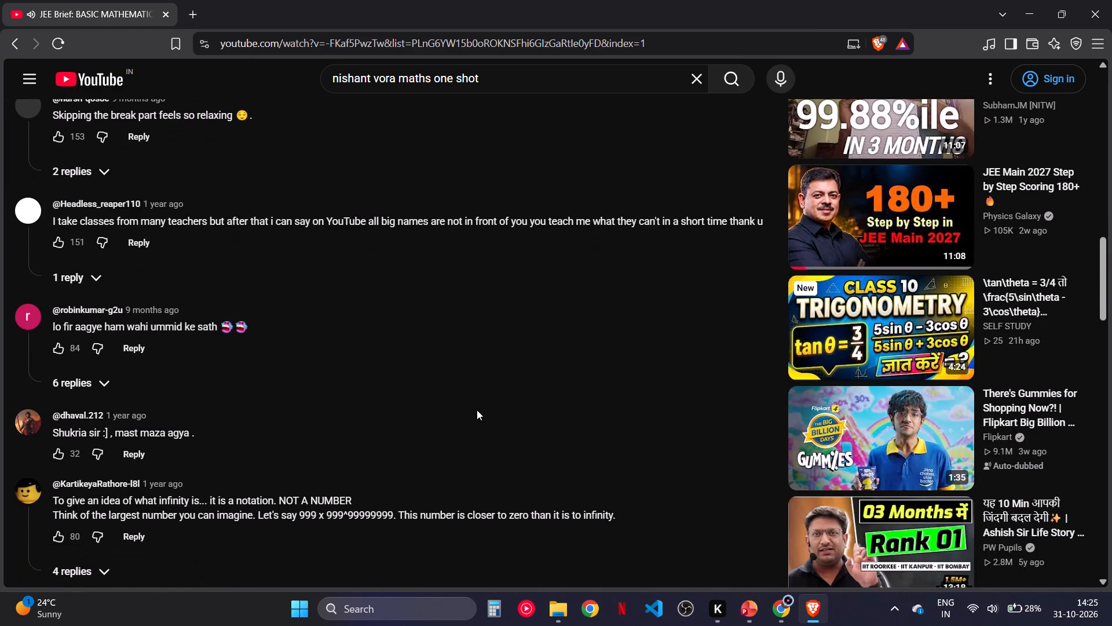
key("space")
Delete all files from the Screenshots folder in Pictures using File Explorer, and return to the Brave browser.
left_click(561, 621)
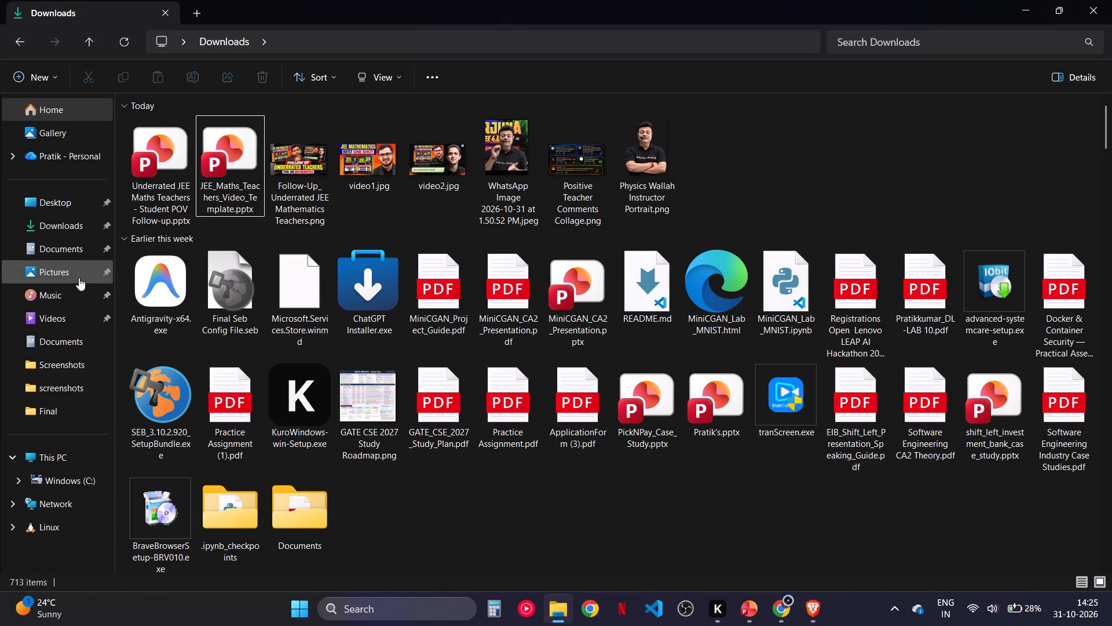
left_click(79, 278)
triple_click(260, 206)
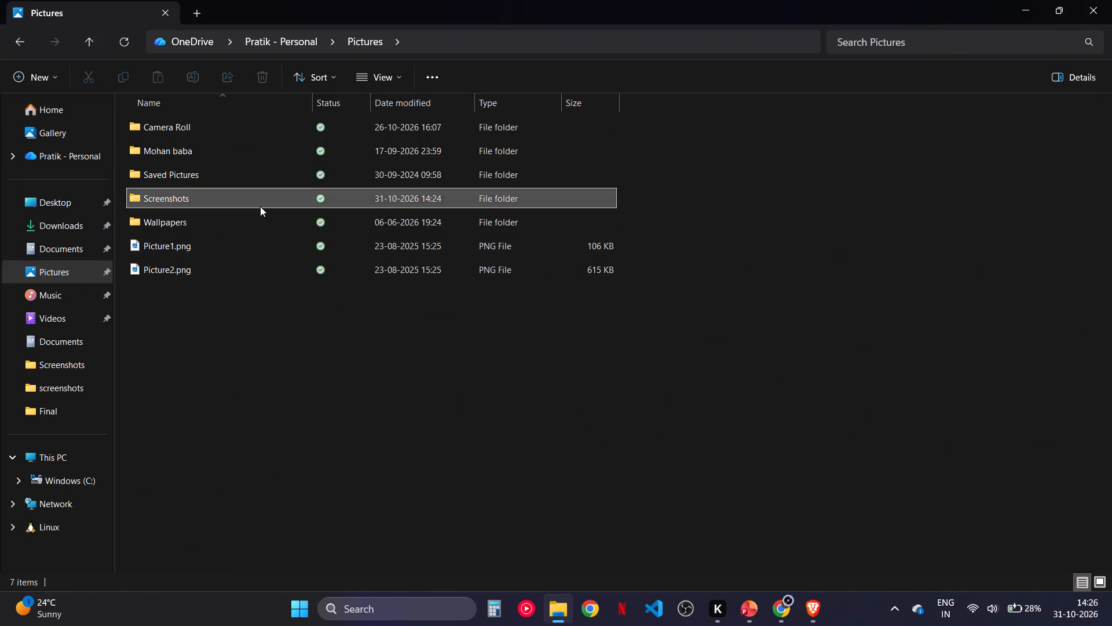
left_click(458, 337)
key("ctrl+a")
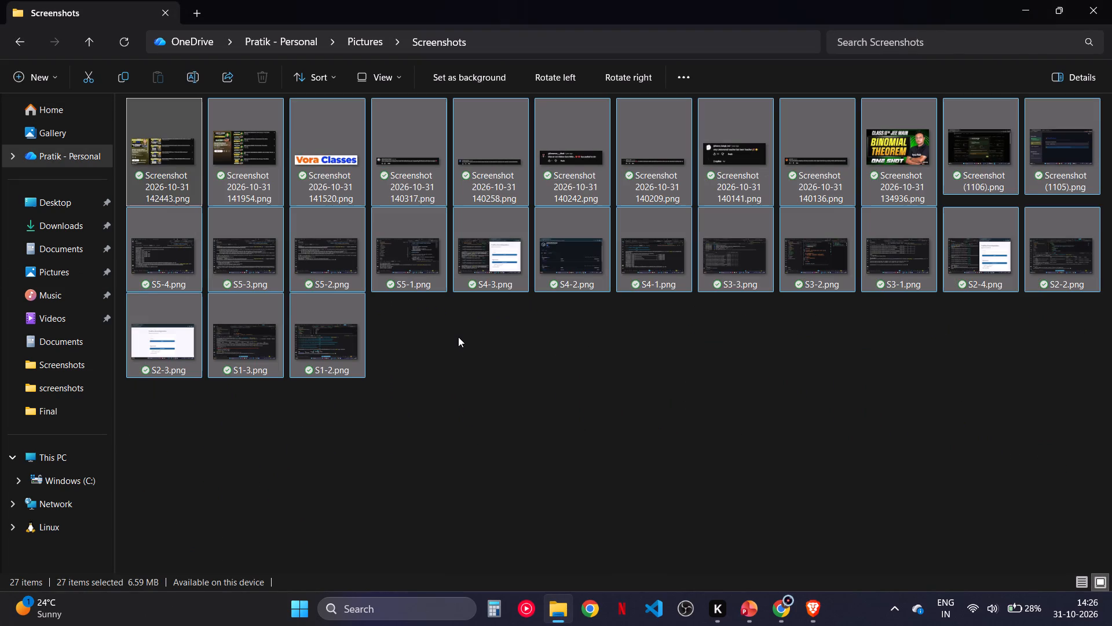
key("Delete")
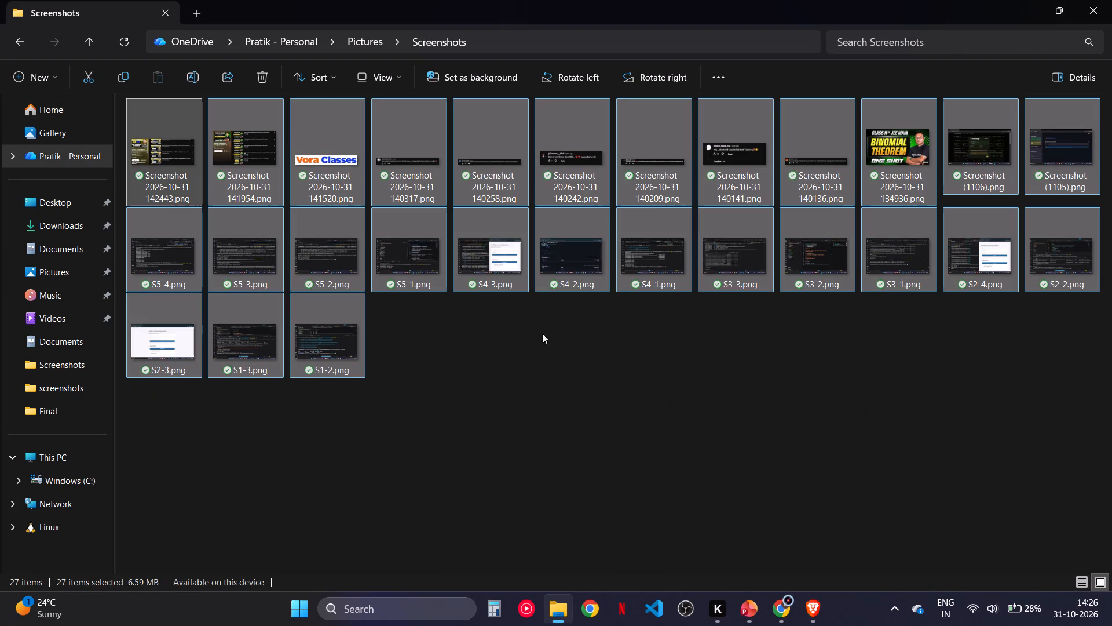
left_click(614, 395)
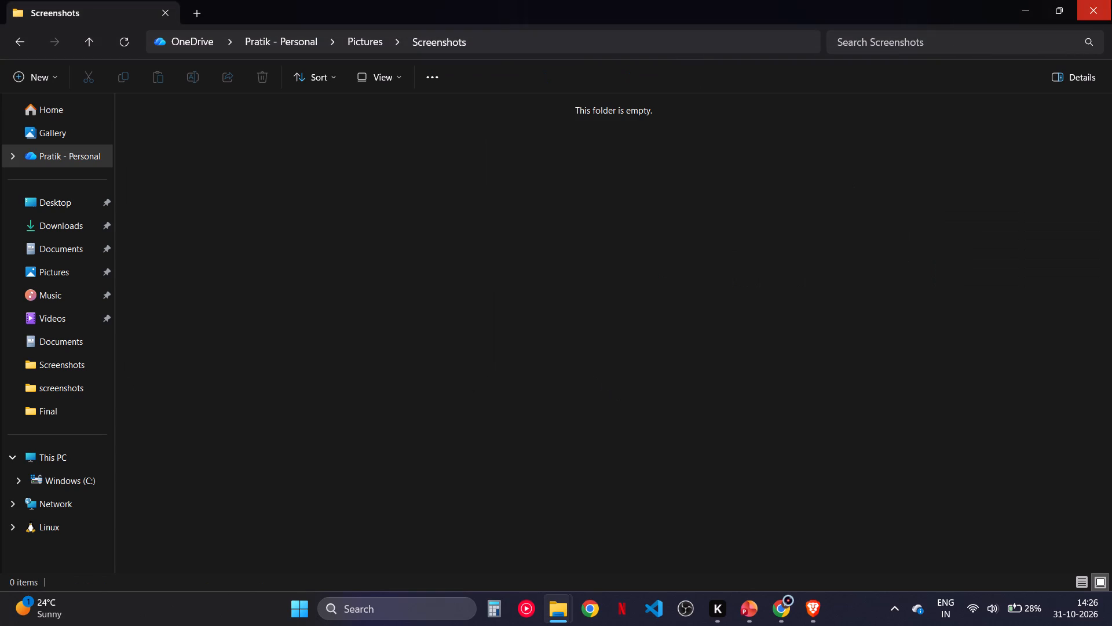
left_click(1111, 0)
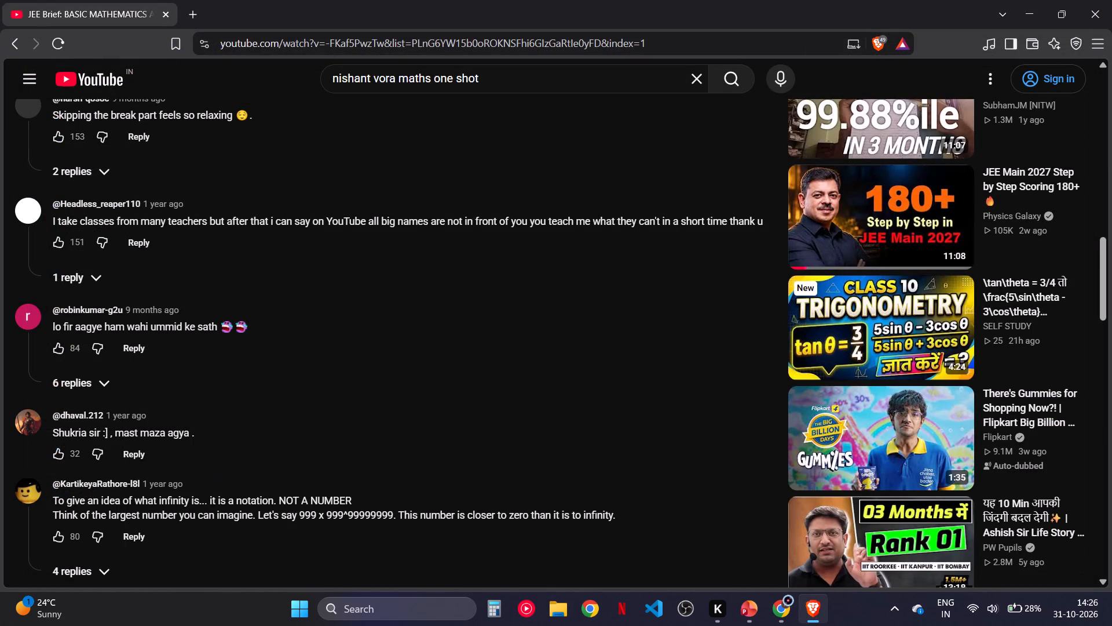
Read through the lecture video's comments for student praise suitable for Nishant Vora Sir's slide.
scroll(186, 508, "down", 1)
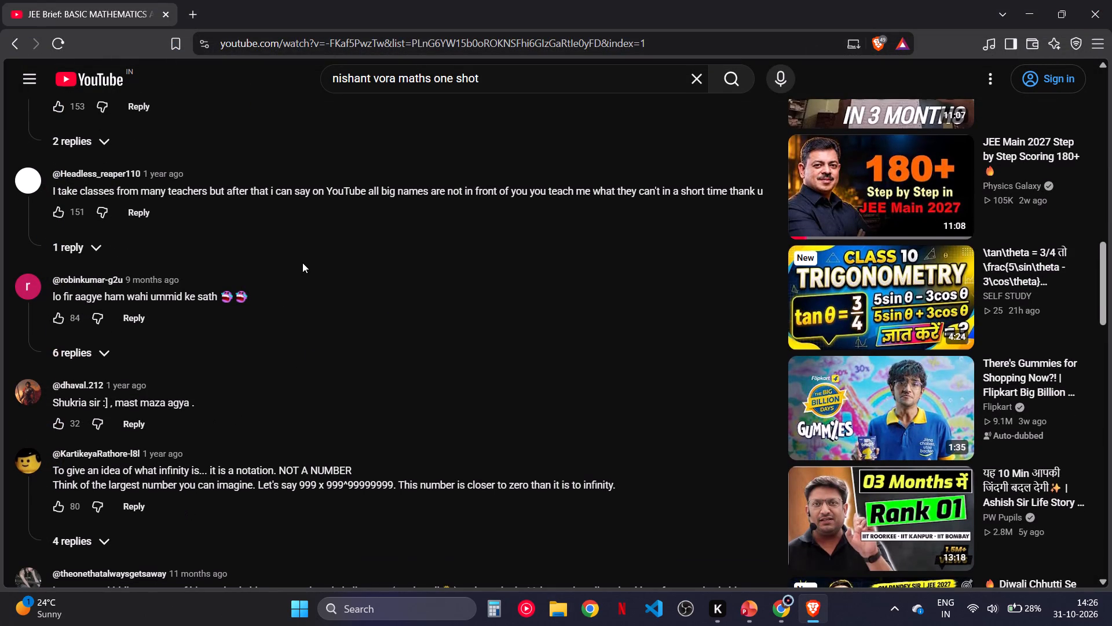
scroll(302, 263, "up", 1)
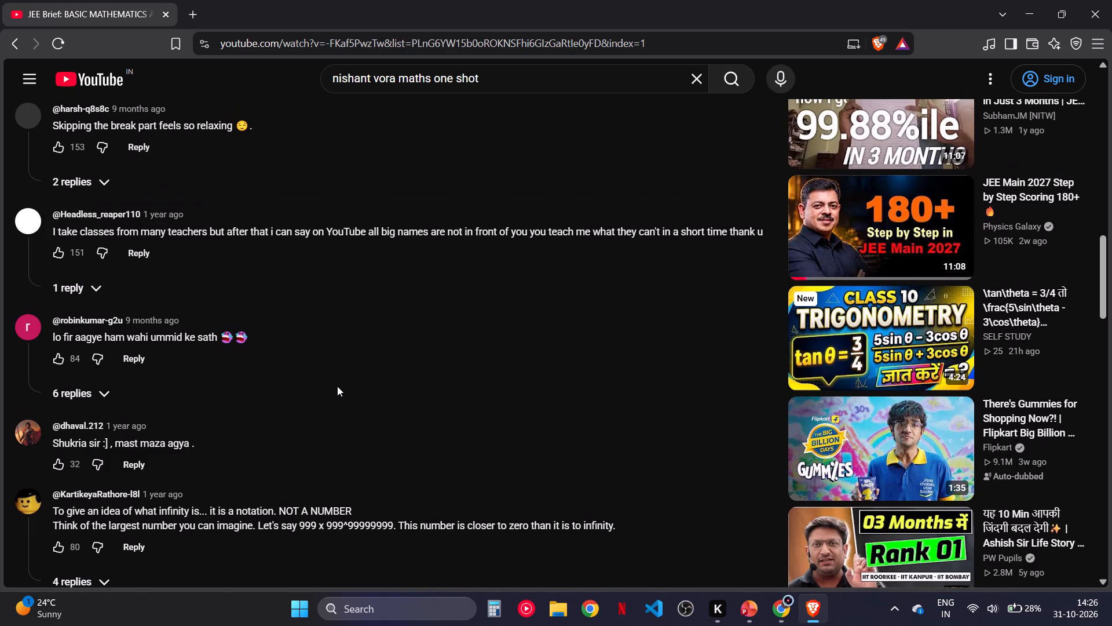
scroll(337, 386, "down", 2)
left_click_drag(329, 409, 326, 406)
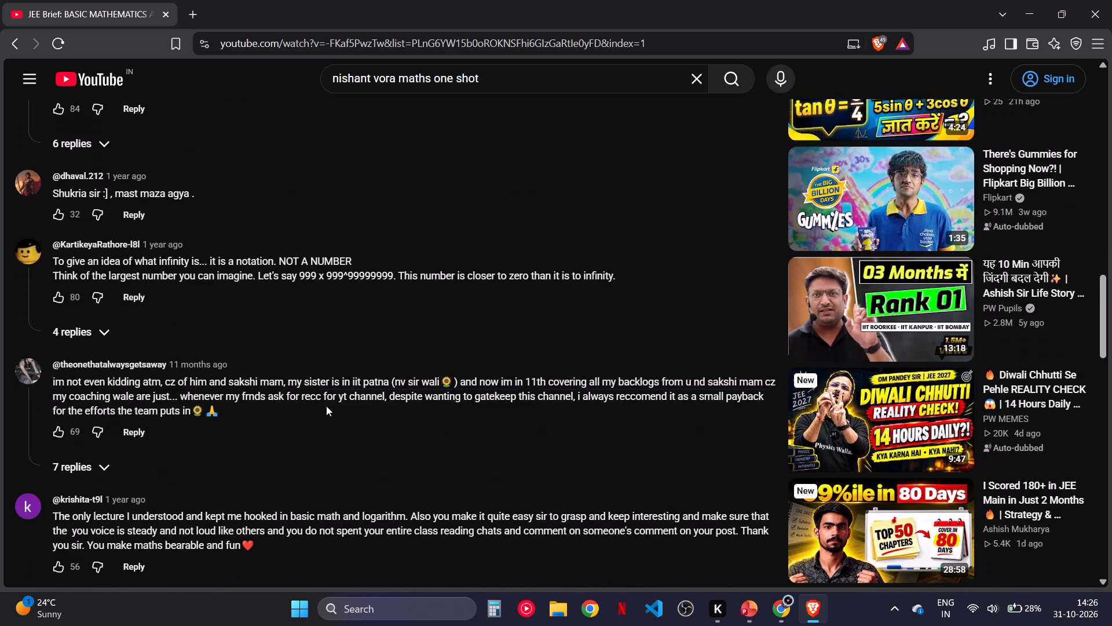
left_click_drag(326, 406, 297, 362)
left_click(294, 379)
scroll(294, 379, "down", 1)
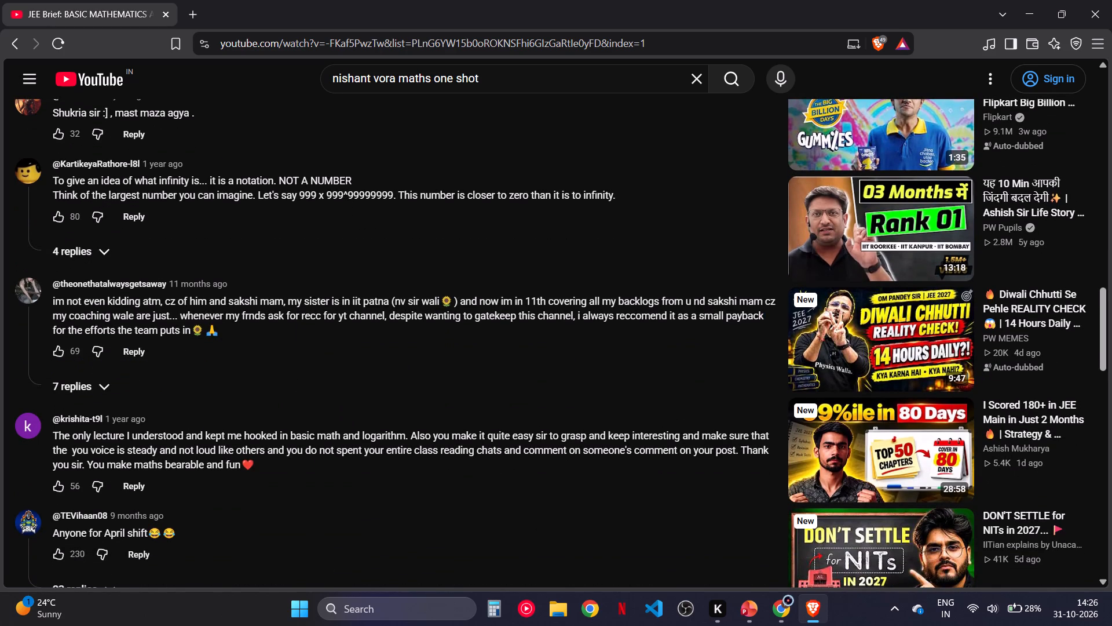
left_click(320, 442)
scroll(320, 442, "down", 2)
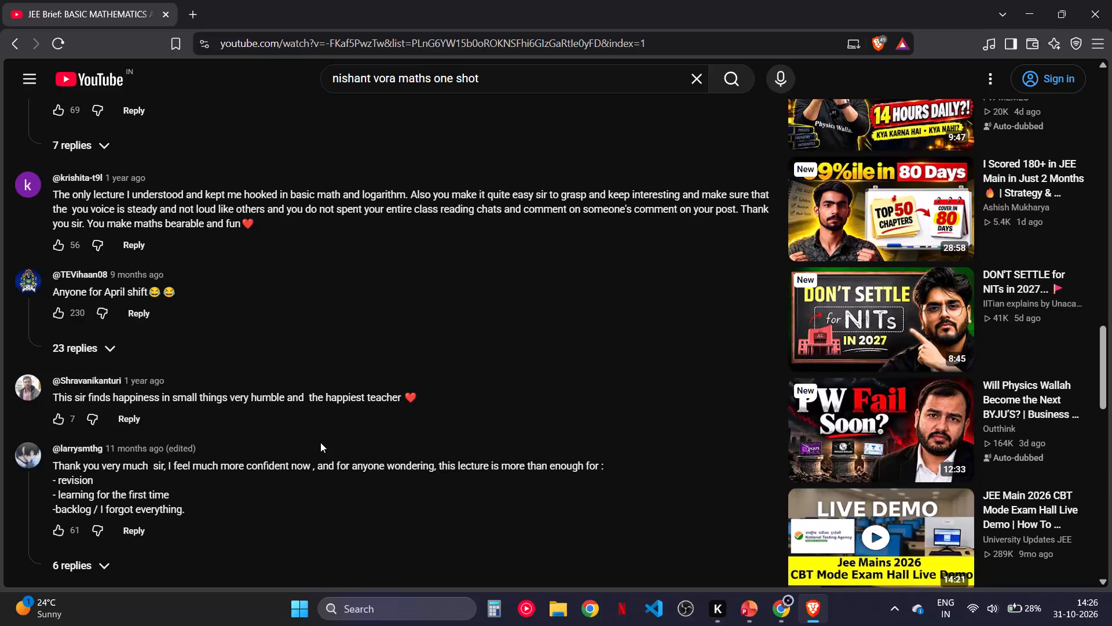
scroll(320, 442, "down", 6)
left_click_drag(320, 442, 360, 460)
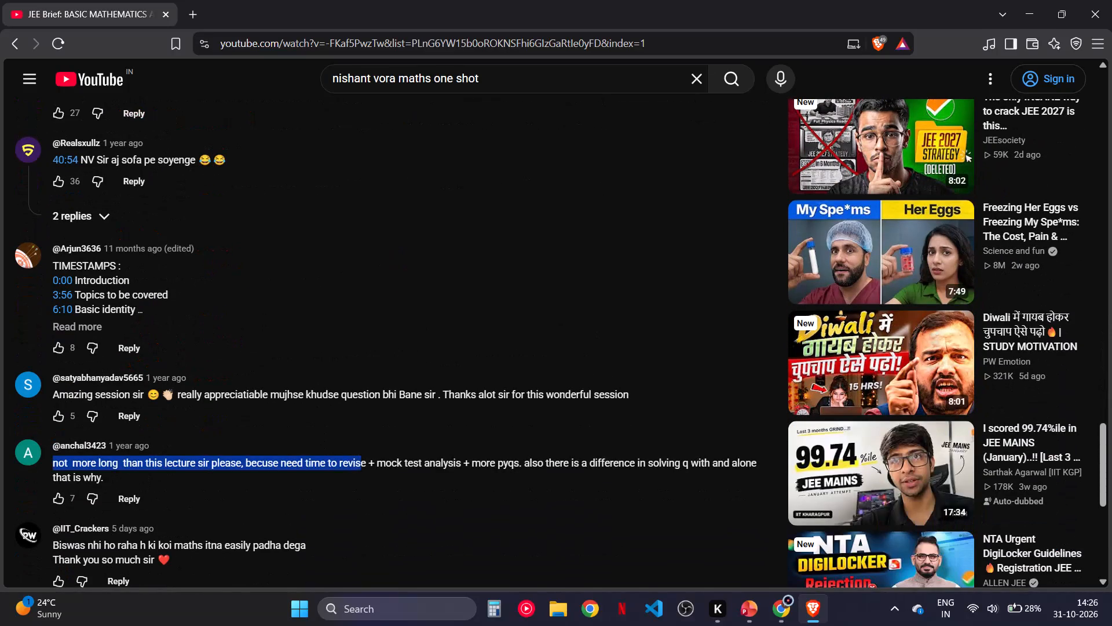
left_click(360, 460)
scroll(360, 460, "down", 1)
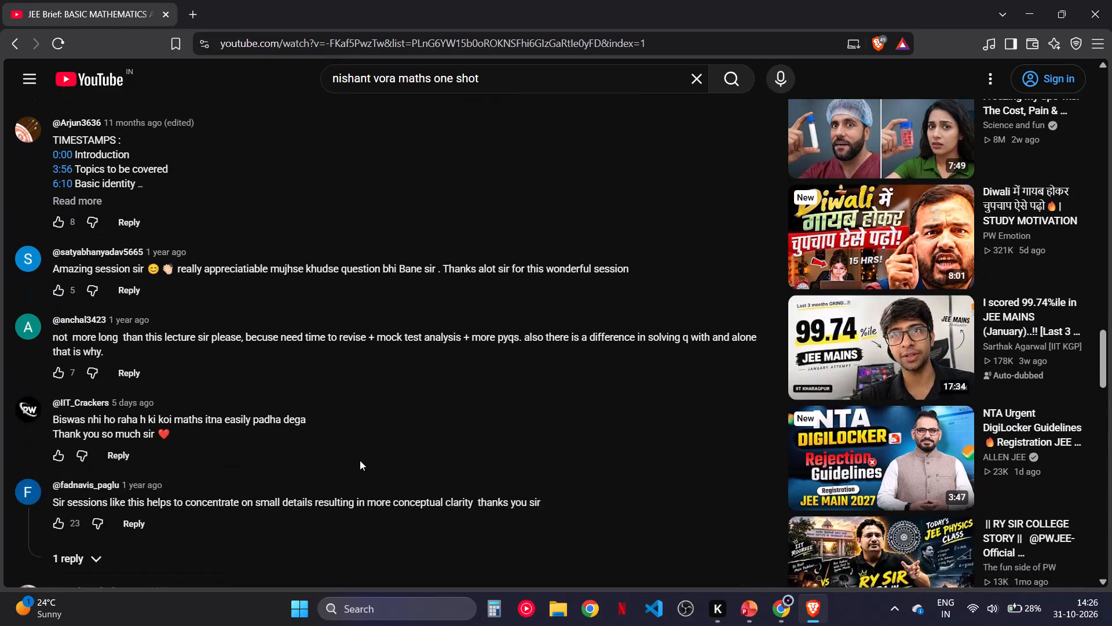
left_click(360, 460)
scroll(360, 460, "down", 1)
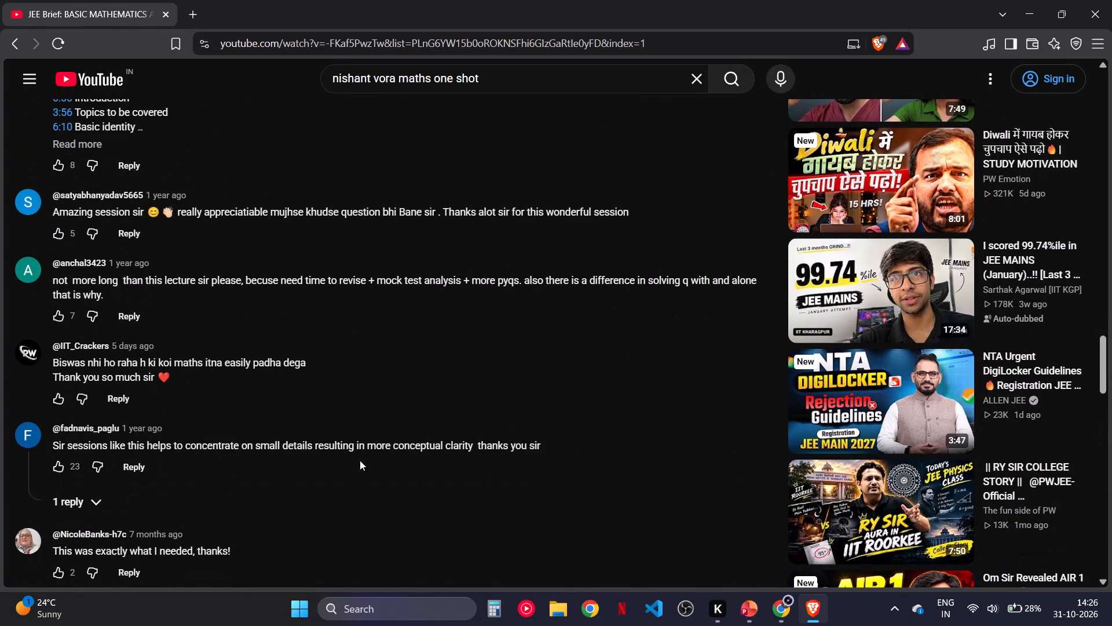
scroll(360, 460, "down", 1)
Capture a screenshot snip of the student comment about concentrating on small details and more conceptual clarity.
key("Print")
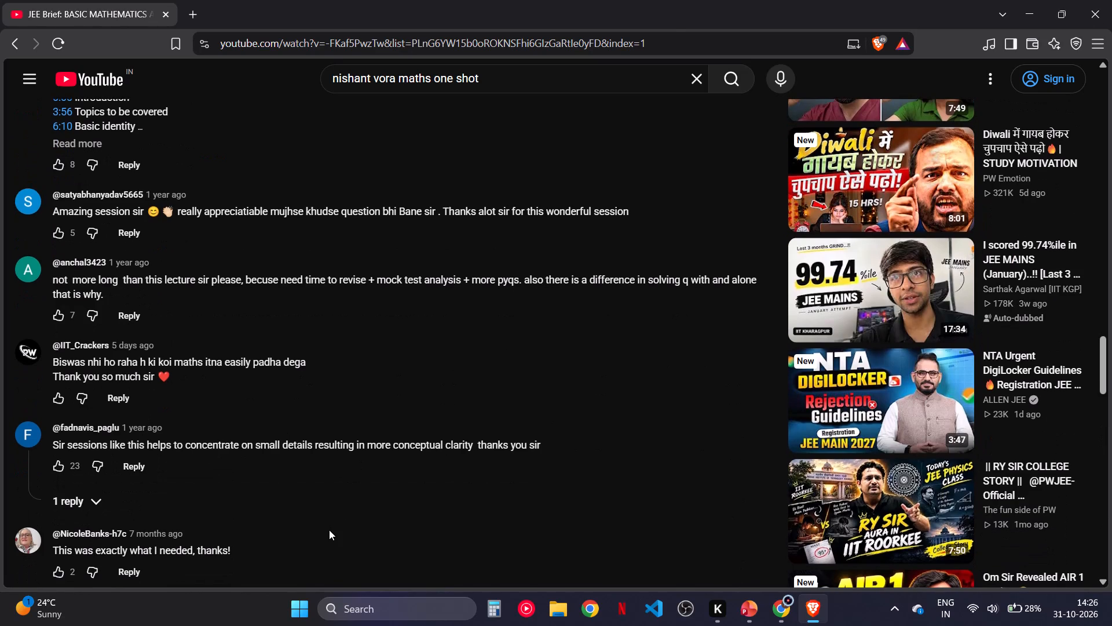
left_click_drag(5, 415, 415, 554)
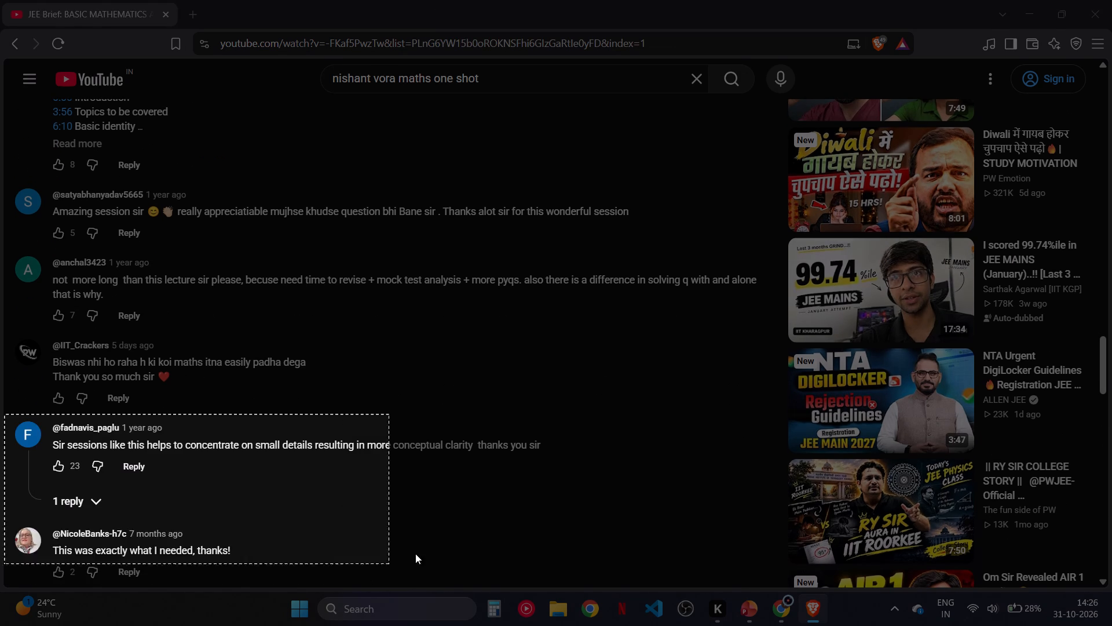
left_click_drag(415, 554, 576, 490)
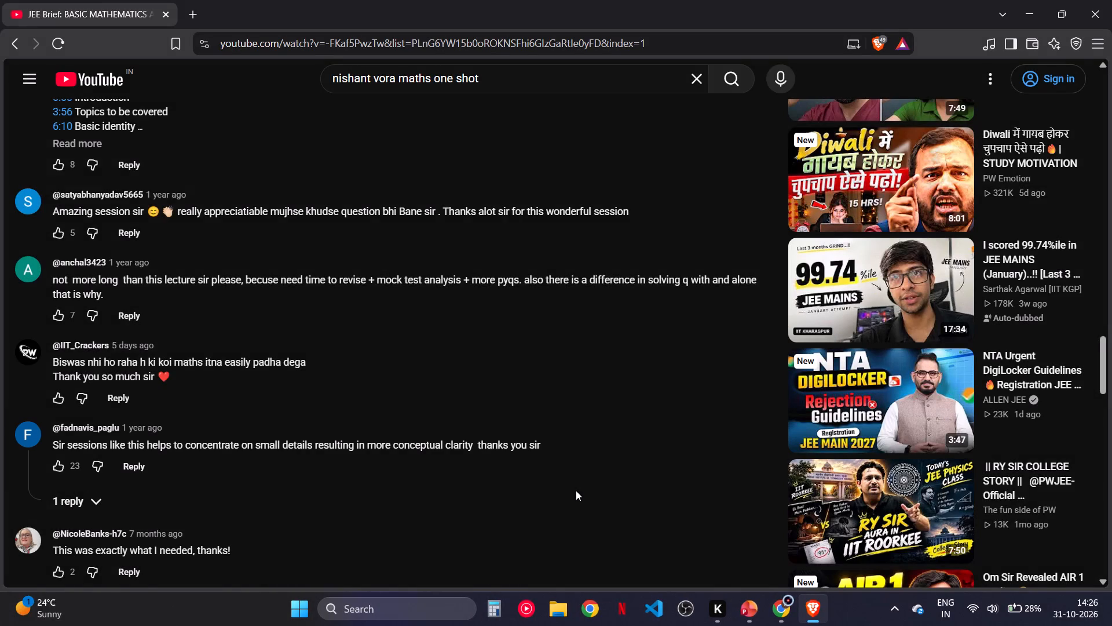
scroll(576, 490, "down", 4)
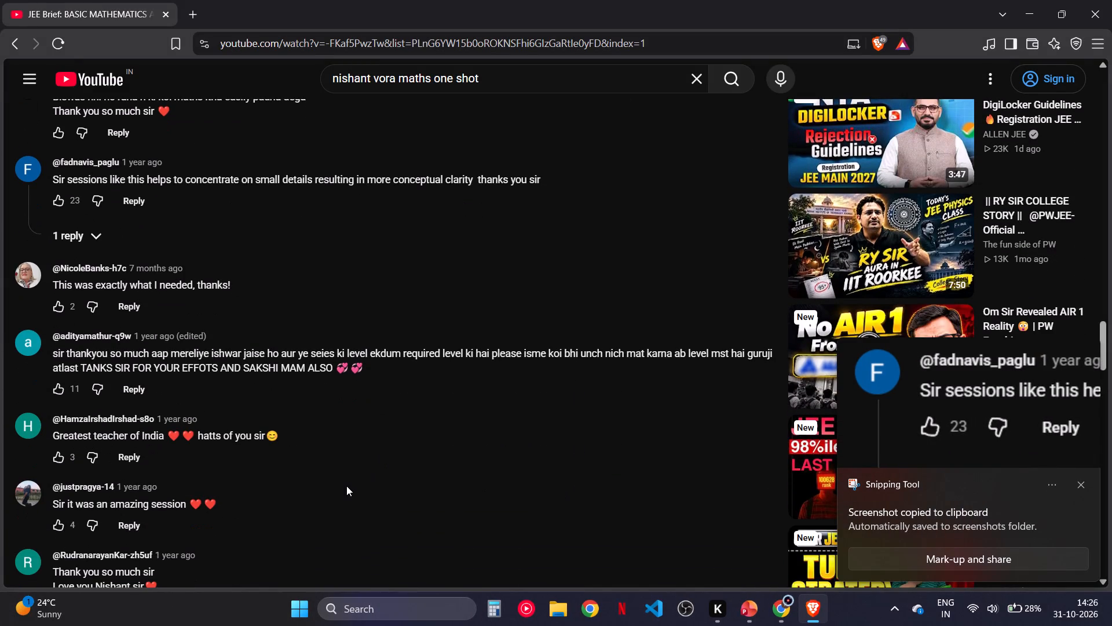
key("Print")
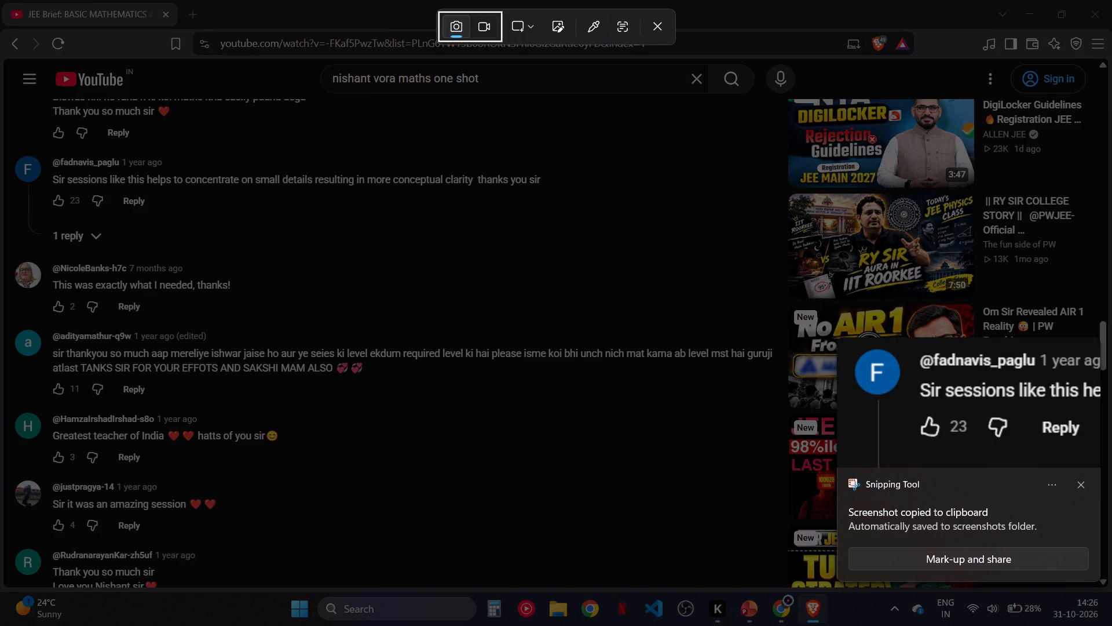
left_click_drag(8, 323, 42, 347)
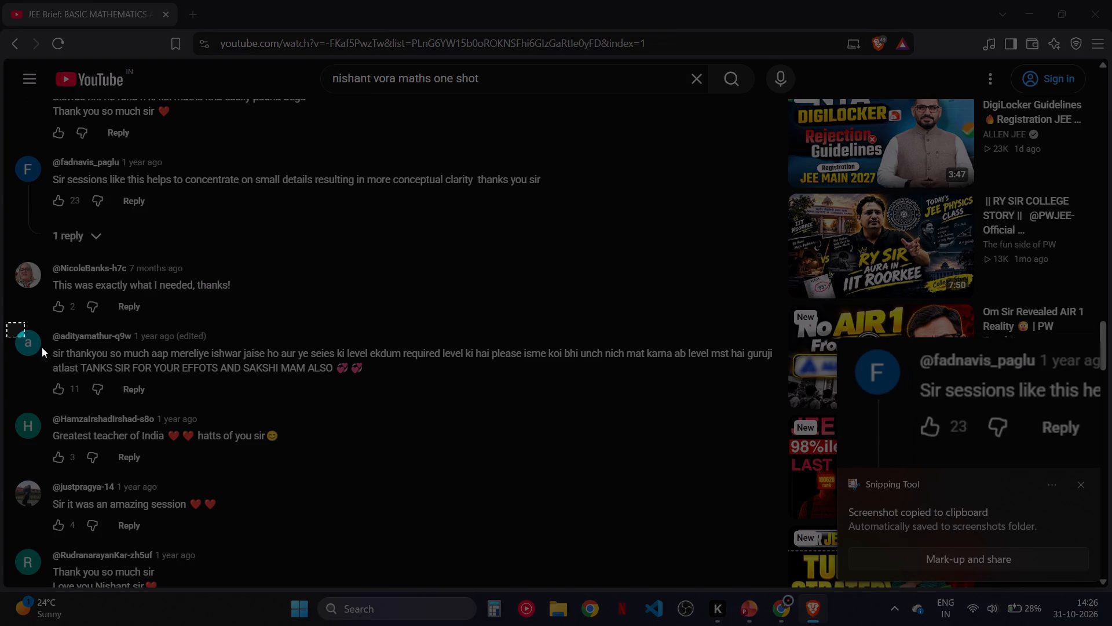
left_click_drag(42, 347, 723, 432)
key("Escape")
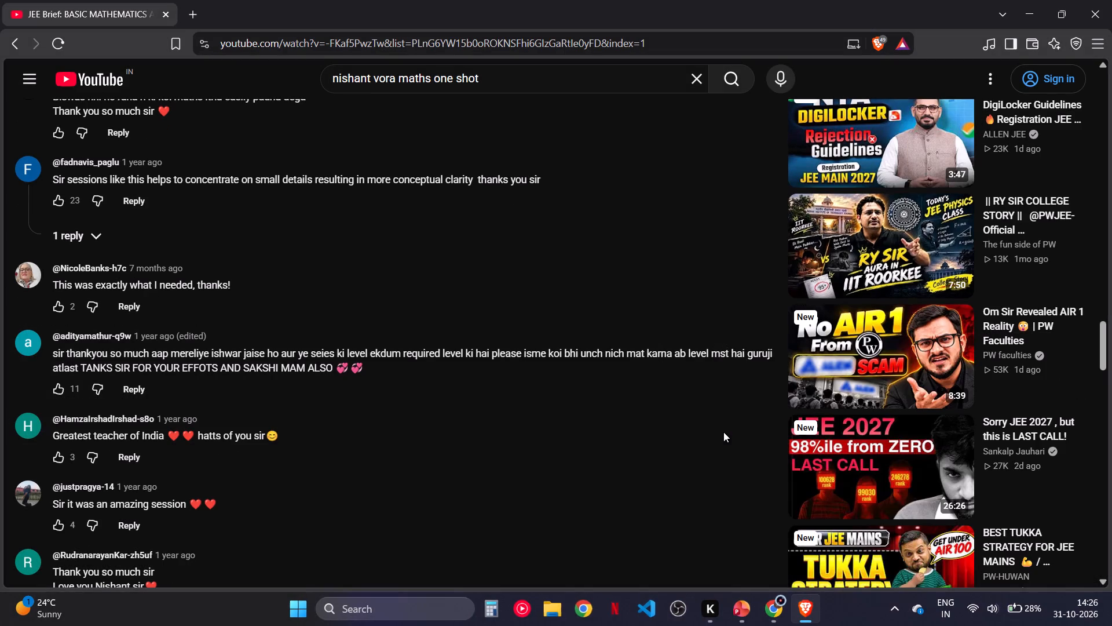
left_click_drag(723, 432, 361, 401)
Read further through the Basic Mathematics and Logarithms lecture's comments for student praise suited to Nishant Vora Sir's slide.
scroll(361, 401, "down", 2)
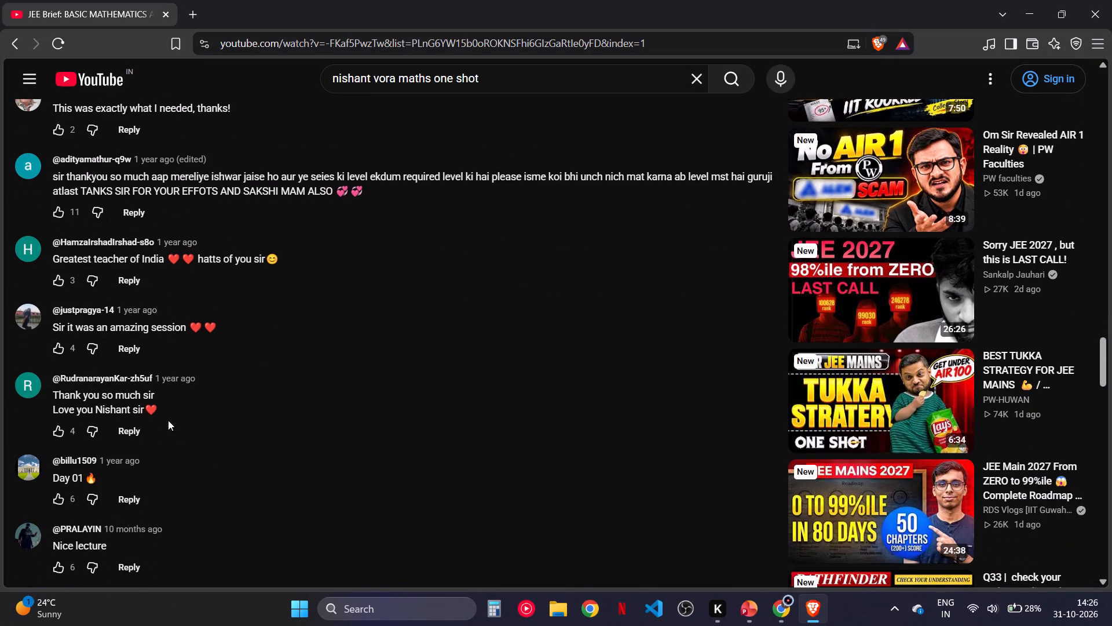
scroll(168, 420, "down", 4)
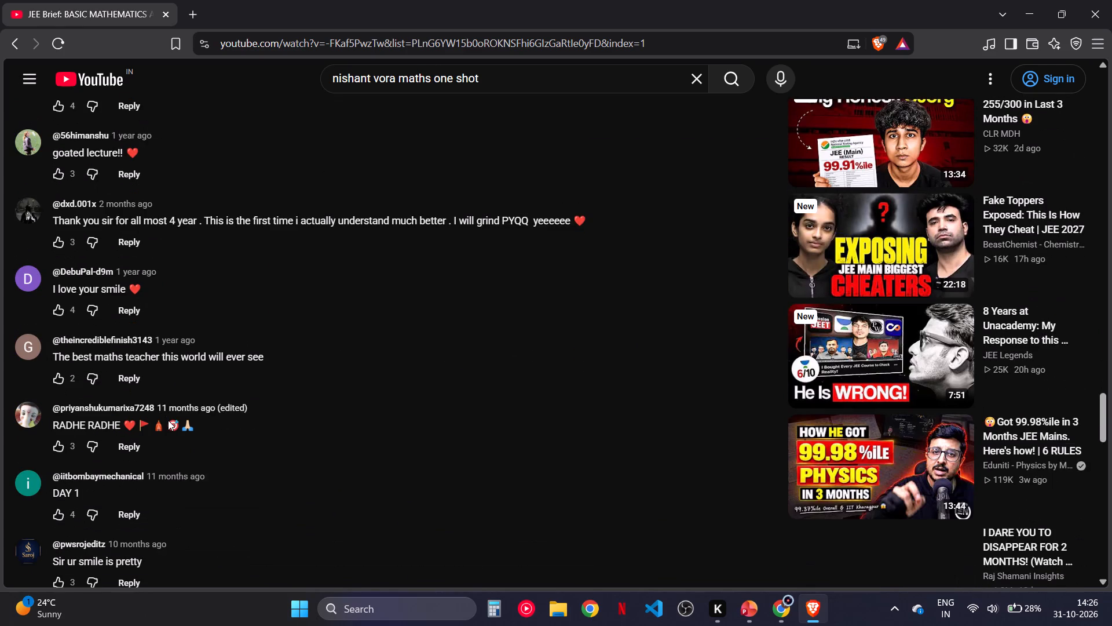
scroll(168, 420, "down", 1)
scroll(231, 258, "down", 3)
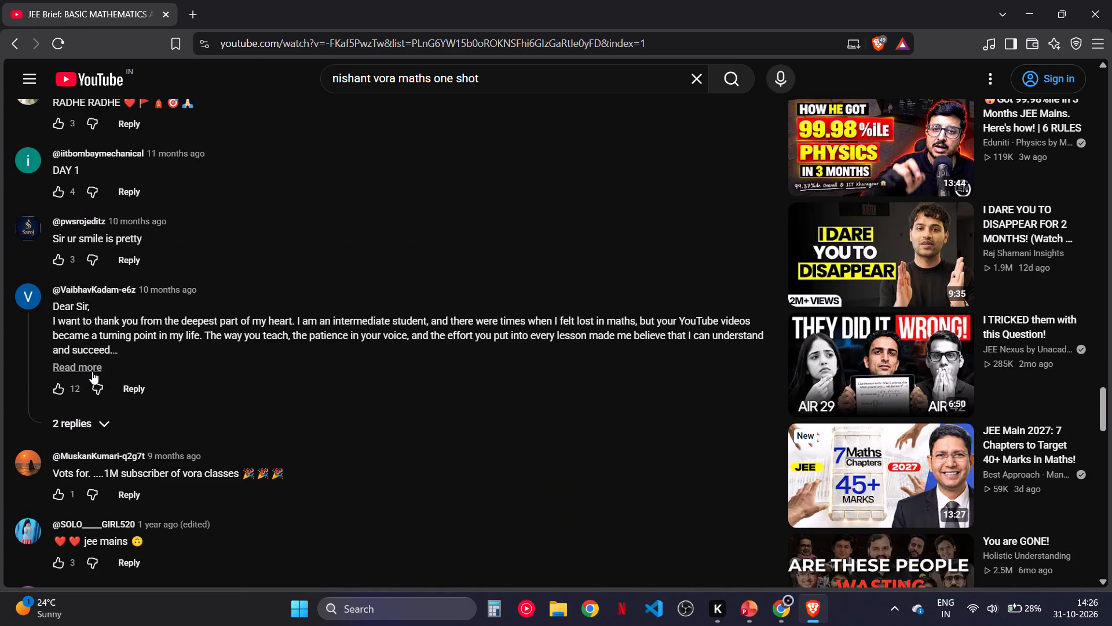
scroll(92, 372, "down", 1)
scroll(199, 448, "down", 5)
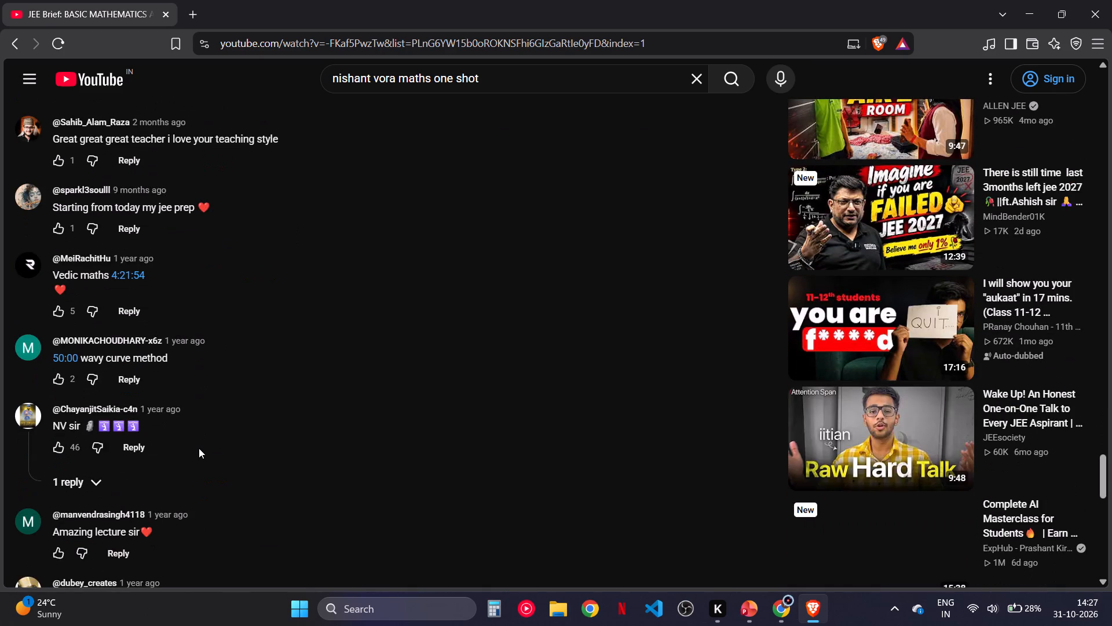
scroll(199, 448, "down", 6)
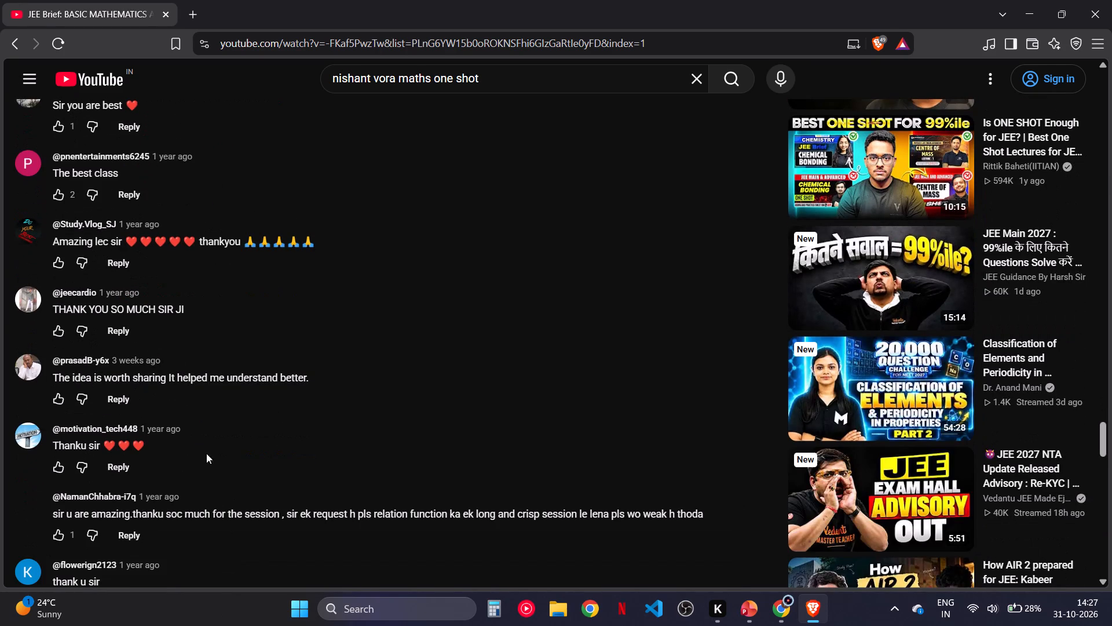
left_click(257, 500)
scroll(261, 509, "down", 1)
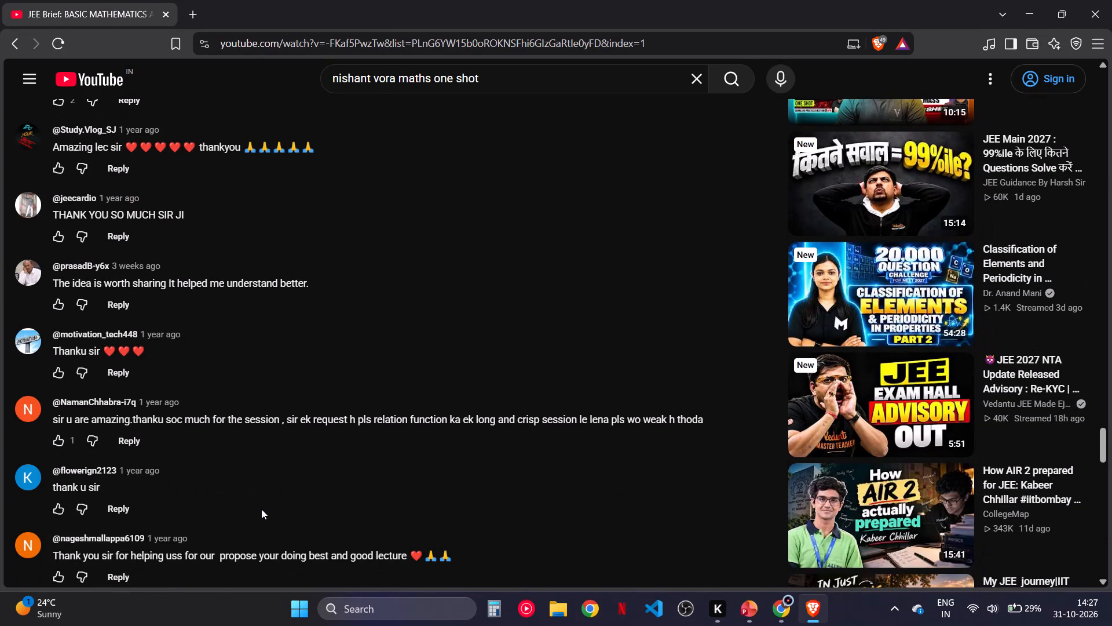
left_click_drag(315, 410, 394, 415)
left_click(394, 415)
scroll(394, 415, "down", 5)
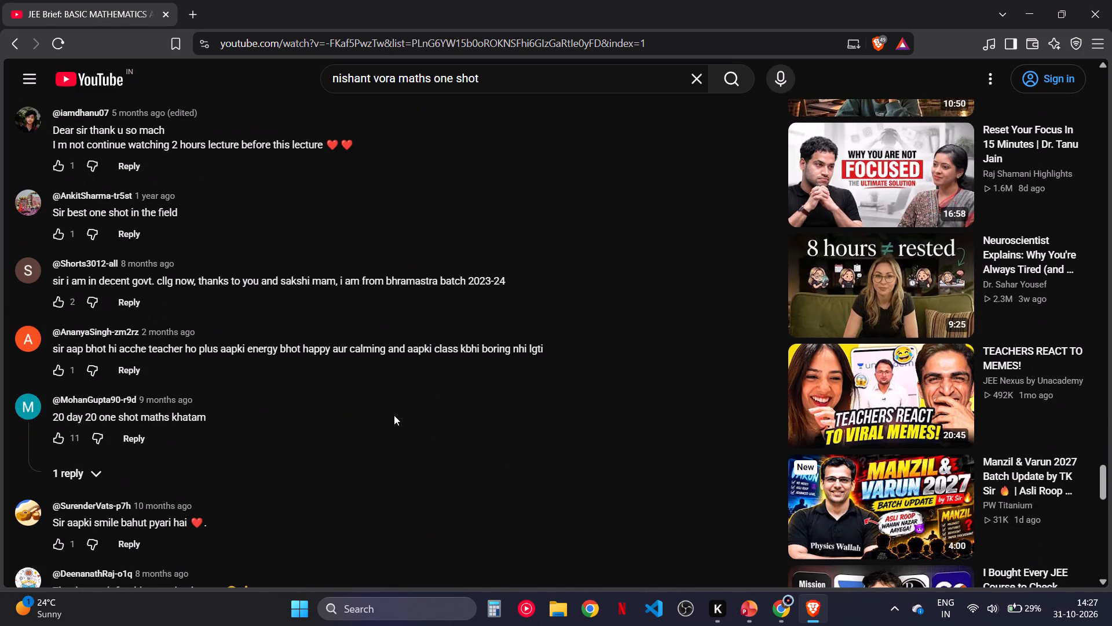
scroll(394, 415, "down", 3)
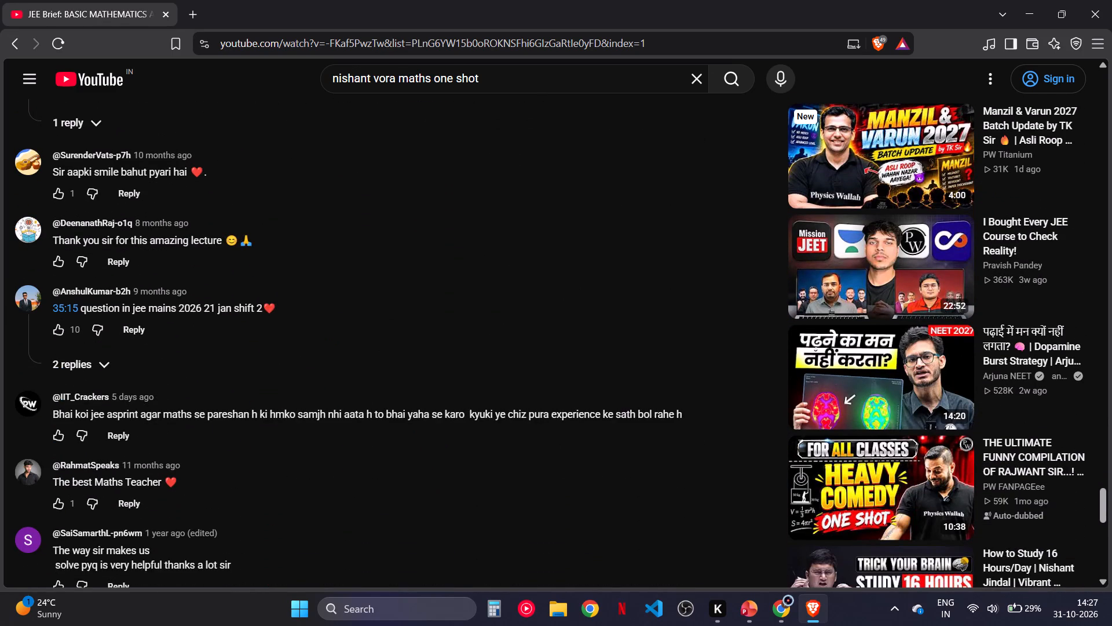
scroll(394, 415, "down", 1)
scroll(327, 385, "down", 2)
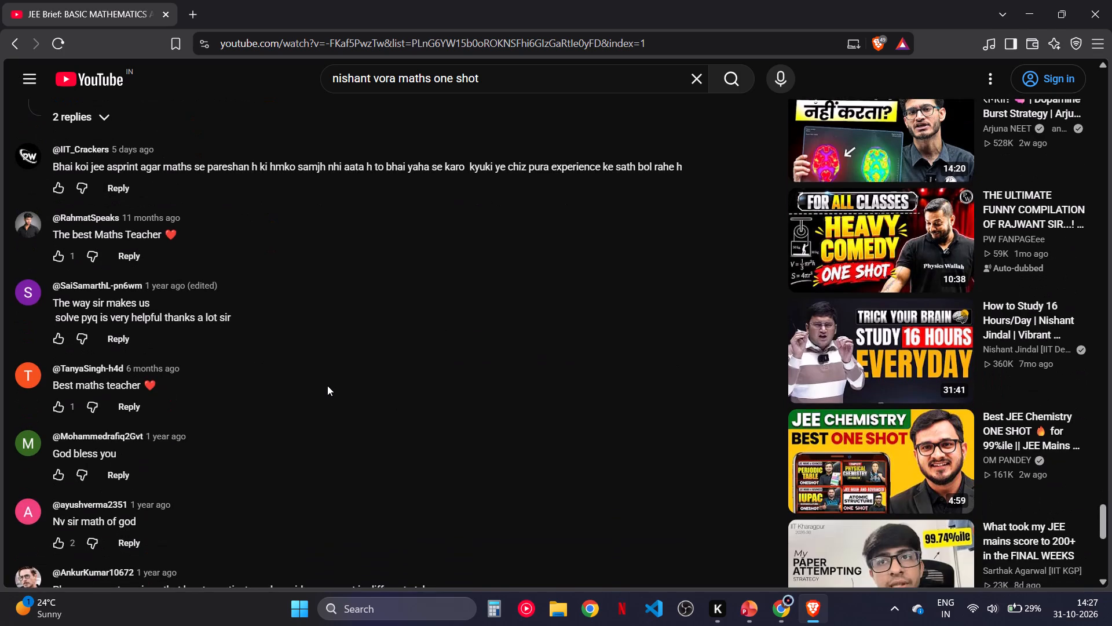
scroll(327, 385, "down", 3)
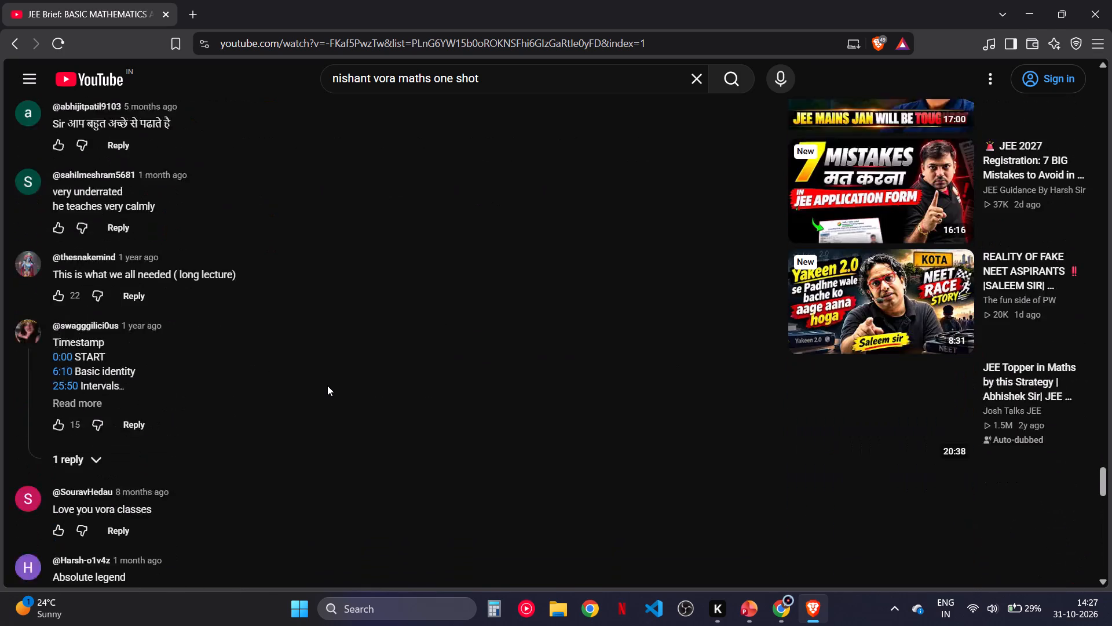
scroll(327, 385, "down", 13)
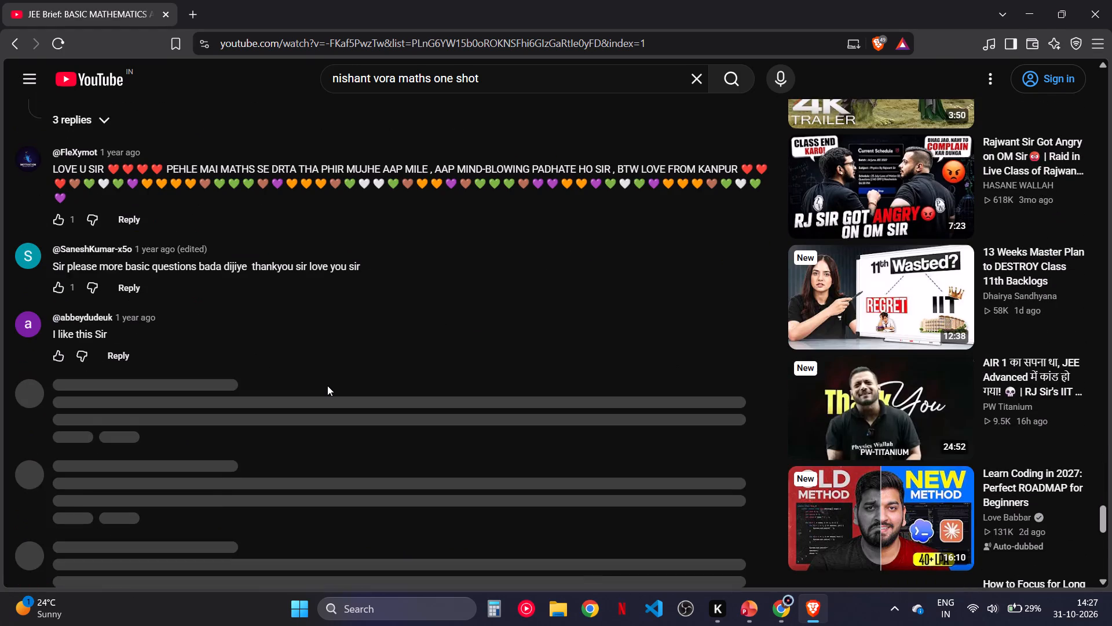
scroll(327, 385, "down", 2)
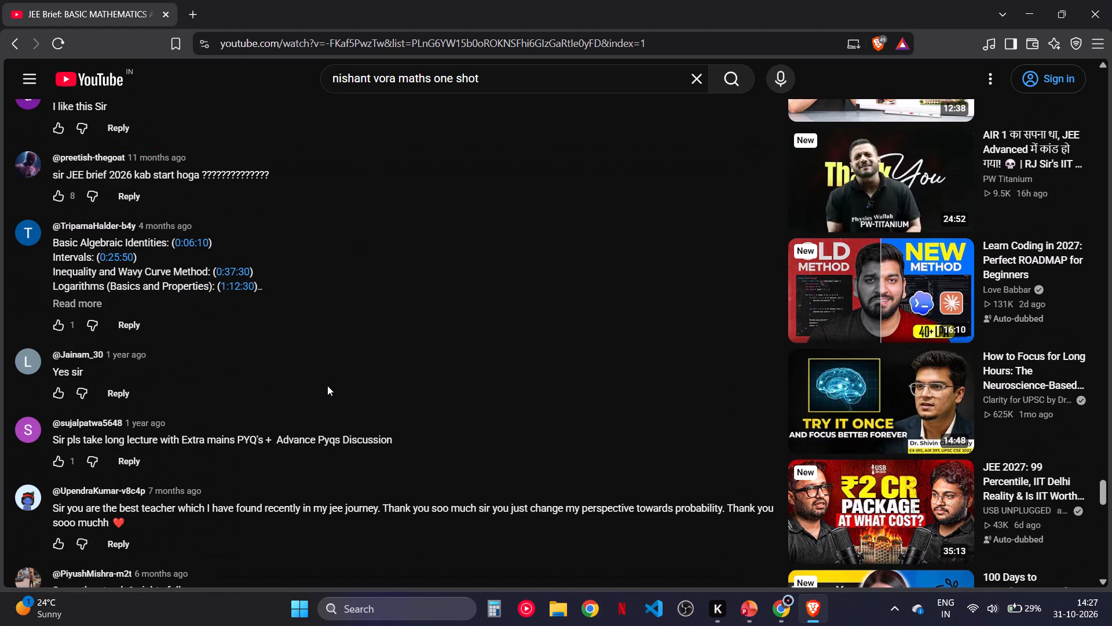
scroll(327, 385, "down", 1)
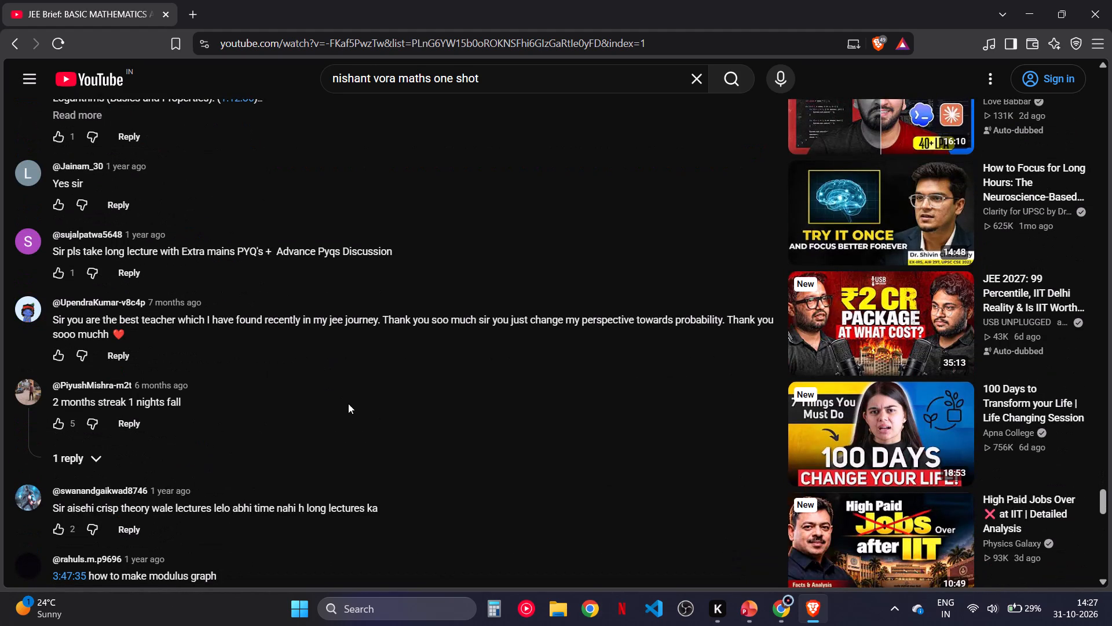
Capture a screenshot snip of the student comment about the best teacher of their JEE journey and a changed perspective towards probability.
left_click(348, 403)
key("Print")
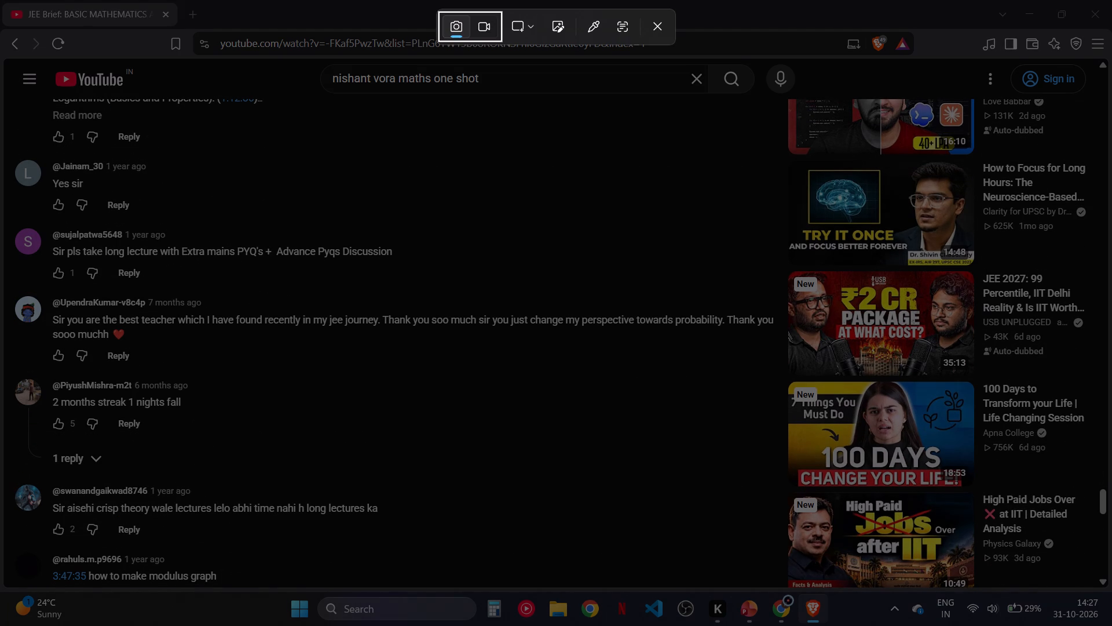
left_click_drag(8, 290, 737, 369)
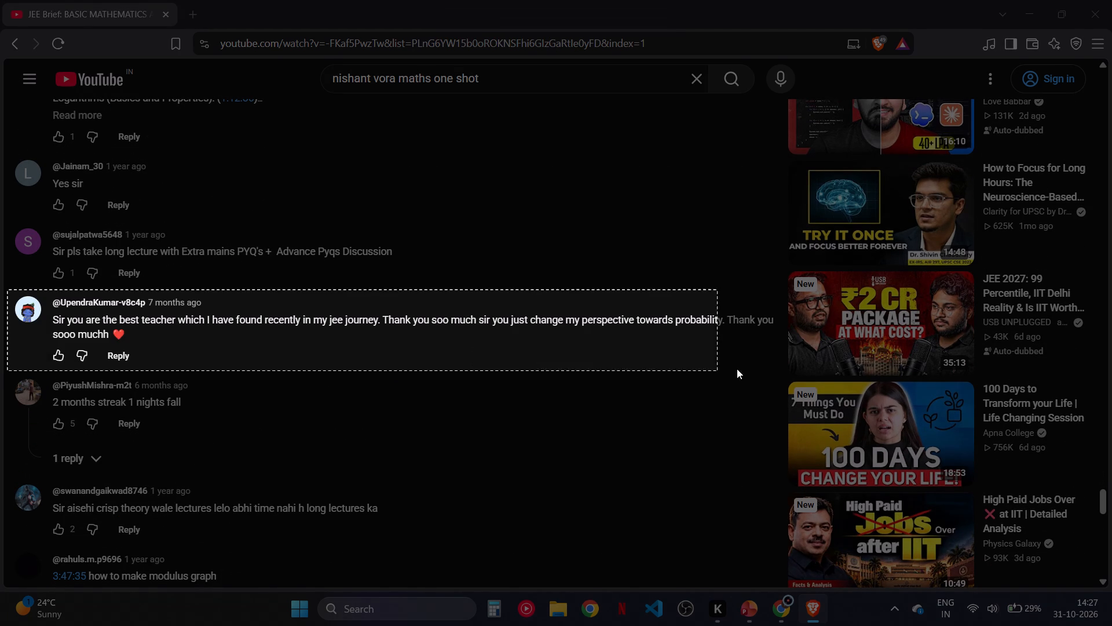
left_click_drag(737, 369, 778, 369)
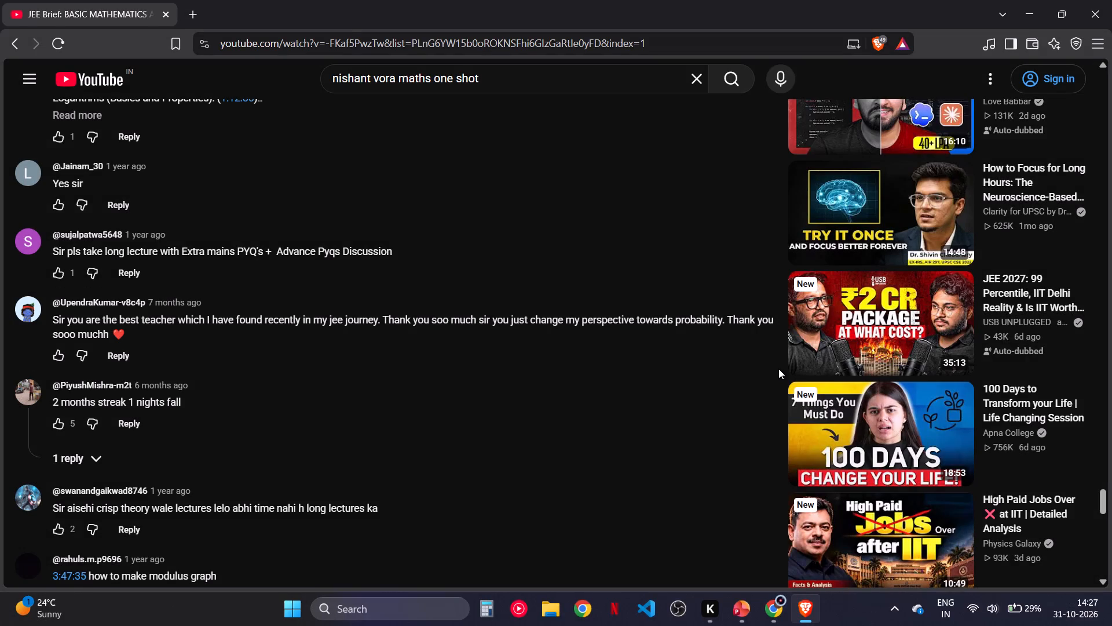
Continue through the remaining comments below the captured one, looking for more student praise of the teacher.
scroll(384, 407, "down", 2)
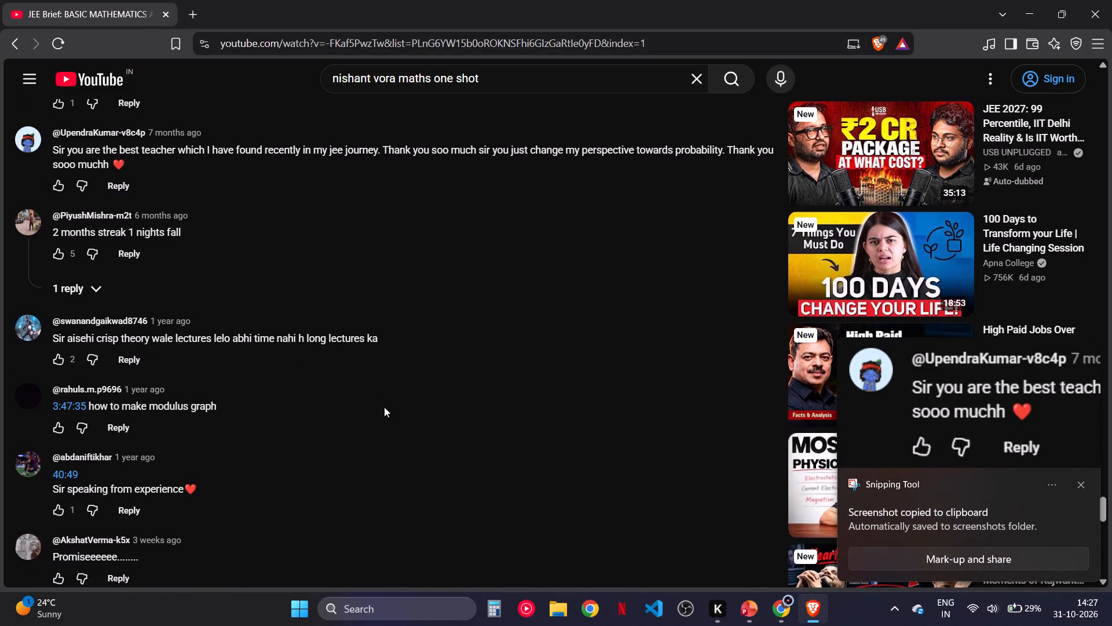
scroll(384, 407, "down", 5)
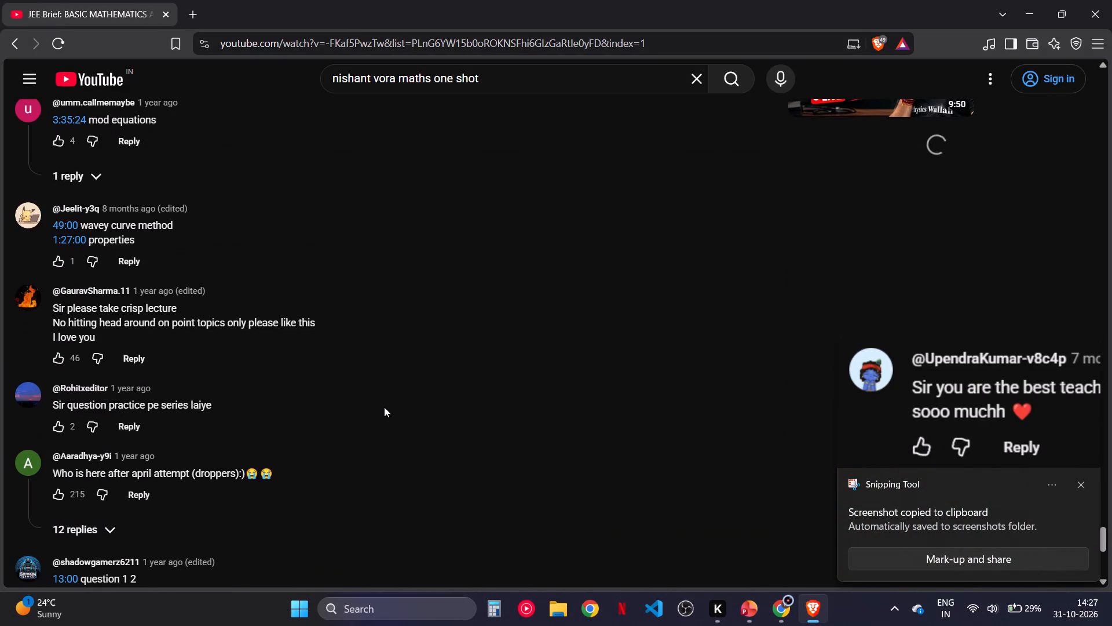
scroll(384, 407, "down", 3)
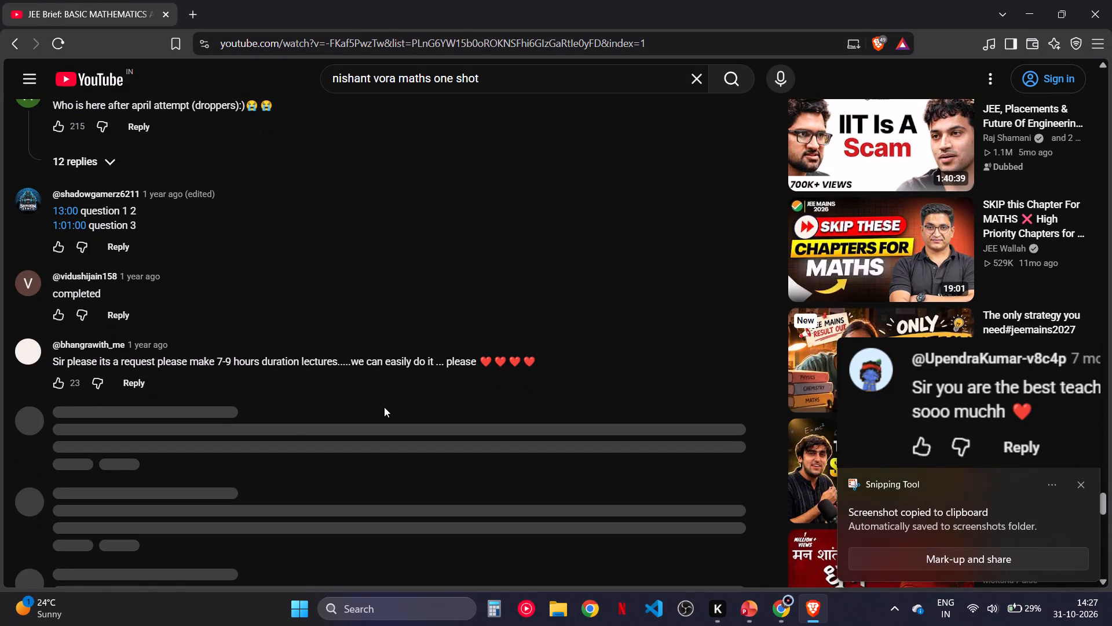
scroll(384, 407, "down", 5)
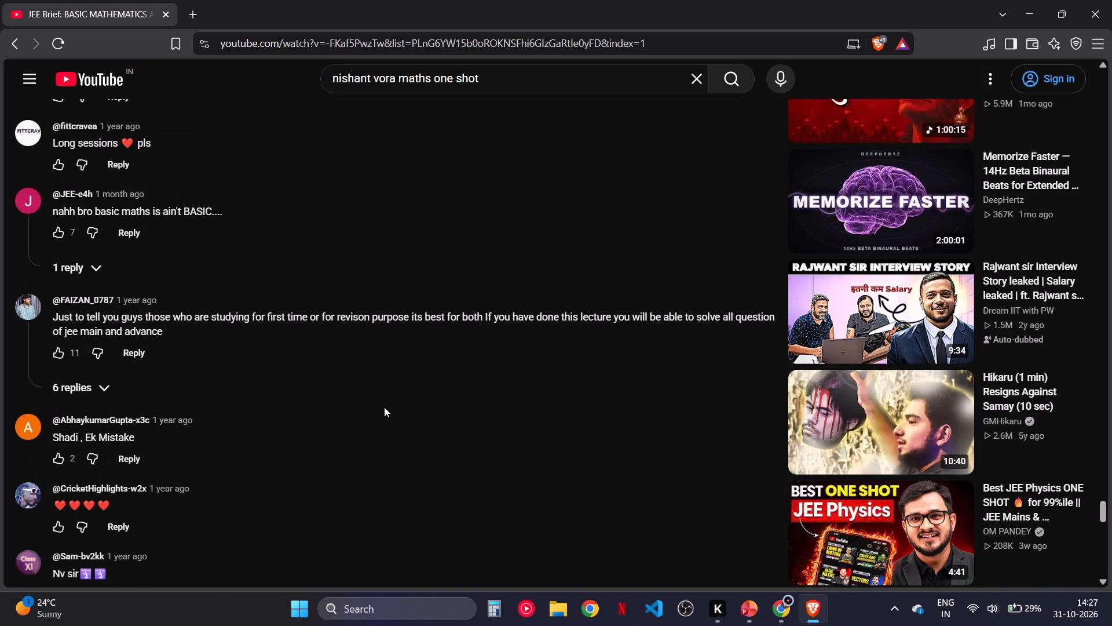
scroll(384, 407, "down", 2)
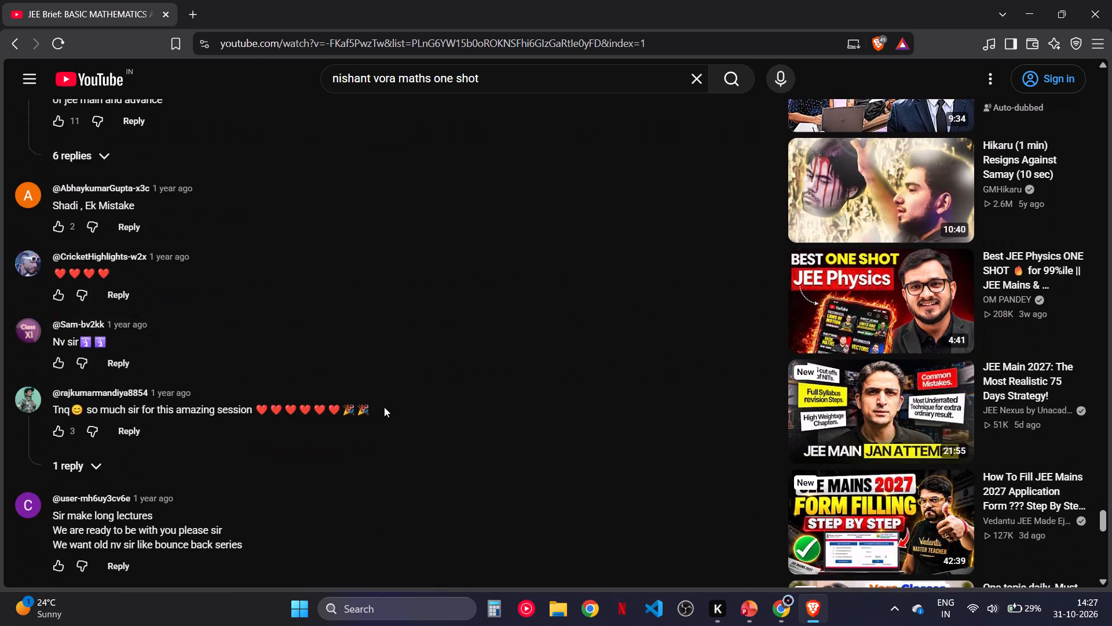
scroll(384, 407, "down", 3)
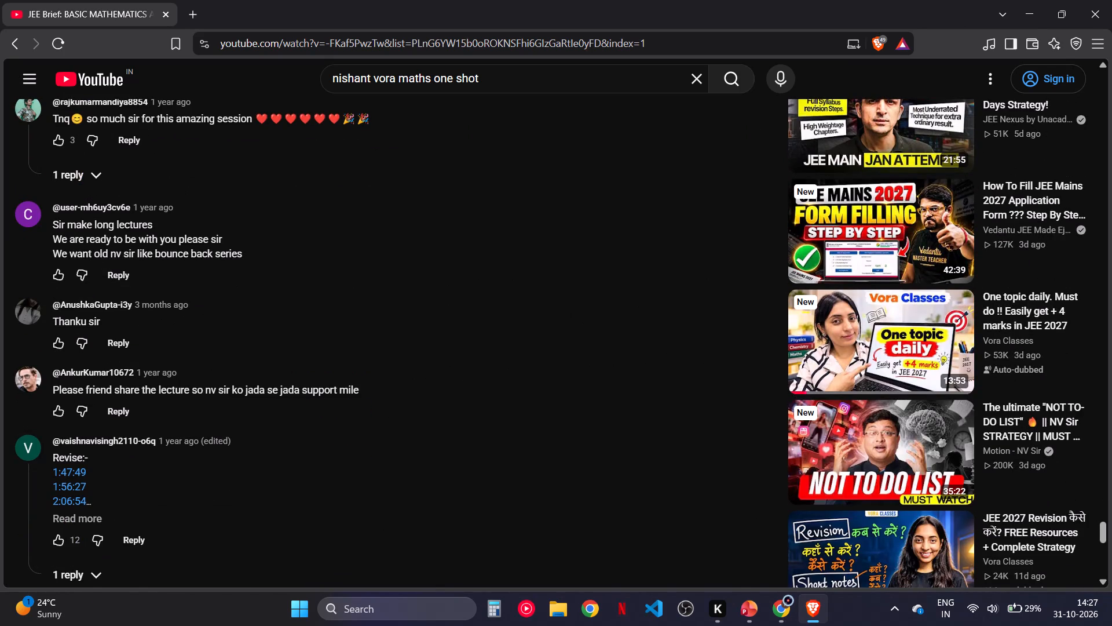
scroll(172, 250, "down", 4)
Return to the start of the lecture's comments and re-examine the earlier, most-liked ones for usable praise.
scroll(172, 250, "up", 20)
scroll(172, 250, "up", 15)
scroll(172, 250, "up", 14)
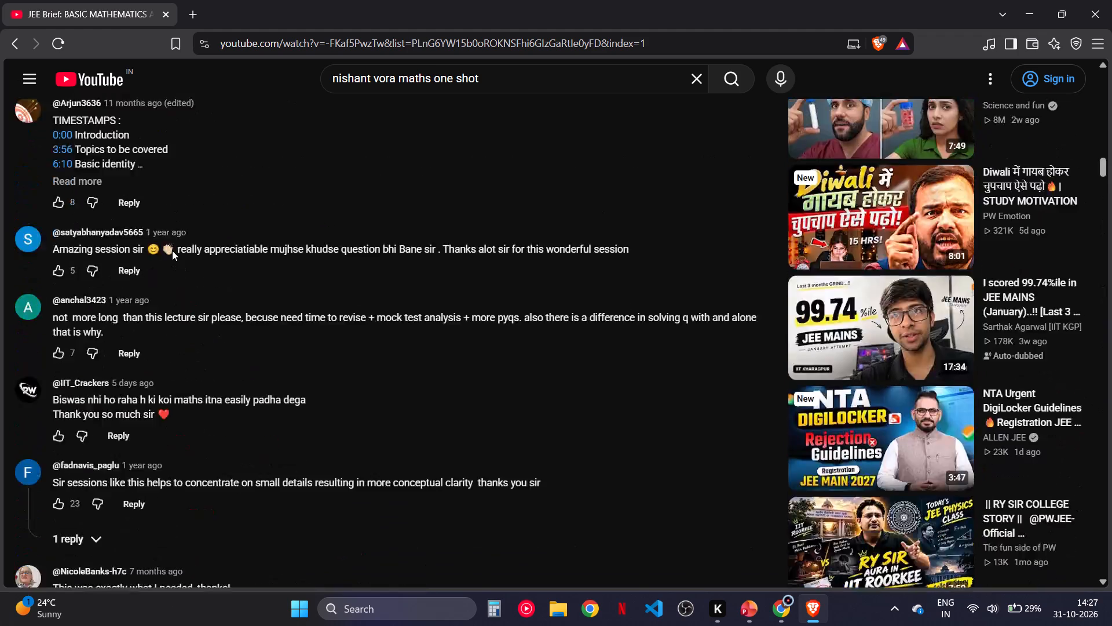
scroll(172, 250, "up", 5)
scroll(172, 250, "down", 1)
scroll(234, 407, "down", 1)
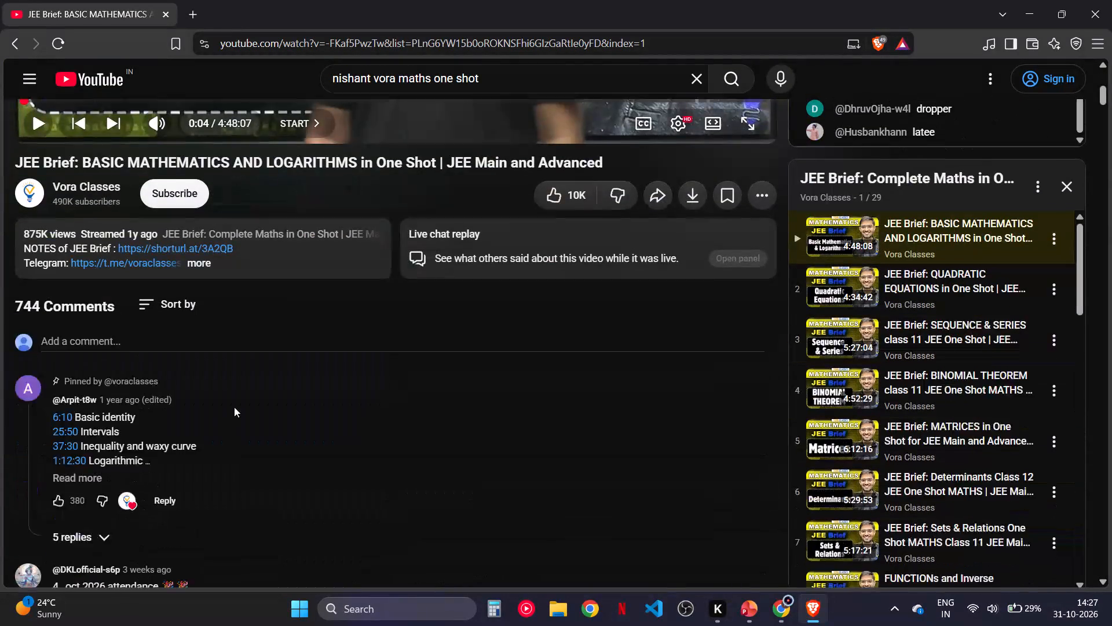
scroll(234, 407, "down", 6)
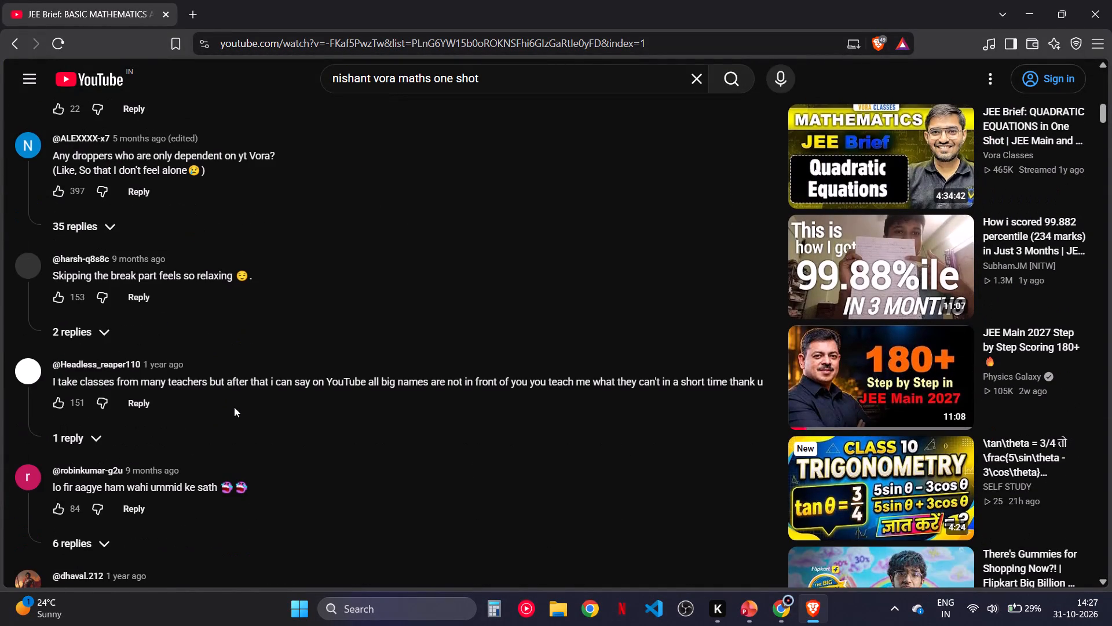
scroll(234, 407, "down", 1)
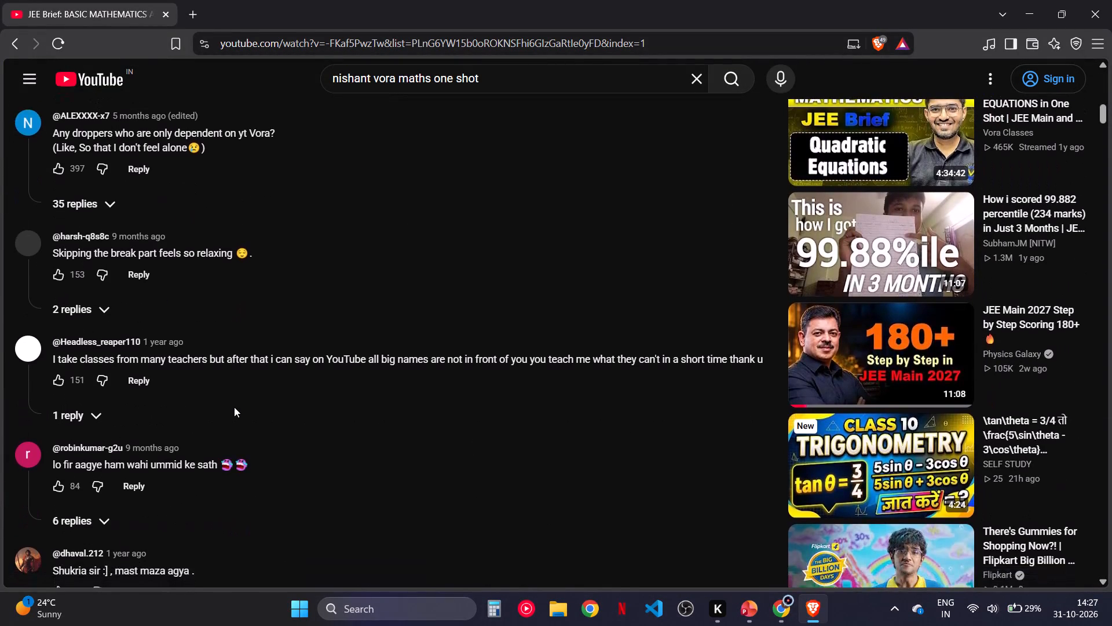
scroll(234, 407, "down", 1)
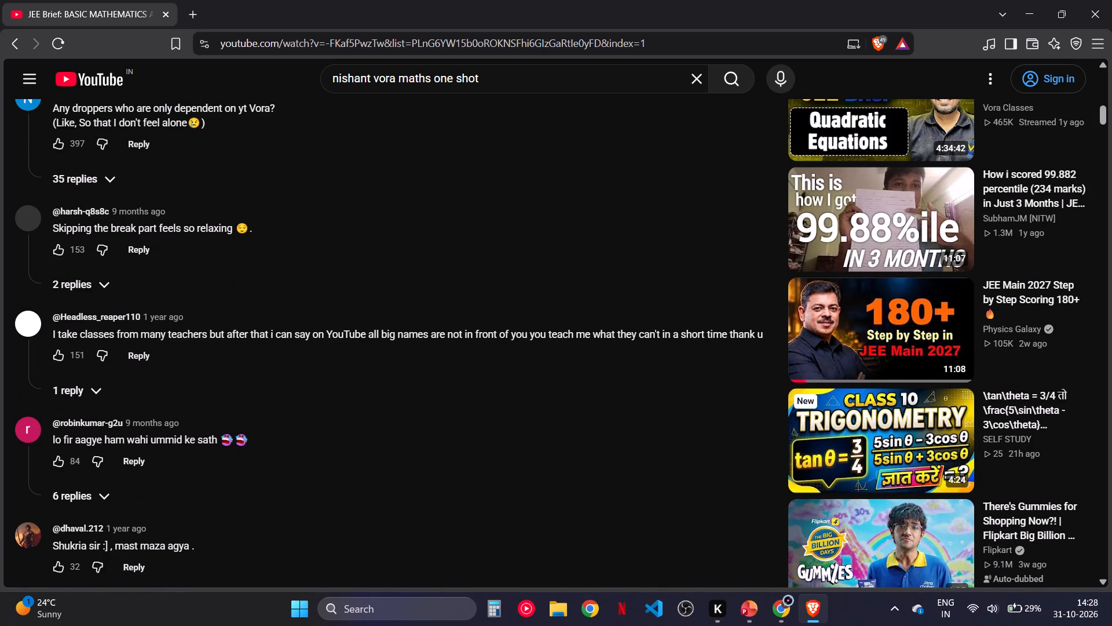
left_click_drag(439, 330, 473, 330)
left_click(492, 340)
scroll(268, 399, "down", 2)
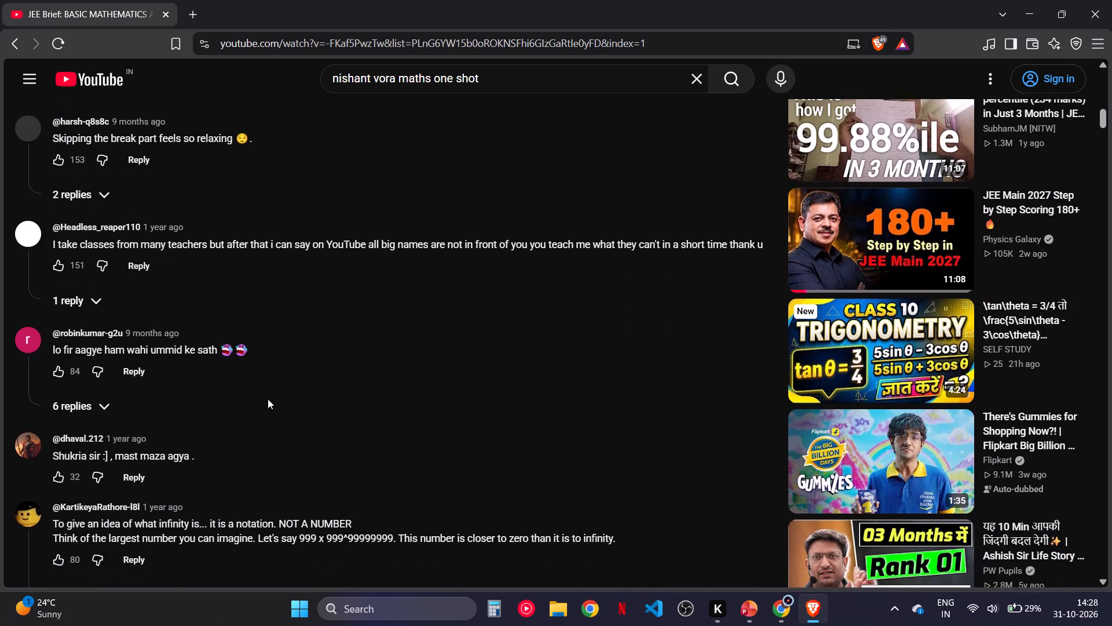
scroll(268, 399, "down", 1)
scroll(173, 452, "down", 1)
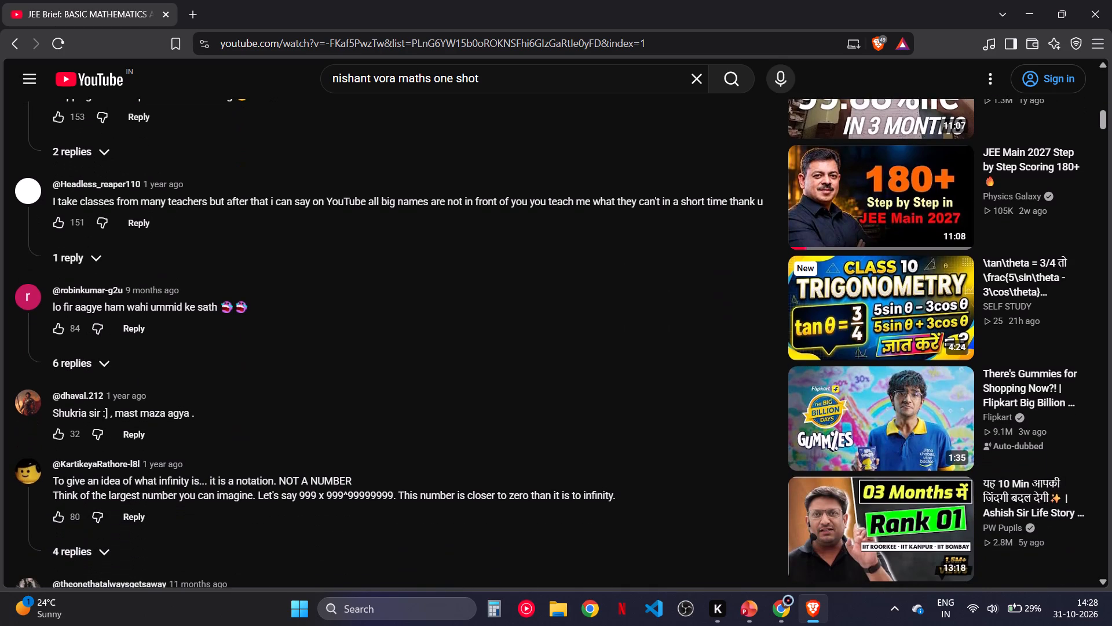
scroll(173, 452, "down", 2)
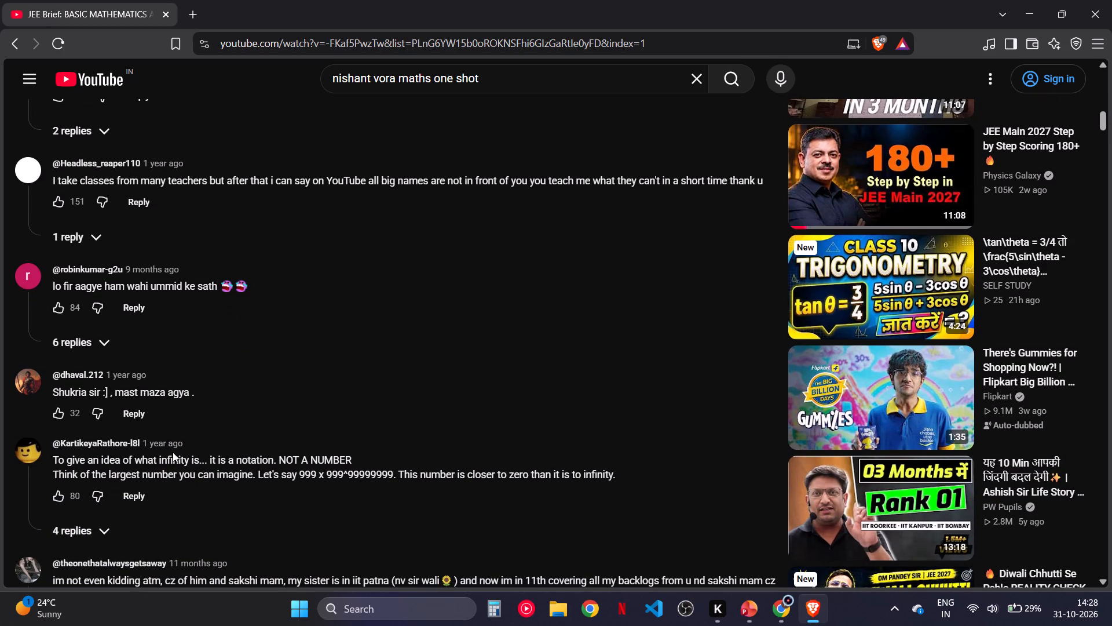
scroll(198, 478, "down", 2)
Open the Sequence & Series class 11 one-shot lecture from the JEE Brief playlist.
scroll(198, 478, "up", 7)
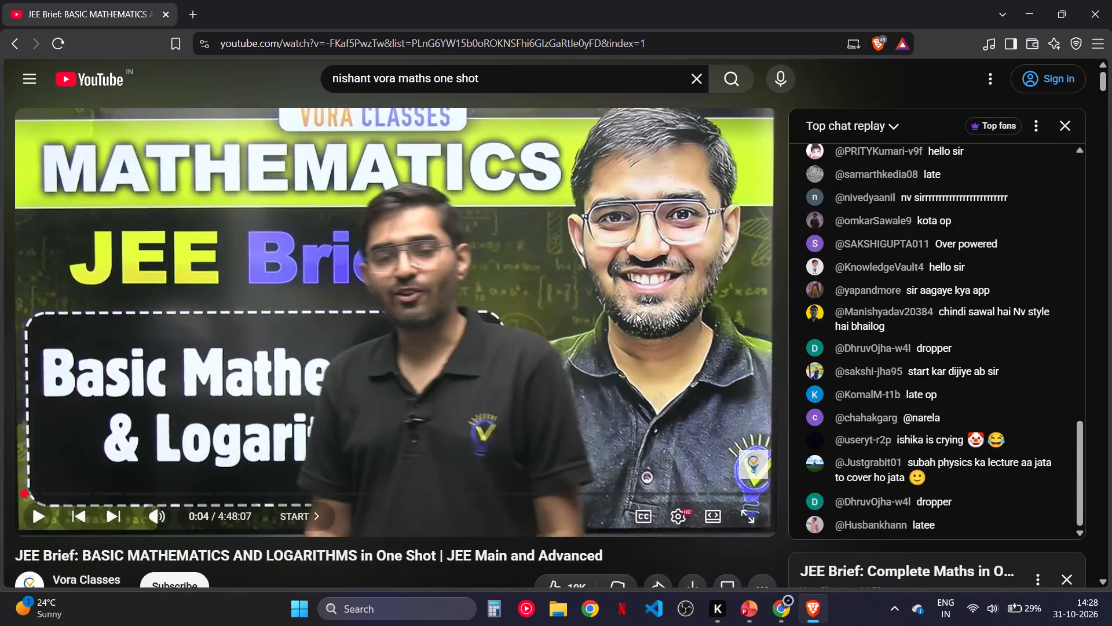
scroll(636, 313, "down", 2)
scroll(628, 396, "down", 1)
left_click(894, 431)
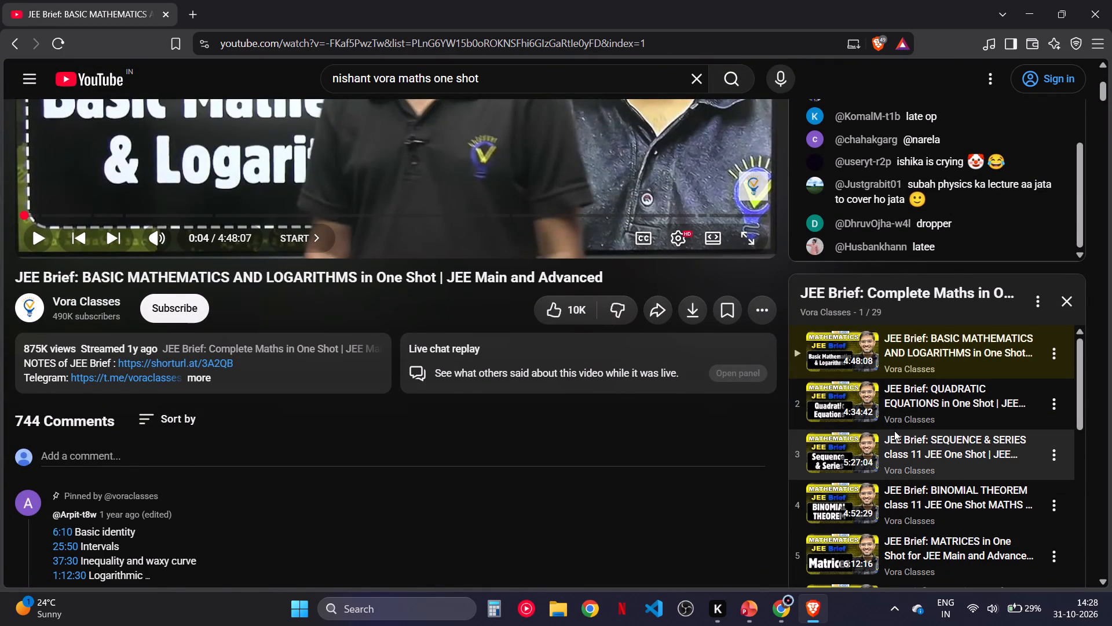
left_click(873, 443)
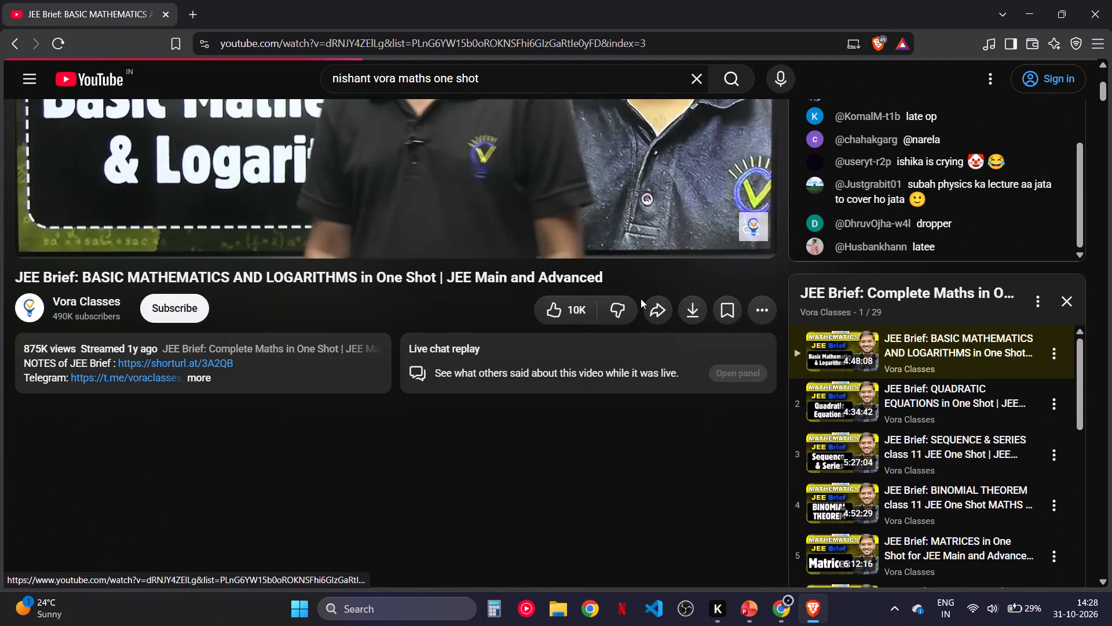
left_click(528, 231)
scroll(528, 231, "down", 1)
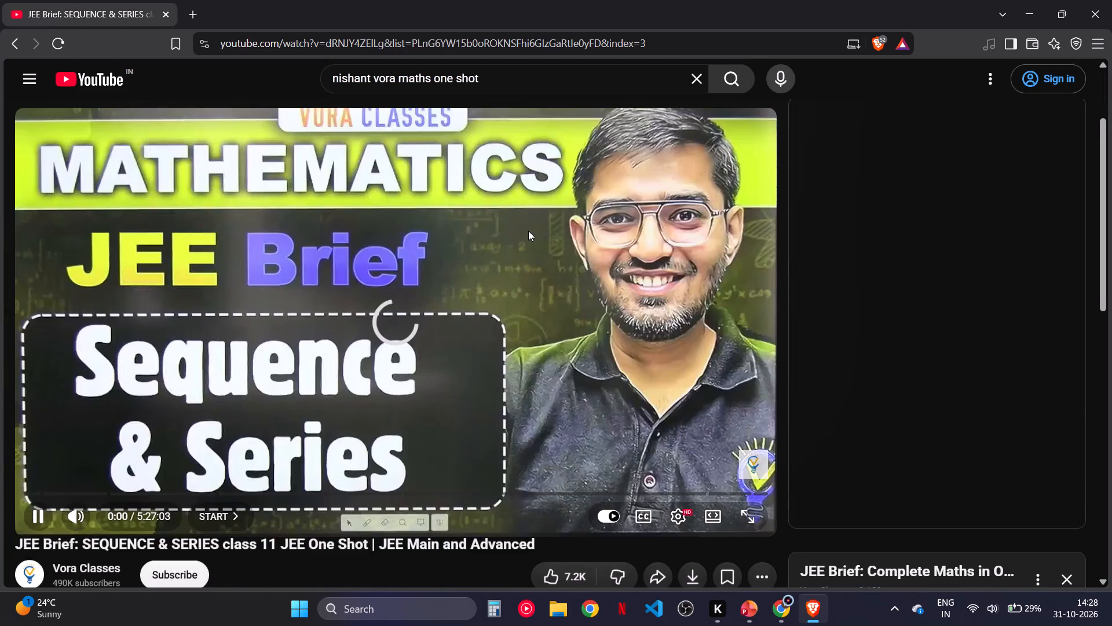
Pause the lecture and capture a screenshot snip of the student comment beginning "Sir sachme ap legend ho".
key("space")
scroll(528, 231, "down", 10)
scroll(528, 231, "up", 1)
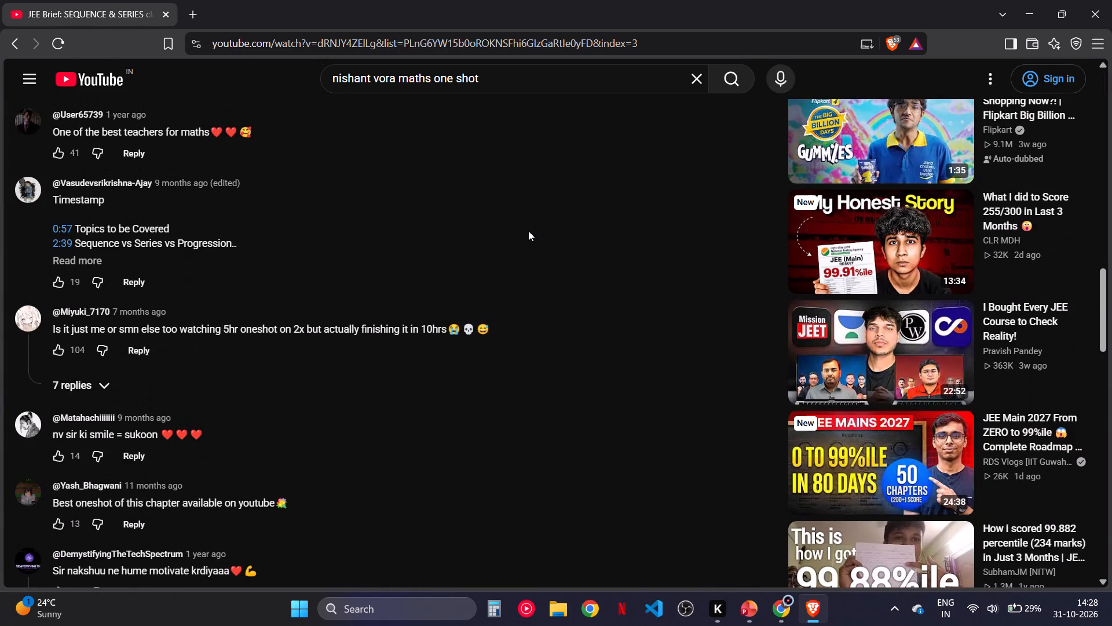
scroll(235, 371, "down", 3)
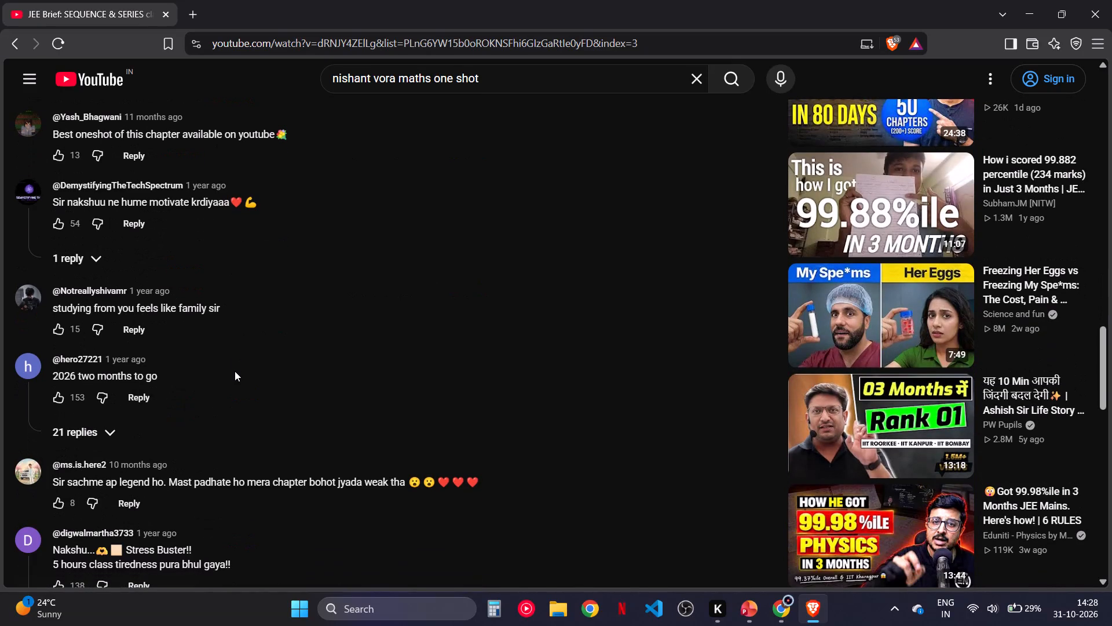
scroll(235, 371, "down", 1)
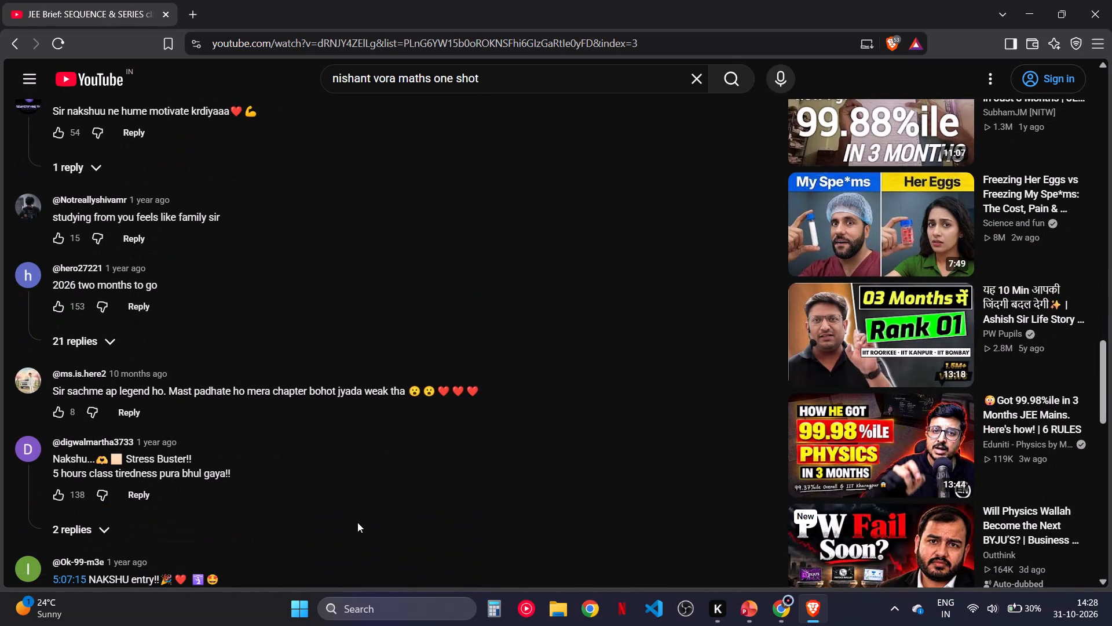
key("Print")
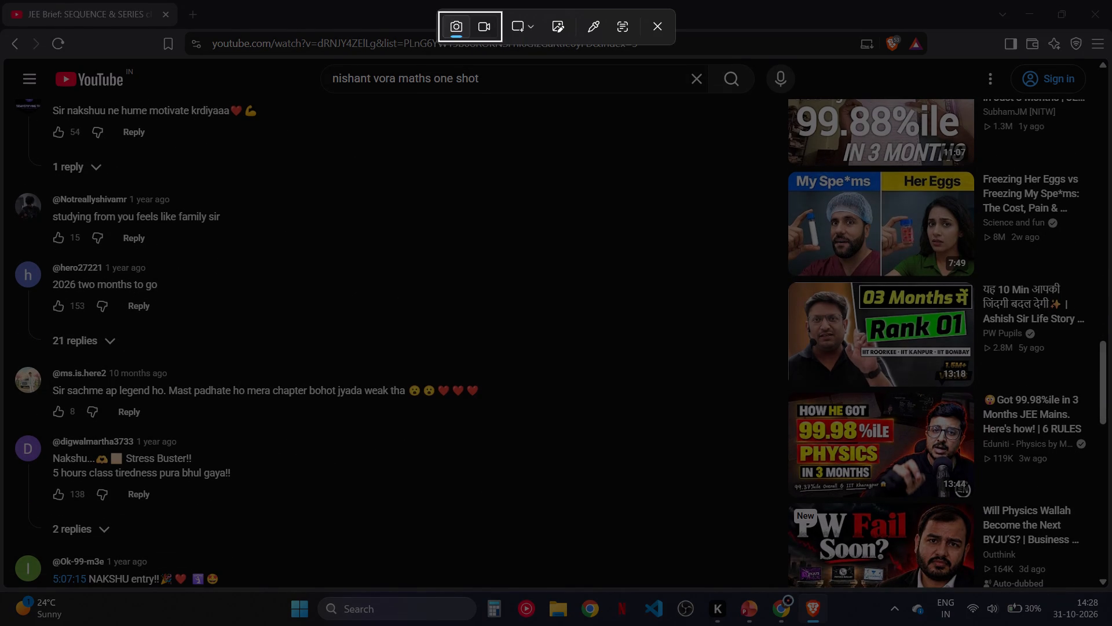
left_click_drag(12, 360, 407, 444)
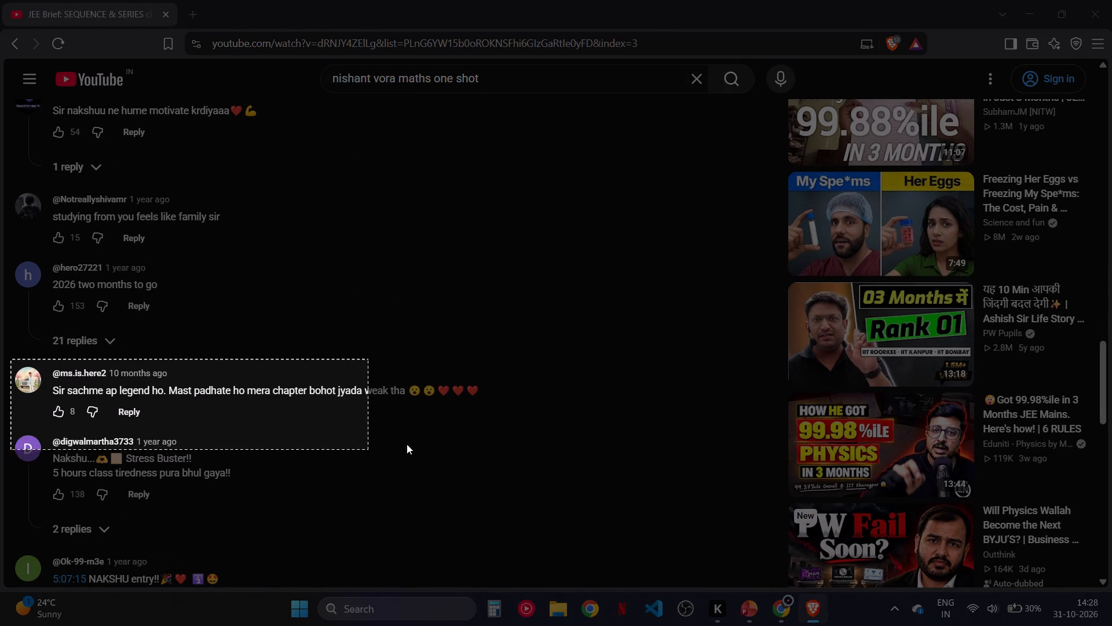
left_click_drag(407, 444, 512, 425)
Read further through the Sequence & Series lecture's comments, looking for more student praise of the teacher.
scroll(512, 425, "down", 1)
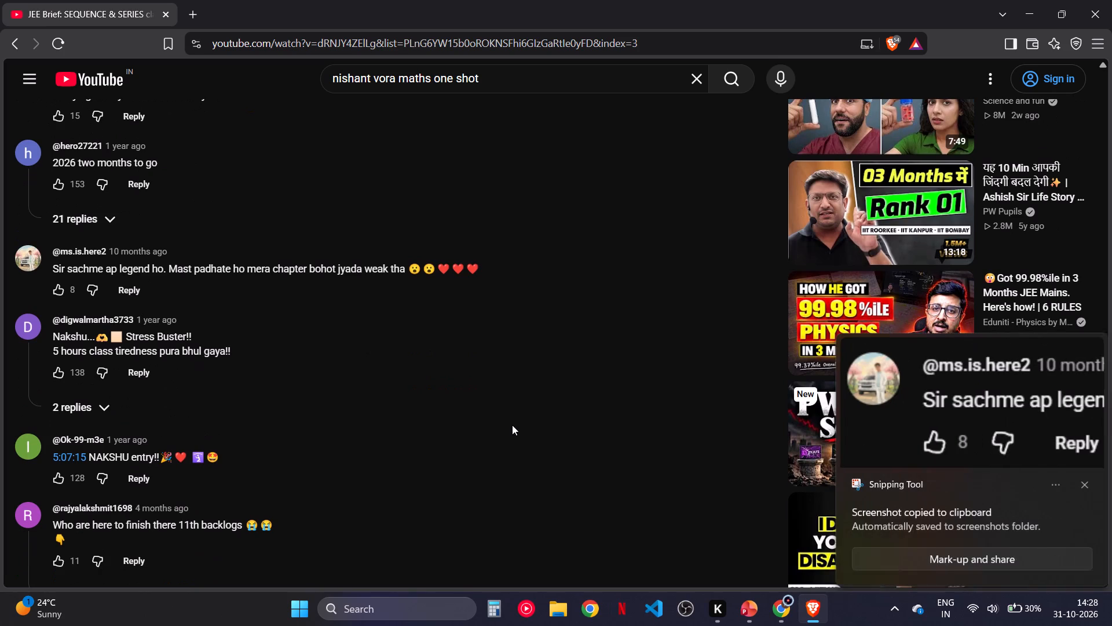
scroll(512, 425, "down", 4)
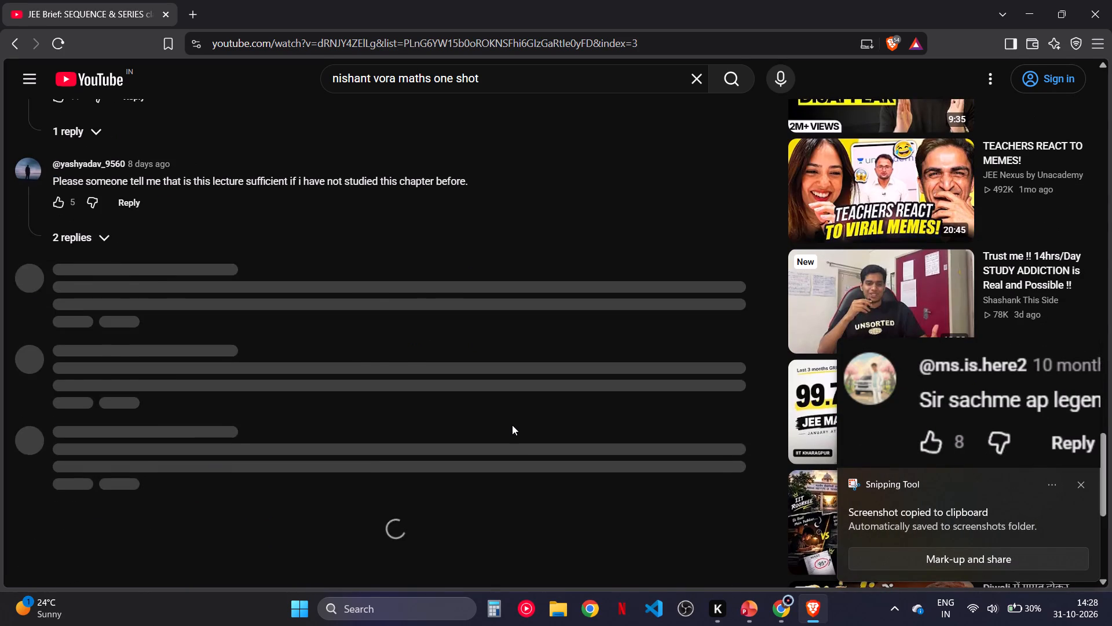
scroll(324, 294, "down", 4)
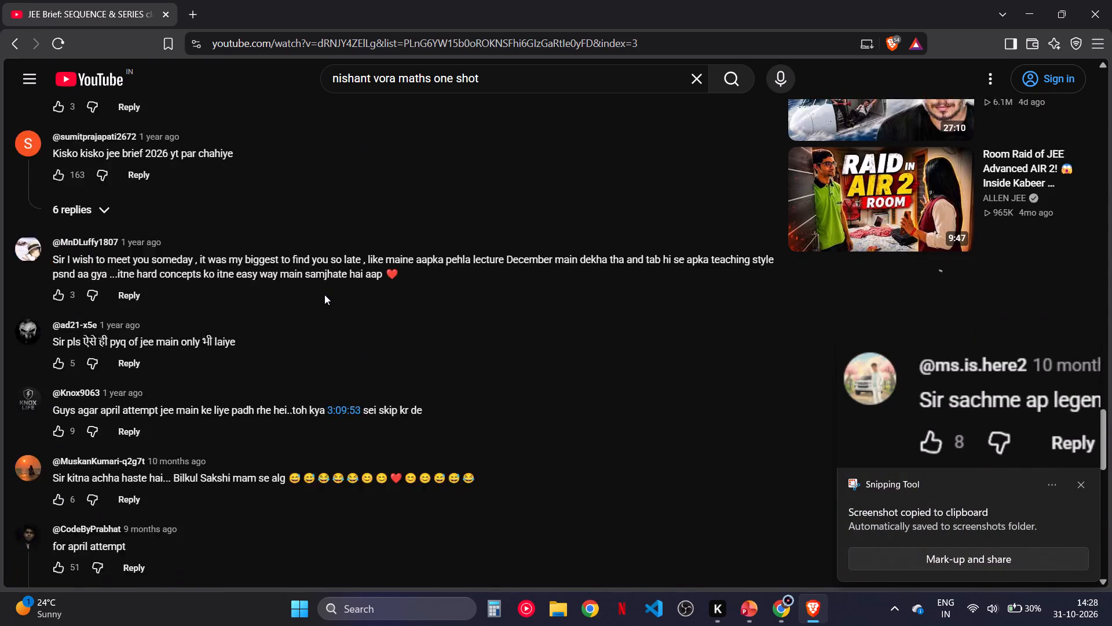
scroll(324, 294, "down", 1)
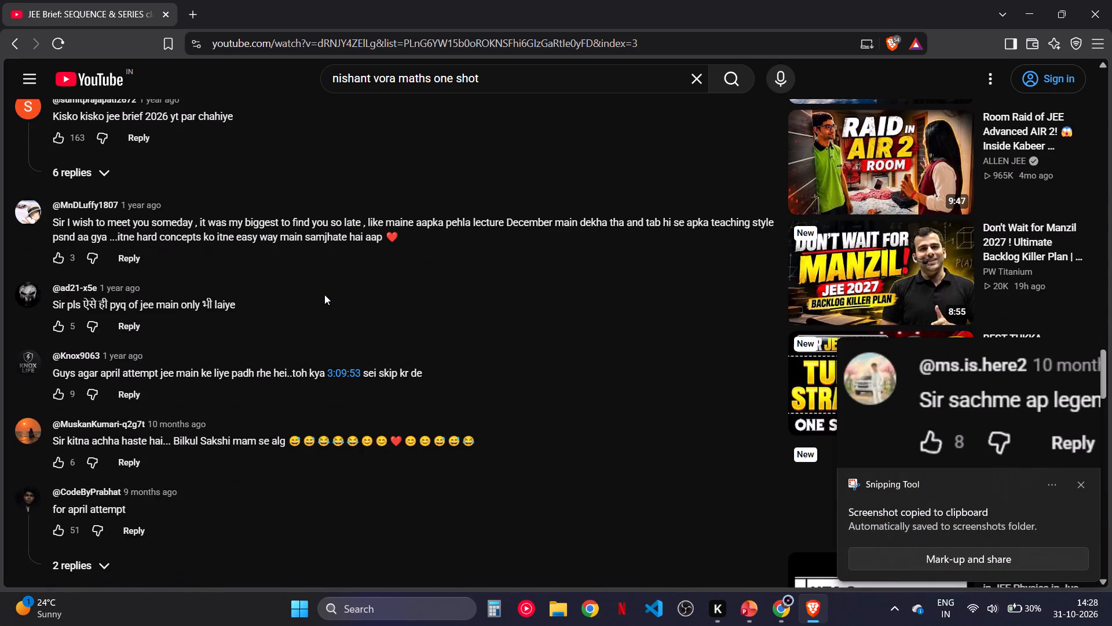
scroll(324, 294, "down", 2)
scroll(350, 525, "down", 3)
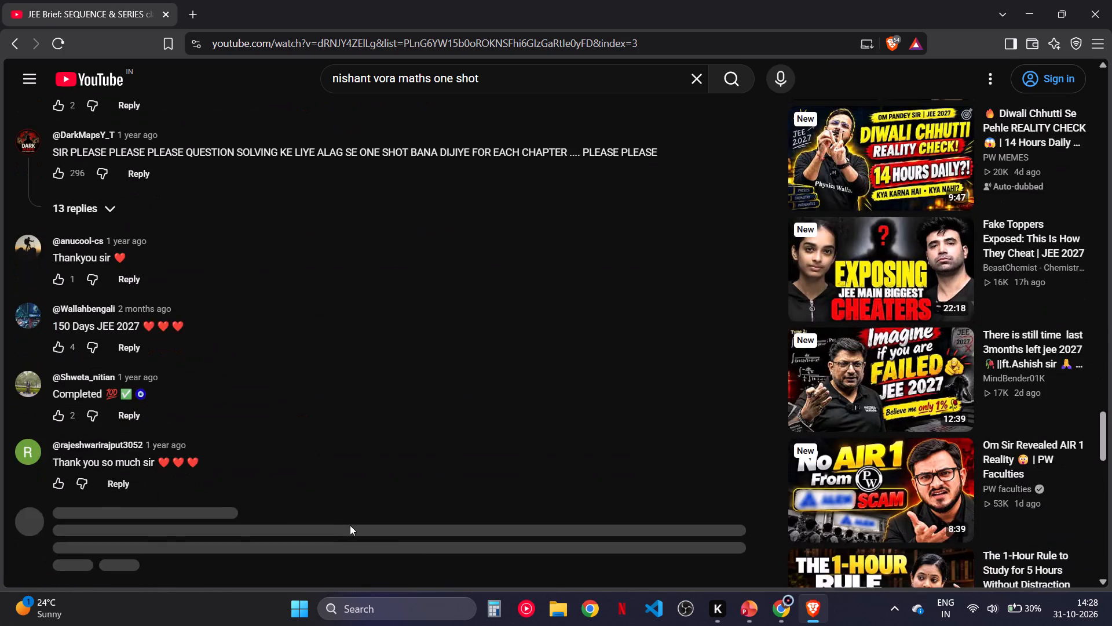
scroll(350, 525, "down", 5)
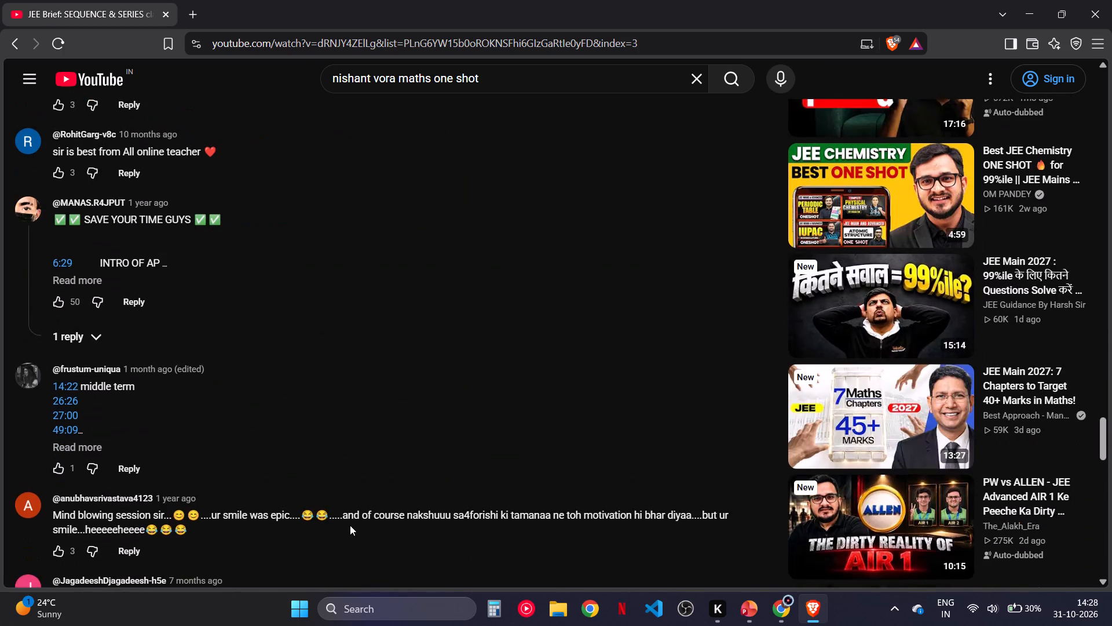
scroll(350, 525, "down", 3)
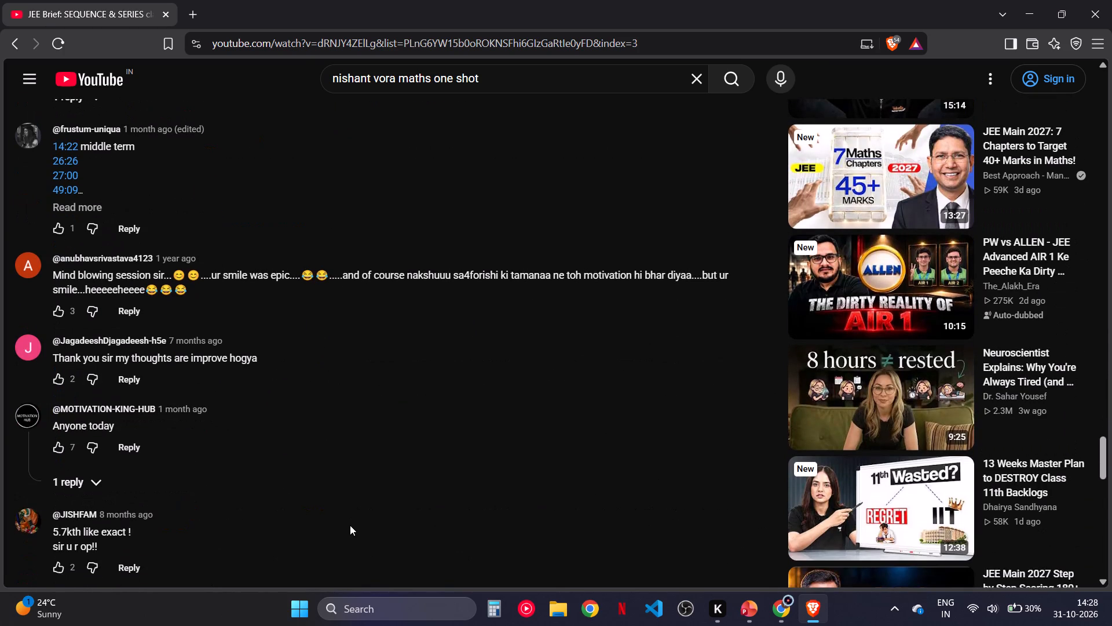
scroll(350, 525, "down", 7)
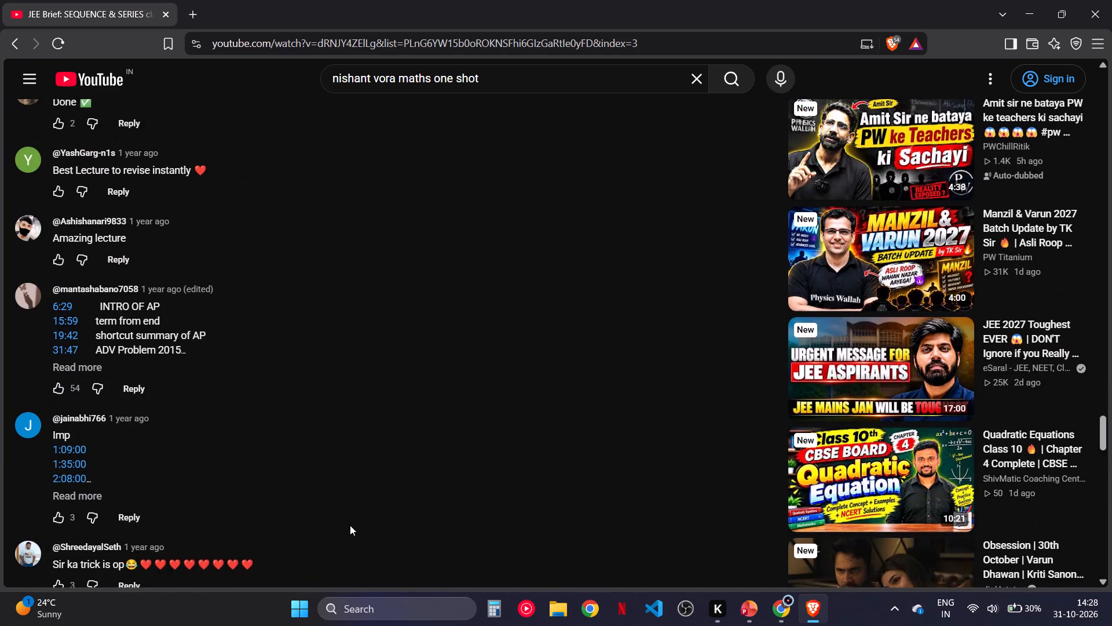
scroll(350, 525, "down", 3)
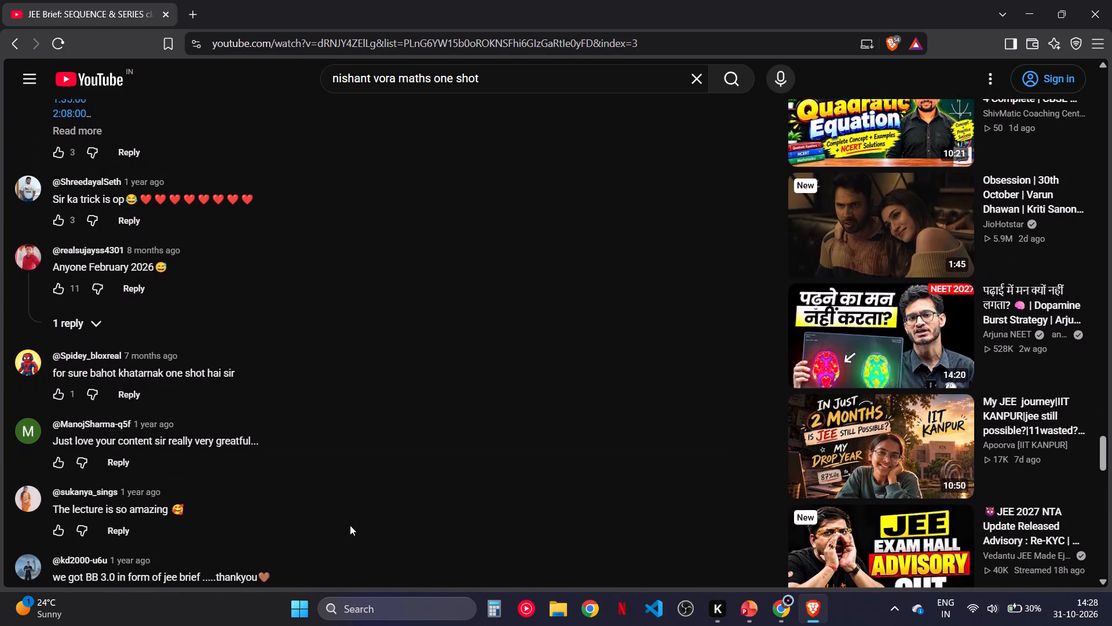
scroll(350, 525, "down", 2)
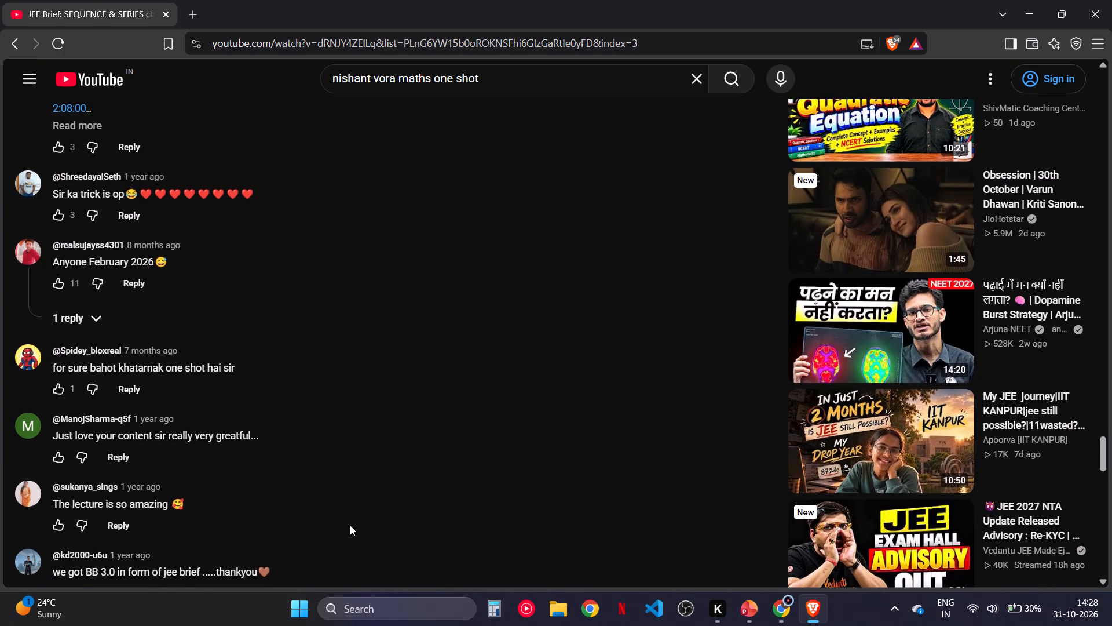
scroll(350, 525, "down", 2)
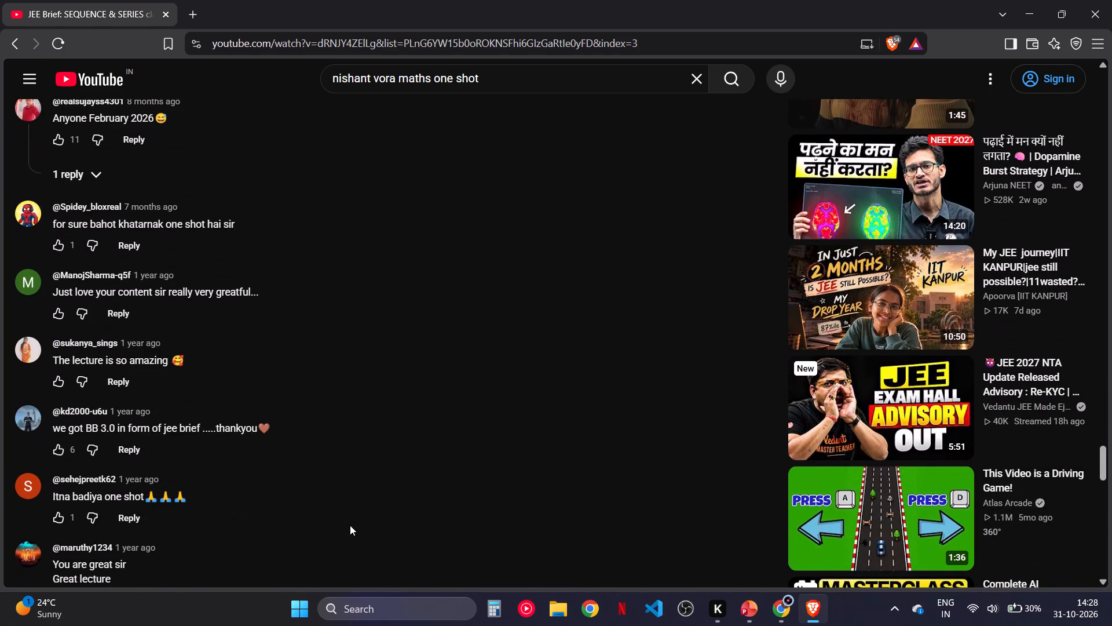
Capture a screenshot snip of the comment "Just love your content sir really very greatful...".
key("Print")
left_click_drag(8, 262, 46, 285)
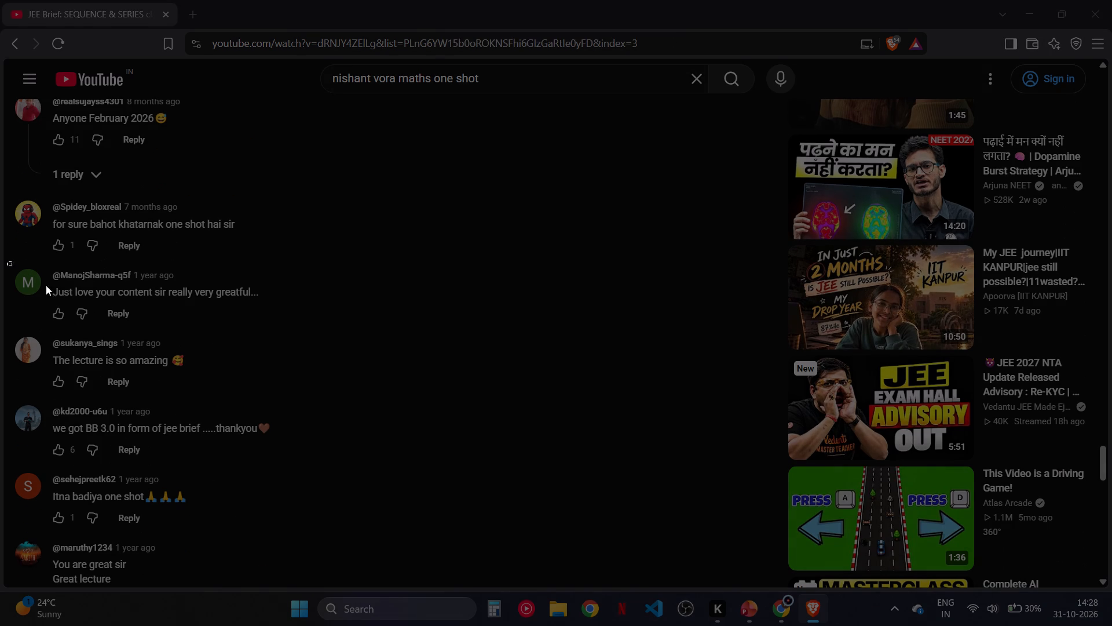
left_click_drag(46, 285, 284, 331)
Dismiss the snip notification and close the Sequence & Series lecture page.
scroll(284, 331, "up", 2)
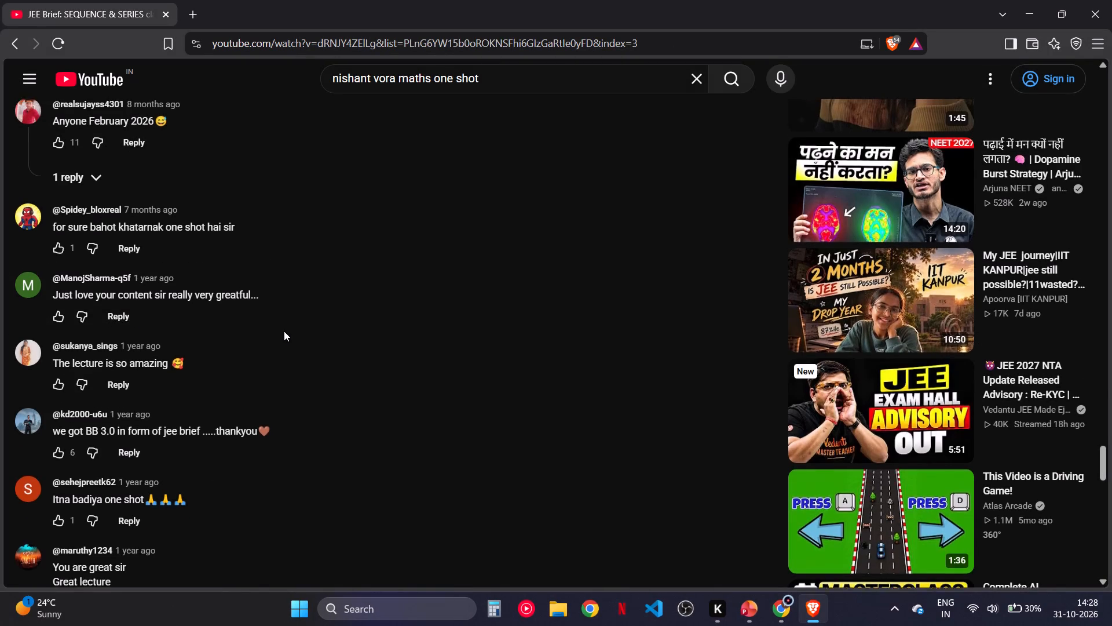
scroll(284, 331, "up", 15)
scroll(284, 331, "up", 8)
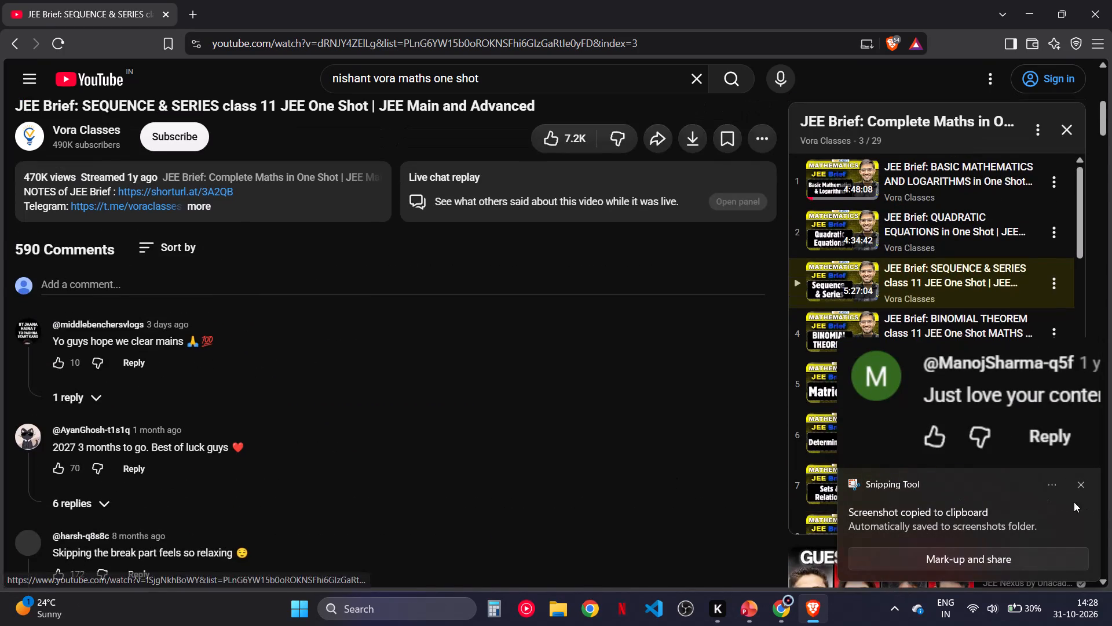
left_click(1076, 493)
scroll(657, 395, "up", 5)
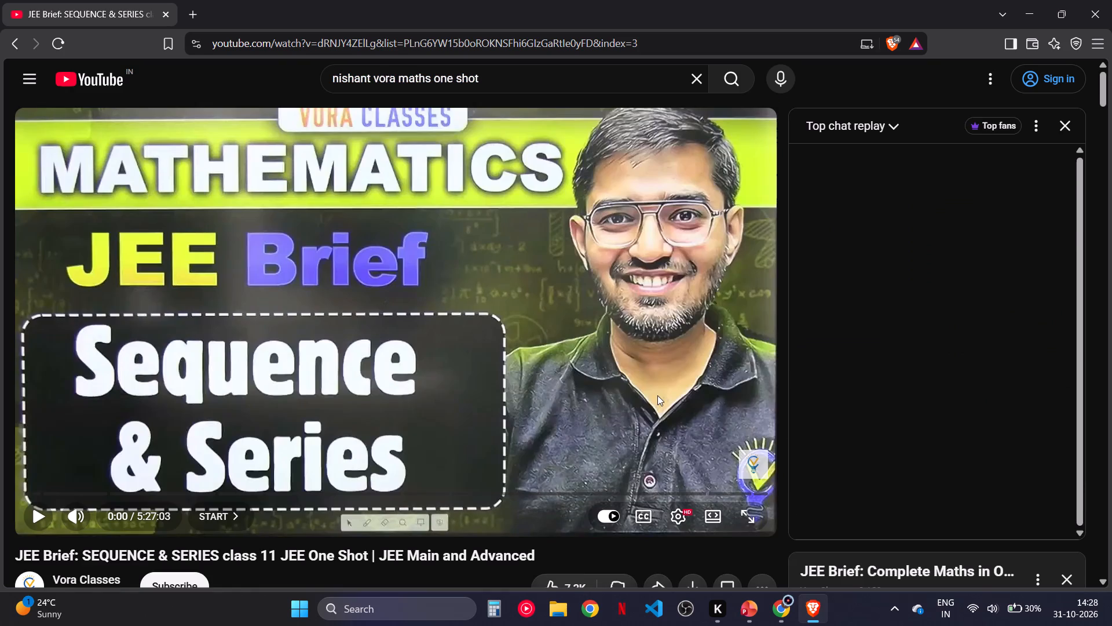
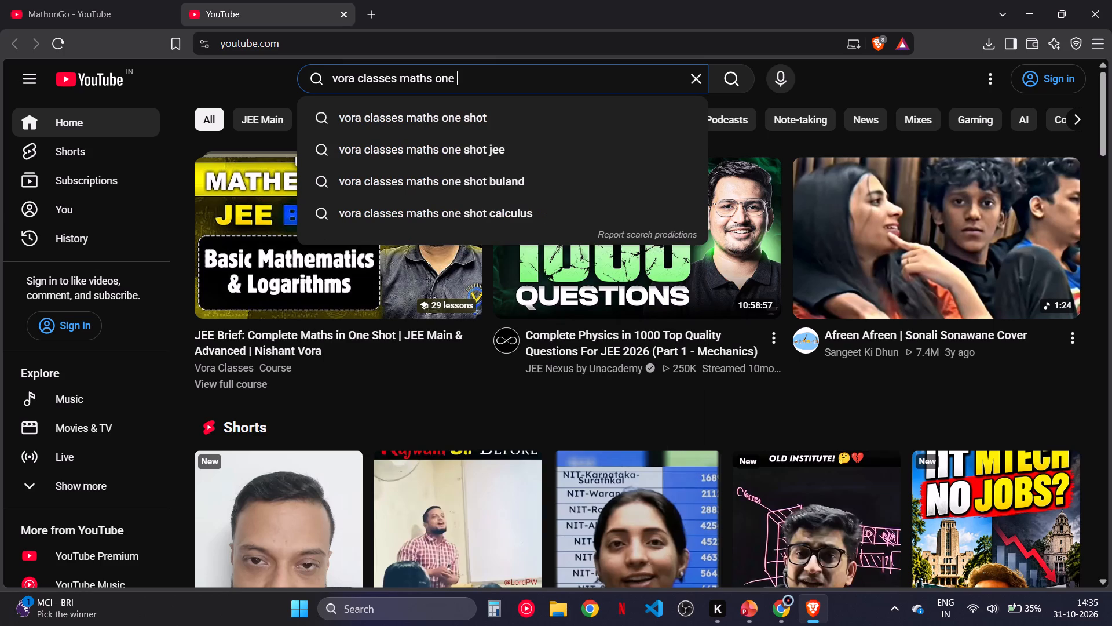
key("Down")
key("Return")
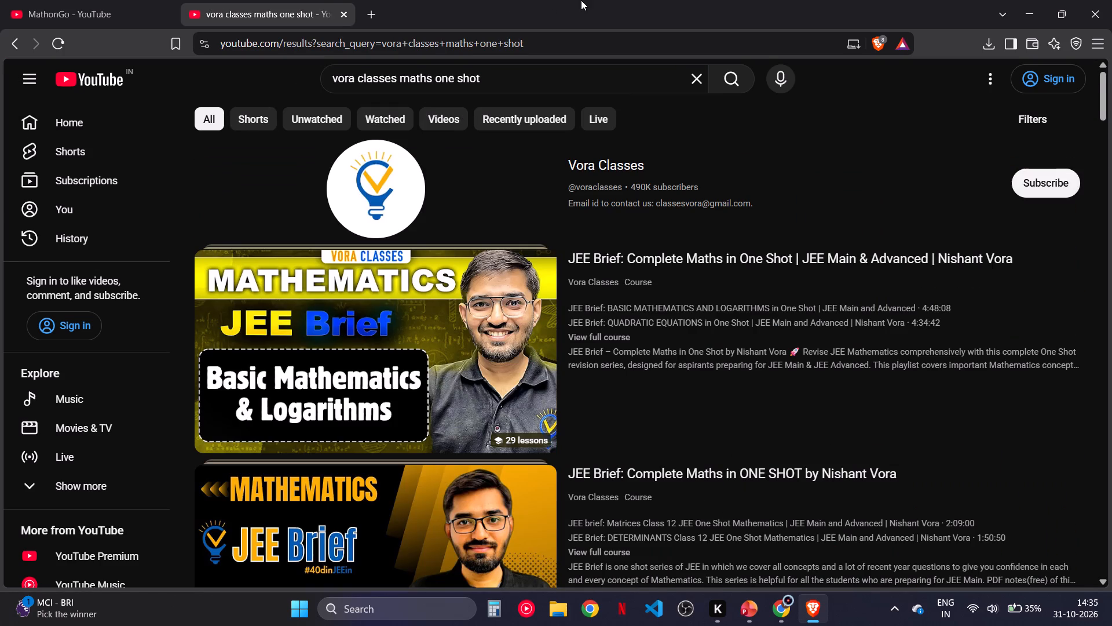
Look through the Vora Classes search results for maths one-shot thumbnails that show Nishant Vora.
scroll(652, 141, "down", 1)
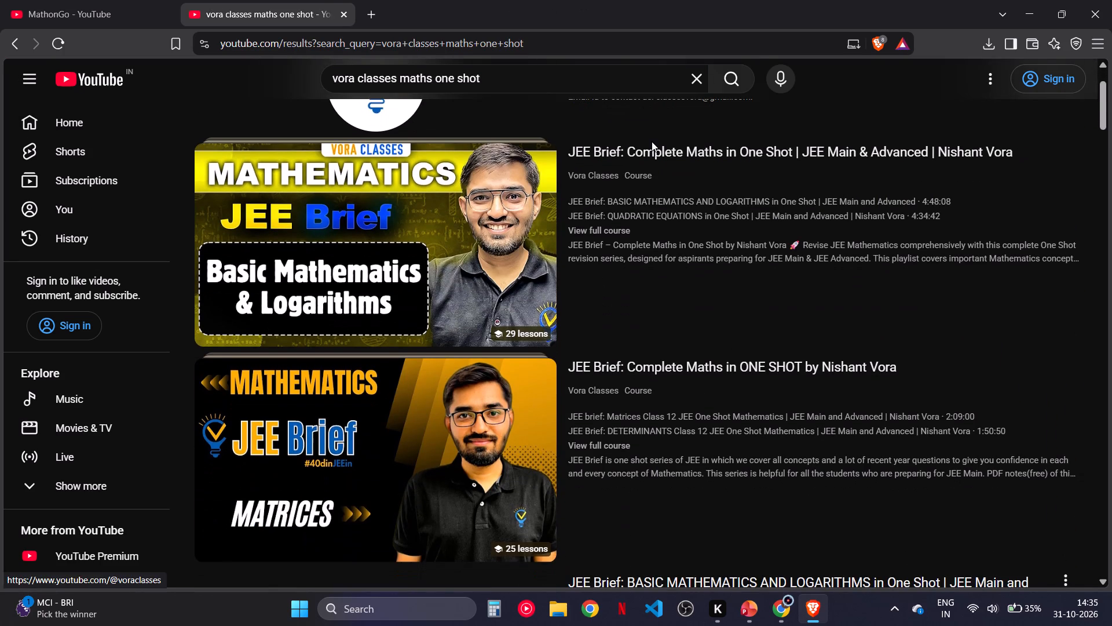
scroll(714, 321, "up", 1)
scroll(739, 459, "down", 1)
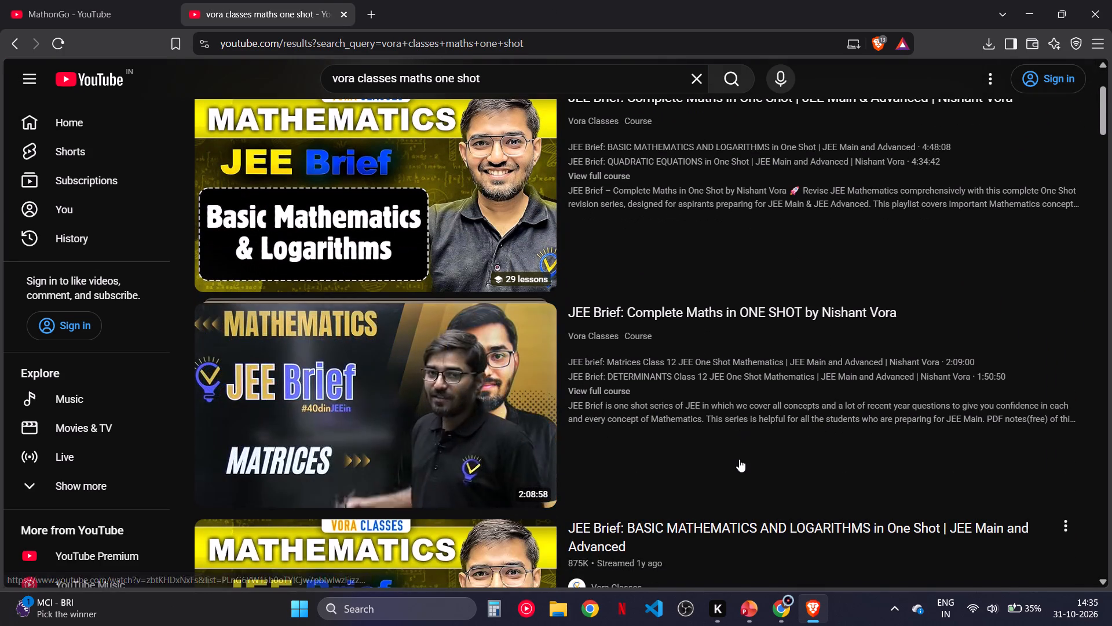
scroll(789, 503, "down", 2)
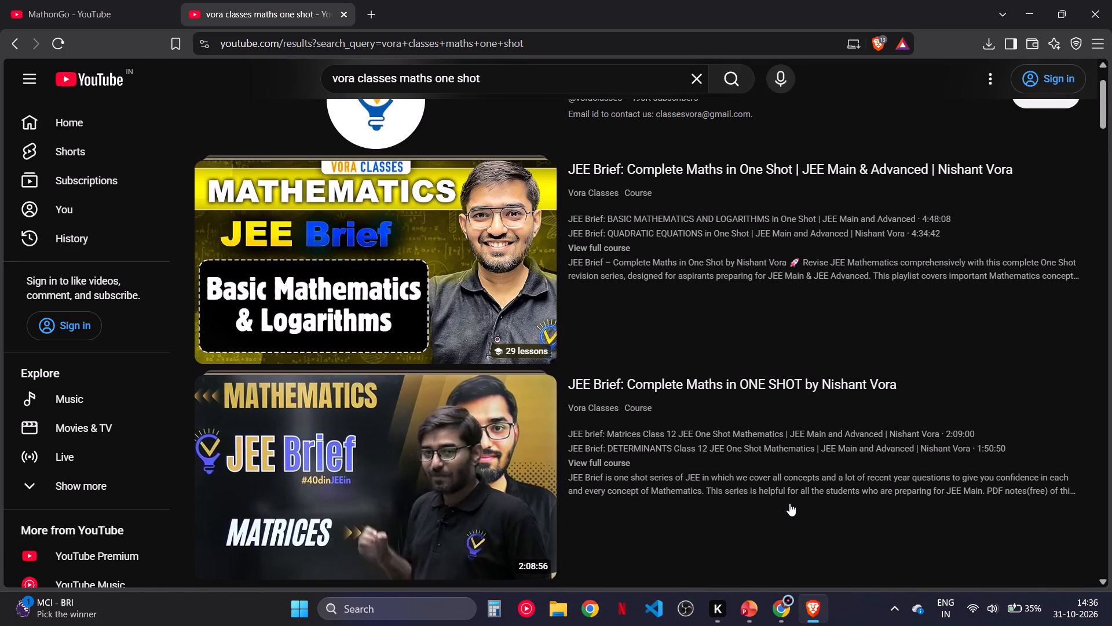
scroll(789, 503, "down", 1)
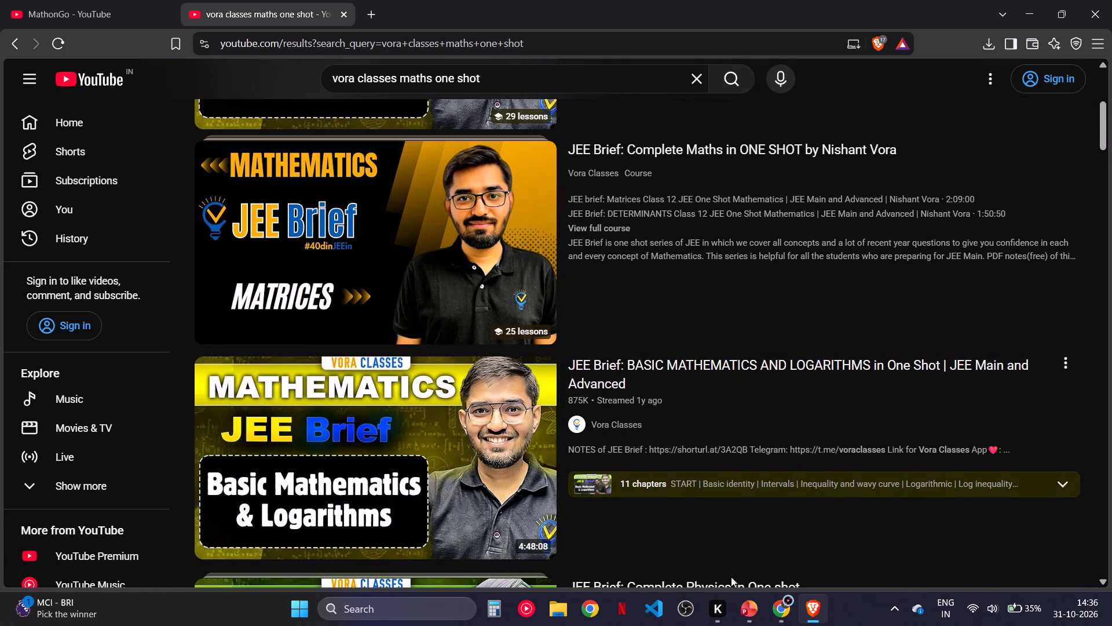
scroll(721, 584, "down", 1)
scroll(715, 527, "down", 9)
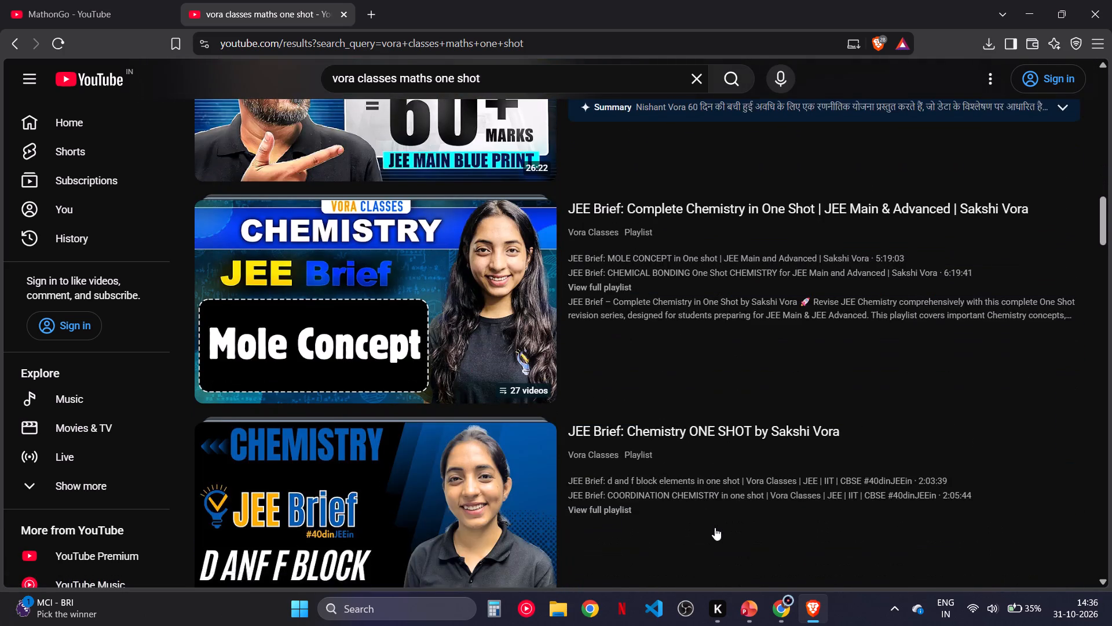
scroll(715, 527, "down", 3)
scroll(715, 527, "up", 1)
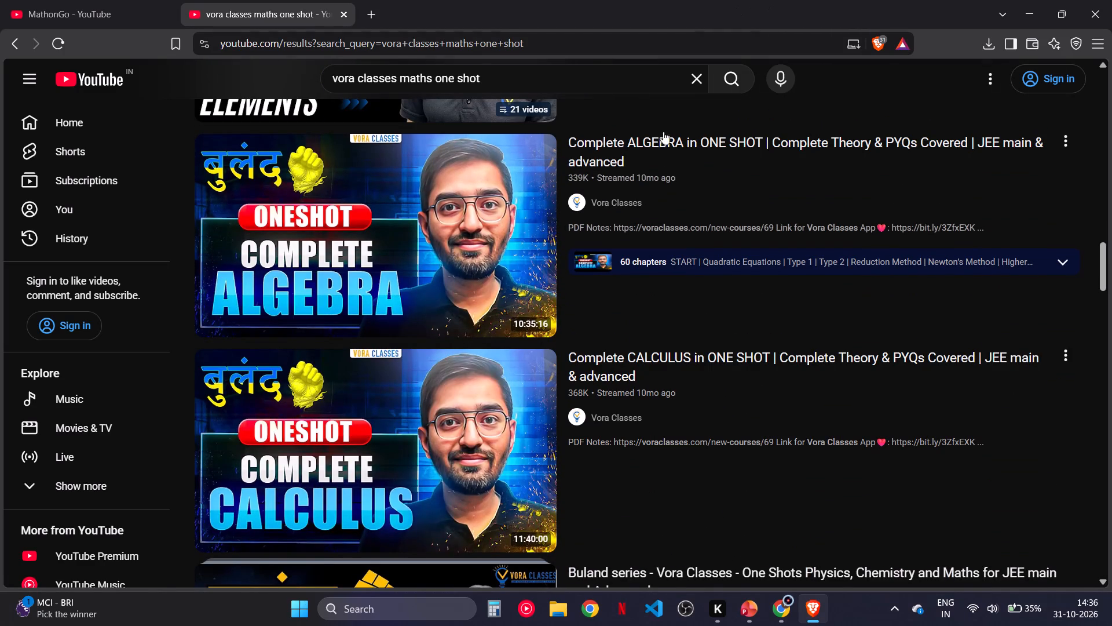
Open the Vora Classes video "Complete ALGEBRA in ONE SHOT", pause it and expand its full description.
left_click(741, 192)
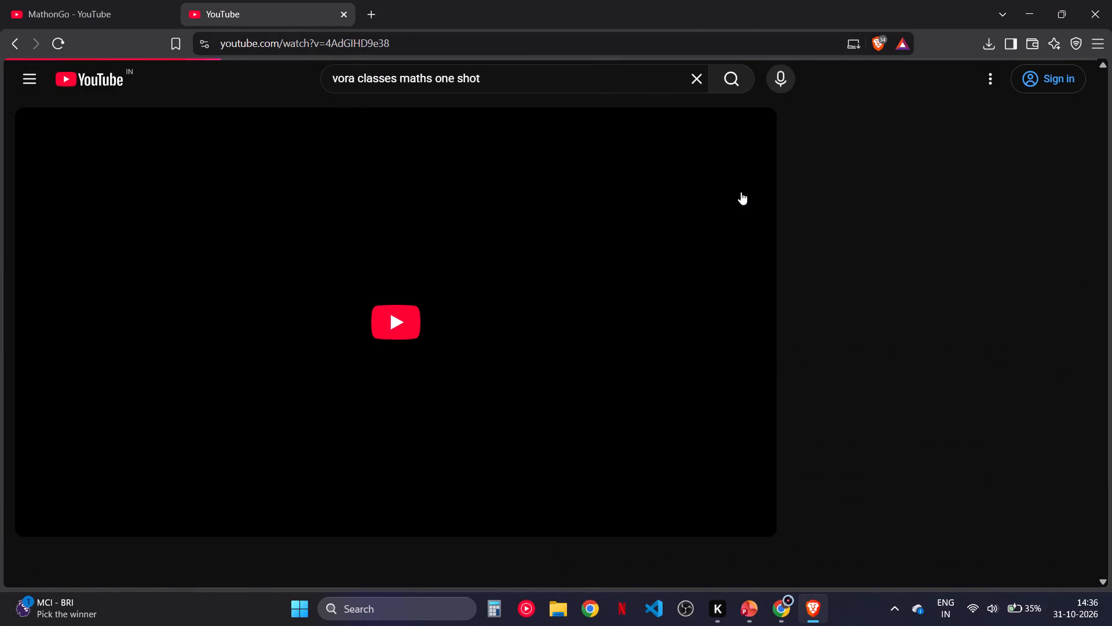
key("space")
key("space")
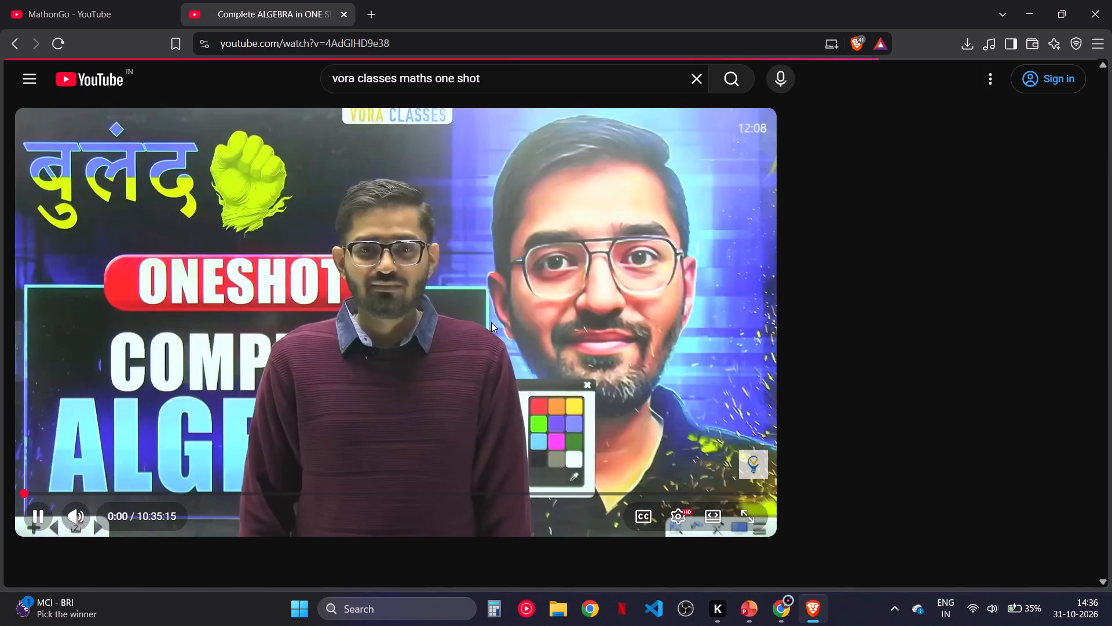
scroll(491, 322, "down", 2)
scroll(330, 321, "down", 2)
scroll(259, 435, "down", 1)
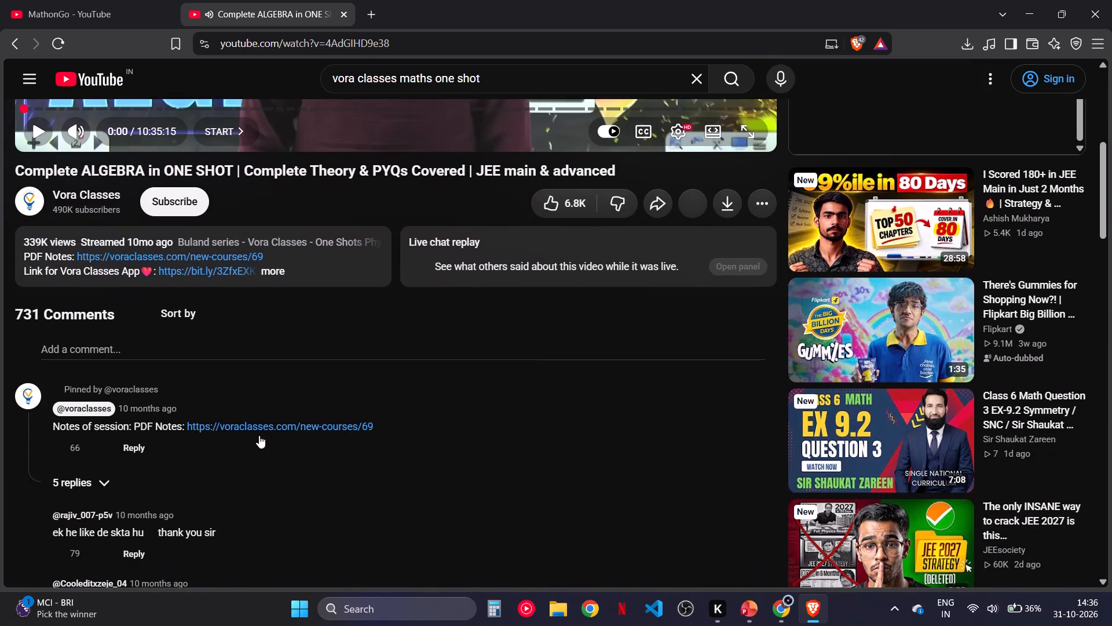
scroll(259, 435, "down", 1)
left_click(330, 262)
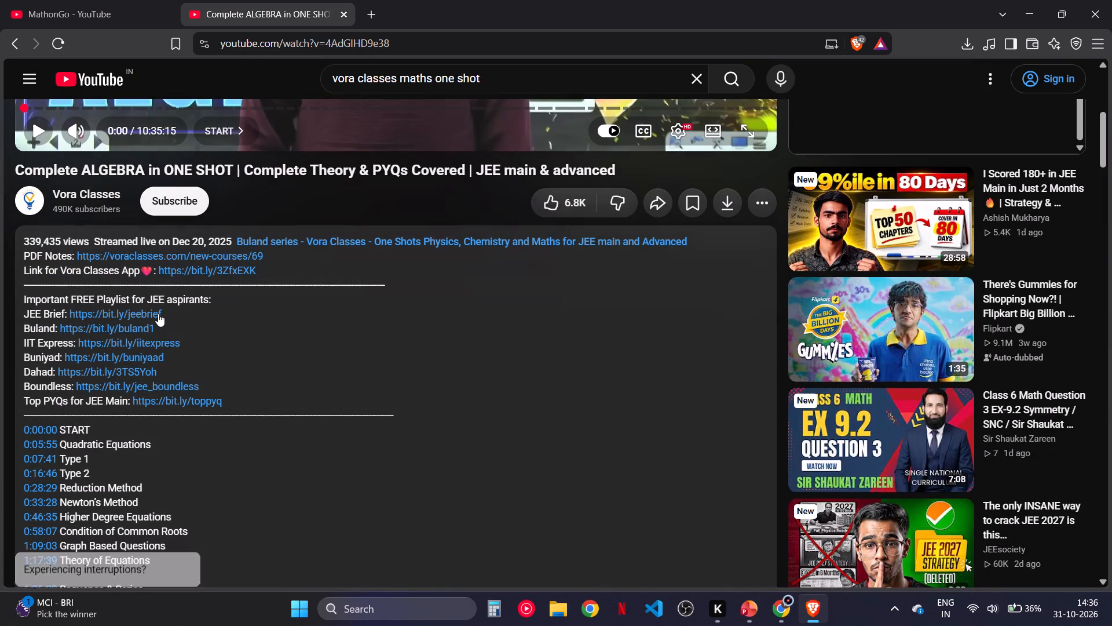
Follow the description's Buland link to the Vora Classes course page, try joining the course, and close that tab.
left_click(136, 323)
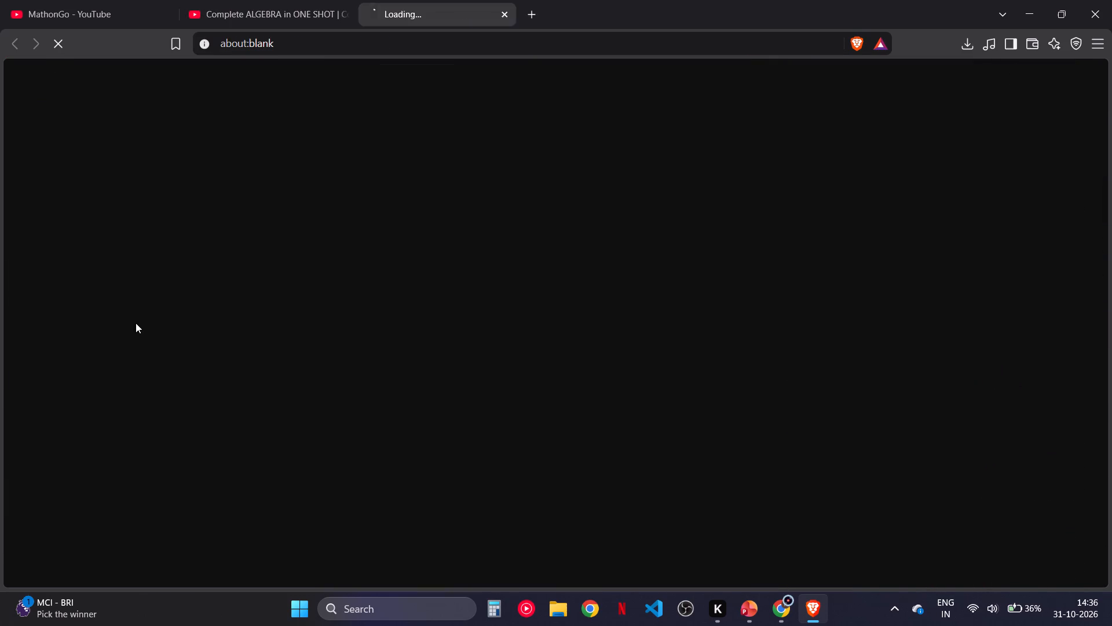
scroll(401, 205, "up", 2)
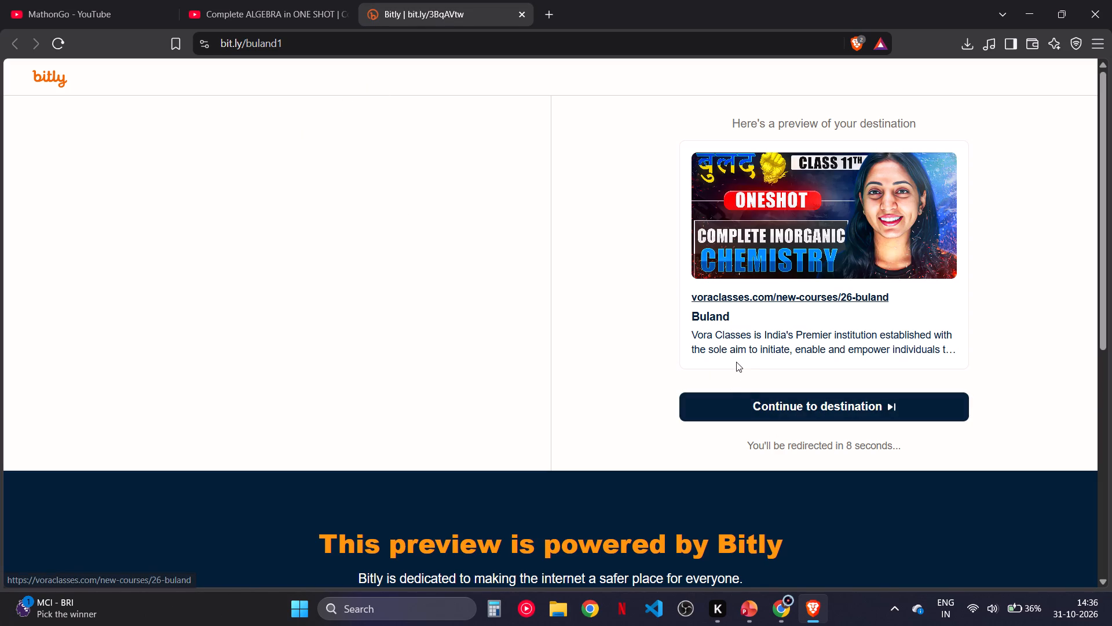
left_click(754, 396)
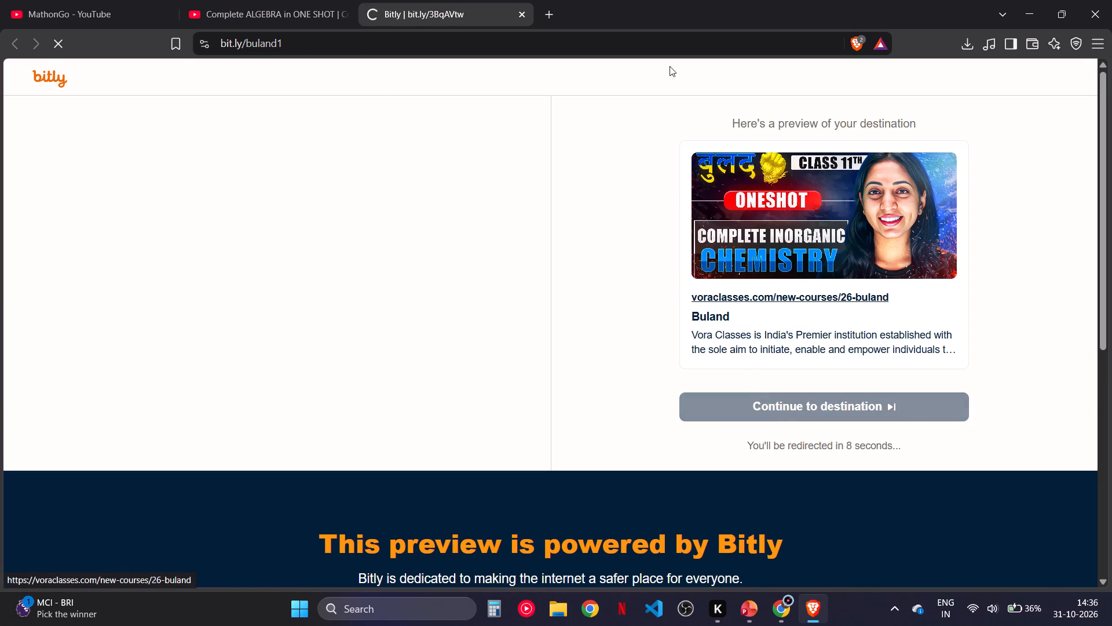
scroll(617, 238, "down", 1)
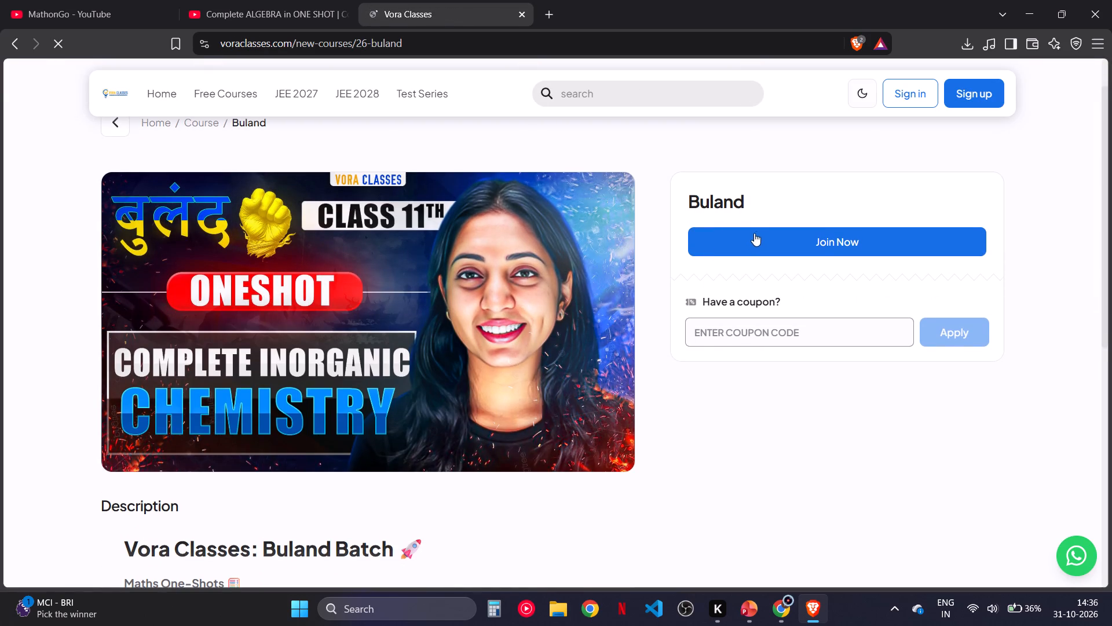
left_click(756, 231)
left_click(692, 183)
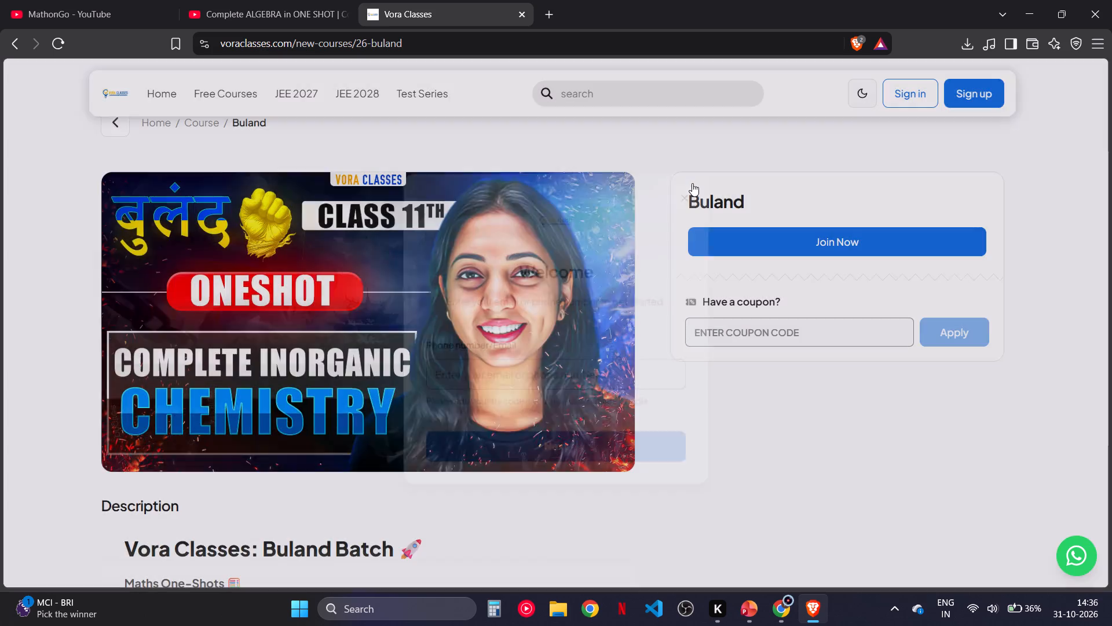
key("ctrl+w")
Open the Buland series playlist linked in the description of the Vora Classes algebra one-shot video.
scroll(423, 374, "down", 1)
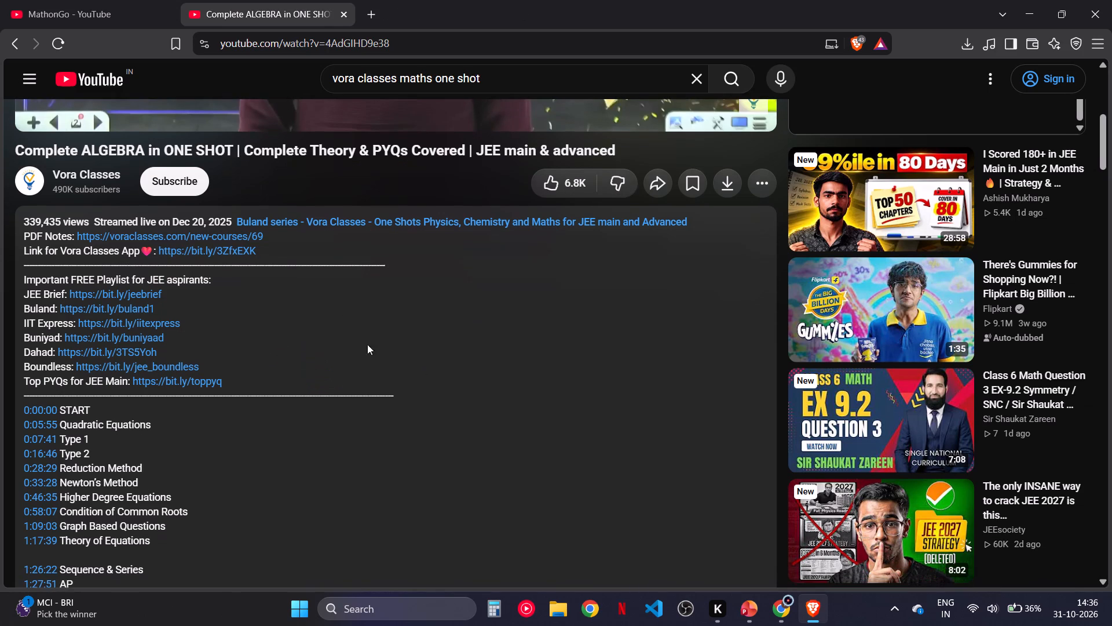
scroll(339, 305, "up", 2)
left_click(421, 231)
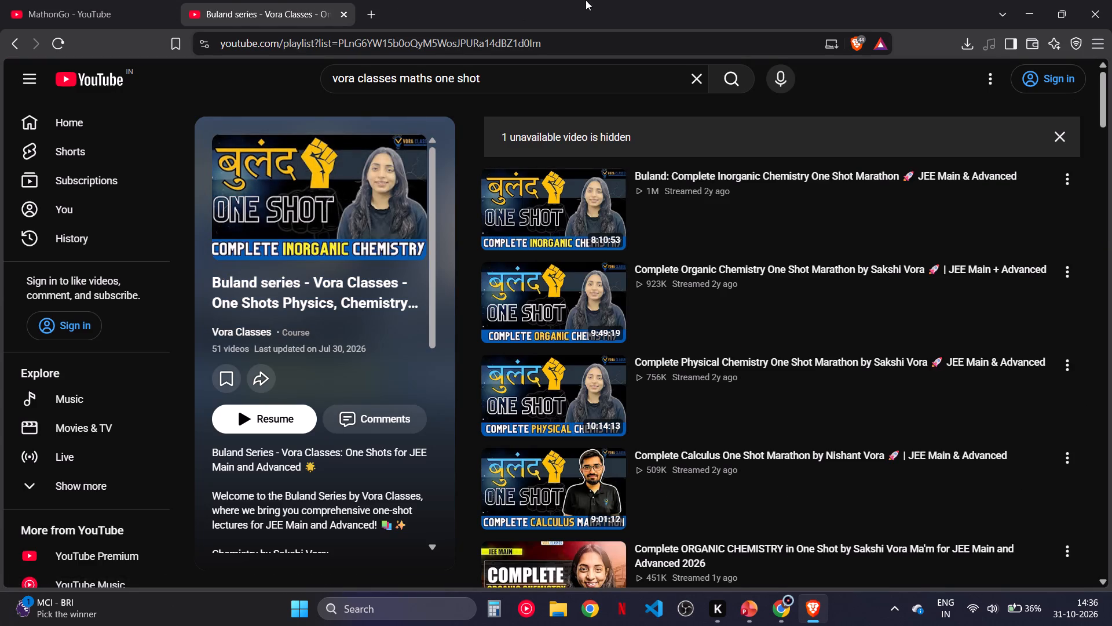
Look through the Buland series playlist for Nishant Vora's maths one-shot videos and thumbnails.
scroll(608, 405, "down", 6)
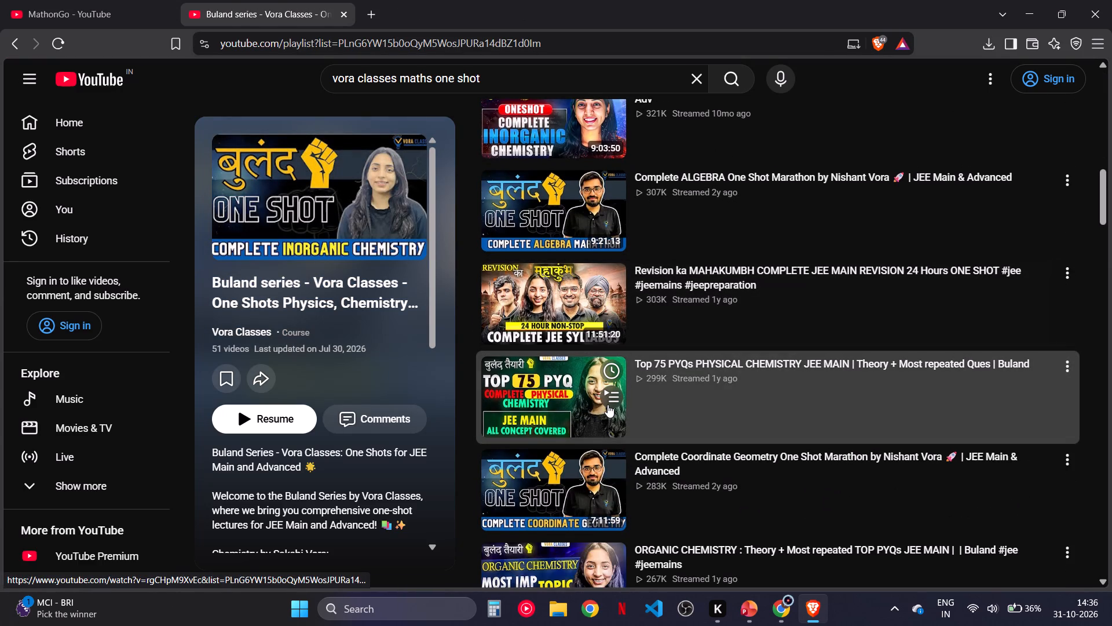
scroll(608, 405, "down", 3)
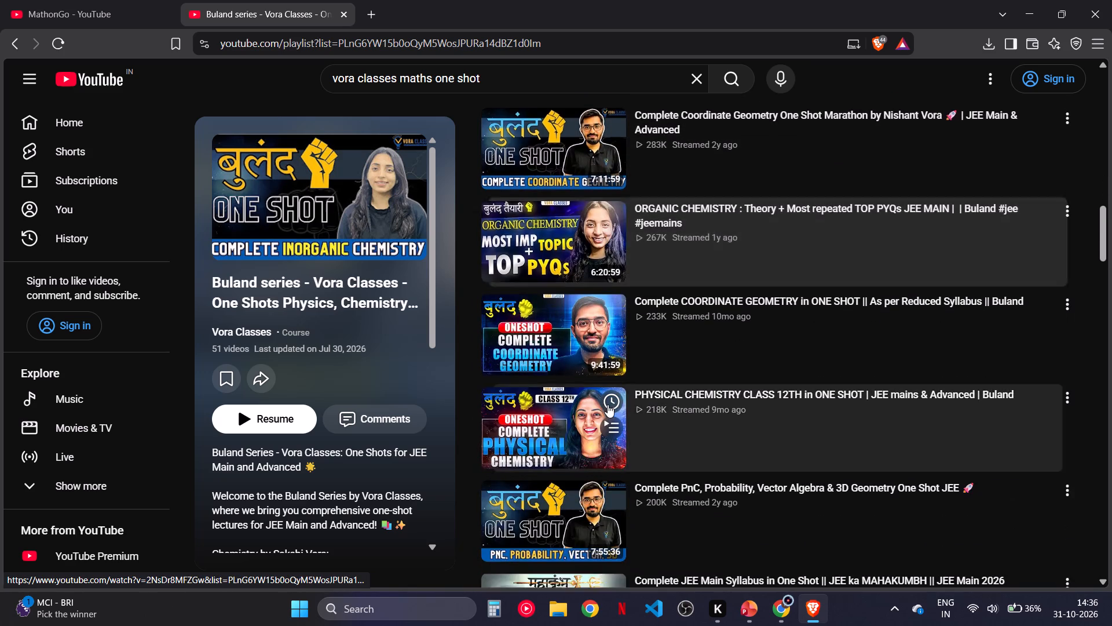
scroll(608, 405, "down", 6)
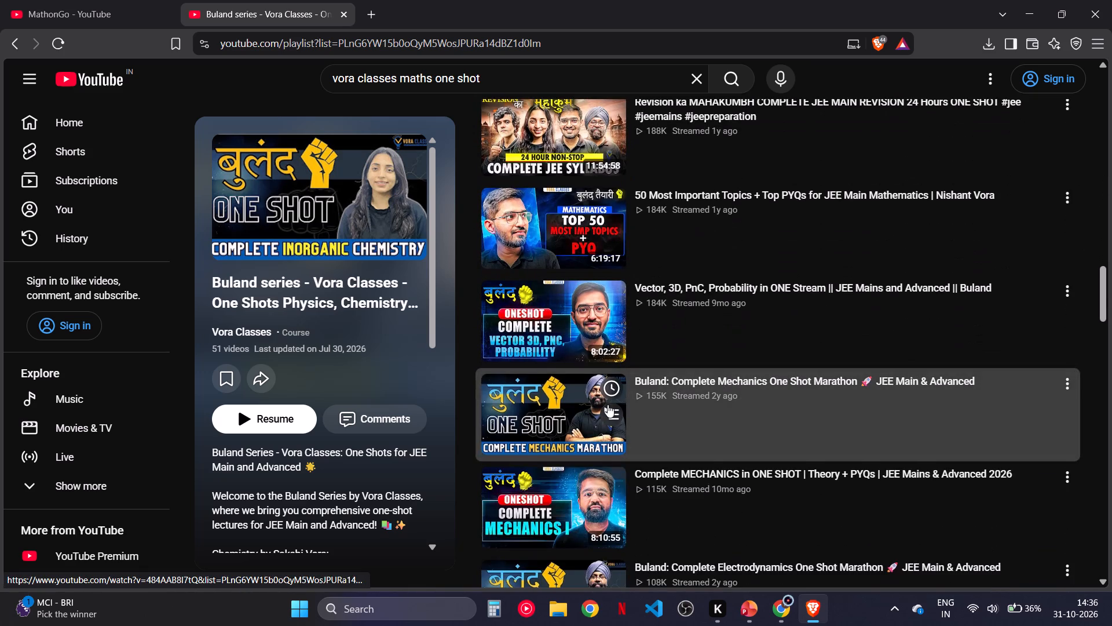
scroll(608, 405, "down", 6)
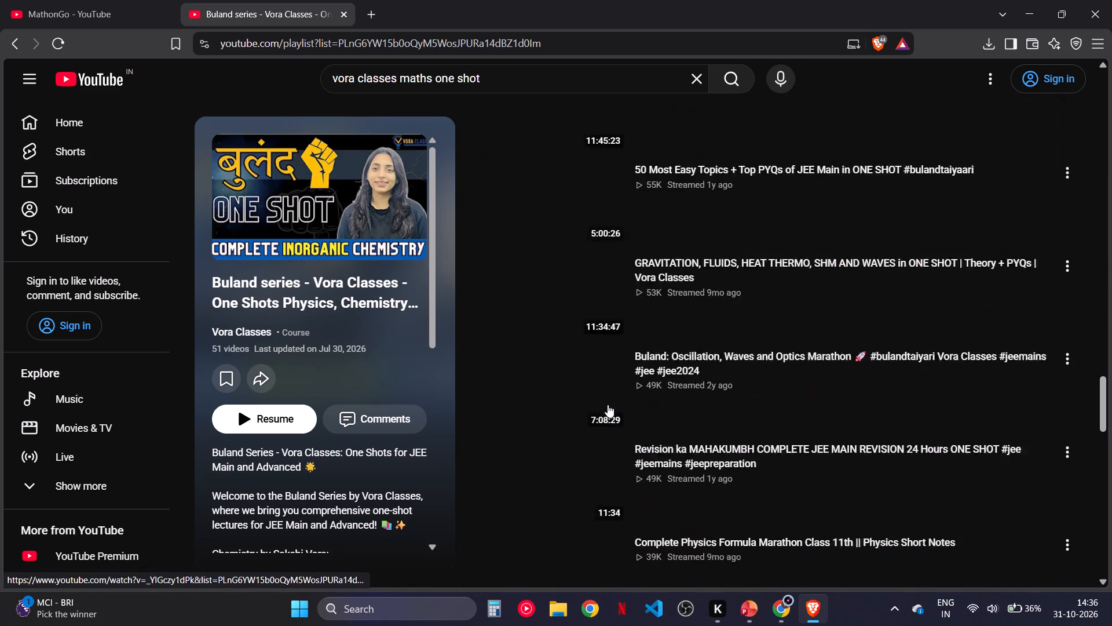
scroll(608, 405, "down", 7)
Return to the algebra one-shot video and rerun the "vora classes maths one shot" search.
left_click(0, 37)
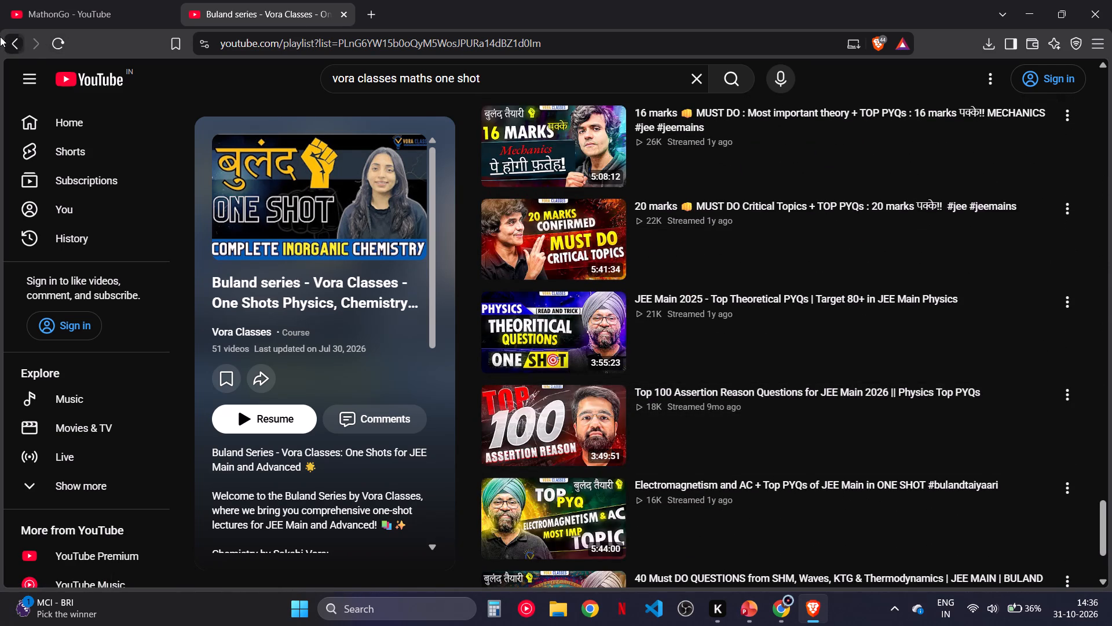
left_click(79, 0)
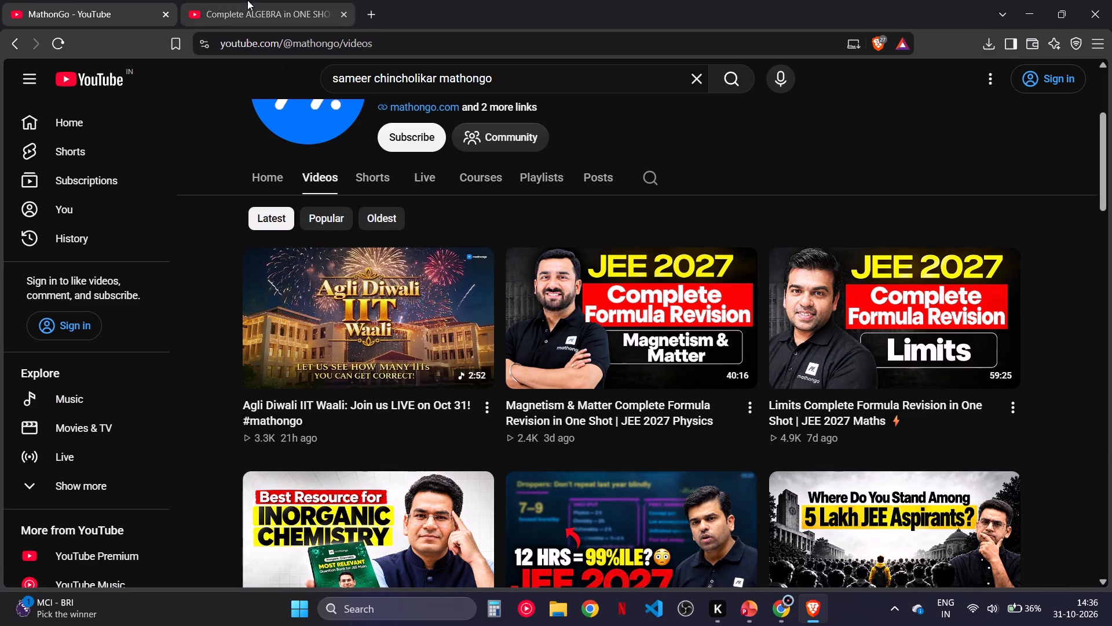
left_click(247, 0)
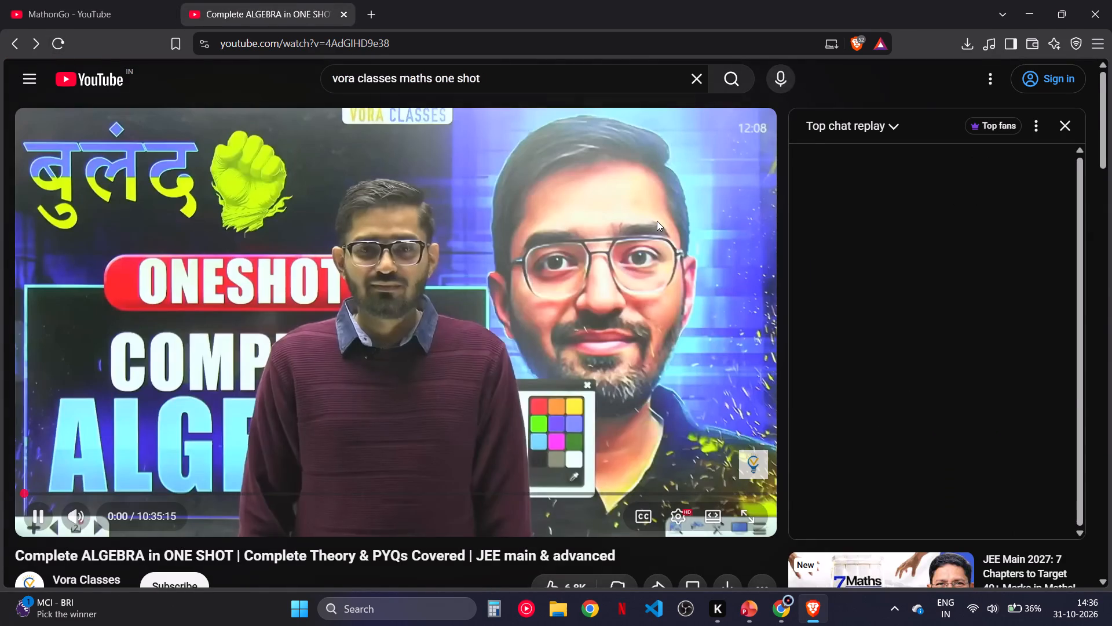
left_click(657, 221)
left_click(723, 73)
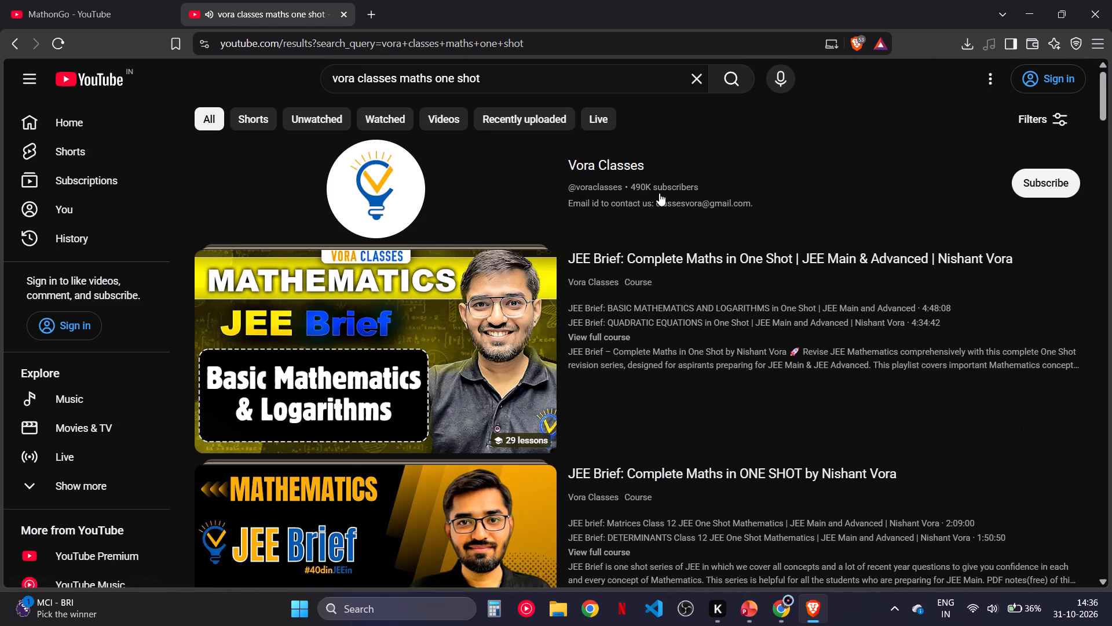
Look through the Vora Classes search results for a maths one-shot series taught by Nishant Vora.
scroll(659, 193, "down", 1)
scroll(548, 271, "down", 3)
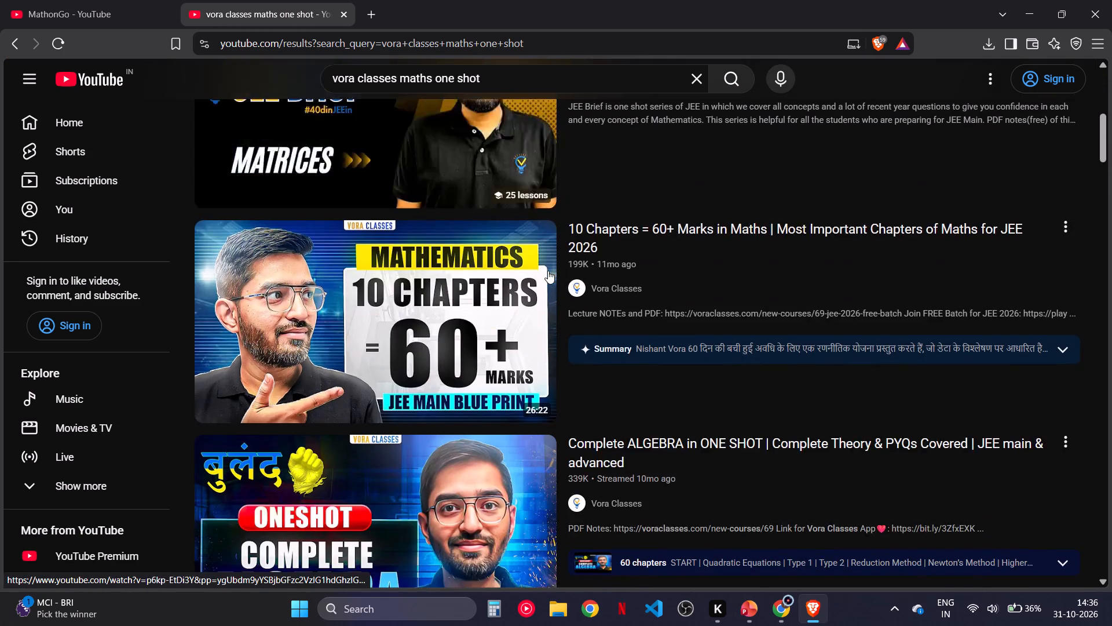
scroll(548, 271, "down", 7)
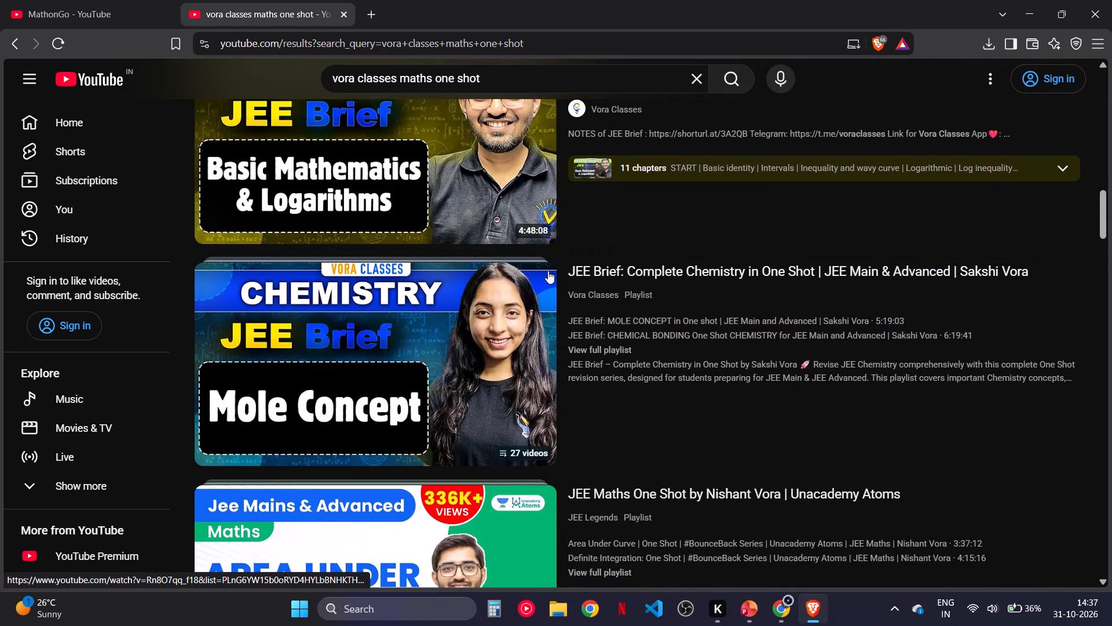
scroll(548, 271, "up", 2)
scroll(548, 271, "down", 3)
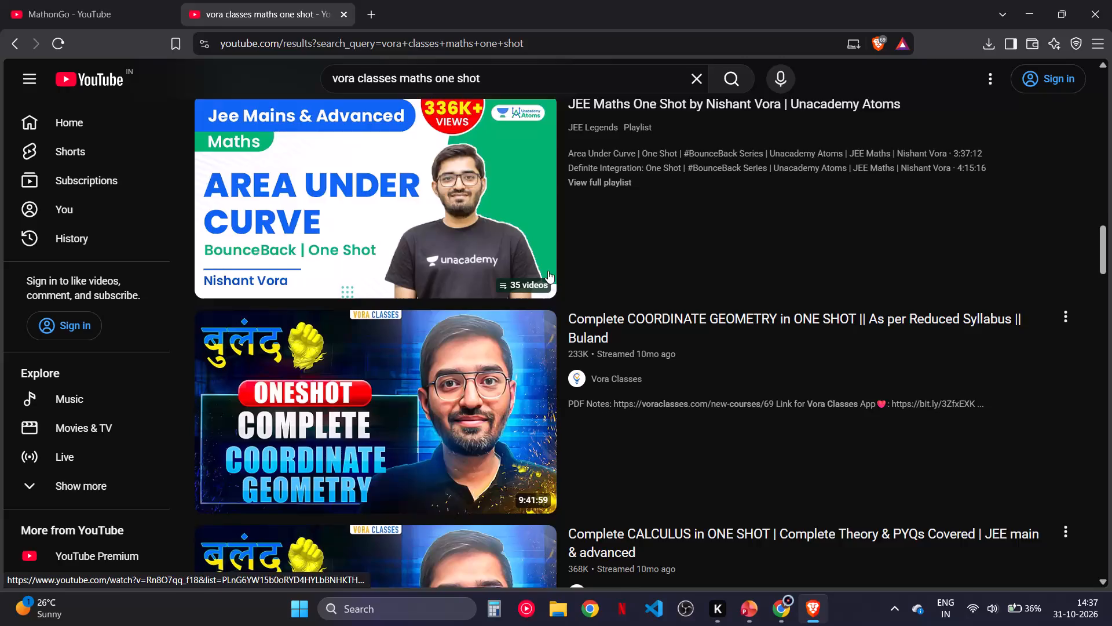
scroll(548, 271, "down", 4)
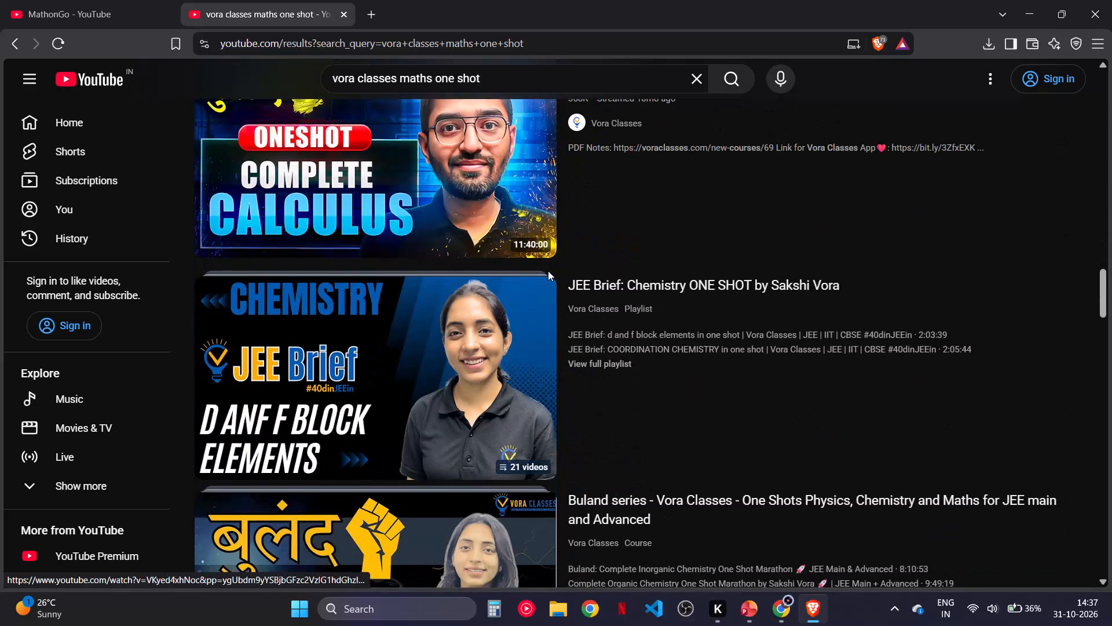
scroll(548, 271, "down", 1)
scroll(542, 340, "up", 2)
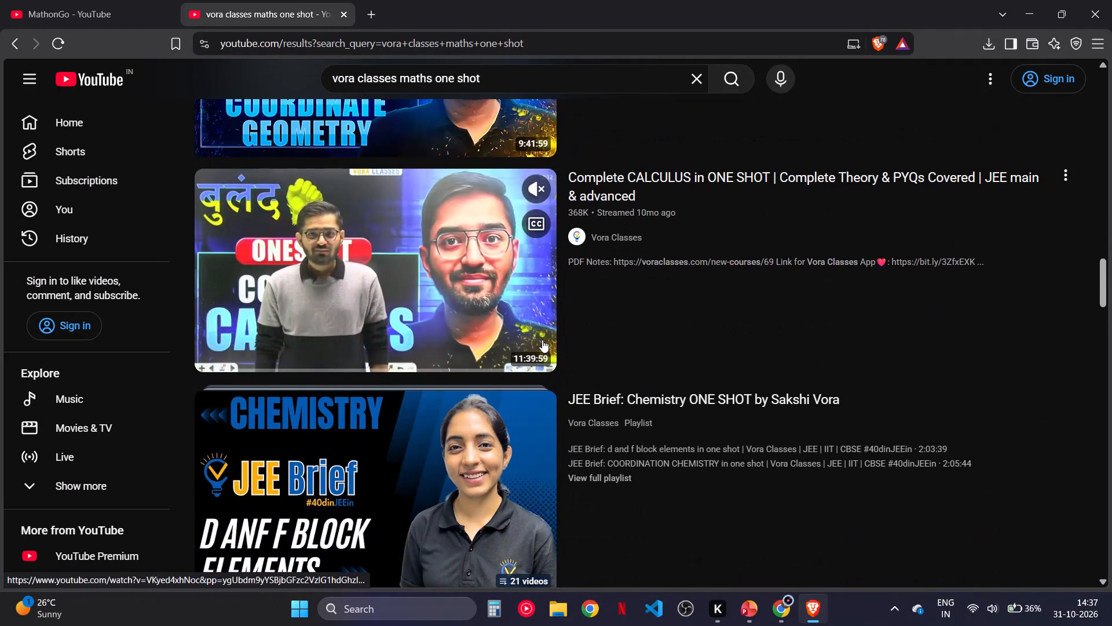
scroll(542, 340, "down", 6)
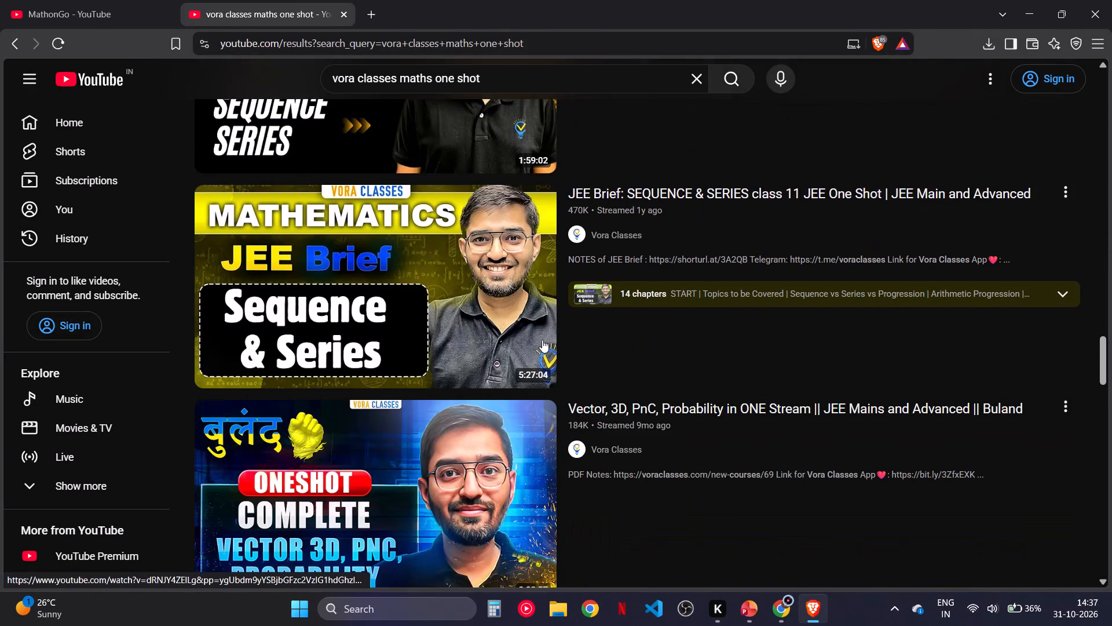
scroll(542, 340, "down", 6)
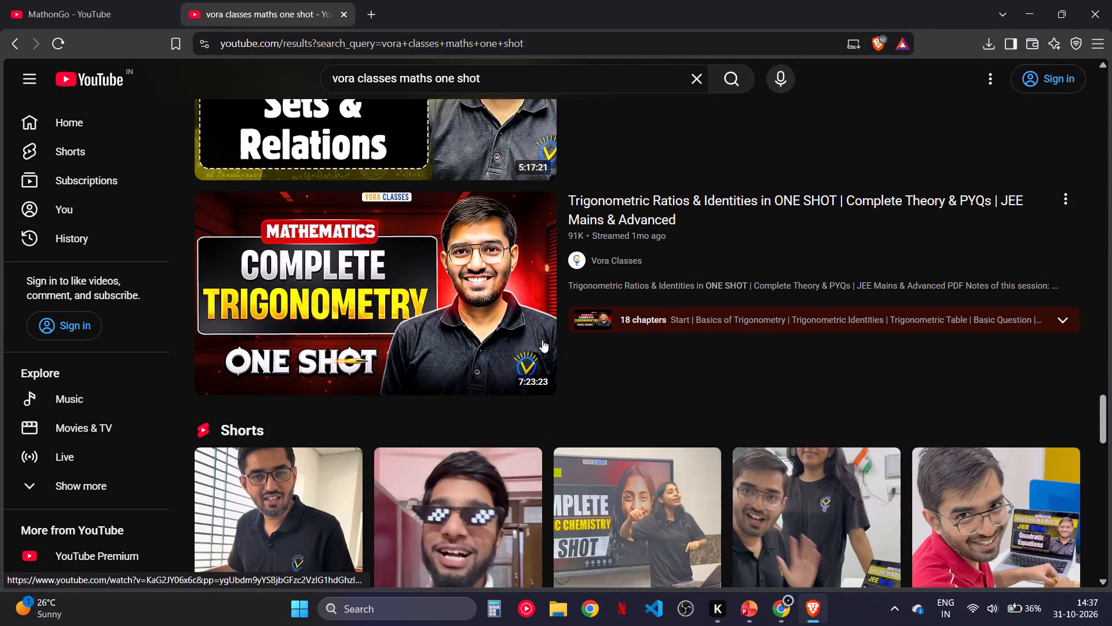
Expand the chapters of the Trigonometric Ratios & Identities one-shot and examine the Shorts and video results below it.
left_click(606, 419)
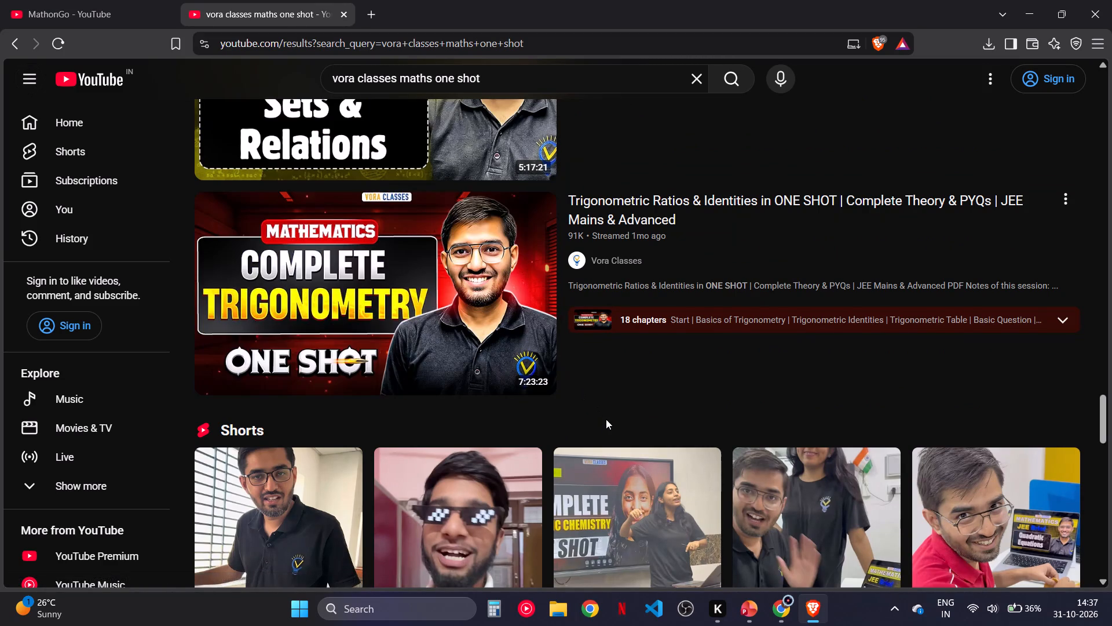
left_click(734, 315)
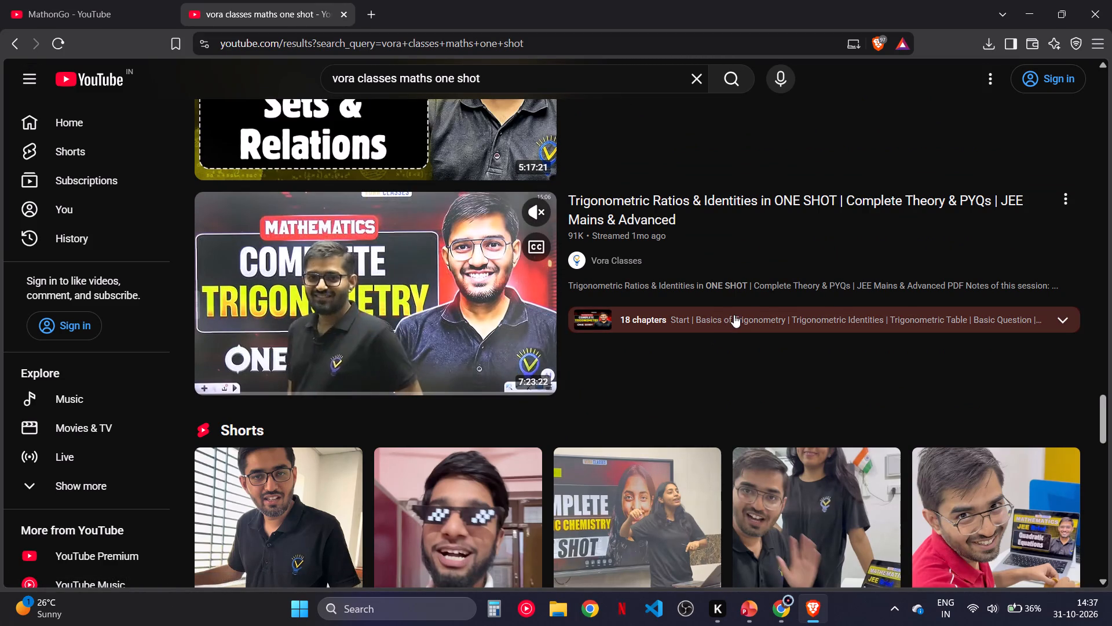
scroll(748, 481, "down", 1)
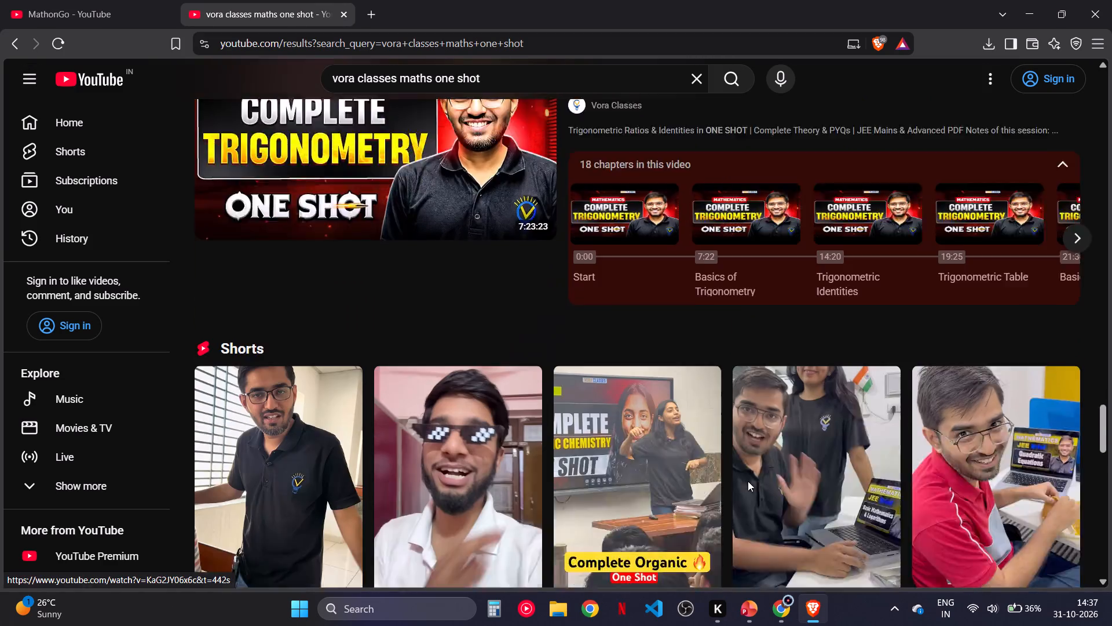
scroll(748, 481, "down", 2)
scroll(748, 481, "up", 2)
scroll(748, 481, "down", 3)
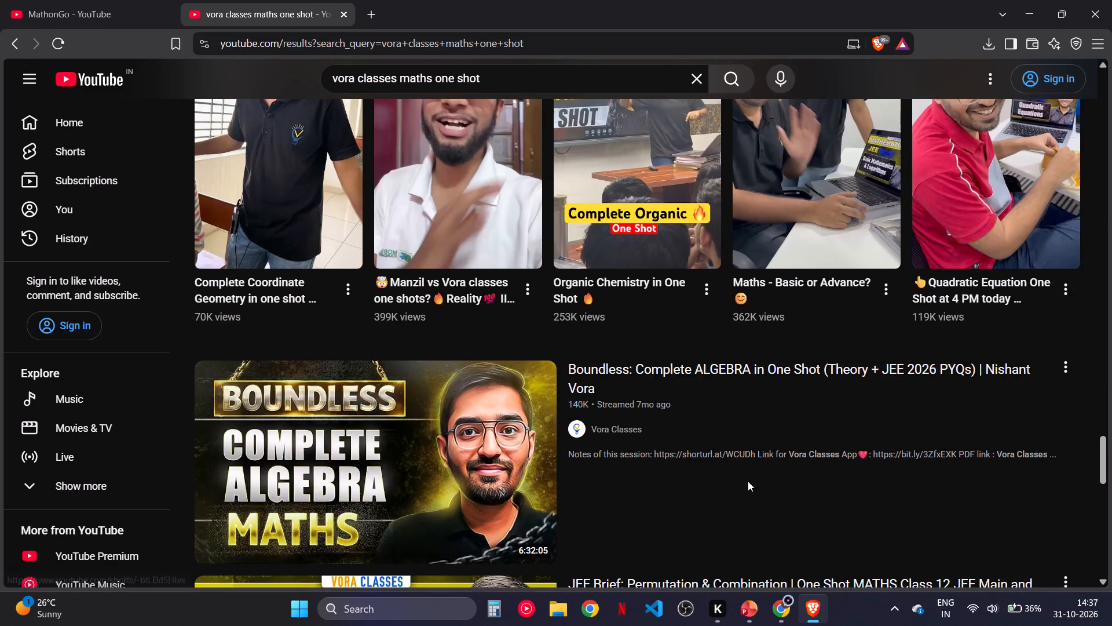
scroll(748, 481, "down", 2)
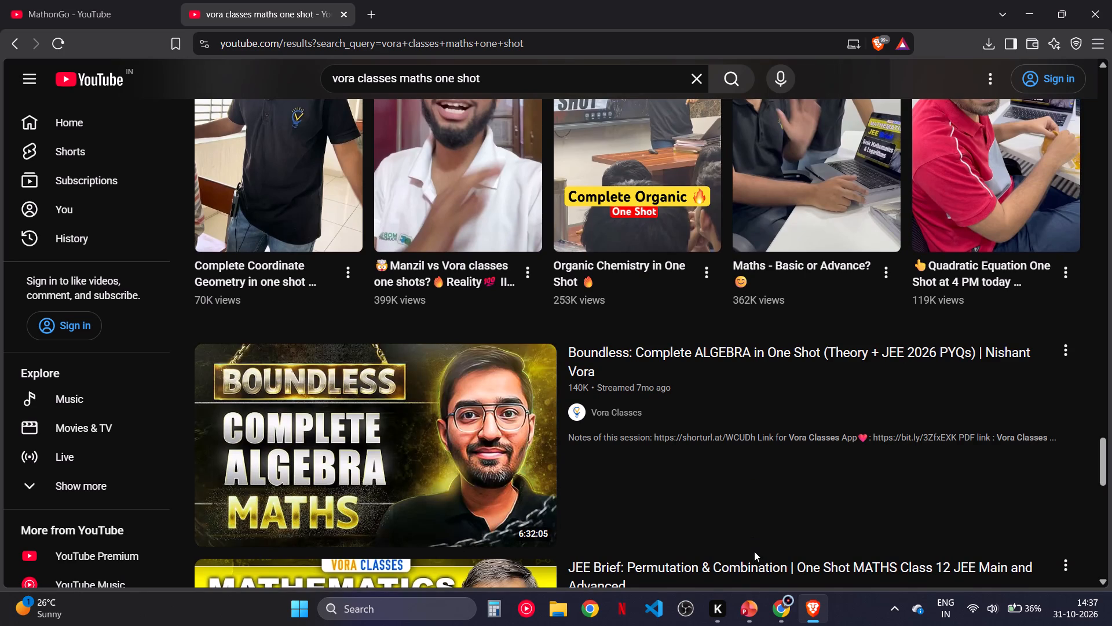
left_click_drag(667, 446, 668, 457)
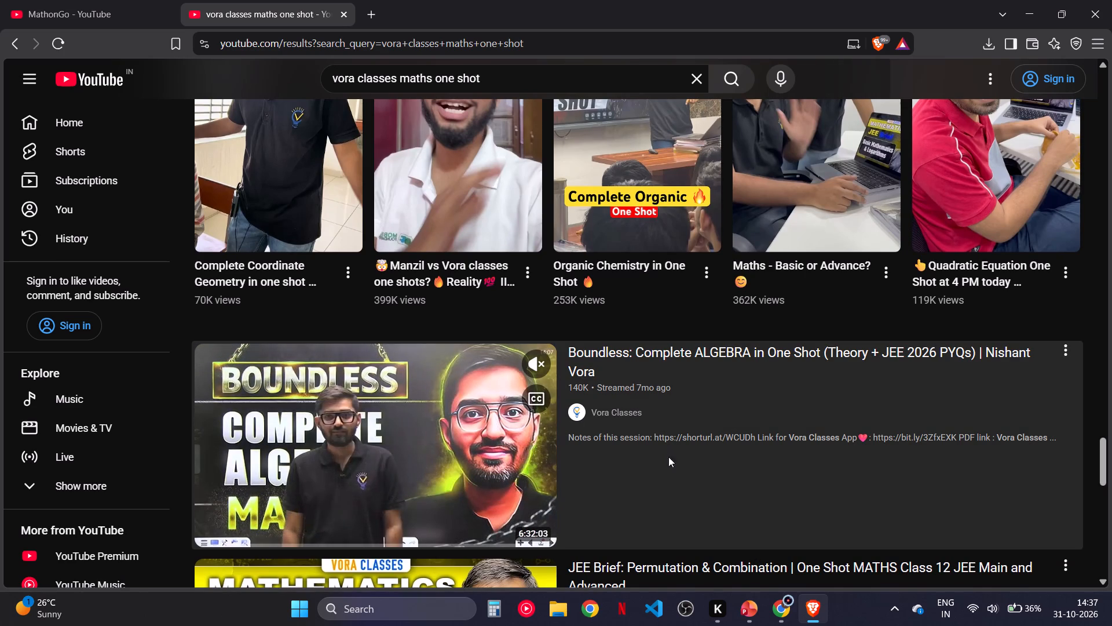
left_click_drag(668, 457, 670, 465)
left_click(670, 465)
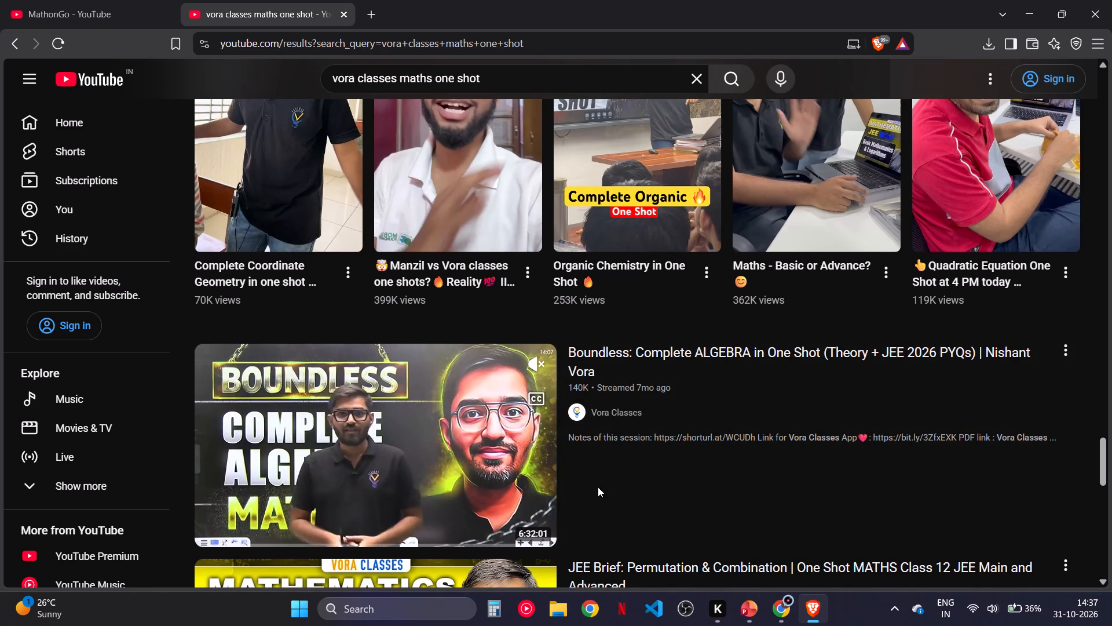
Open the "Boundless: Complete ALGEBRA in One Shot" video, pause it, check its description area and return to the search results.
left_click(431, 483)
left_click(537, 315)
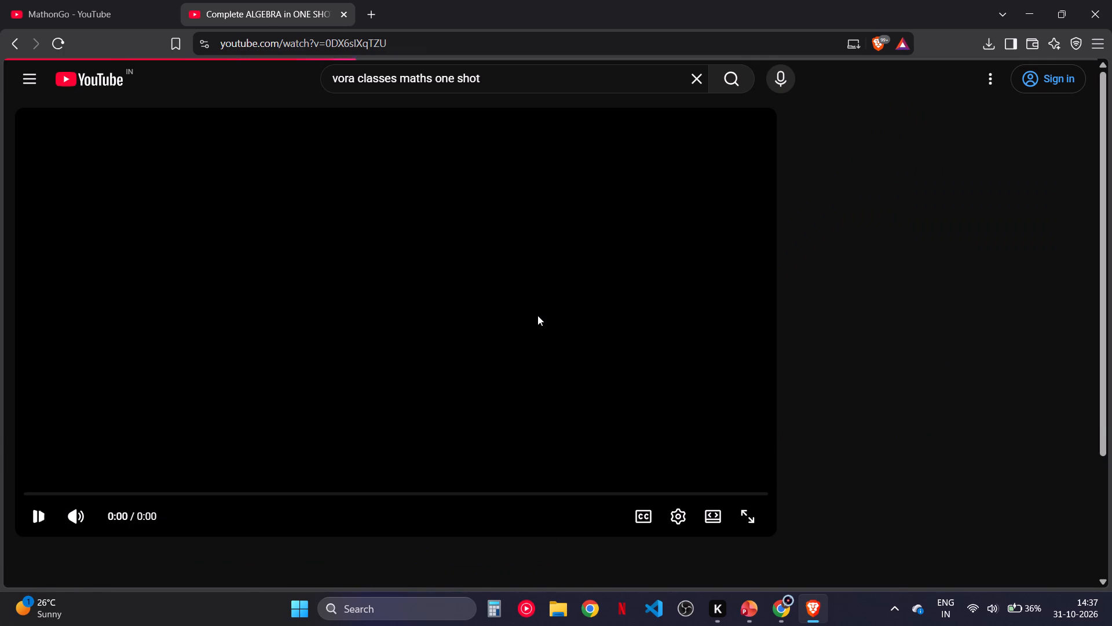
scroll(537, 315, "down", 3)
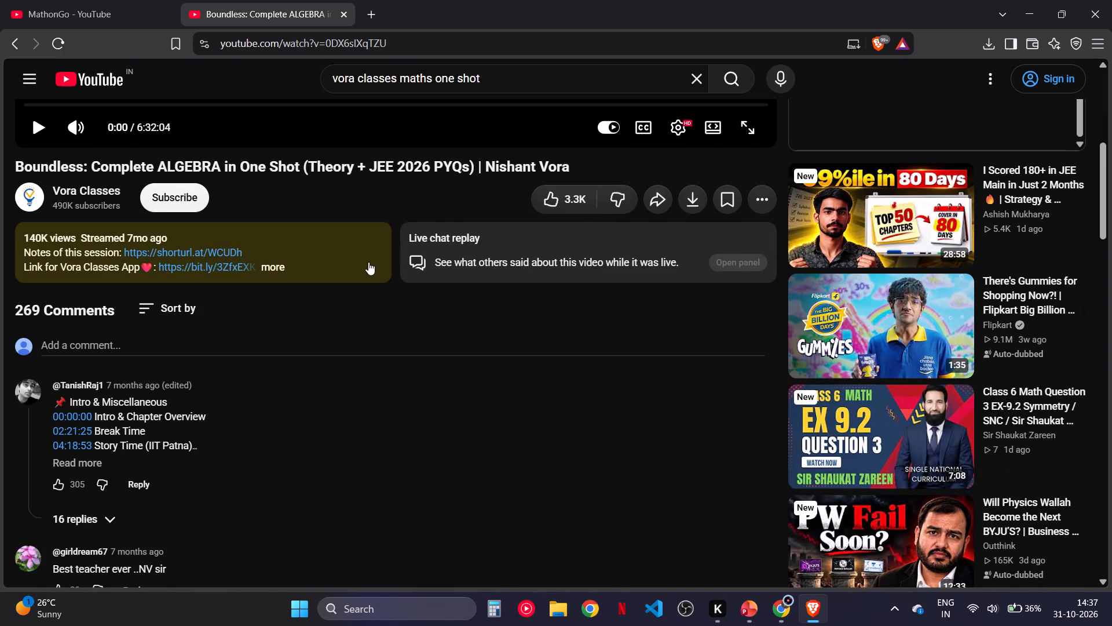
scroll(368, 262, "up", 1)
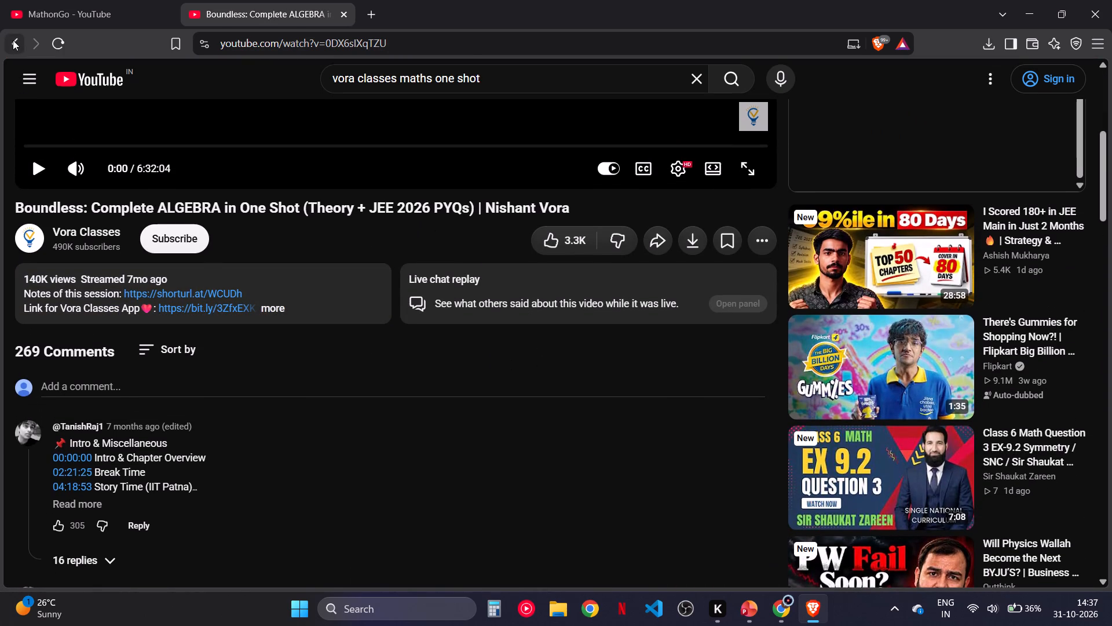
left_click(13, 40)
Open the full course "JEE Brief: Complete Maths in One Shot | JEE Main & Advanced | Nishant Vora" and try to take a screen snip.
scroll(536, 249, "up", 20)
scroll(536, 249, "up", 12)
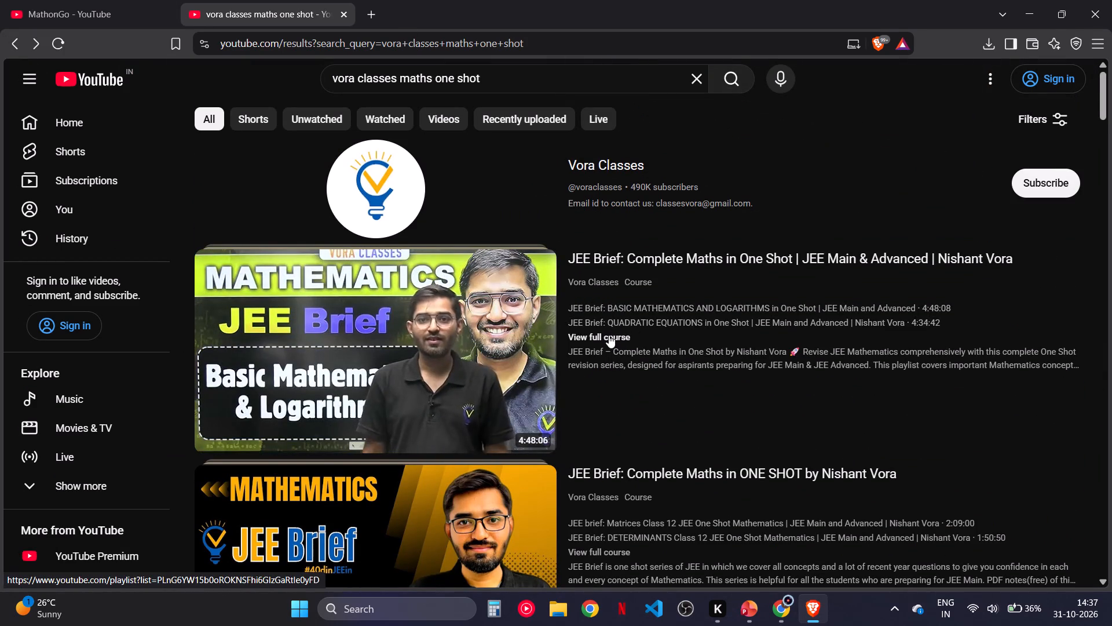
left_click(609, 335)
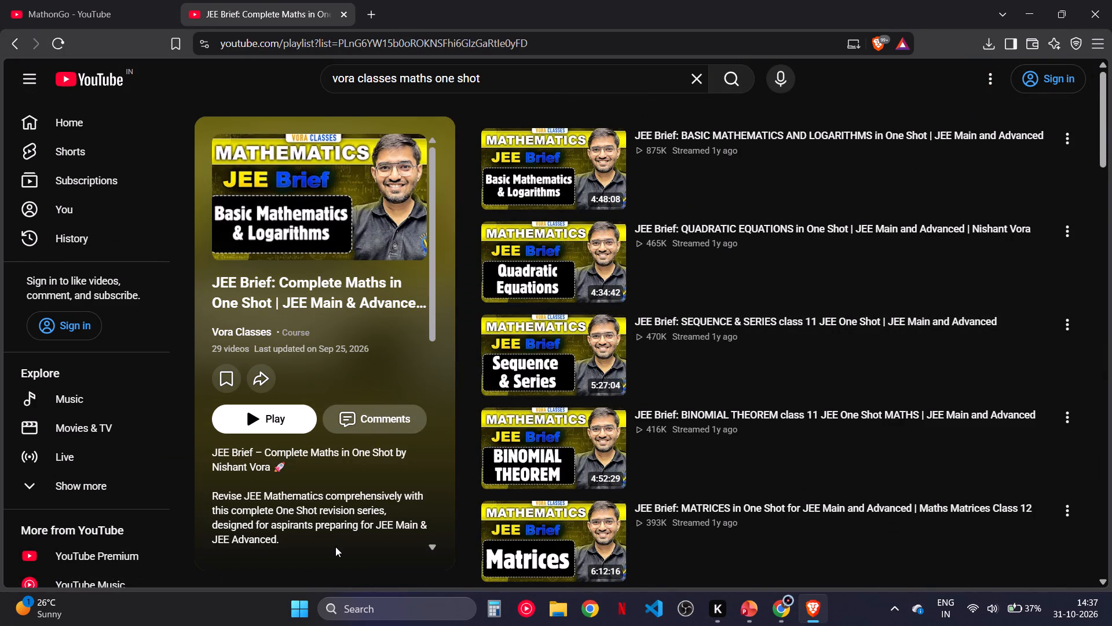
left_click(335, 547)
key("Print")
key("Escape")
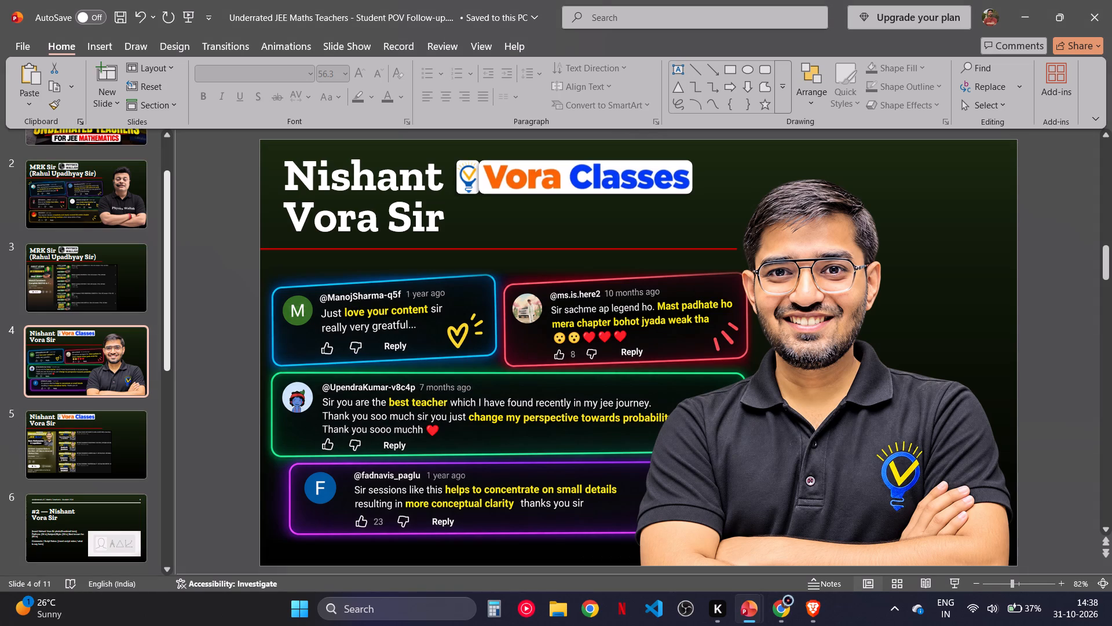
left_click_drag(238, 481, 236, 497)
key("ctrl+s")
right_click(236, 497, "ctrl")
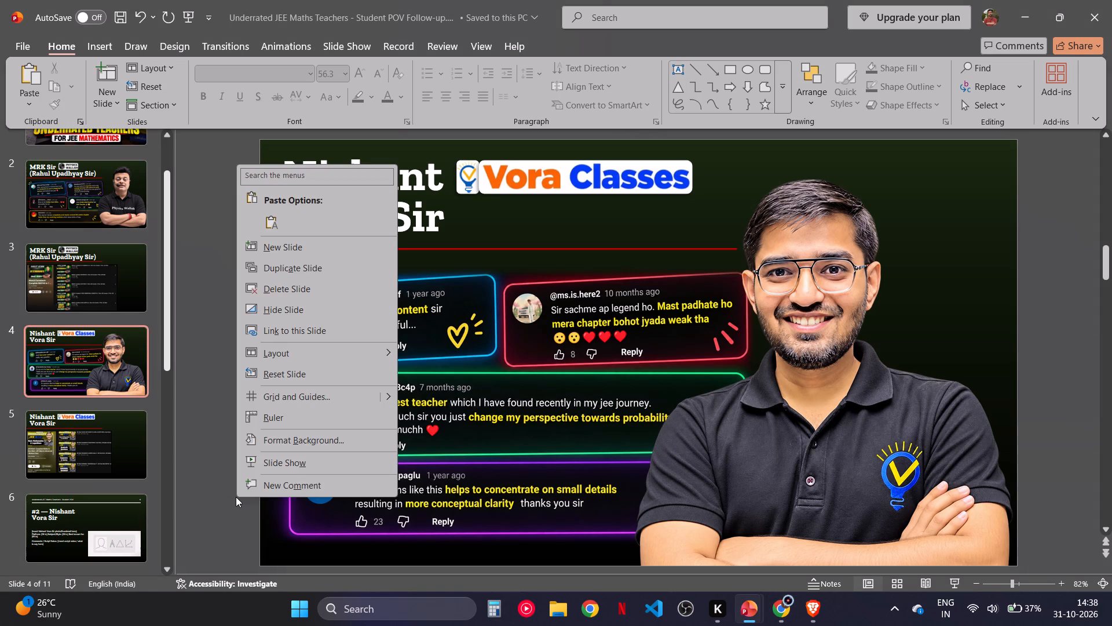
left_click(215, 515)
key("ctrl+s")
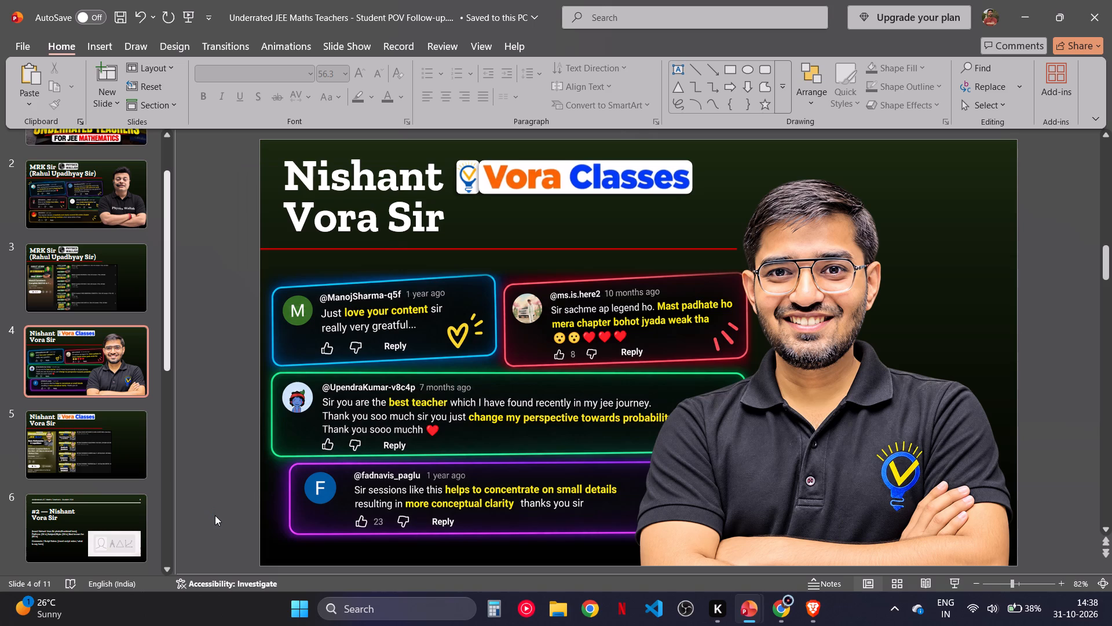
Page through slides 2 to 5, comparing the comment and course playlist slides of MRK Sir and Nishant Vora Sir.
left_click(76, 223)
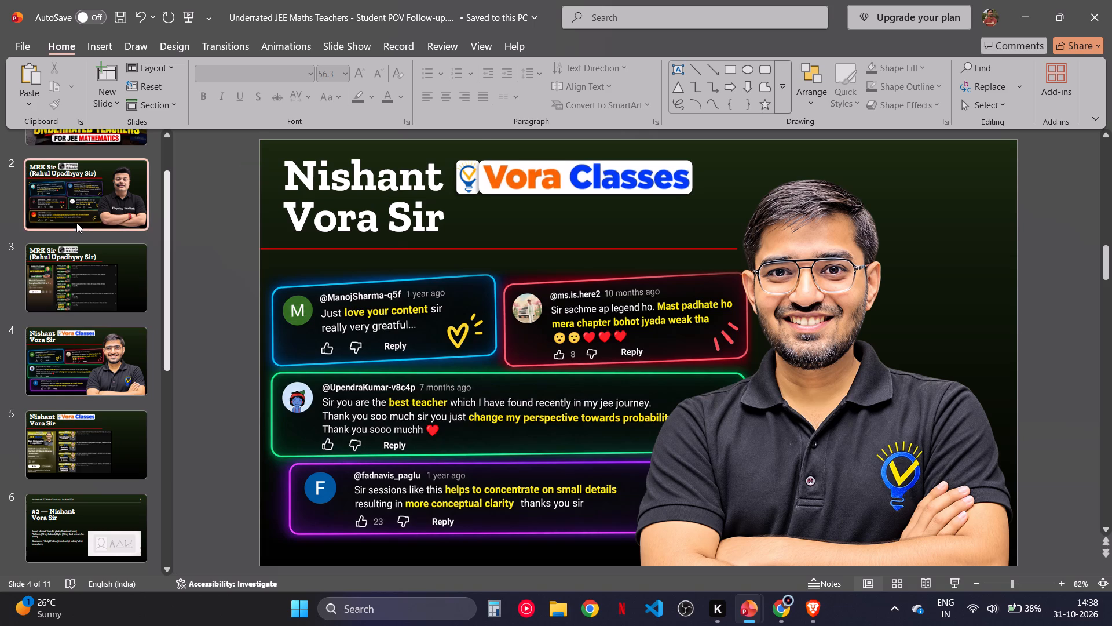
key("Down")
key("Down")
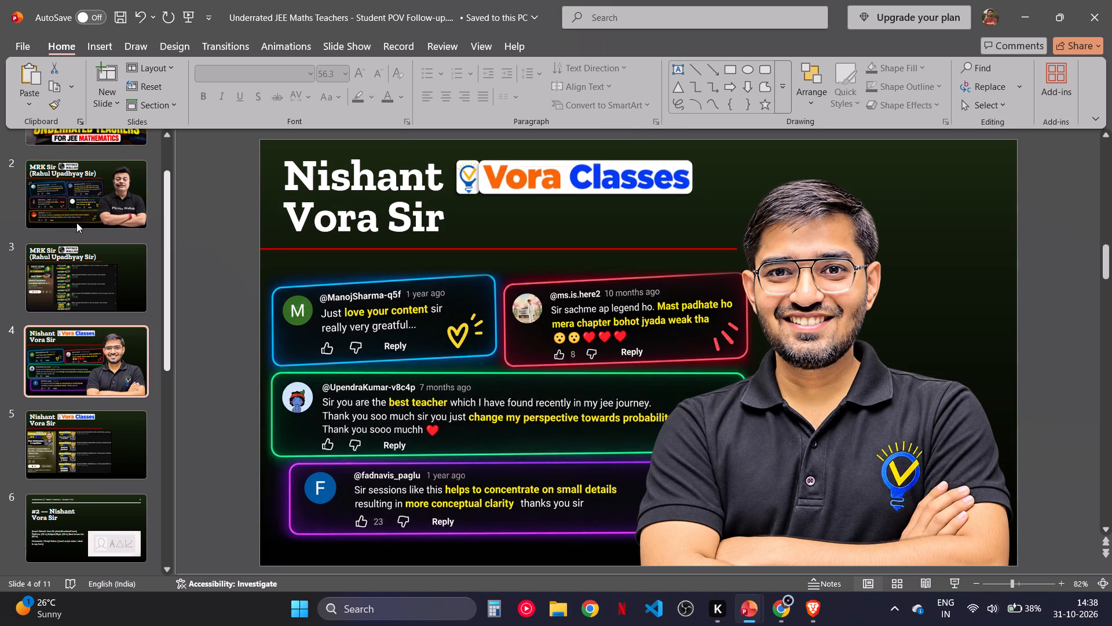
key("Up")
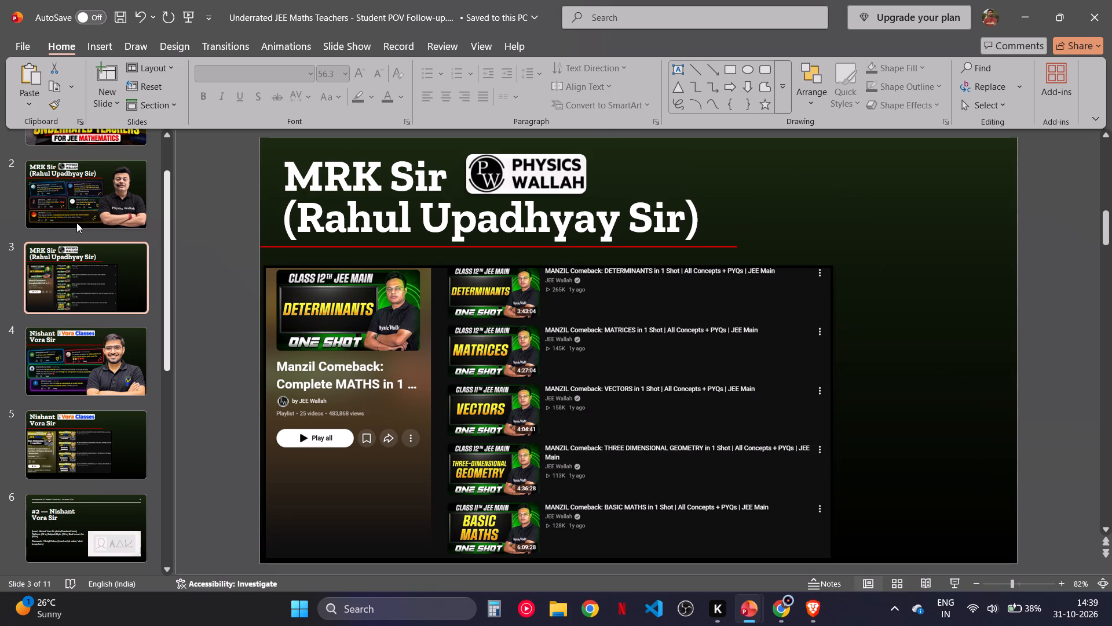
key("Down")
key("Down")
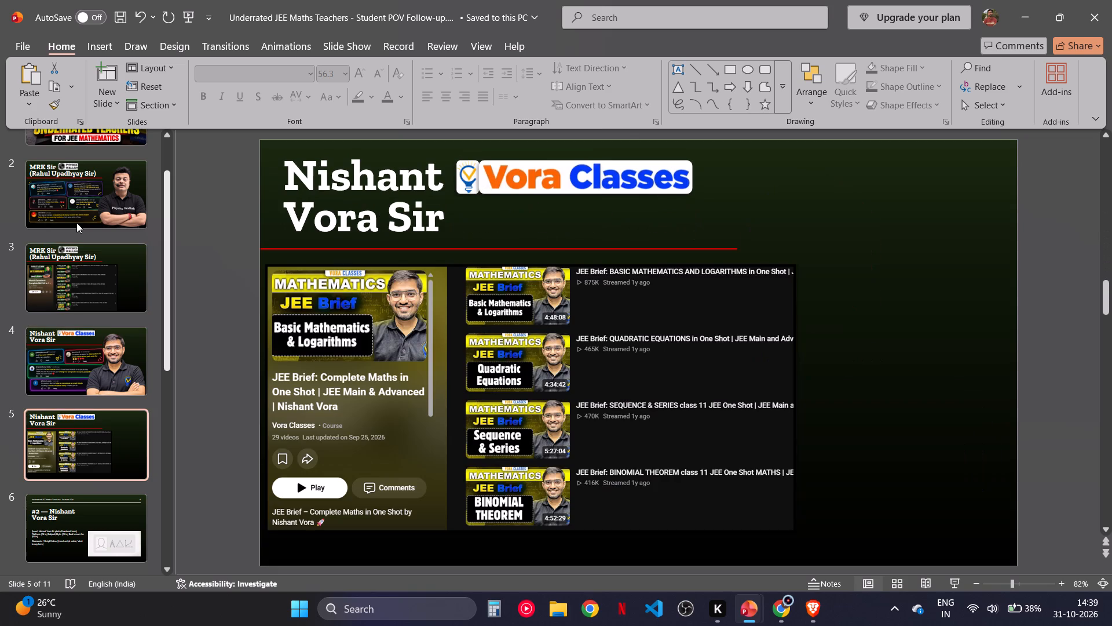
key("Up")
key("Up")
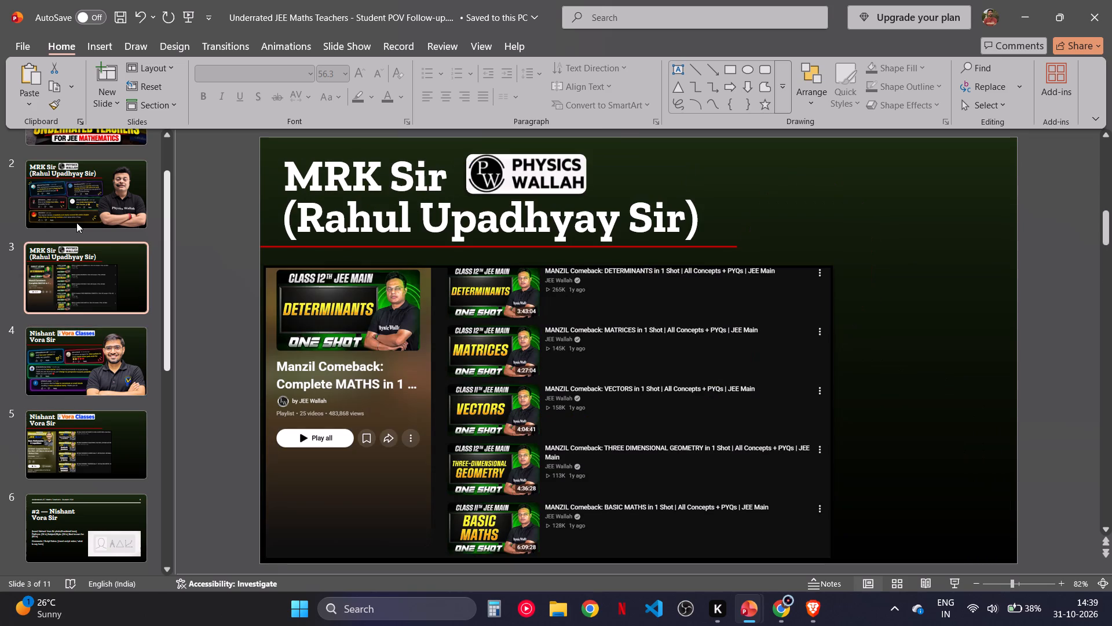
key("Up")
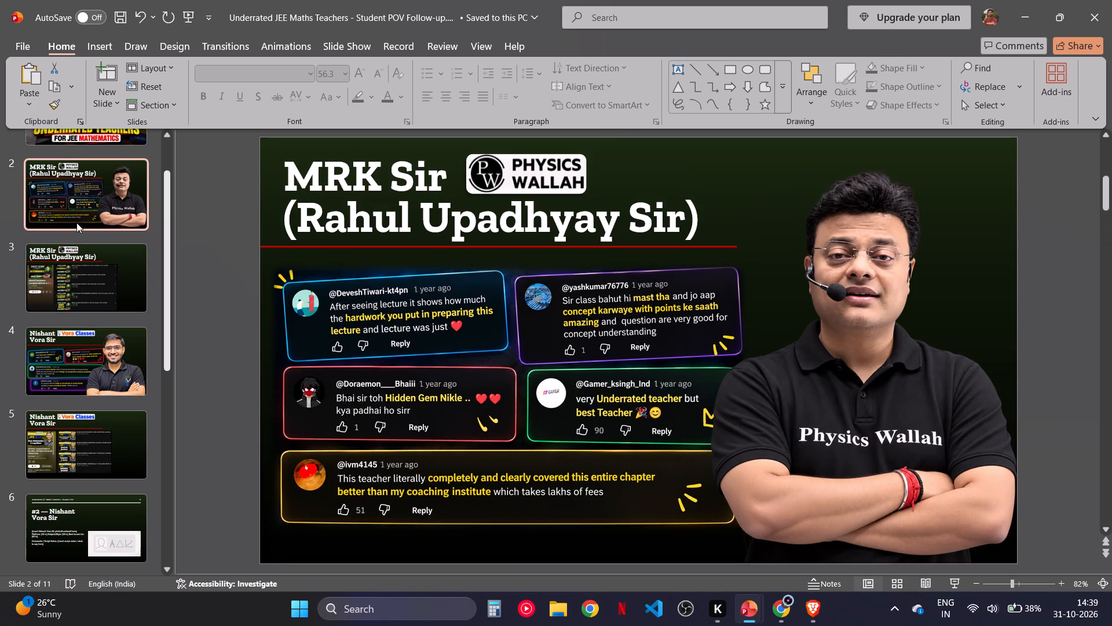
key("Down")
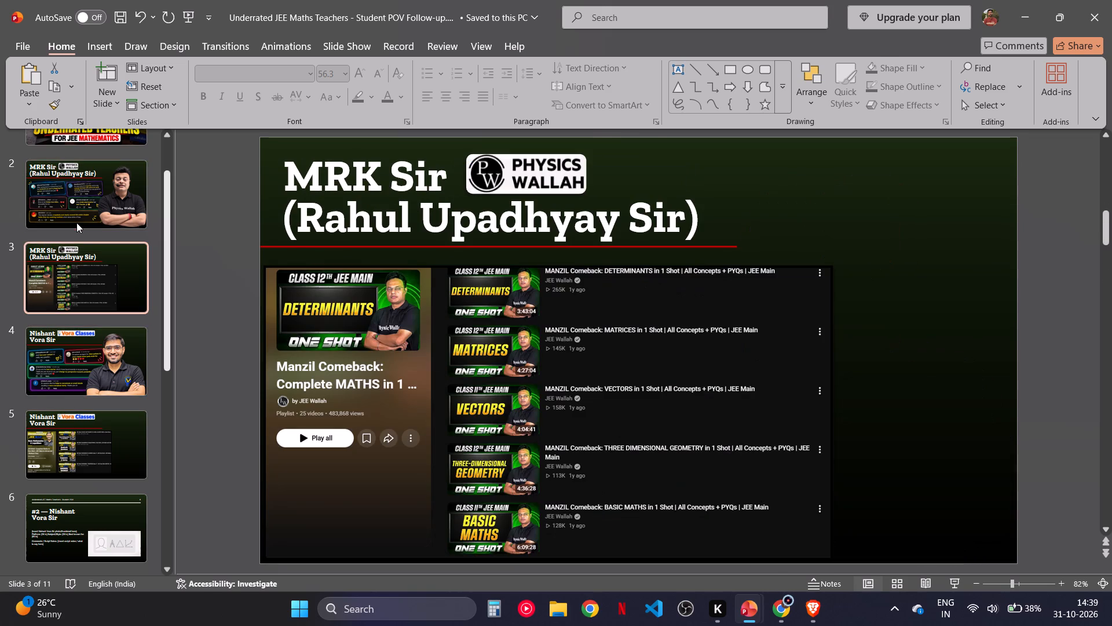
key("Down")
key("Down")
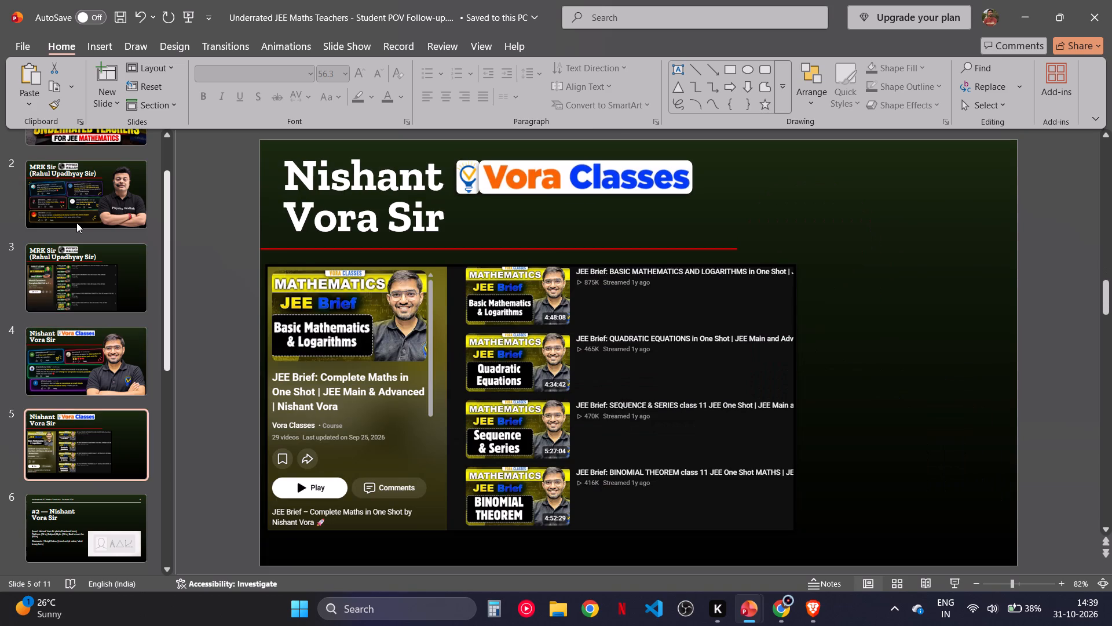
left_click(104, 371)
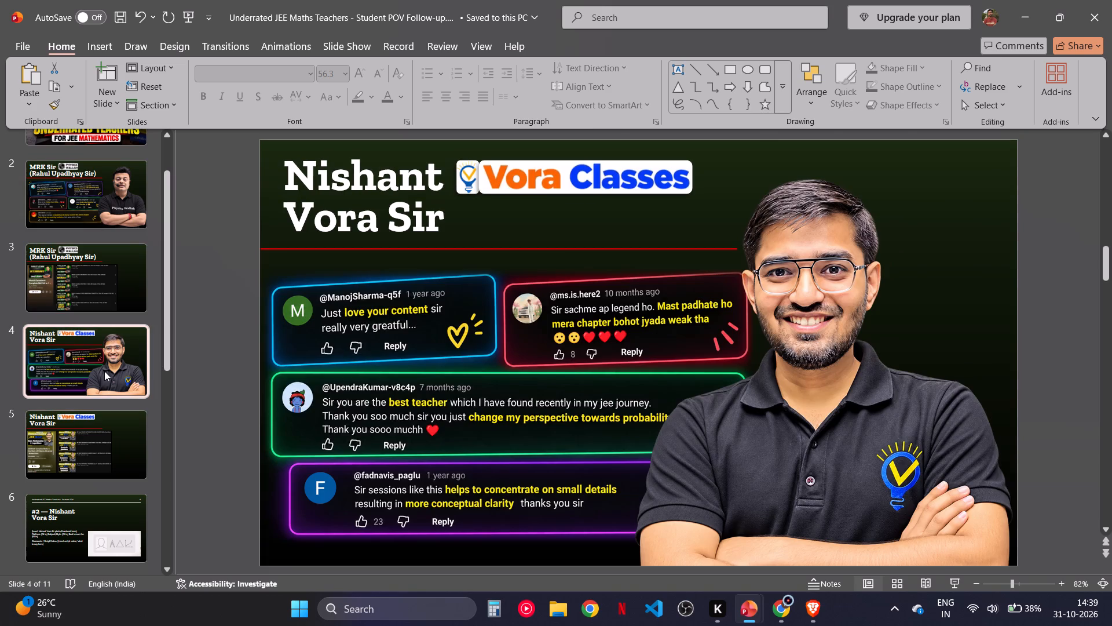
key("ctrl+c")
left_click(108, 438)
key("ctrl+v")
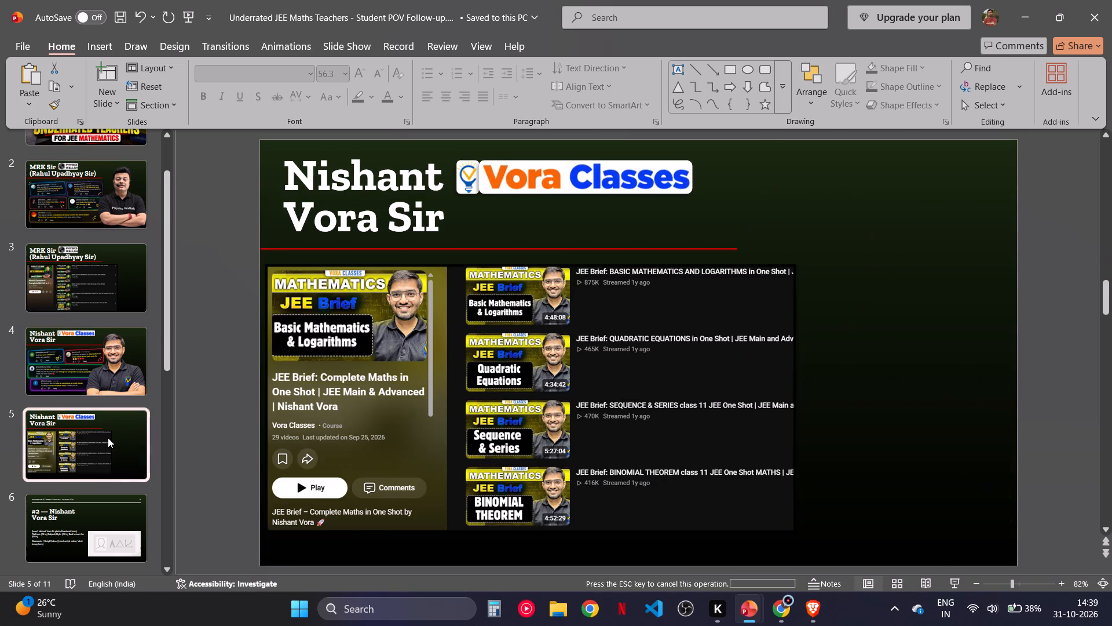
scroll(106, 473, "down", 1)
scroll(105, 421, "up", 3)
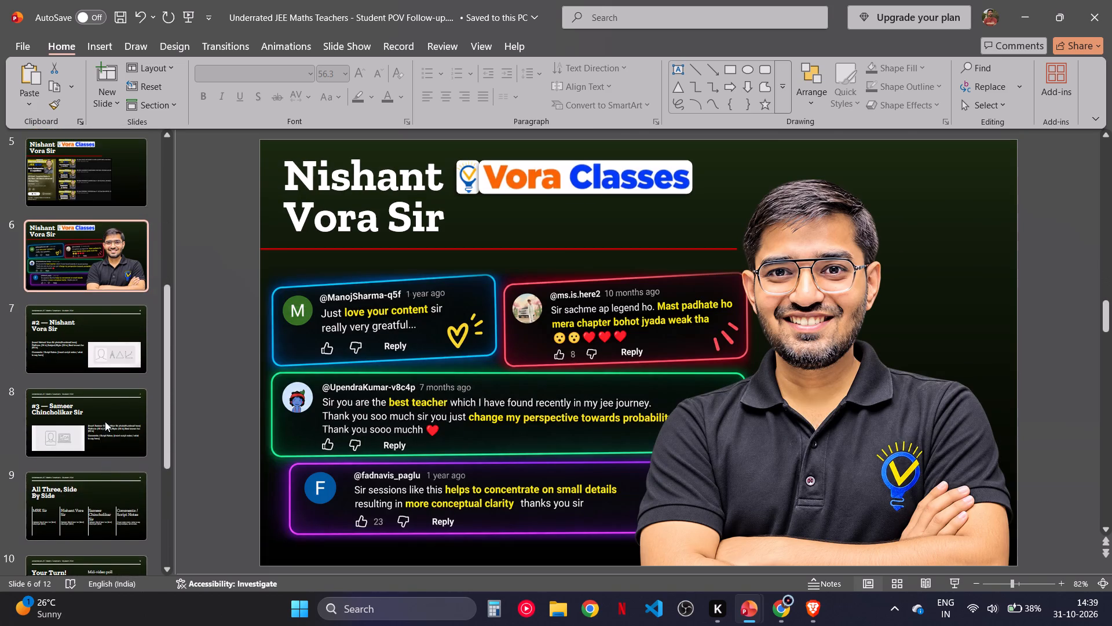
scroll(105, 421, "up", 1)
left_click(101, 465)
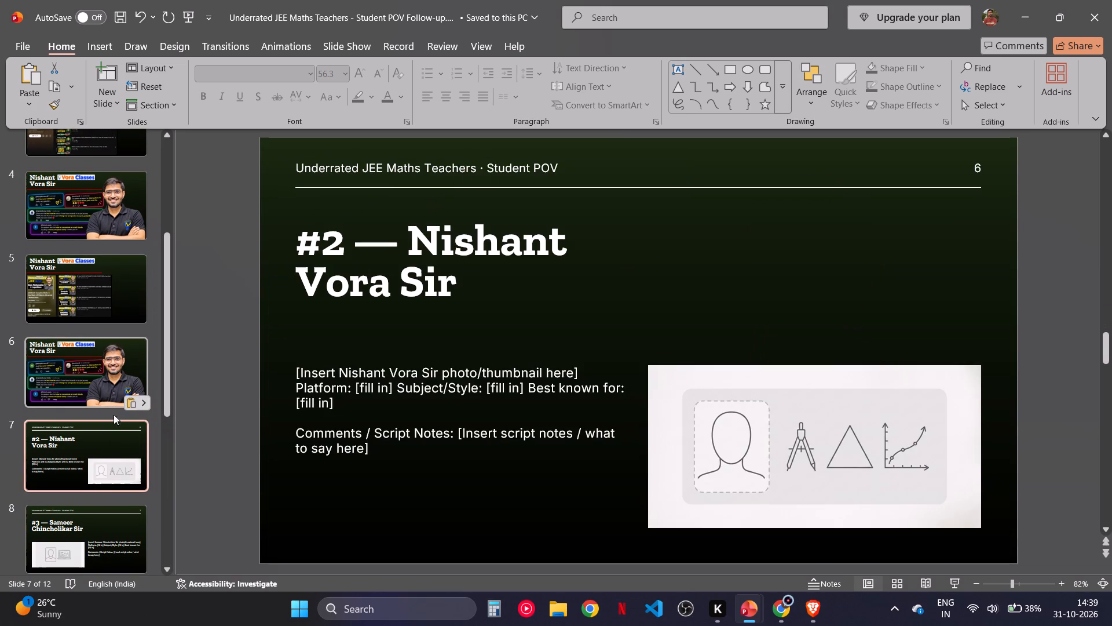
left_click(133, 523)
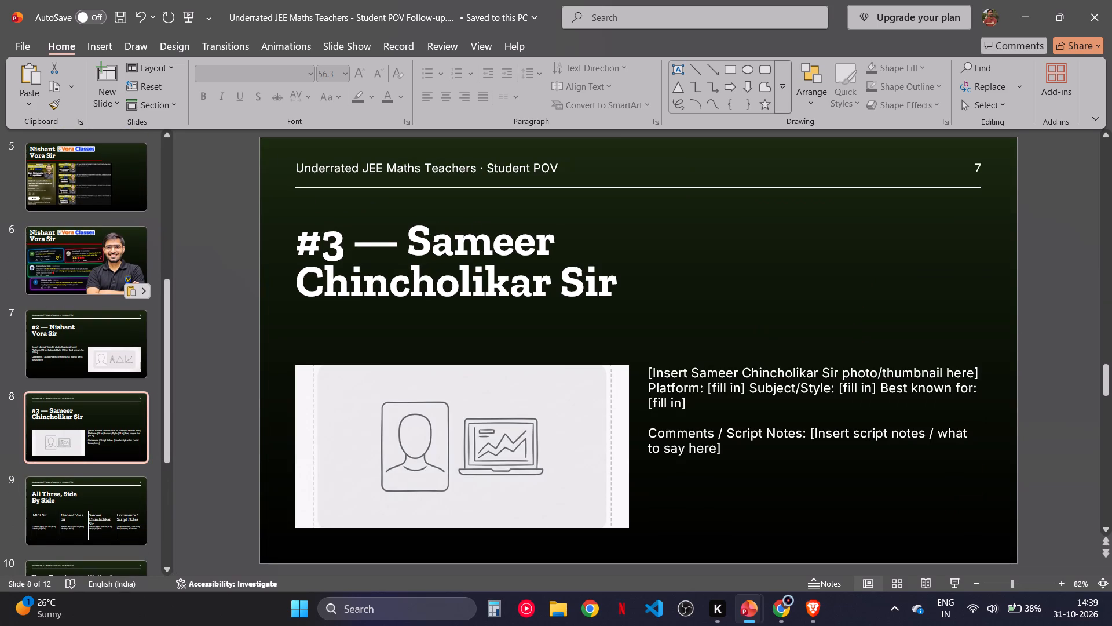
left_click_drag(411, 243, 604, 282)
key("ctrl+c")
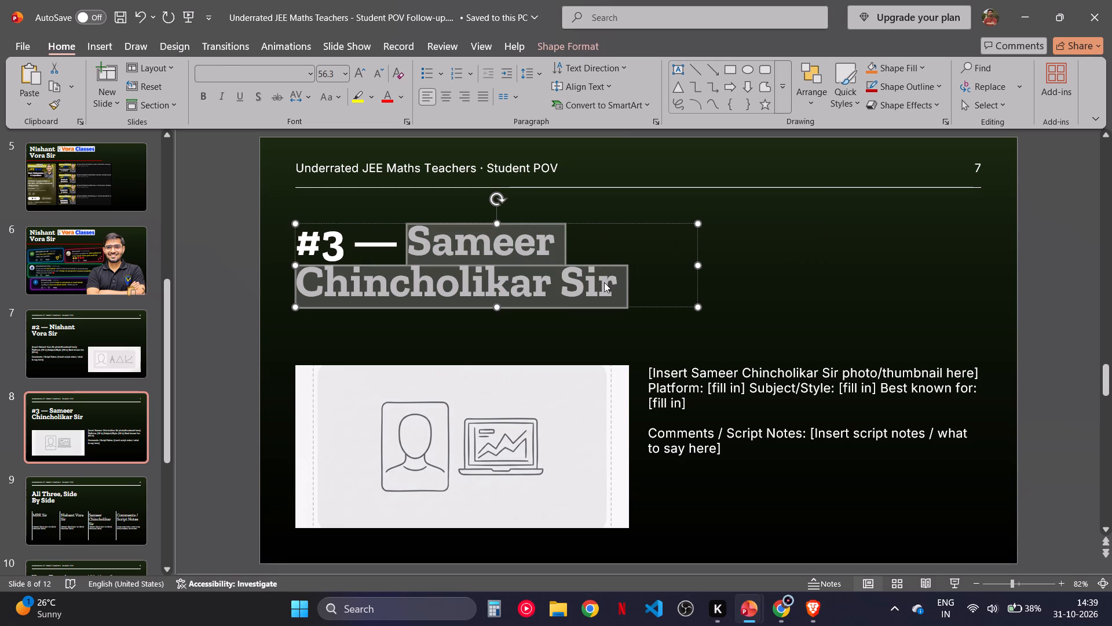
left_click(242, 391)
Switch to Brave and close the Vora Classes playlist and video tabs, keeping the MathonGo channel tab.
key("alt+Tab")
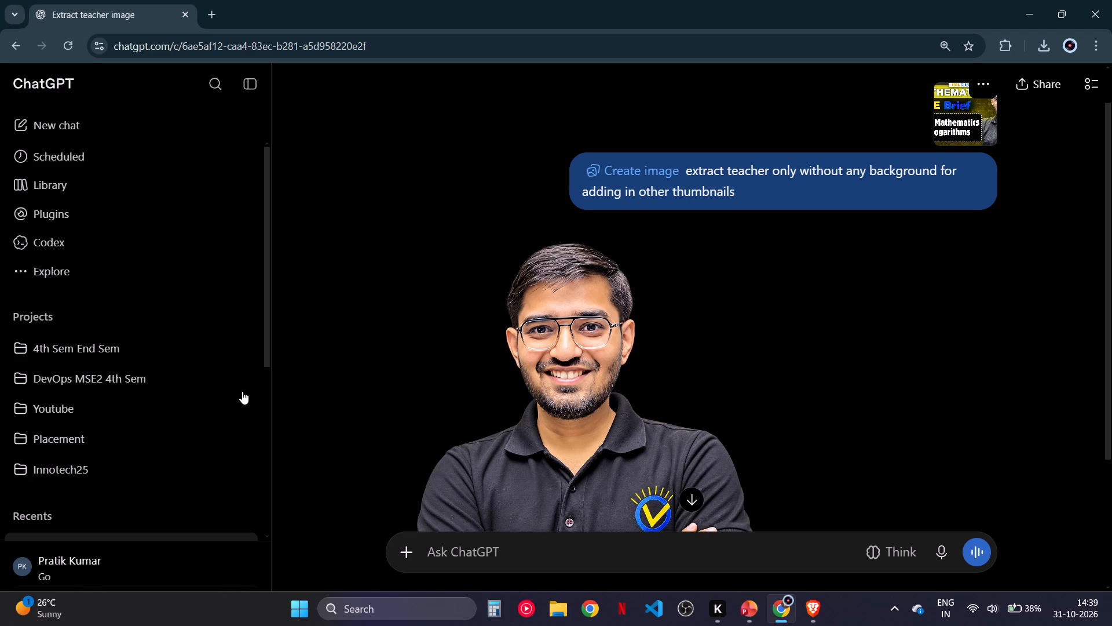
left_click(822, 609)
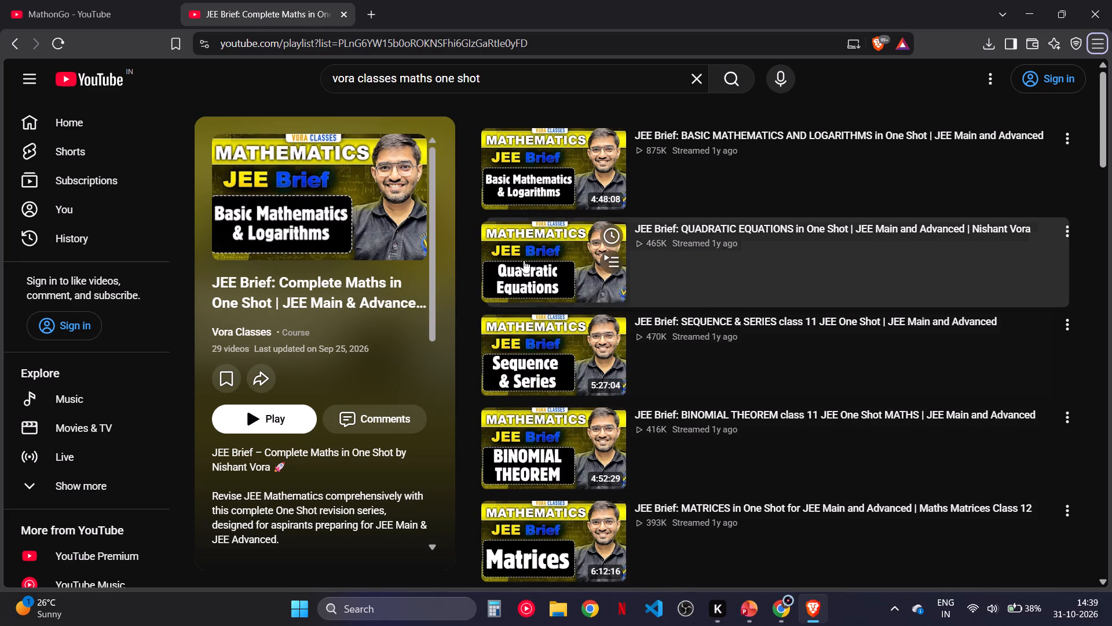
left_click_drag(524, 260, 175, 0)
left_click(175, 0)
left_click(506, 0)
key("ctrl+w")
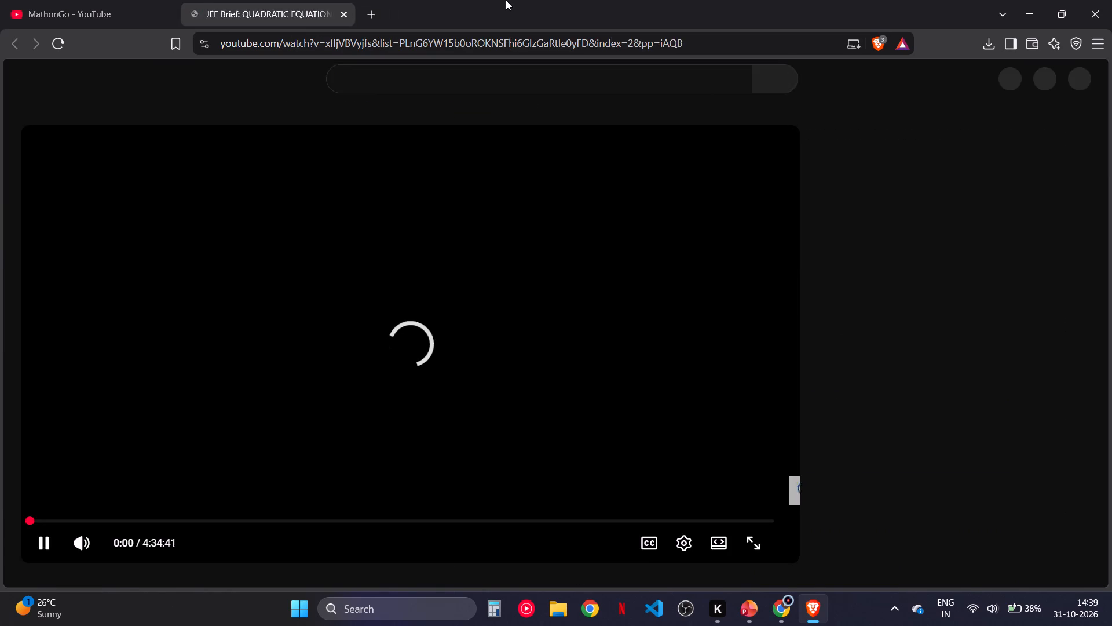
key("ctrl+w")
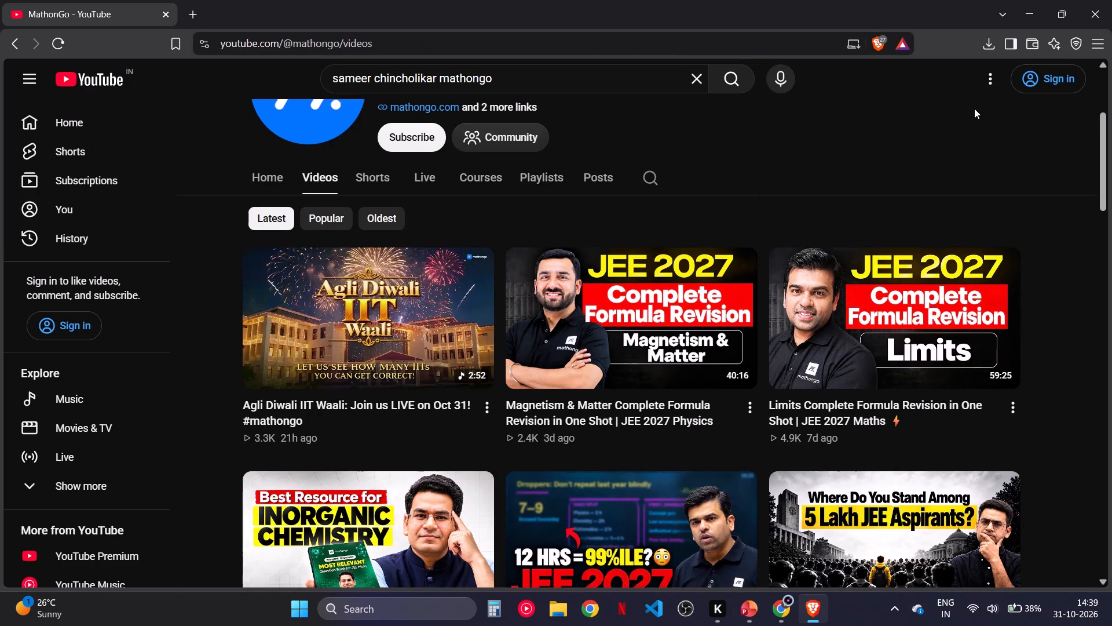
Switch to the JEE_Maths_Teachers_Video_Template presentation, page through slides 8 to 14 for its teacher, comparison and wrap-up layouts, and close it.
key("alt+Tab")
key("alt+Tab")
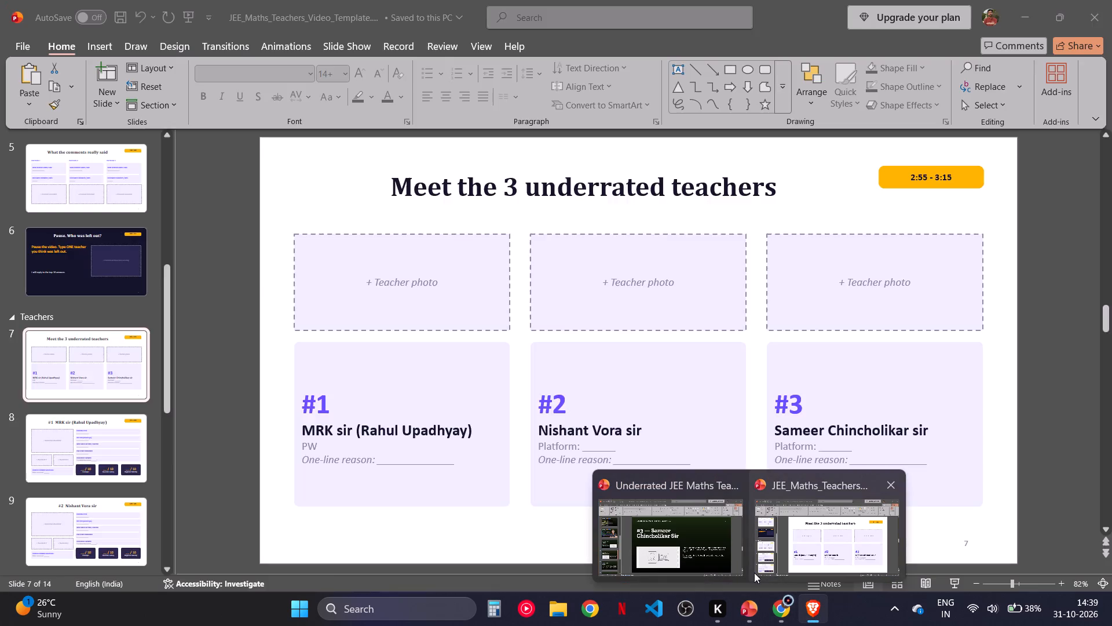
left_click(822, 514)
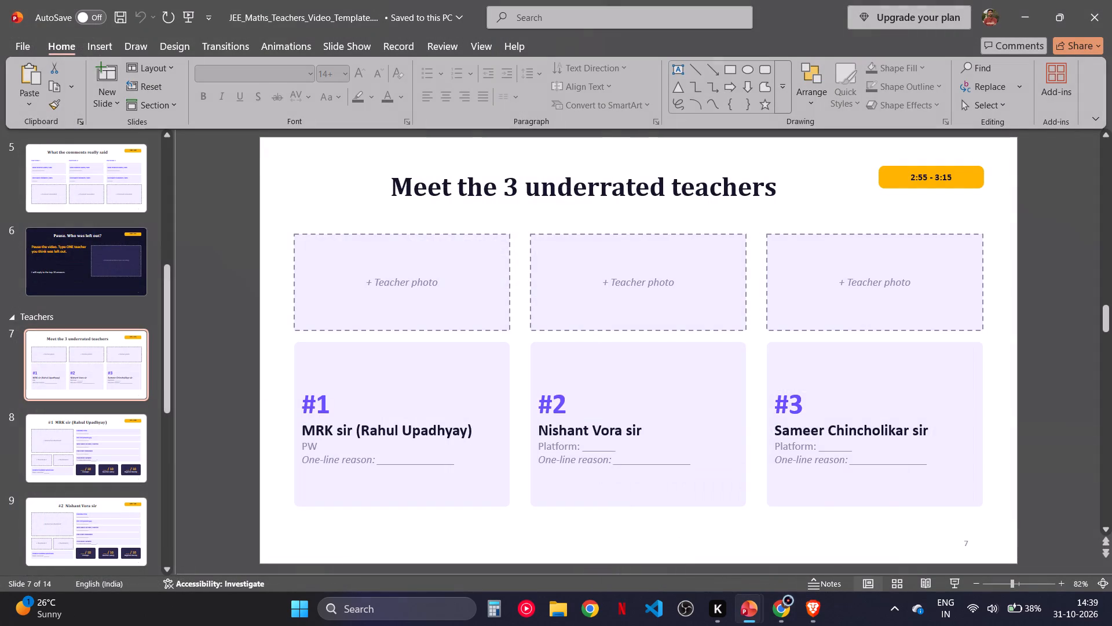
left_click(136, 392)
left_click(105, 456)
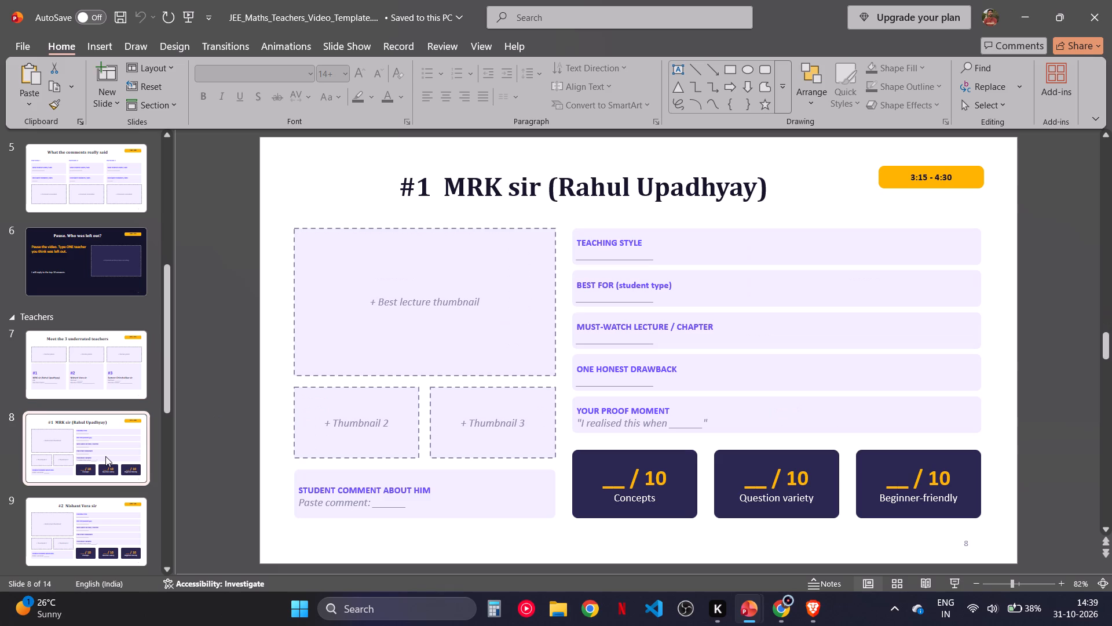
key("Down")
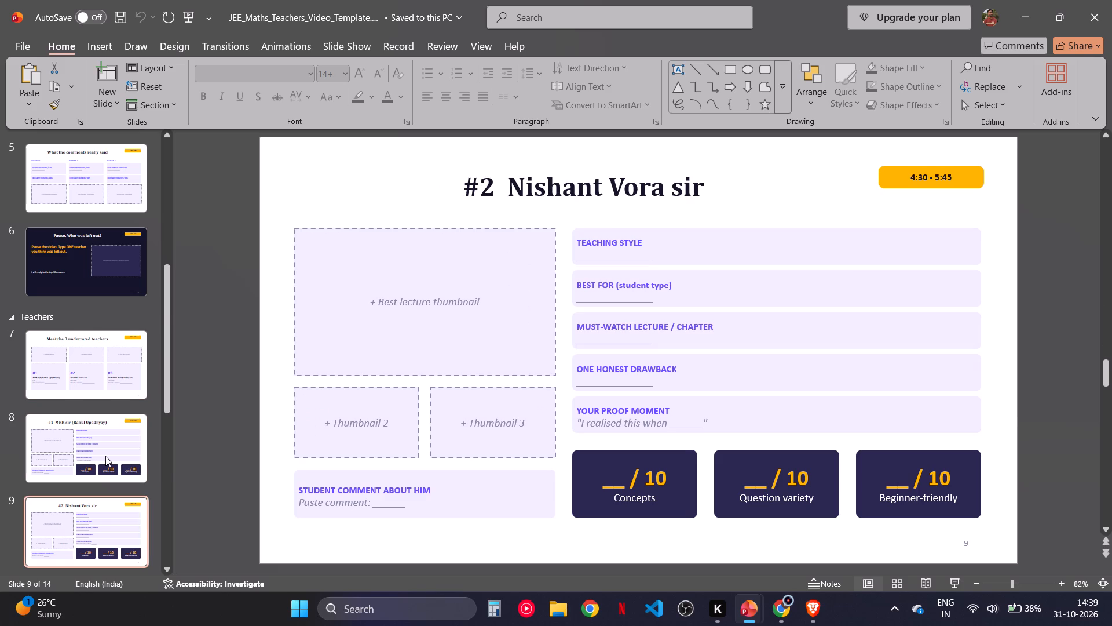
key("Down")
key("Down")
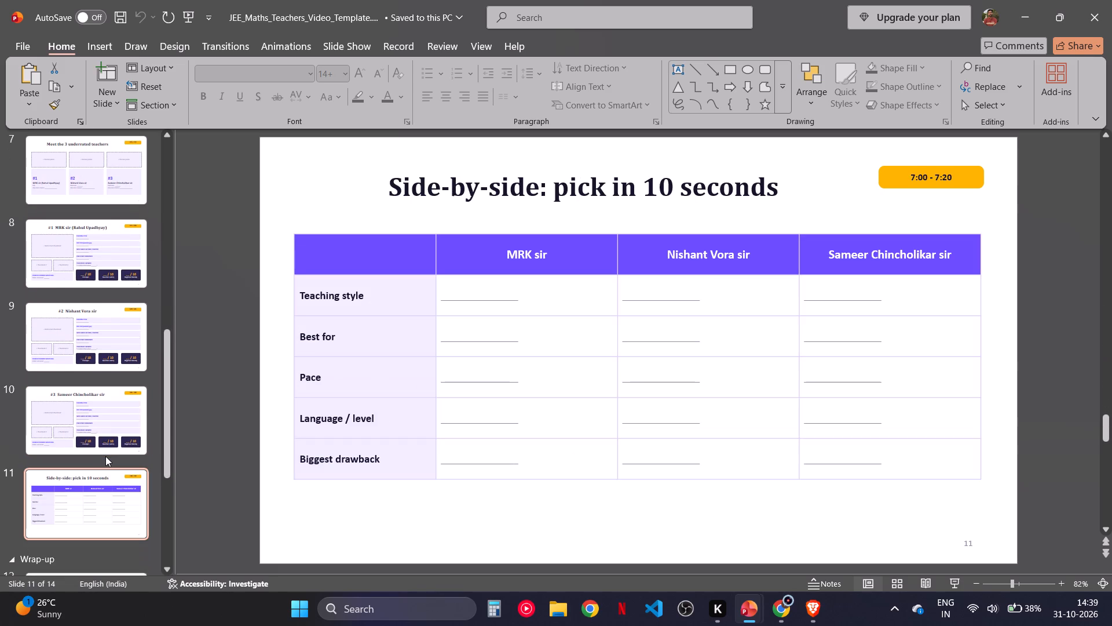
key("Down")
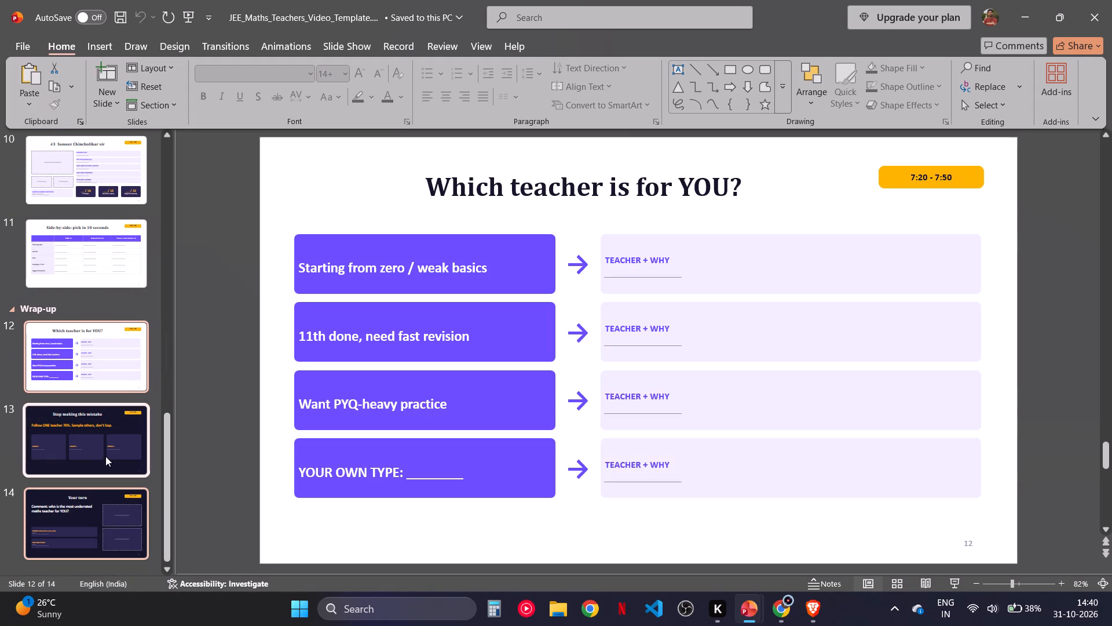
key("Down")
key("Down")
key("Down")
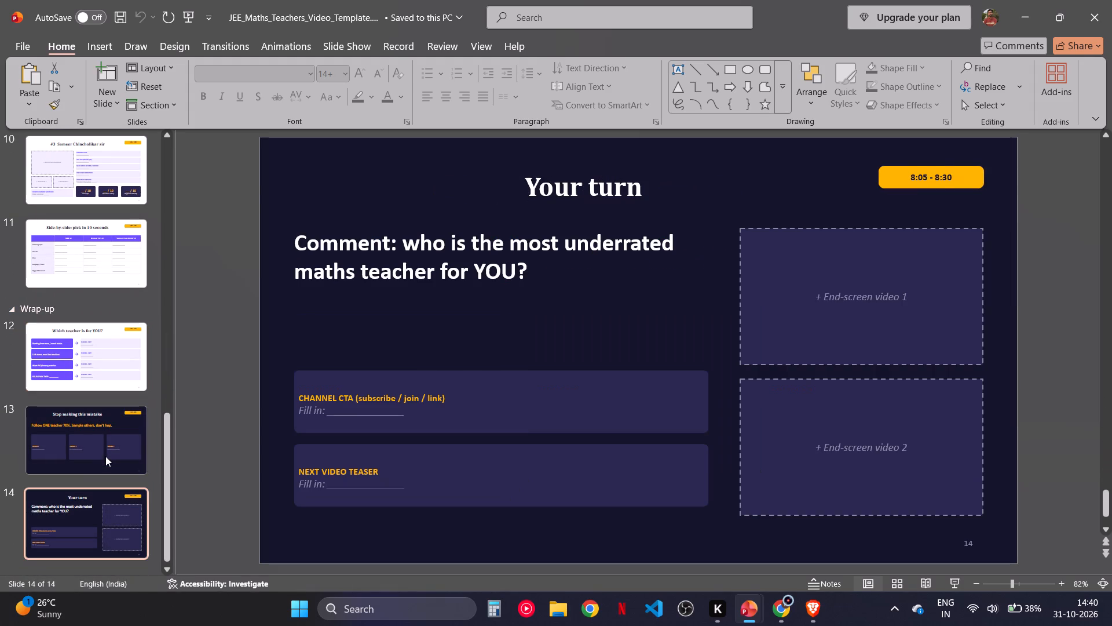
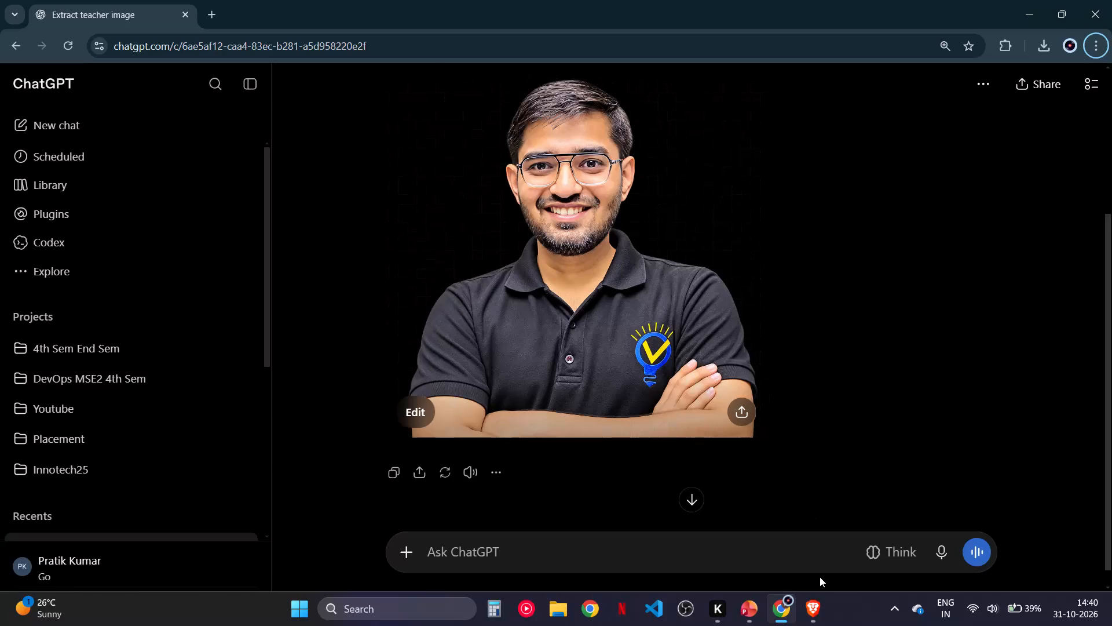
Switch to Brave, glance over the MathonGo channel's videos, and search YouTube for "sameer chincholikar mathongo one shot".
left_click(805, 616)
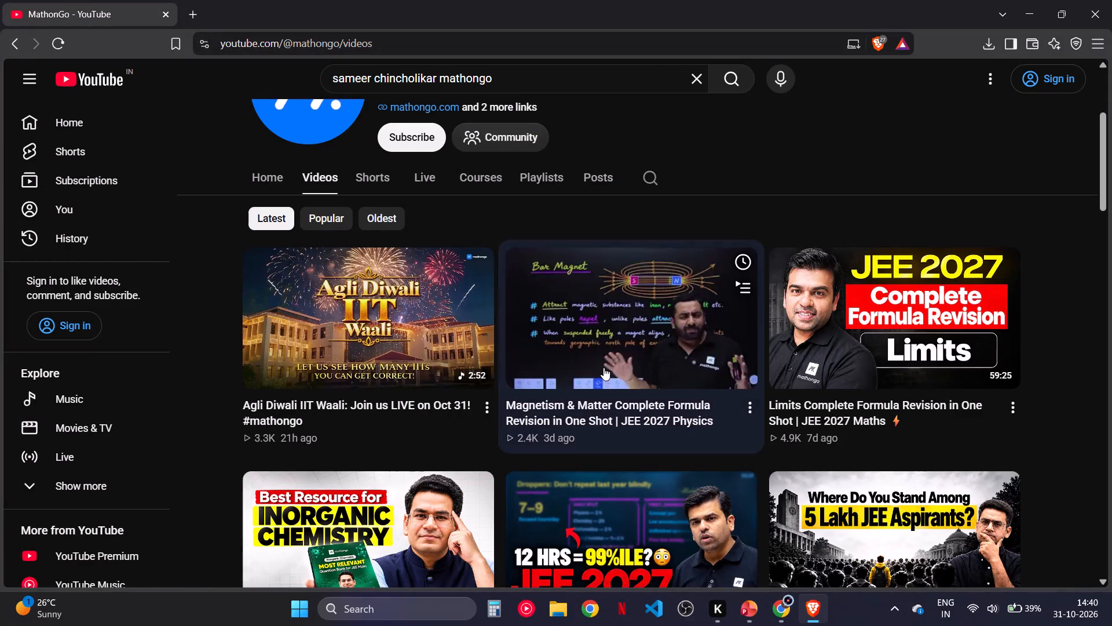
scroll(705, 188, "up", 1)
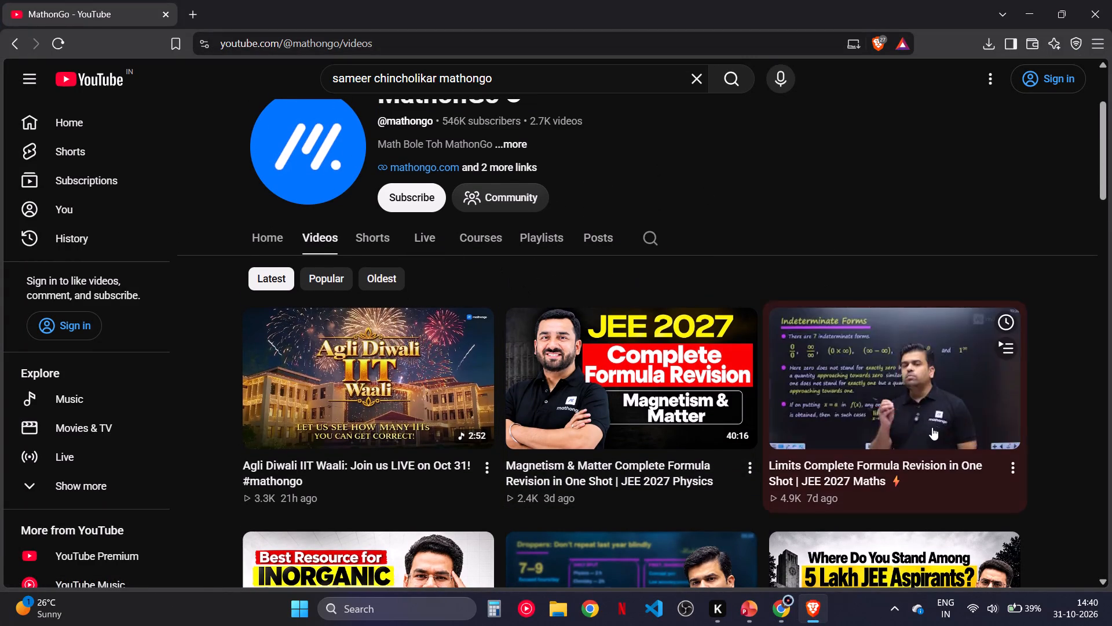
scroll(932, 427, "down", 3)
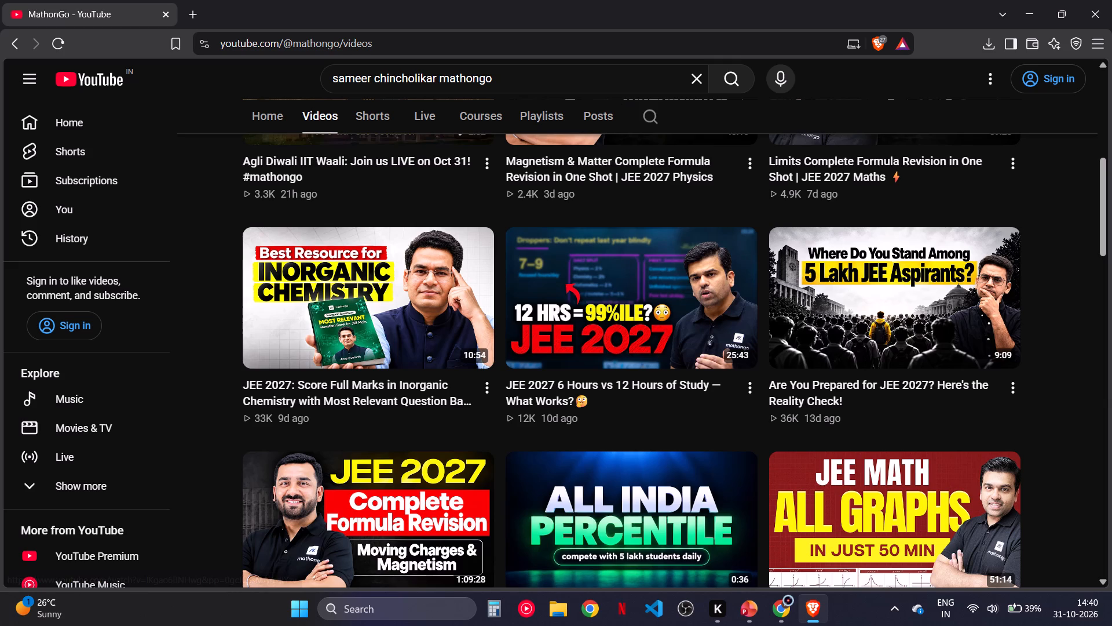
left_click(592, 90)
key("space")
type("om")
key("BackSpace")
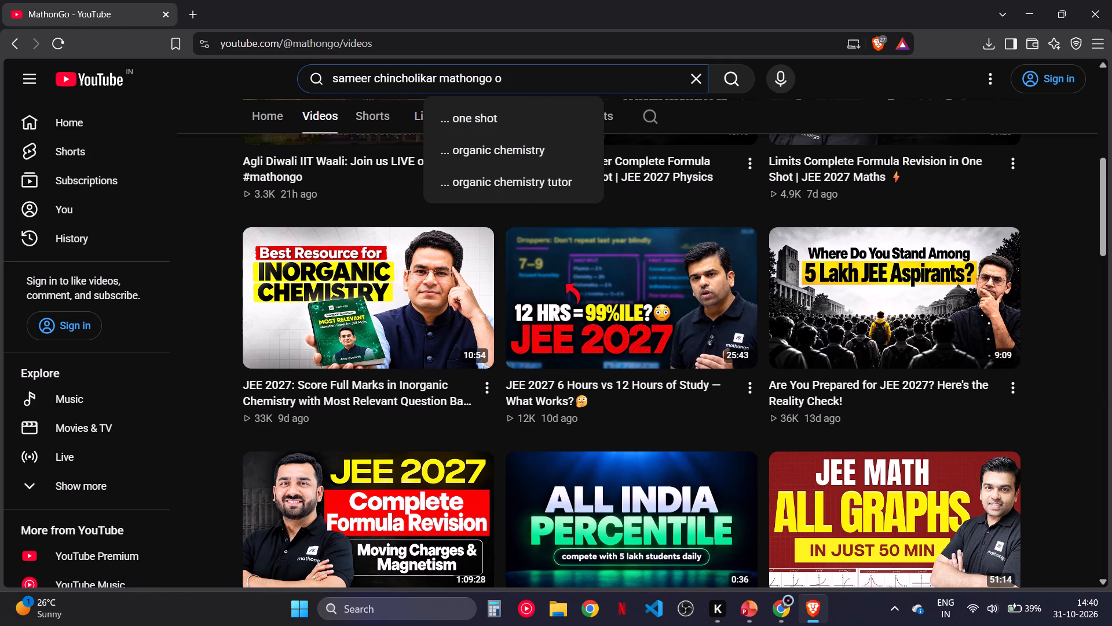
type("ne")
key("space")
key("Down")
key("Return")
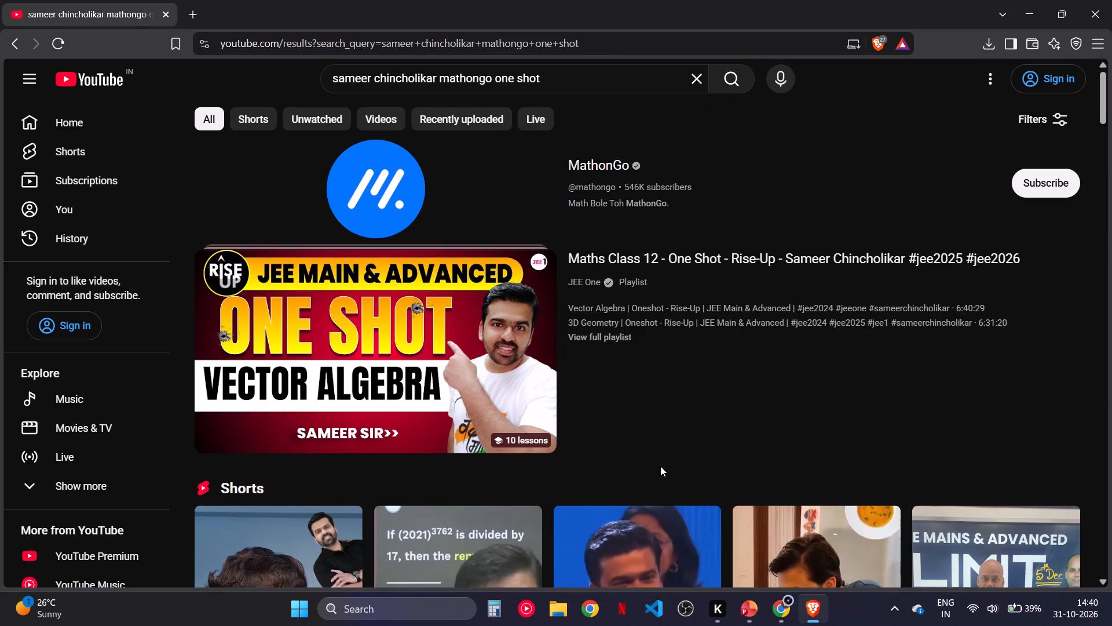
View JEE One's Maths Class 12 One Shot Rise-Up playlist, return to the search results and examine the other one-shot courses.
left_click(612, 340)
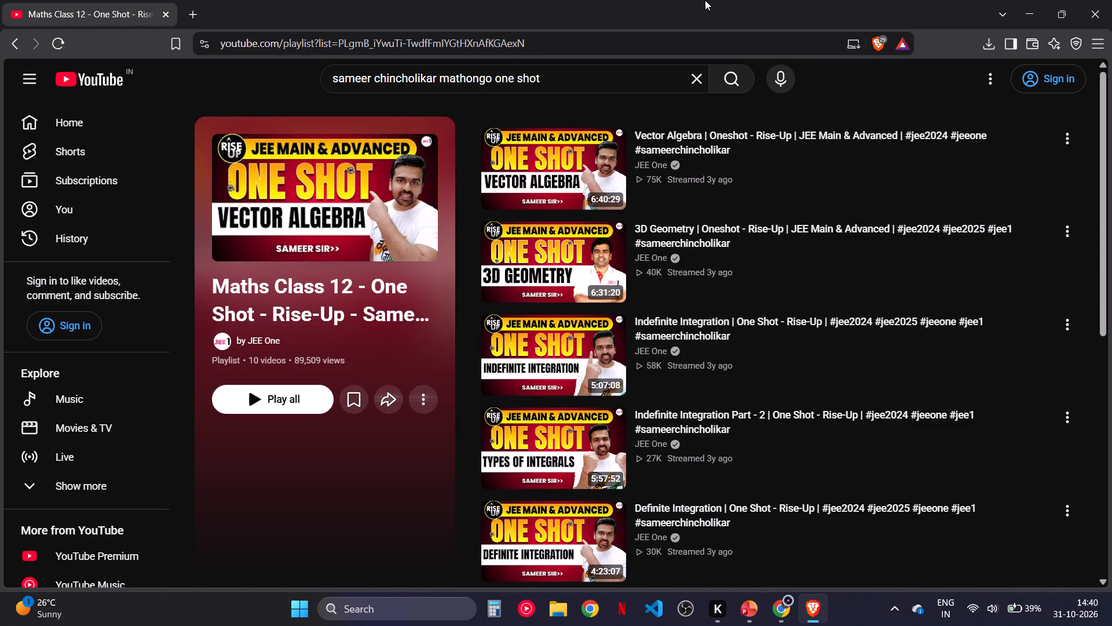
left_click(16, 41)
scroll(415, 399, "down", 3)
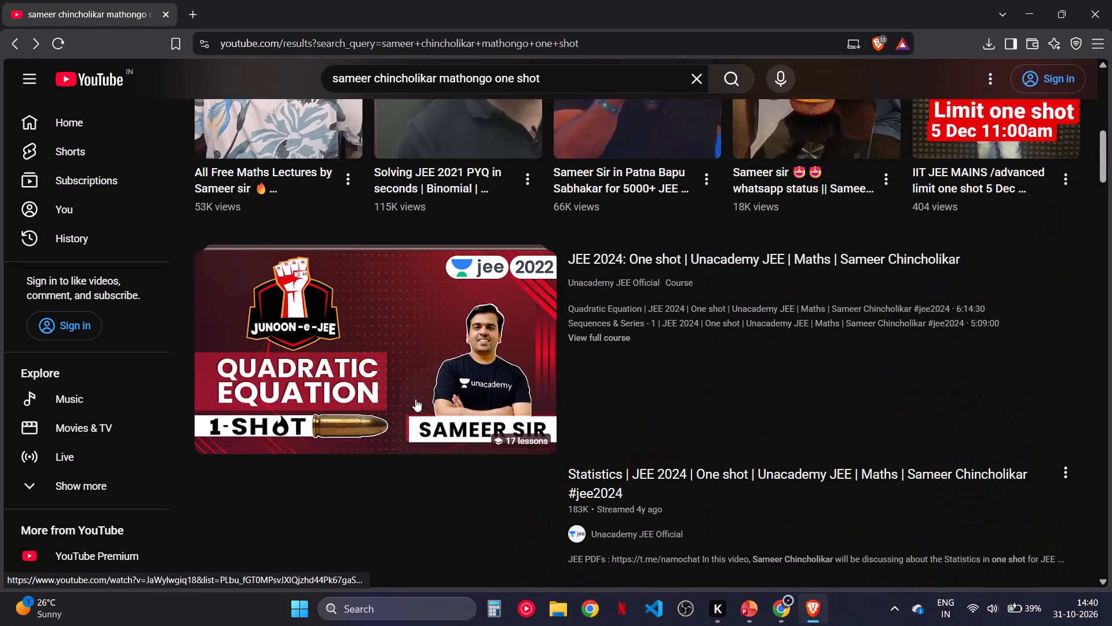
scroll(415, 399, "down", 2)
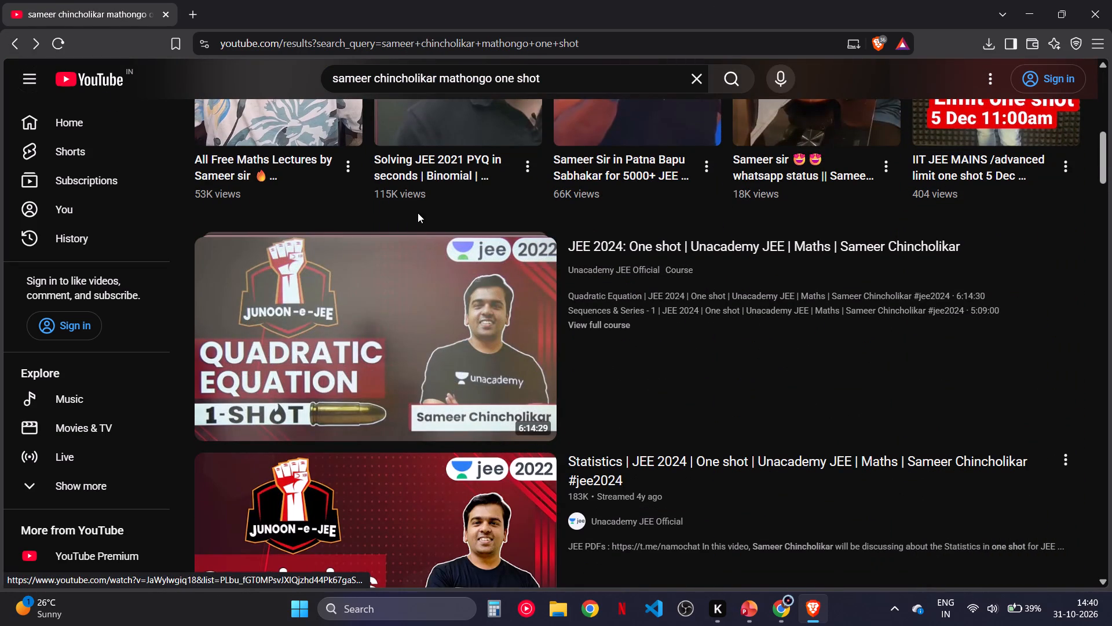
scroll(418, 213, "down", 3)
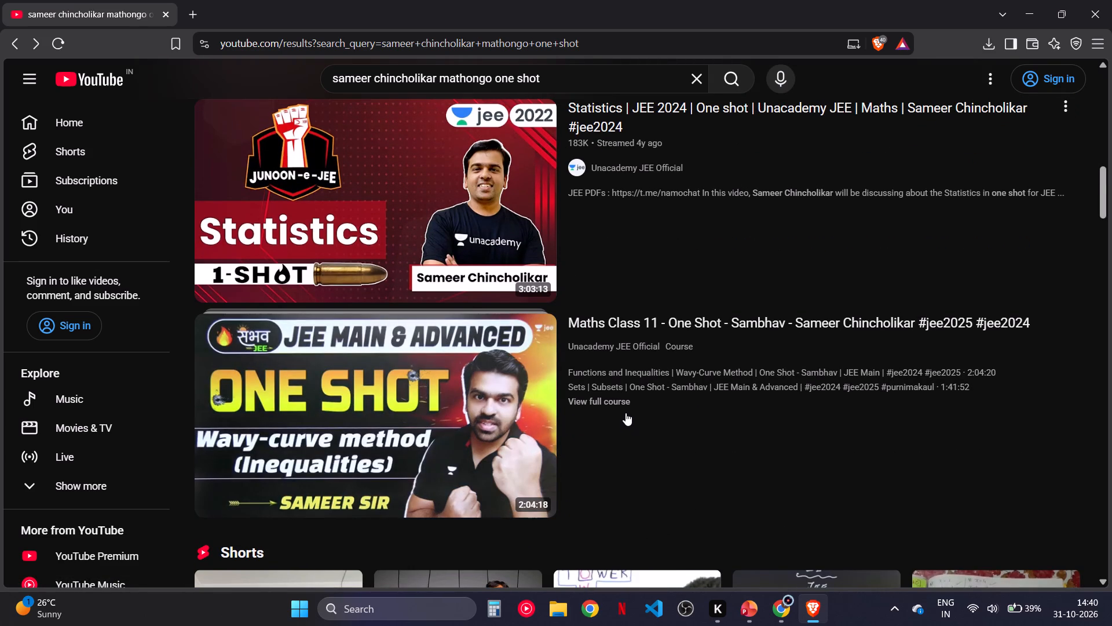
scroll(617, 407, "up", 2)
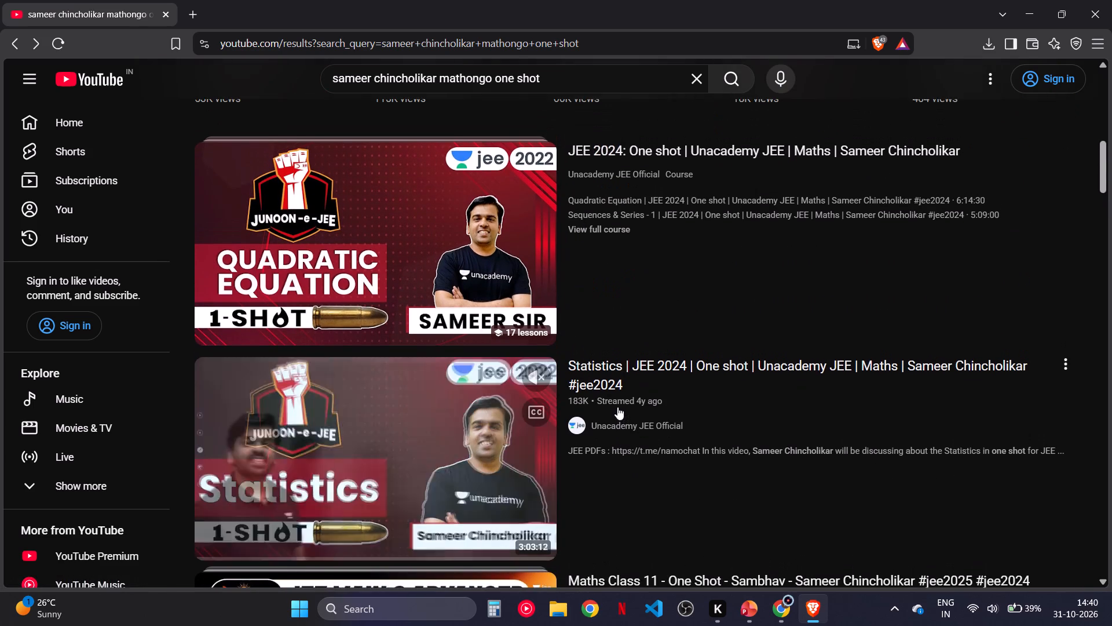
scroll(617, 407, "up", 1)
scroll(626, 267, "up", 3)
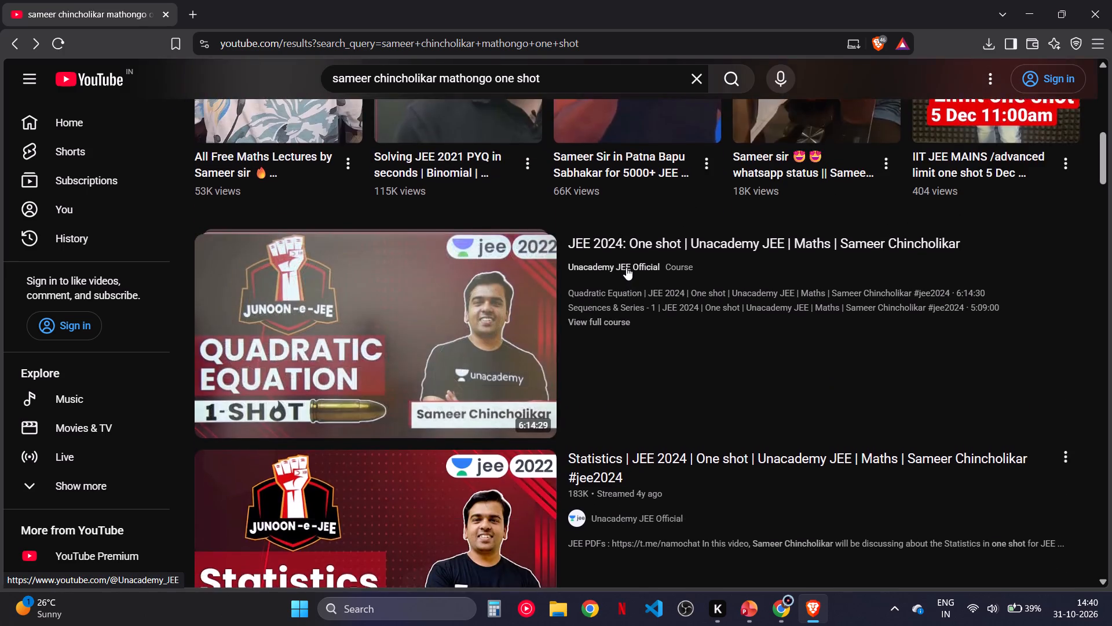
scroll(626, 267, "up", 1)
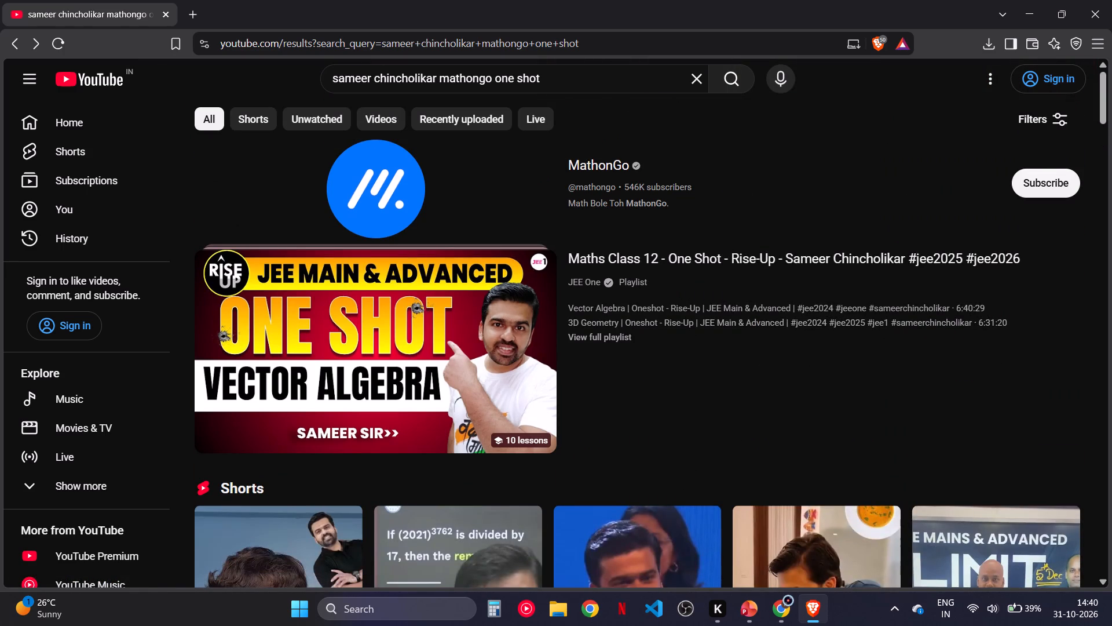
Remove "mathongo" from the query and search YouTube for "sameer chincholikar one shot".
left_click(484, 75)
left_click(484, 75)
left_click(484, 75)
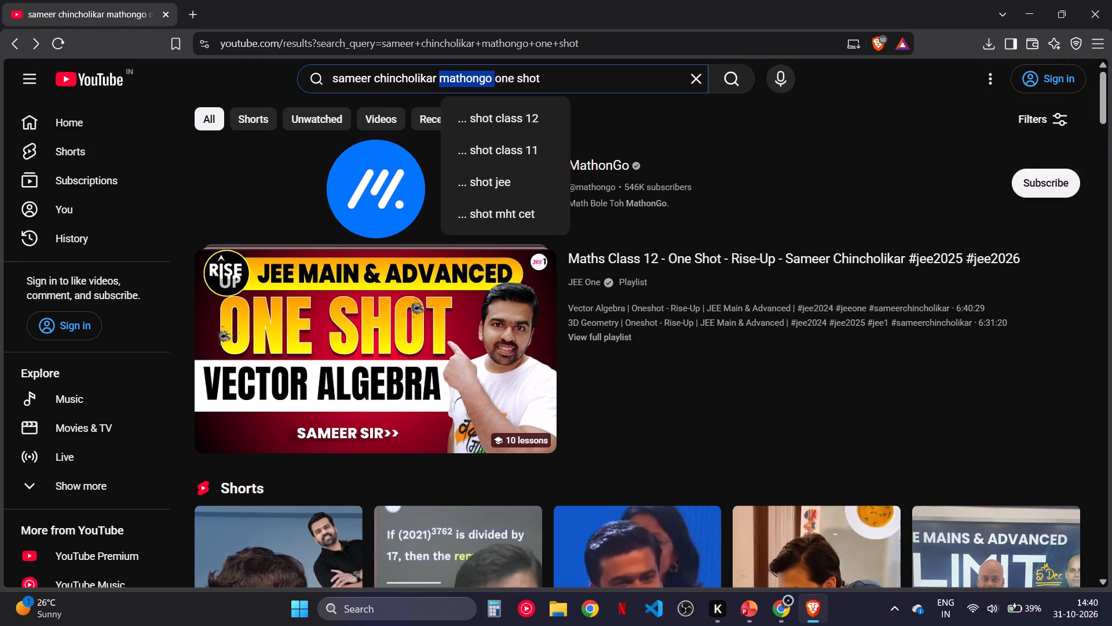
key("BackSpace")
key("Return")
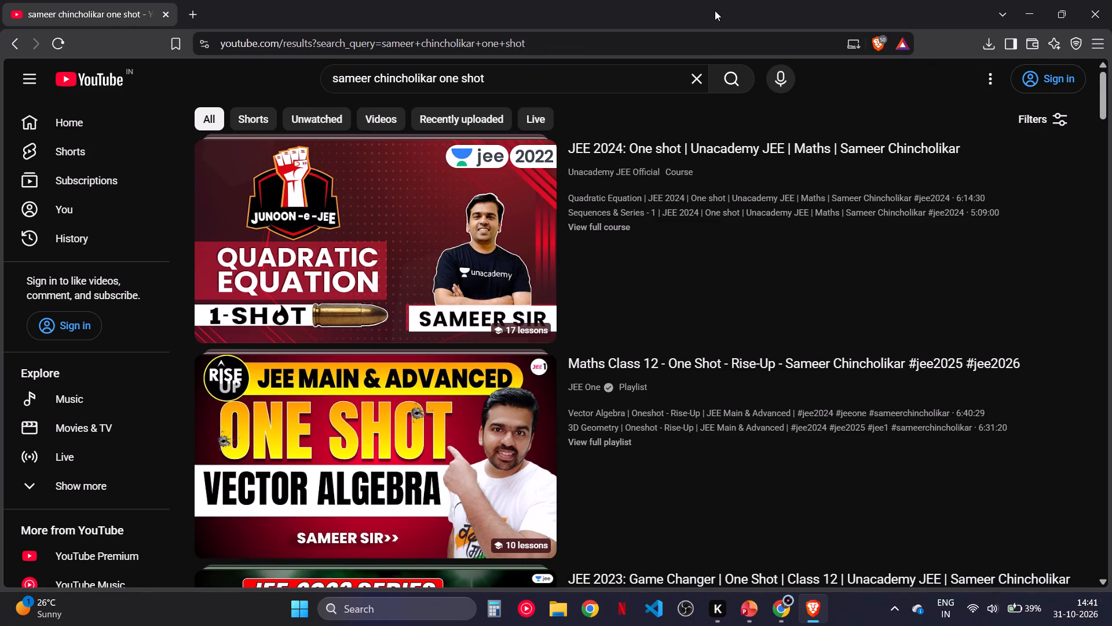
left_click(821, 89)
Look through the Sameer Chincholikar one-shot results for suitable course playlists and return to the first results.
scroll(943, 297, "down", 2)
scroll(898, 432, "down", 1)
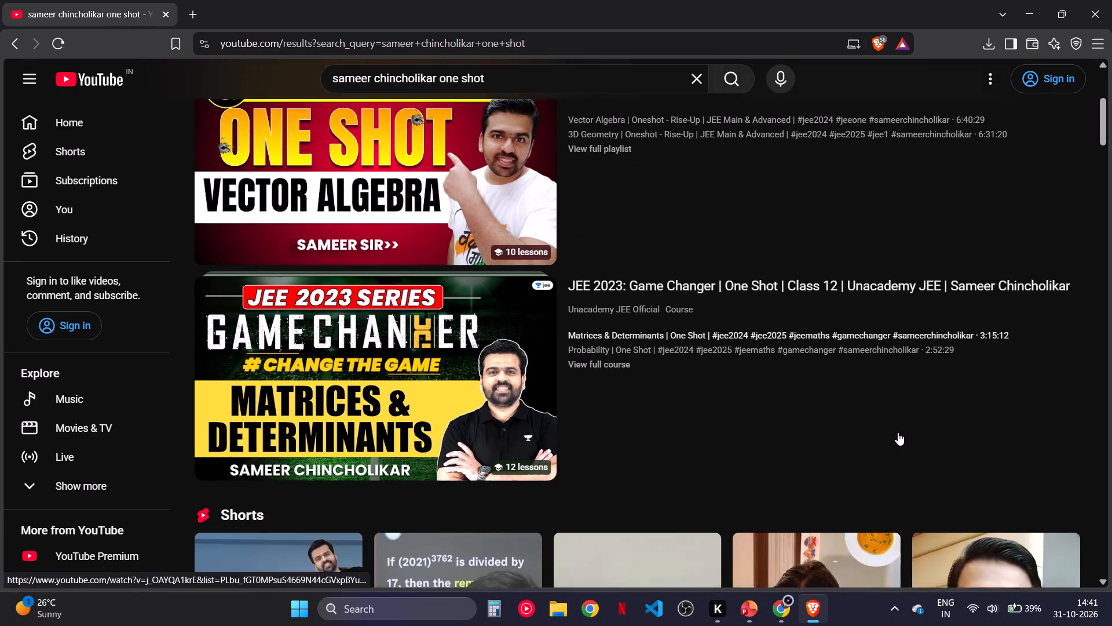
scroll(898, 432, "down", 5)
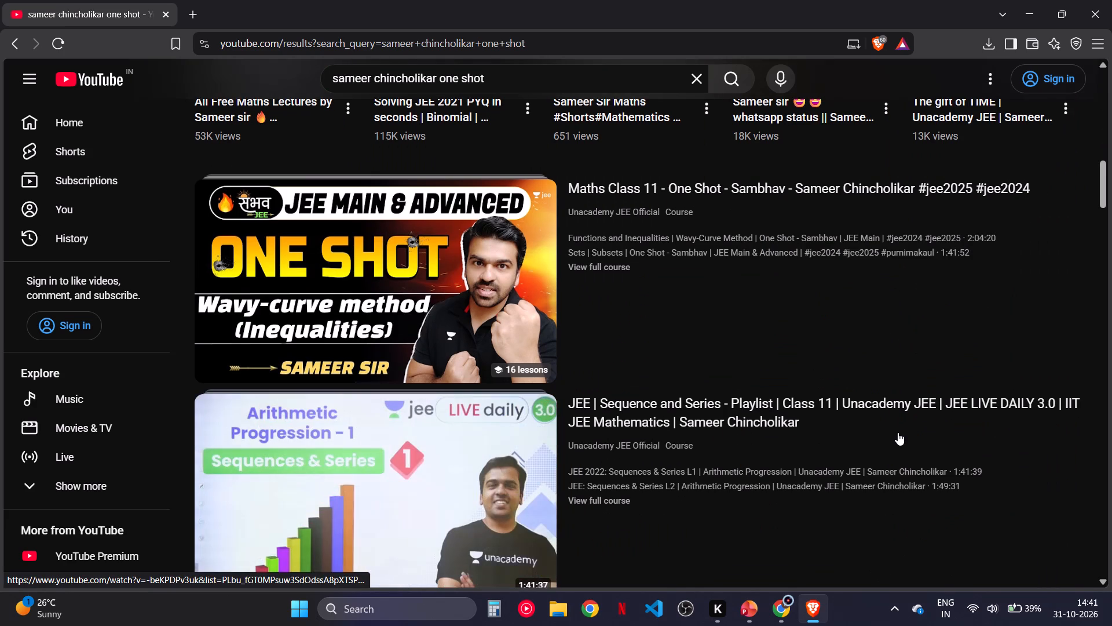
scroll(898, 432, "down", 2)
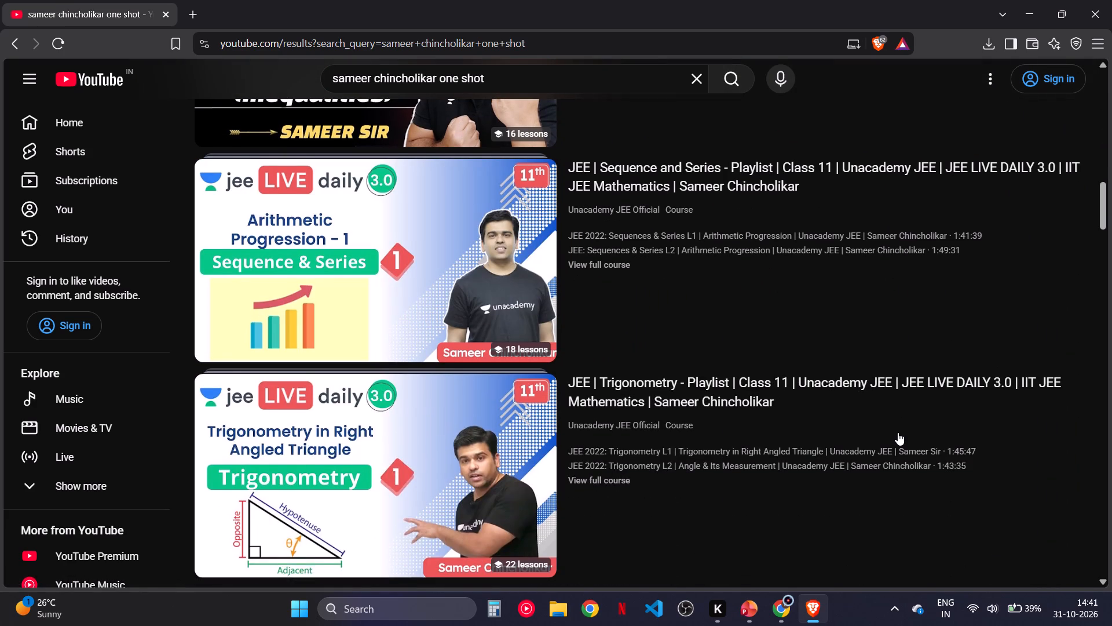
scroll(898, 432, "down", 2)
scroll(884, 494, "down", 3)
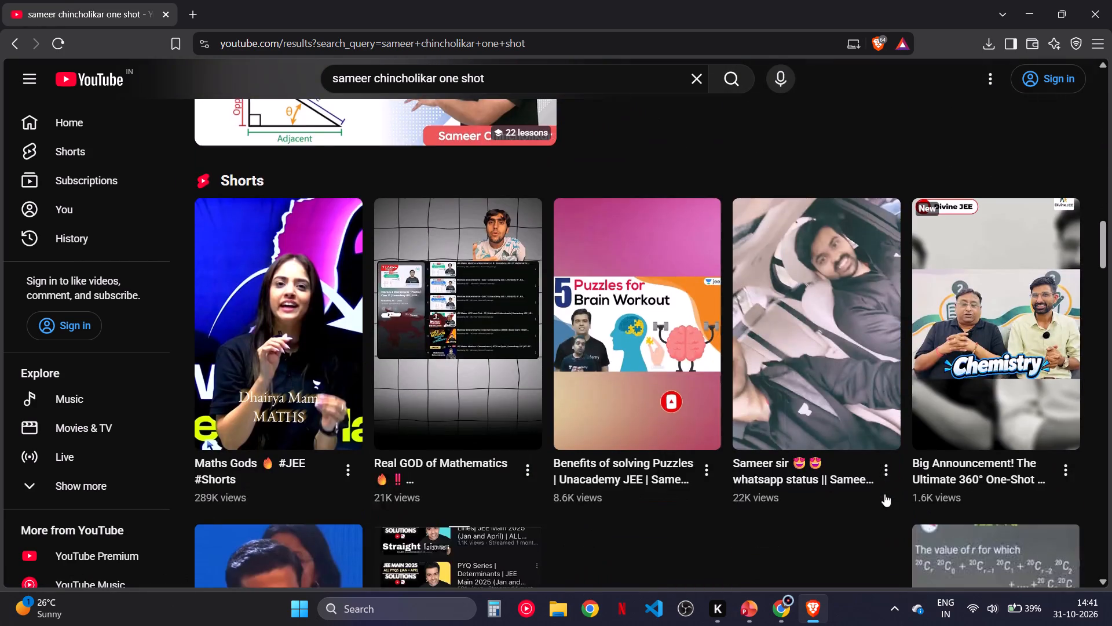
scroll(884, 494, "down", 8)
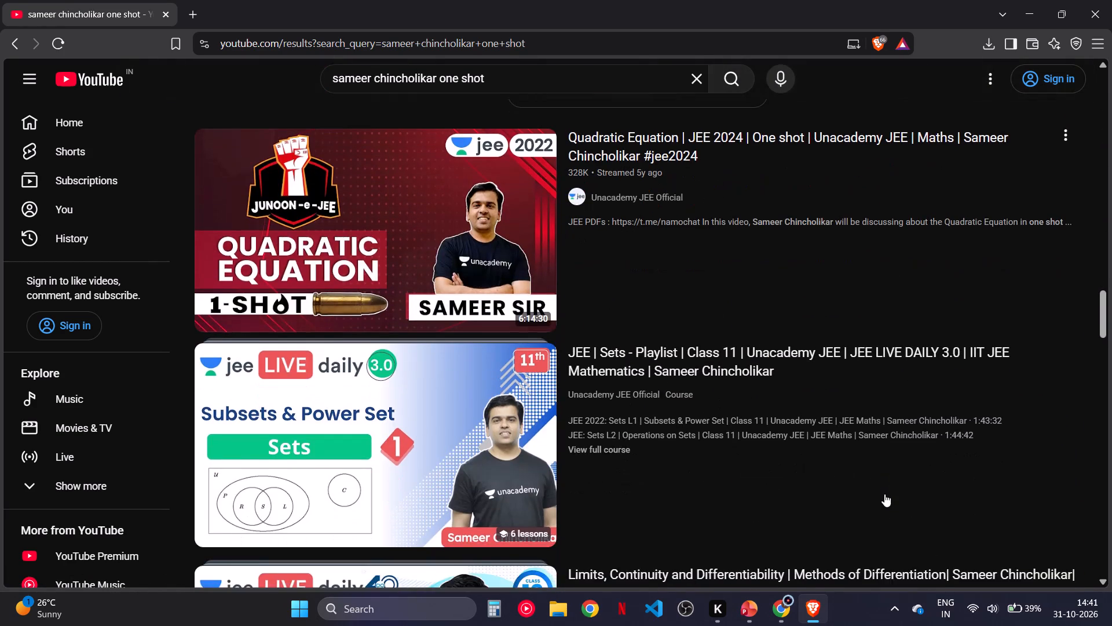
scroll(884, 494, "down", 3)
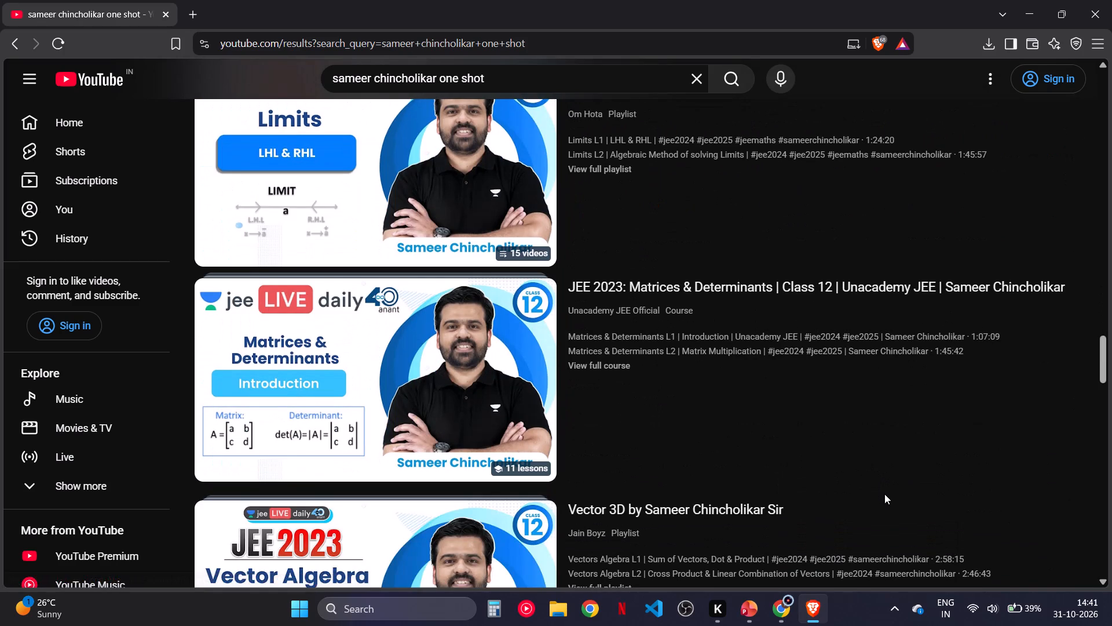
scroll(884, 494, "down", 3)
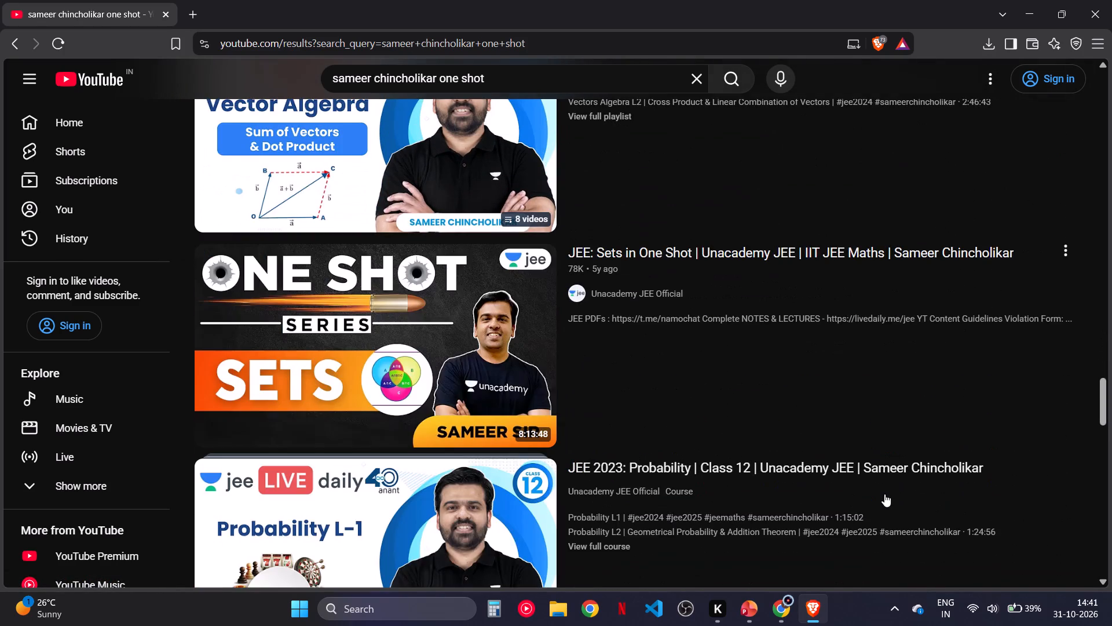
scroll(884, 494, "down", 6)
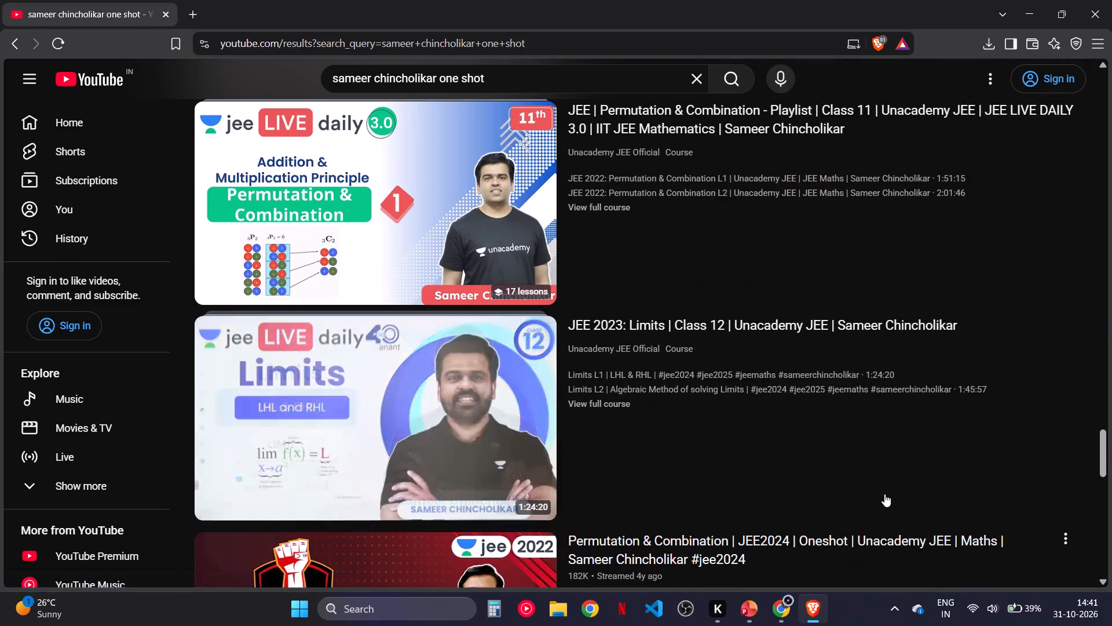
scroll(884, 494, "down", 3)
scroll(884, 494, "up", 20)
scroll(884, 494, "up", 11)
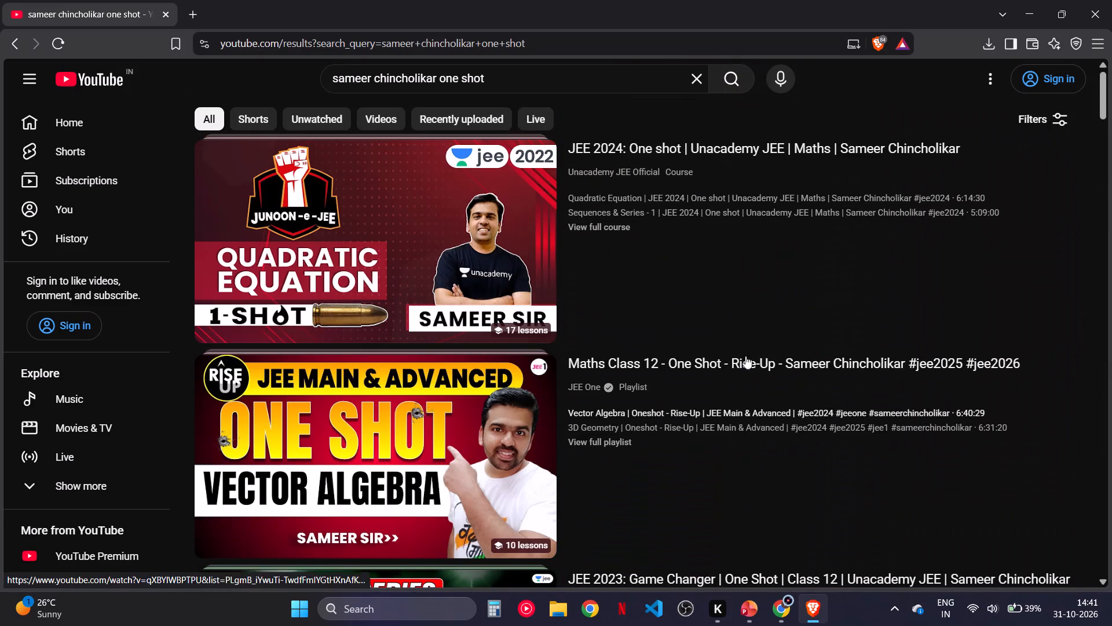
Open the full "JEE 2024: One shot | Unacademy JEE | Maths | Sameer Chincholikar" course to view its video list.
left_click(607, 230)
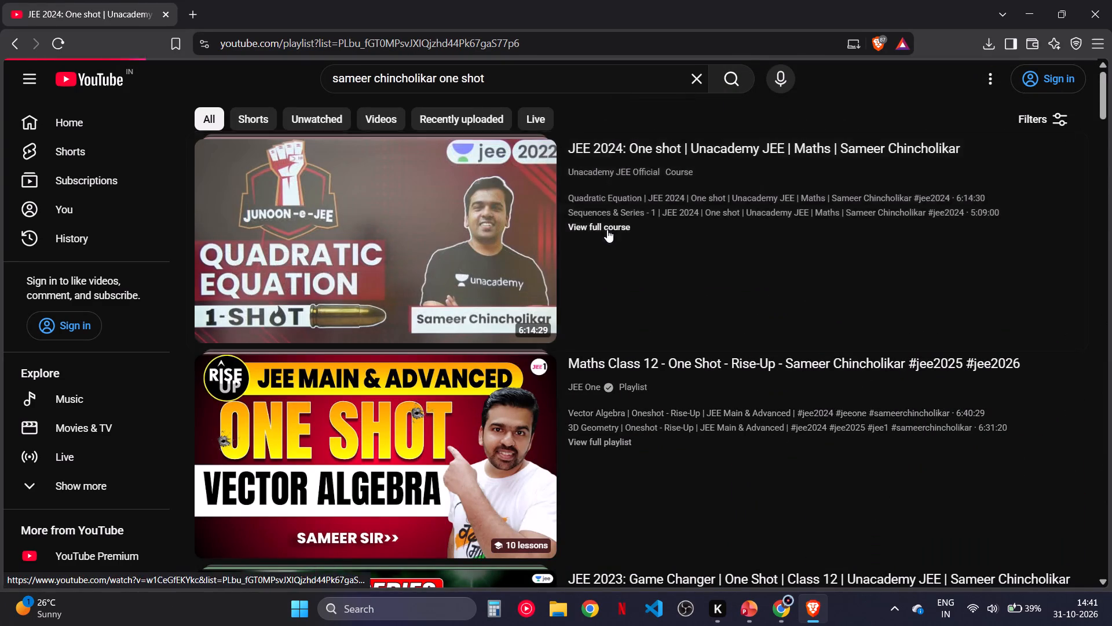
left_click(333, 524)
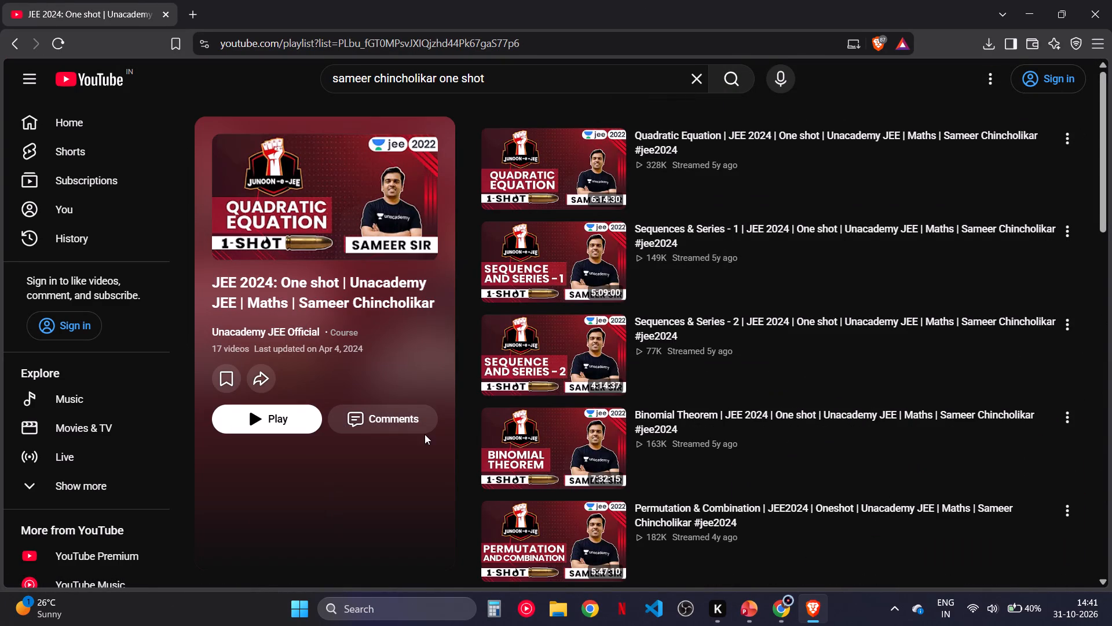
left_click(415, 501)
Rerun the "sameer chincholikar one shot" search, examine the results for other suitable course playlists and return to the first result.
left_click(733, 79)
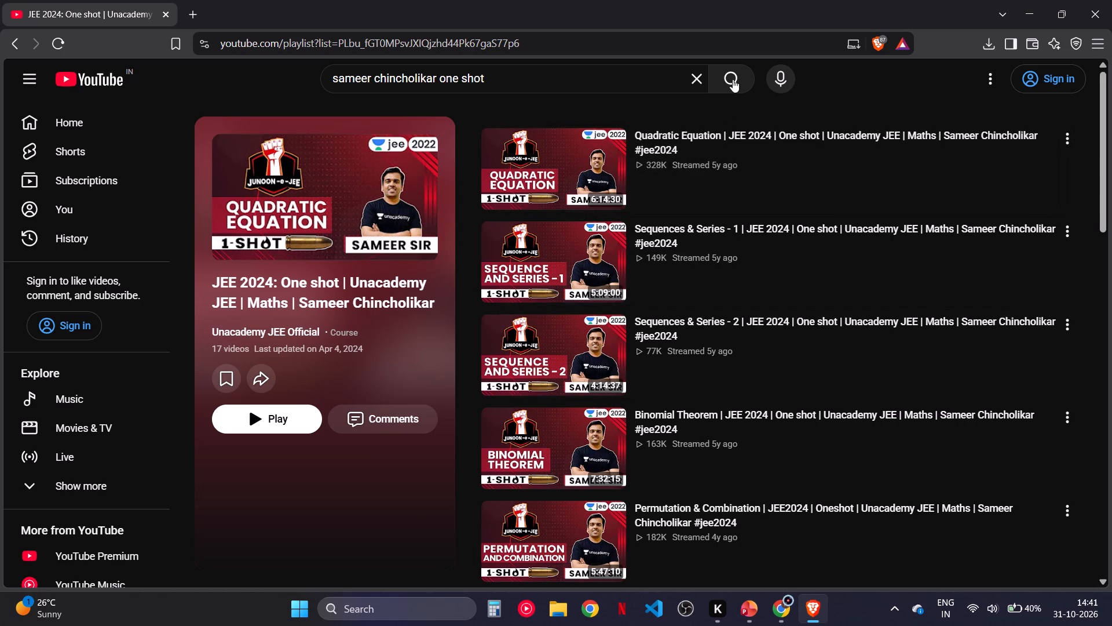
left_click(733, 79)
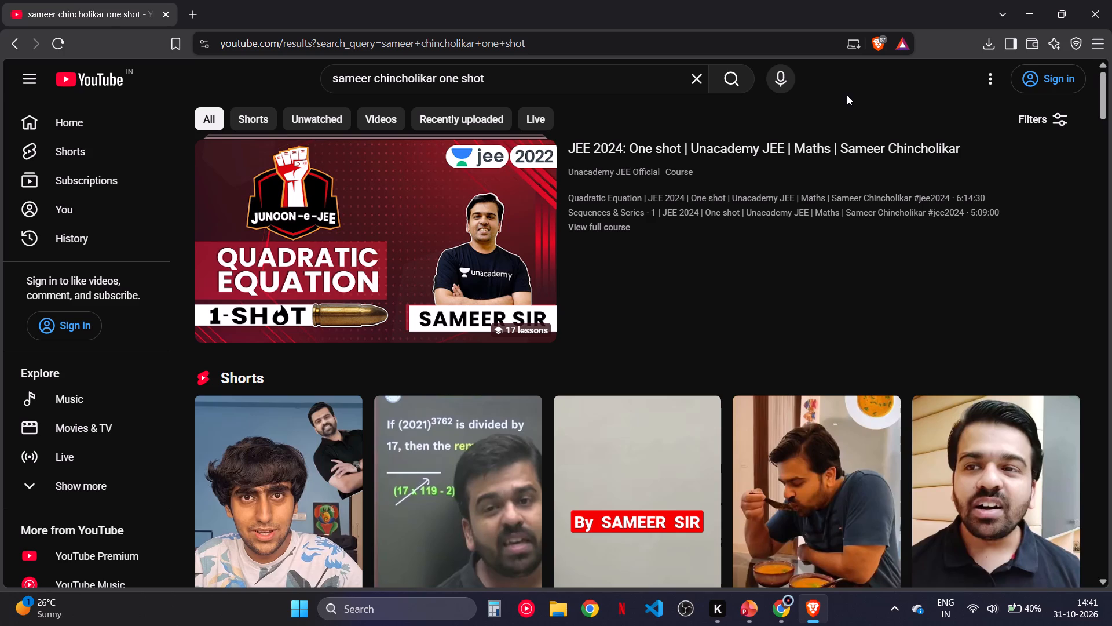
scroll(847, 95, "down", 3)
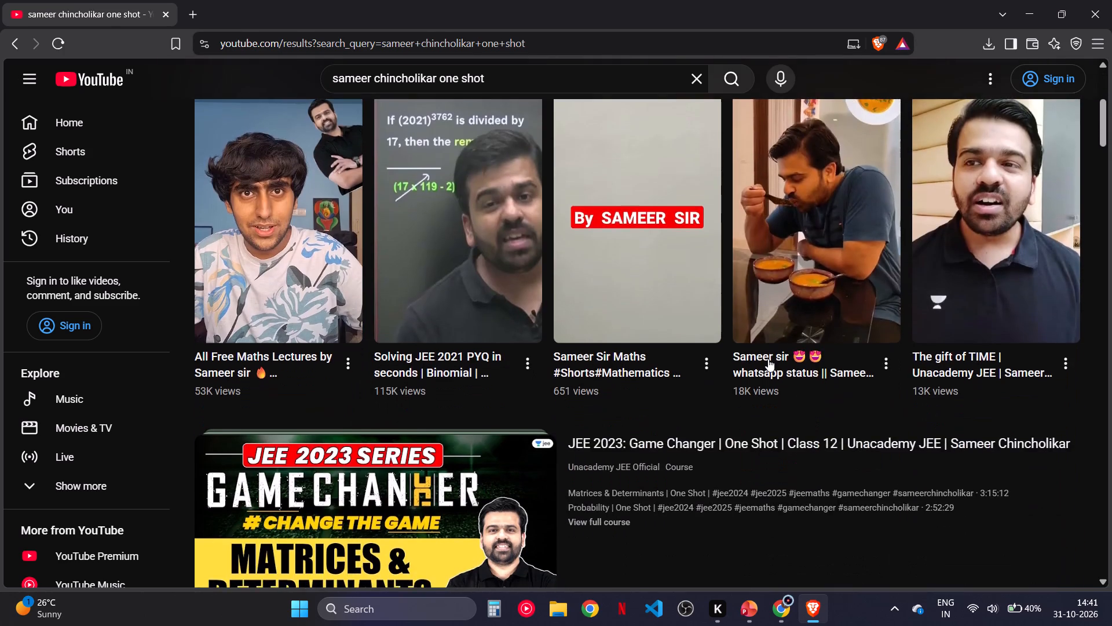
scroll(768, 359, "down", 9)
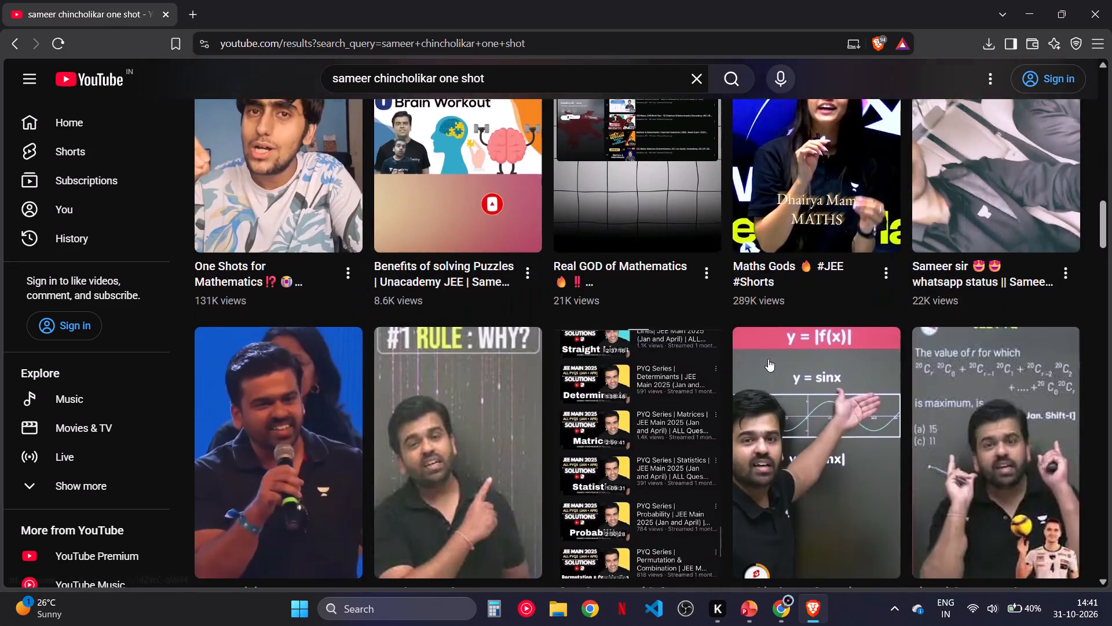
scroll(768, 359, "down", 11)
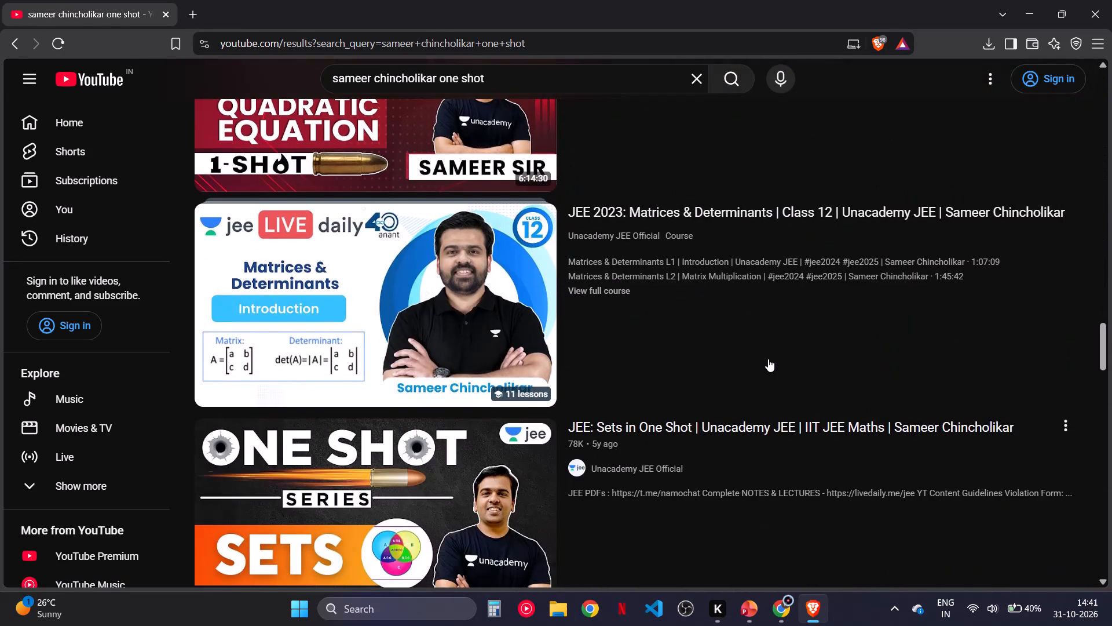
scroll(768, 359, "down", 6)
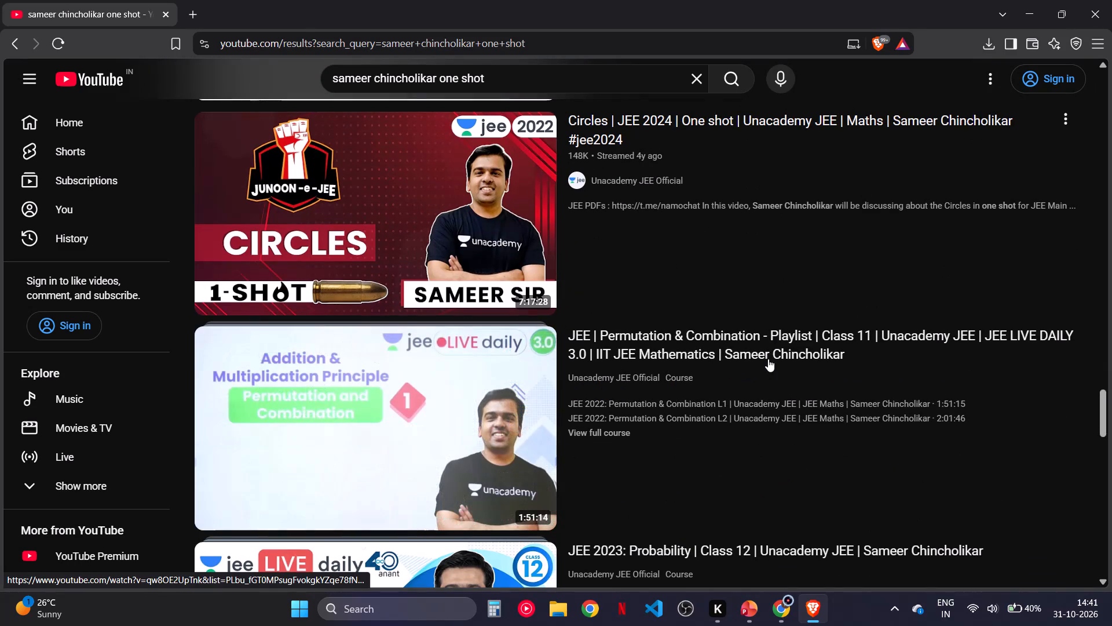
scroll(768, 359, "down", 7)
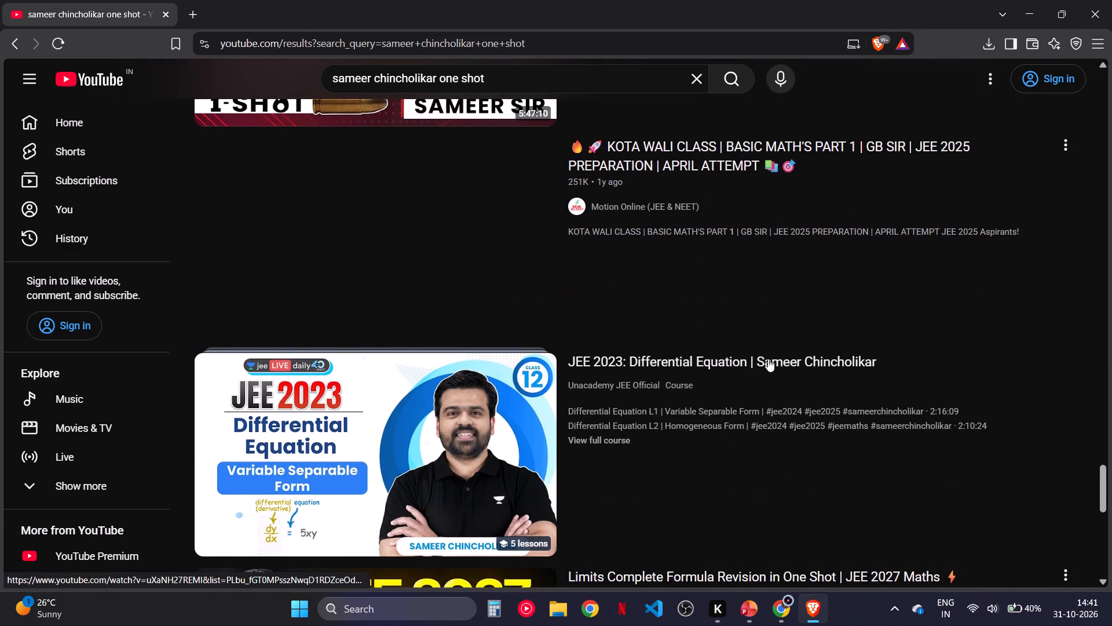
scroll(806, 330, "down", 2)
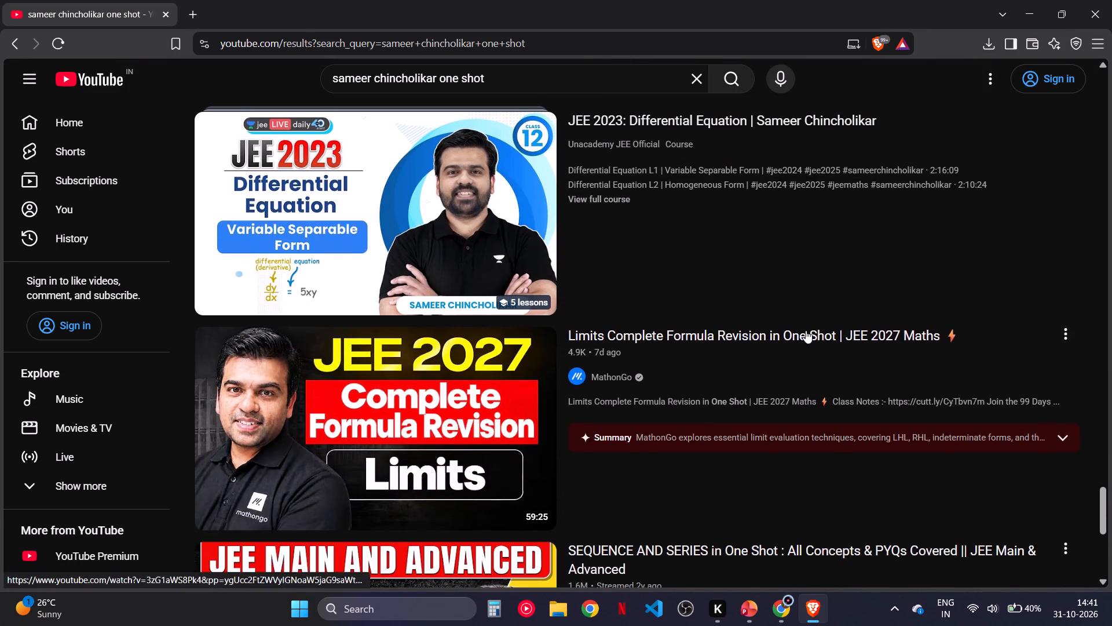
scroll(806, 330, "down", 1)
scroll(718, 381, "down", 2)
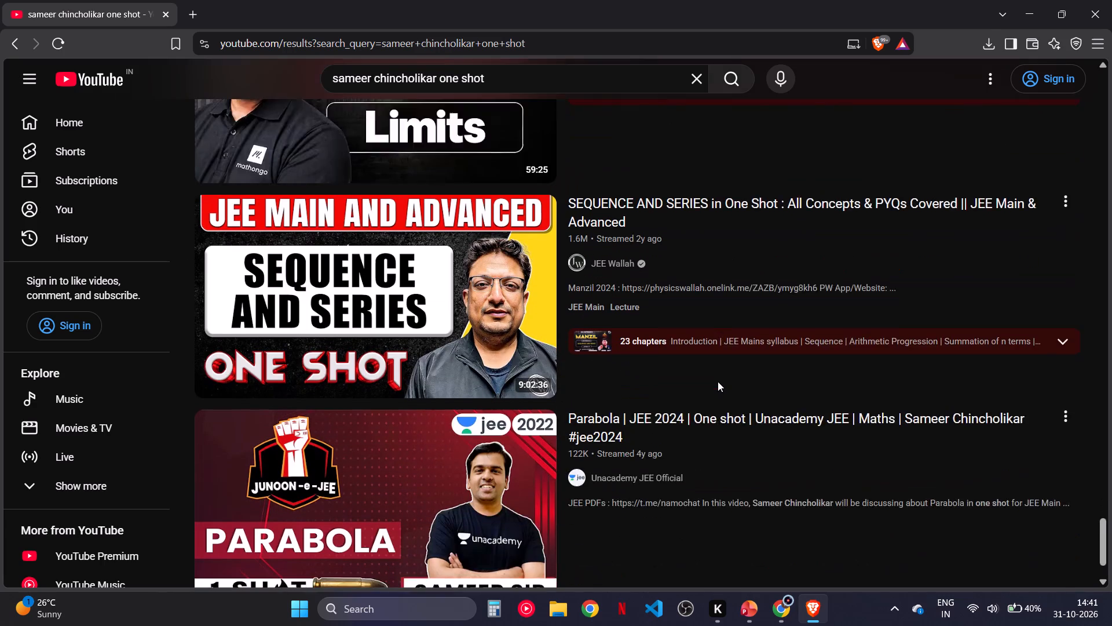
scroll(718, 381, "down", 3)
scroll(814, 504, "down", 3)
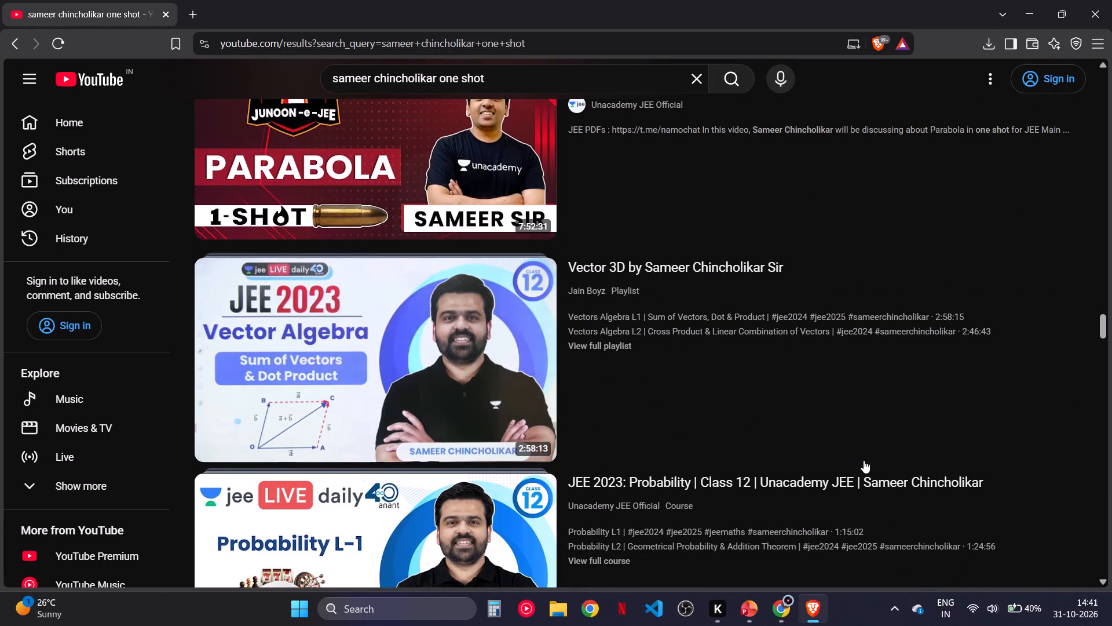
scroll(864, 460, "down", 3)
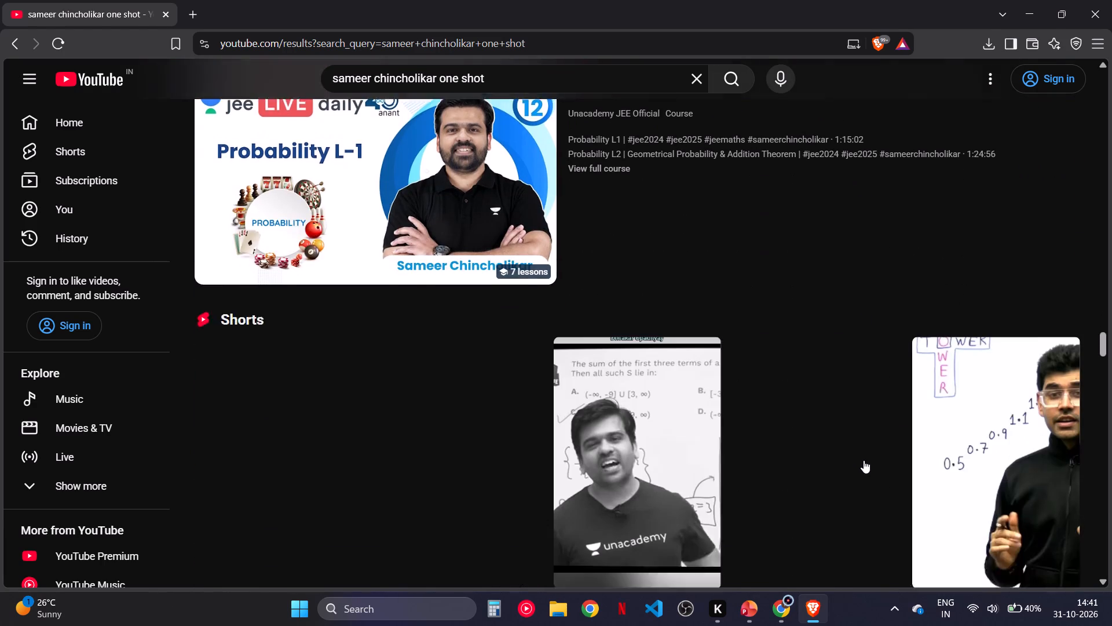
scroll(864, 460, "down", 5)
scroll(620, 410, "down", 3)
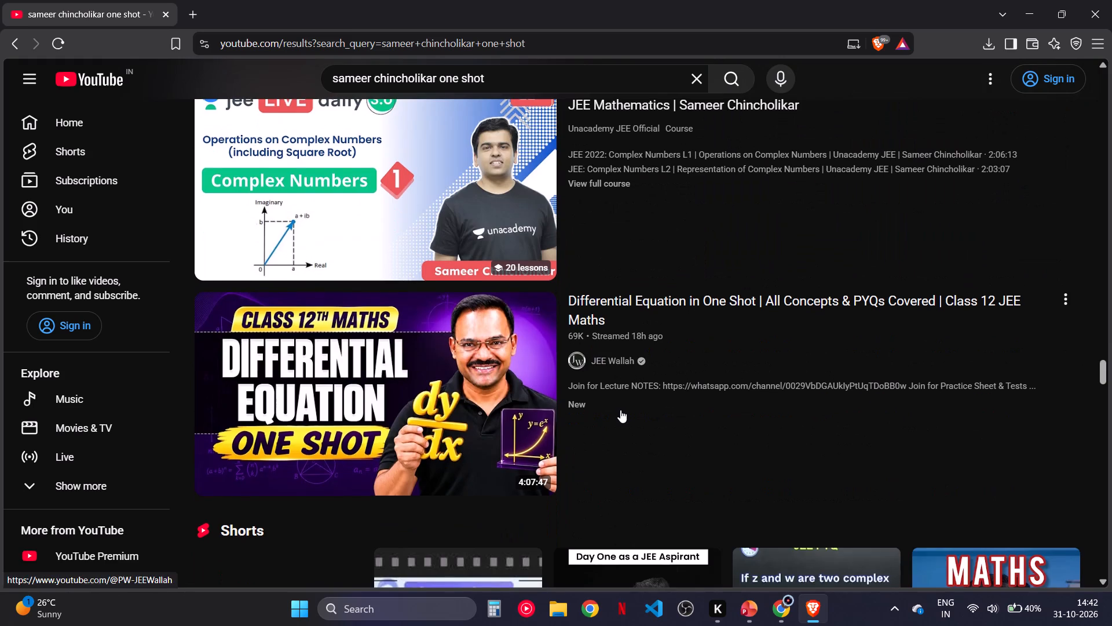
scroll(620, 410, "down", 1)
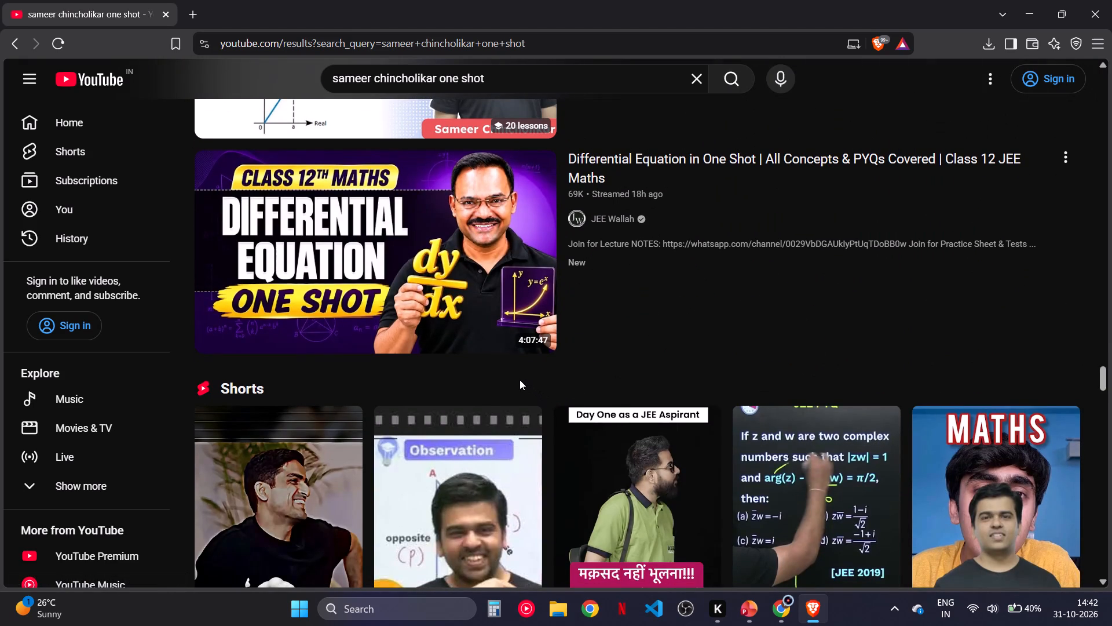
left_click(520, 380)
scroll(520, 380, "down", 2)
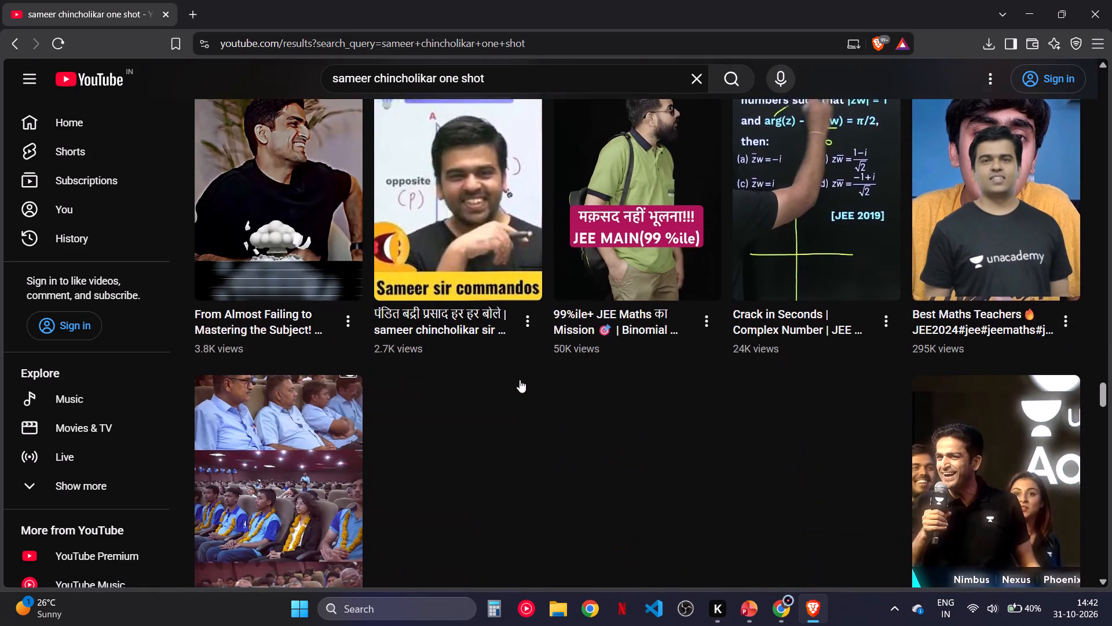
scroll(520, 380, "down", 5)
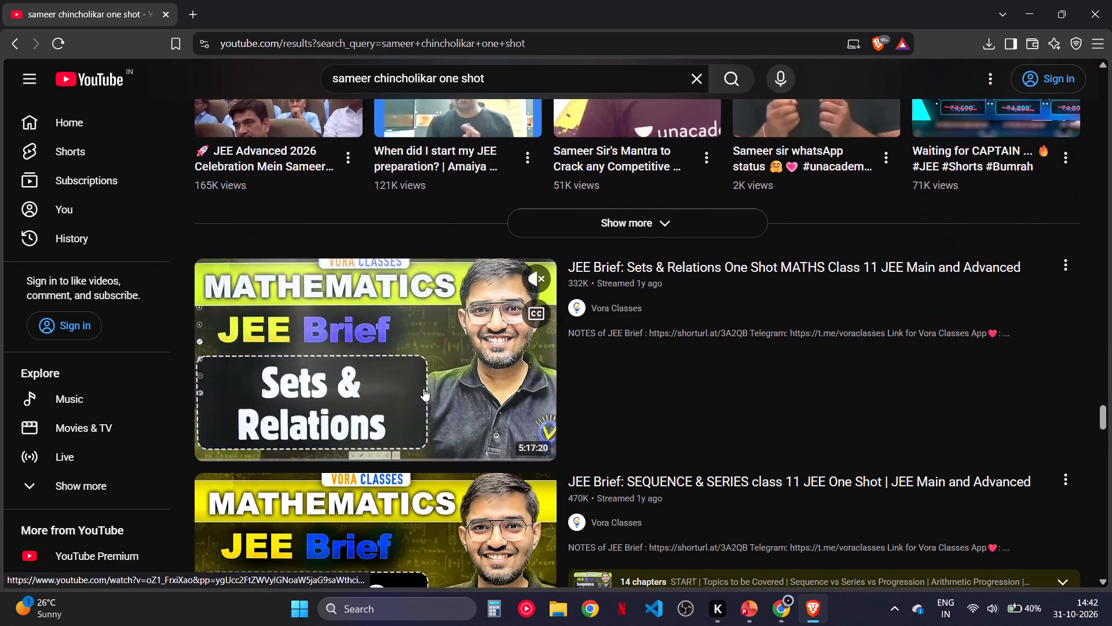
scroll(423, 388, "down", 9)
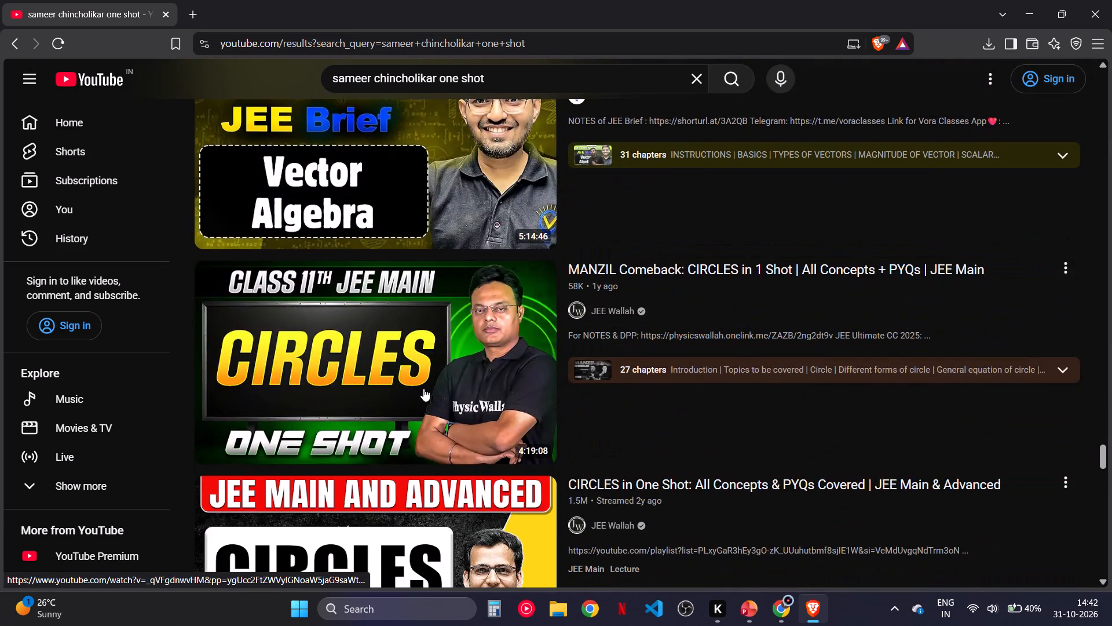
scroll(423, 388, "down", 8)
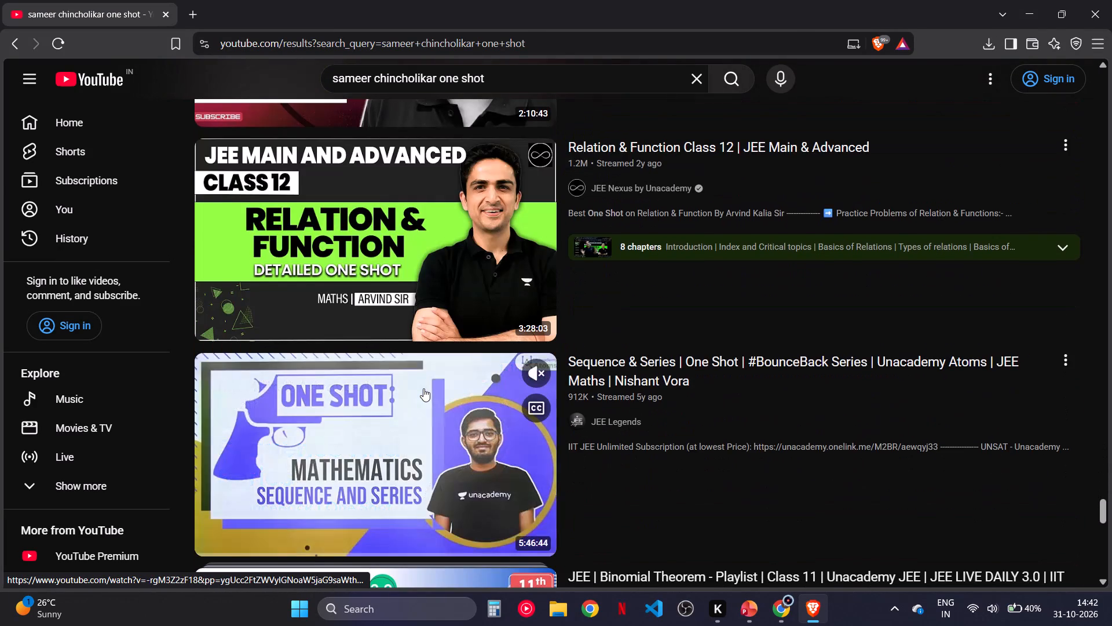
scroll(475, 478, "down", 1)
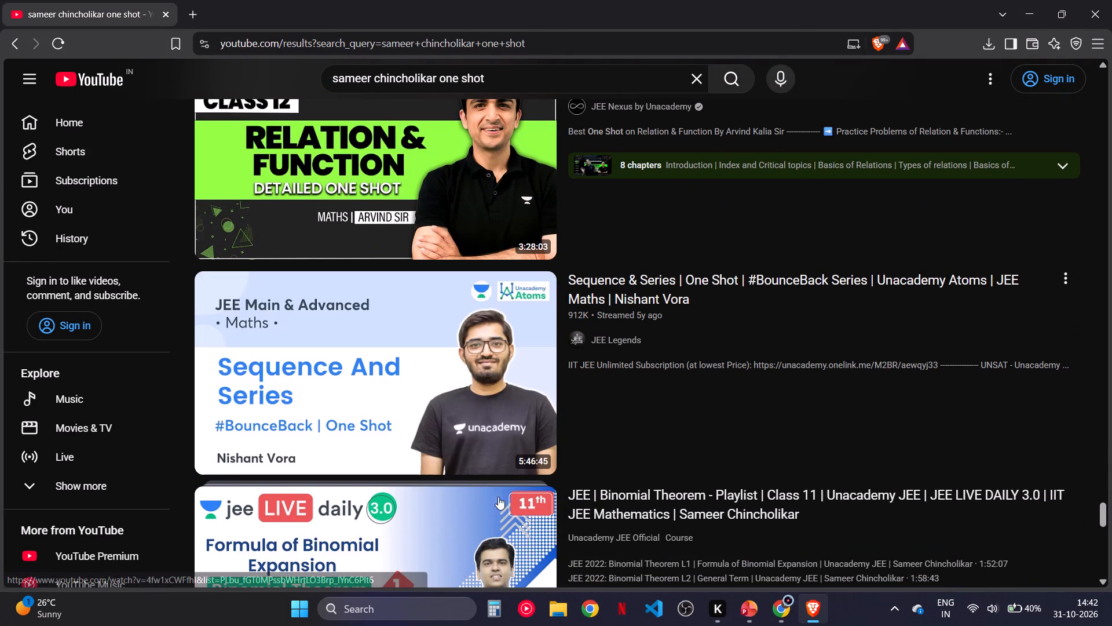
scroll(557, 559, "down", 2)
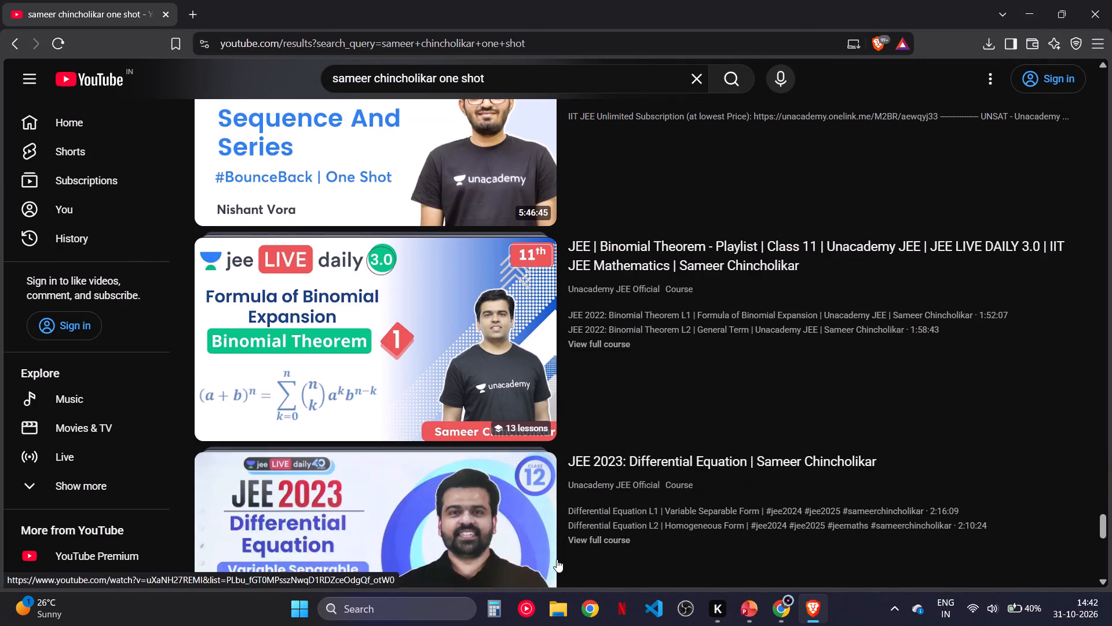
scroll(557, 559, "up", 4)
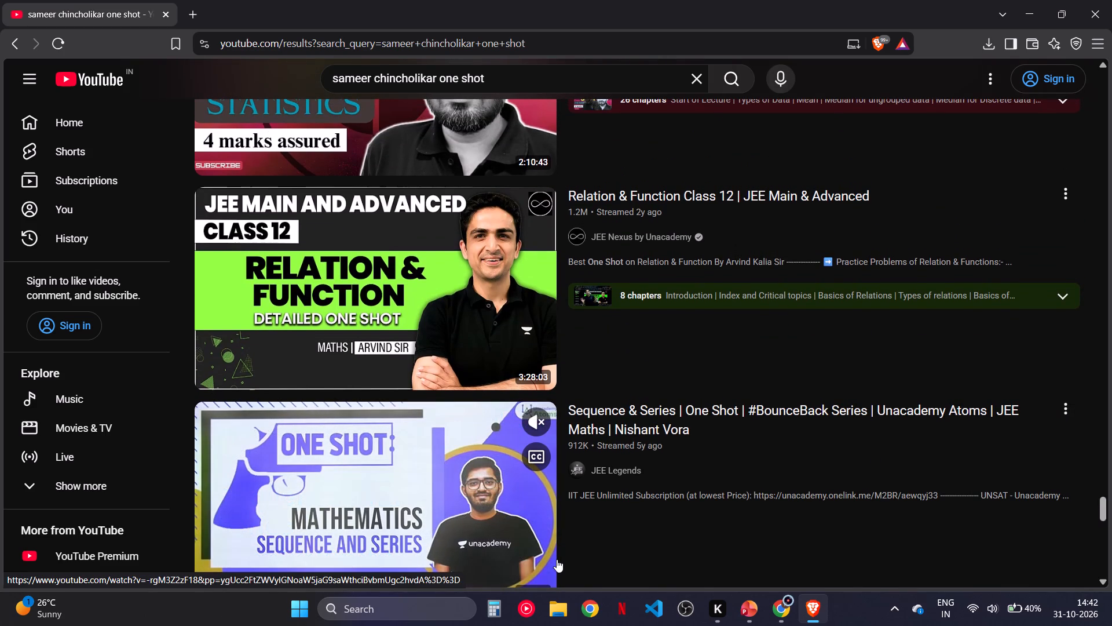
scroll(557, 559, "down", 5)
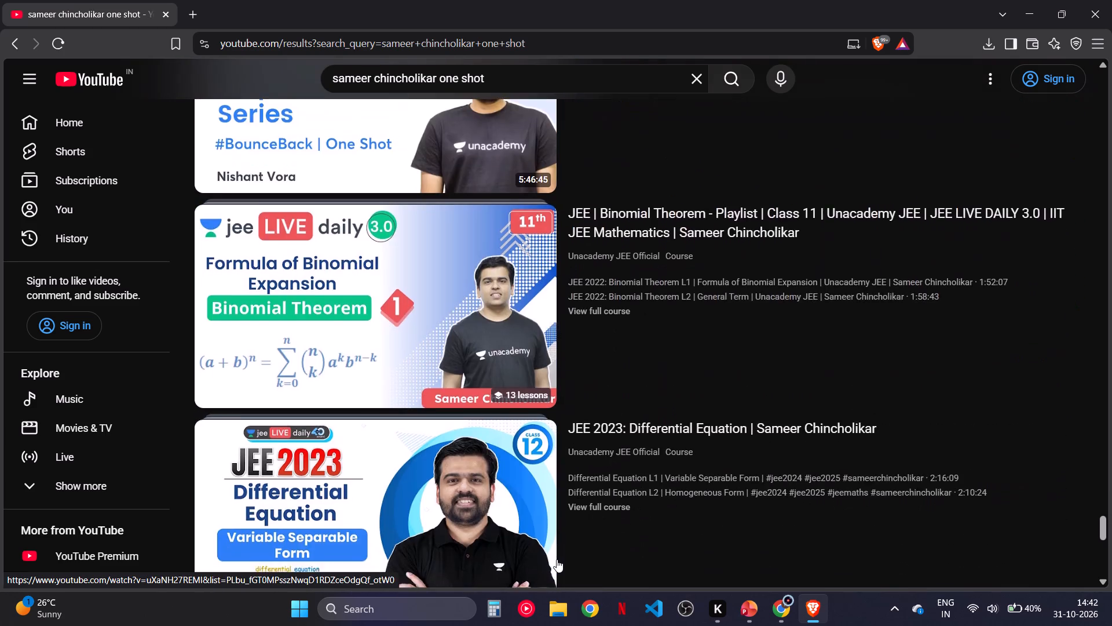
scroll(557, 559, "down", 7)
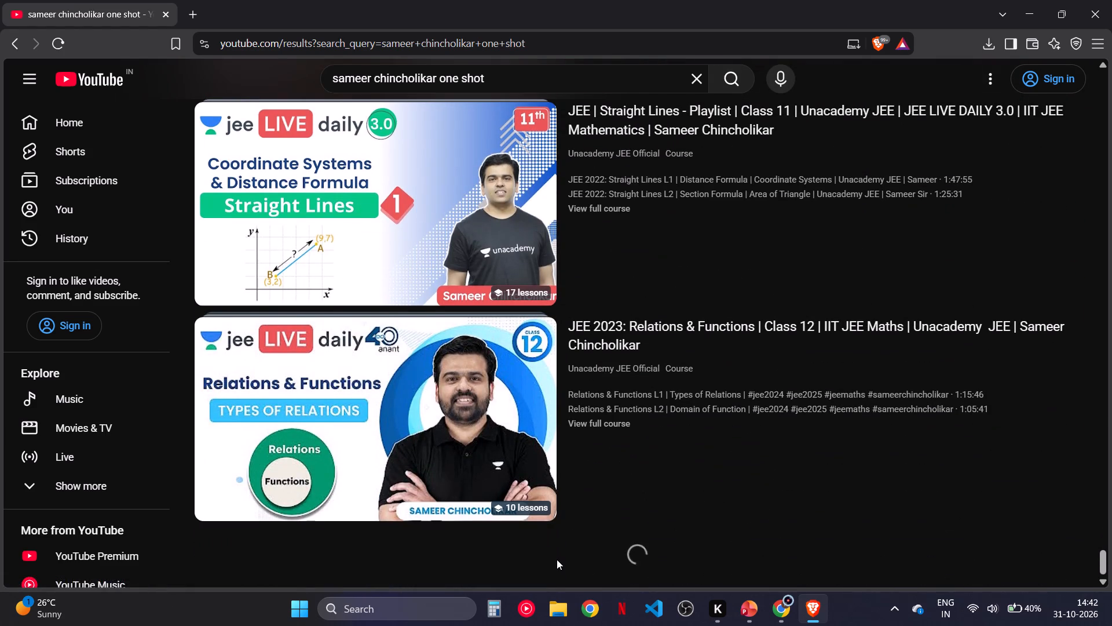
scroll(557, 559, "down", 1)
scroll(513, 508, "down", 7)
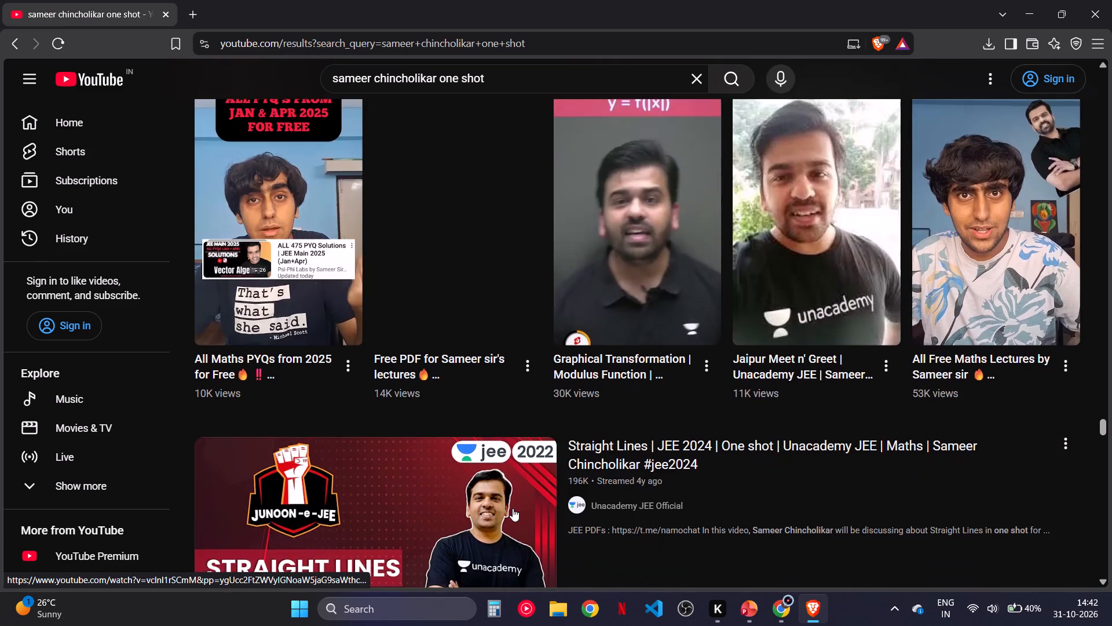
scroll(513, 508, "down", 6)
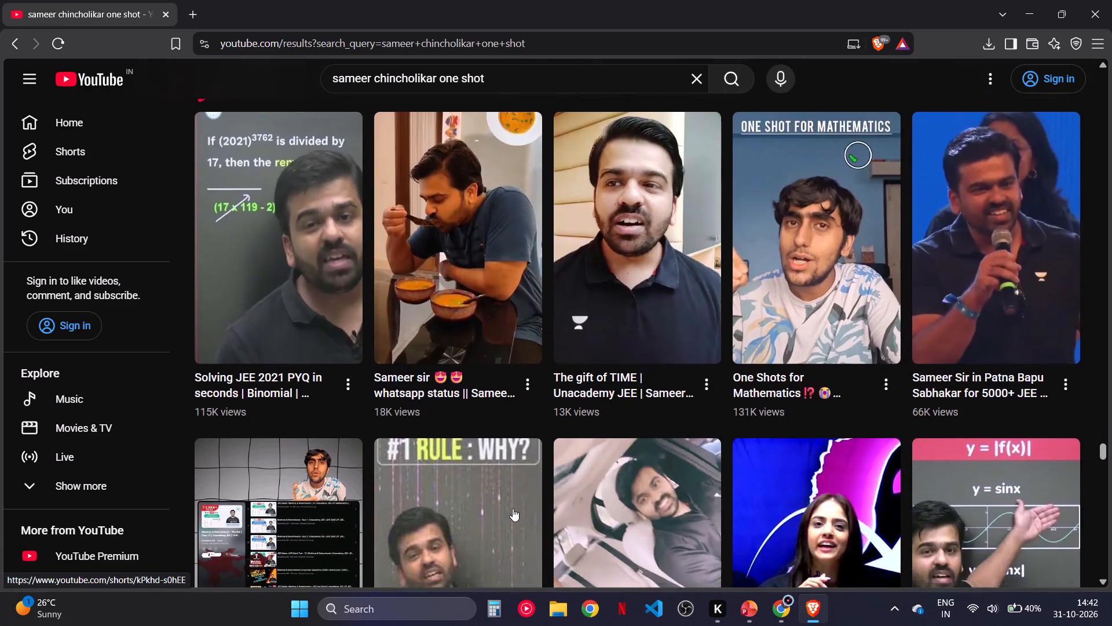
scroll(513, 508, "down", 5)
scroll(513, 508, "up", 20)
scroll(513, 508, "up", 12)
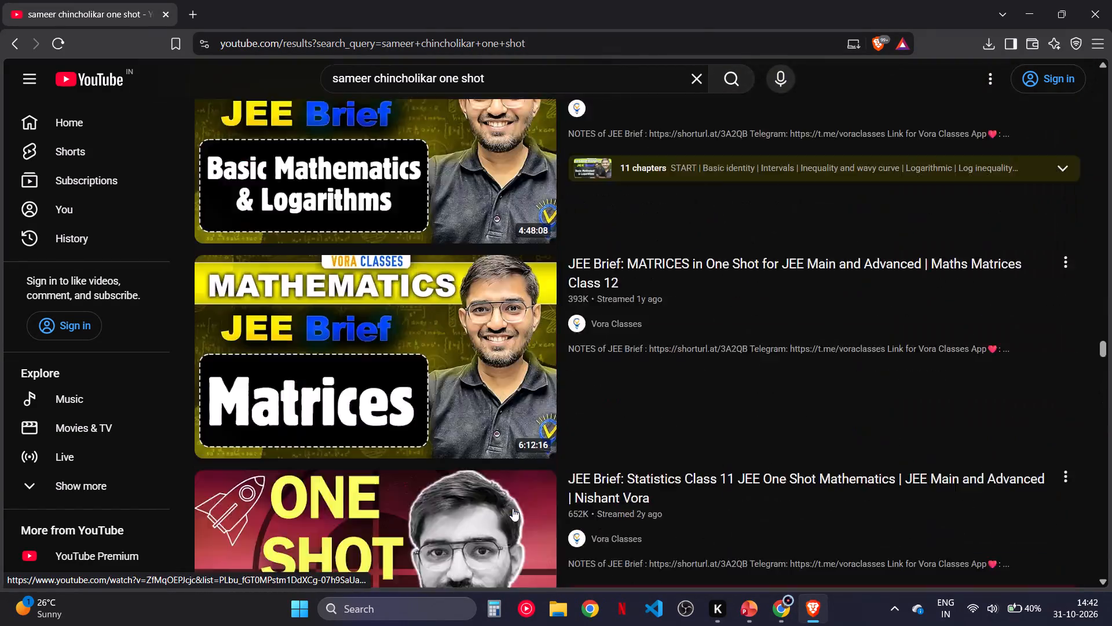
scroll(513, 508, "up", 20)
scroll(513, 508, "up", 10)
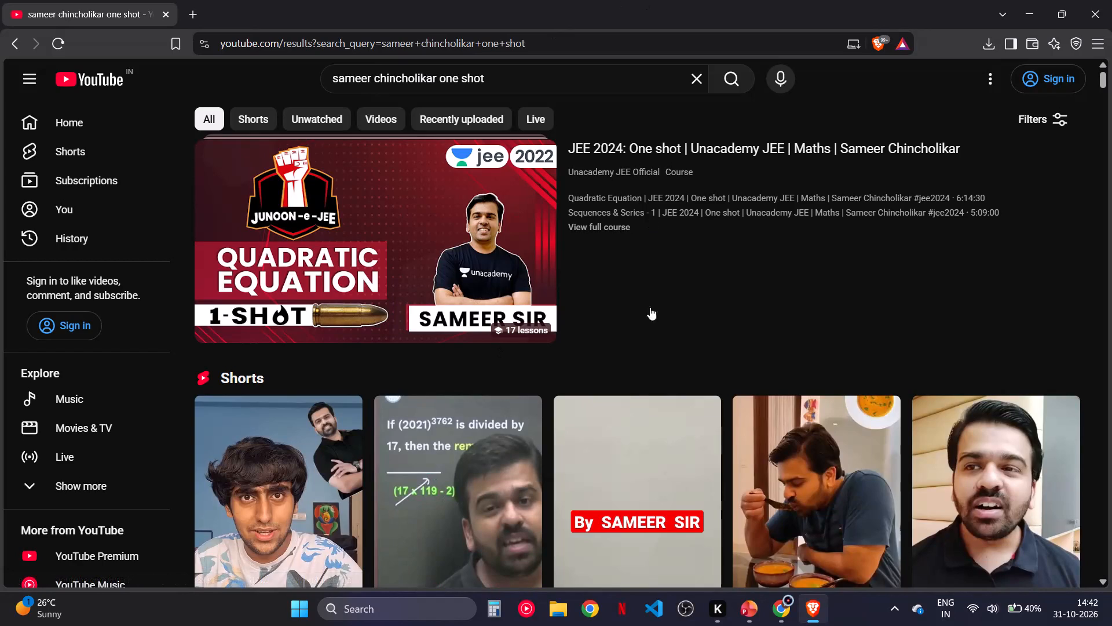
Capture a screen snip of the "JEE 2024: One shot | Unacademy JEE | Maths | Sameer Chincholikar" course result with its thumbnail and title.
left_click(671, 372)
key("Print")
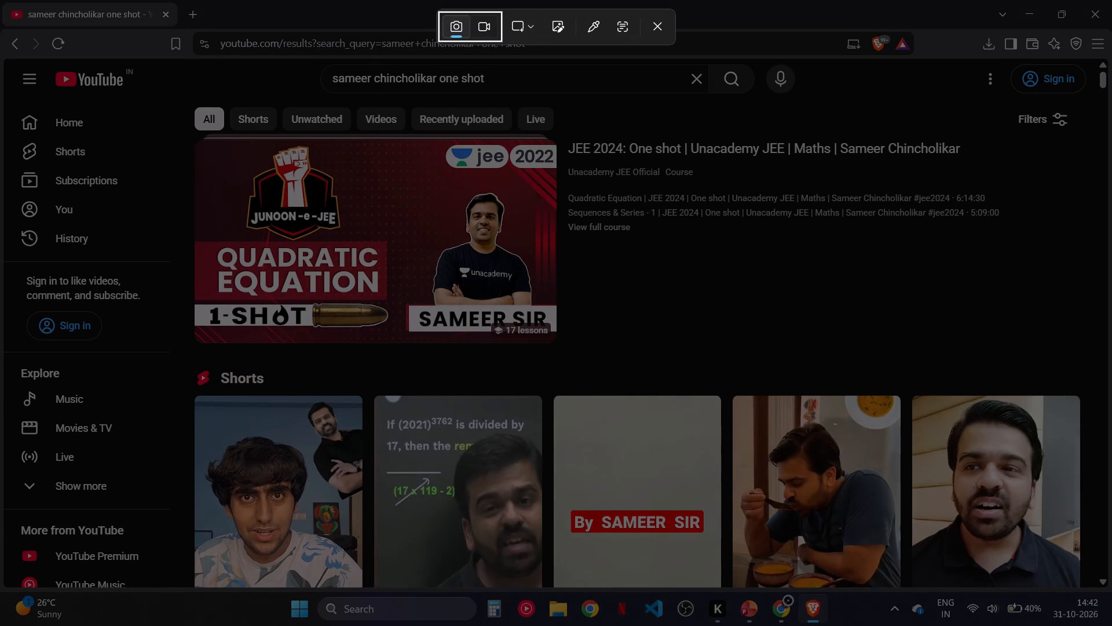
left_click_drag(194, 133, 868, 355)
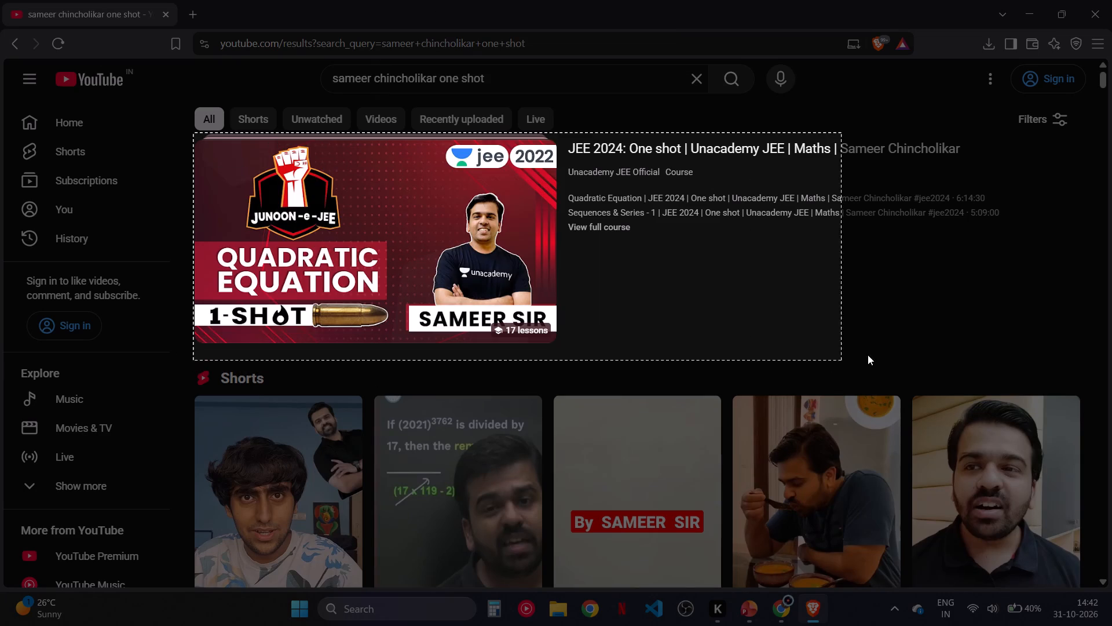
left_click_drag(868, 355, 1060, 348)
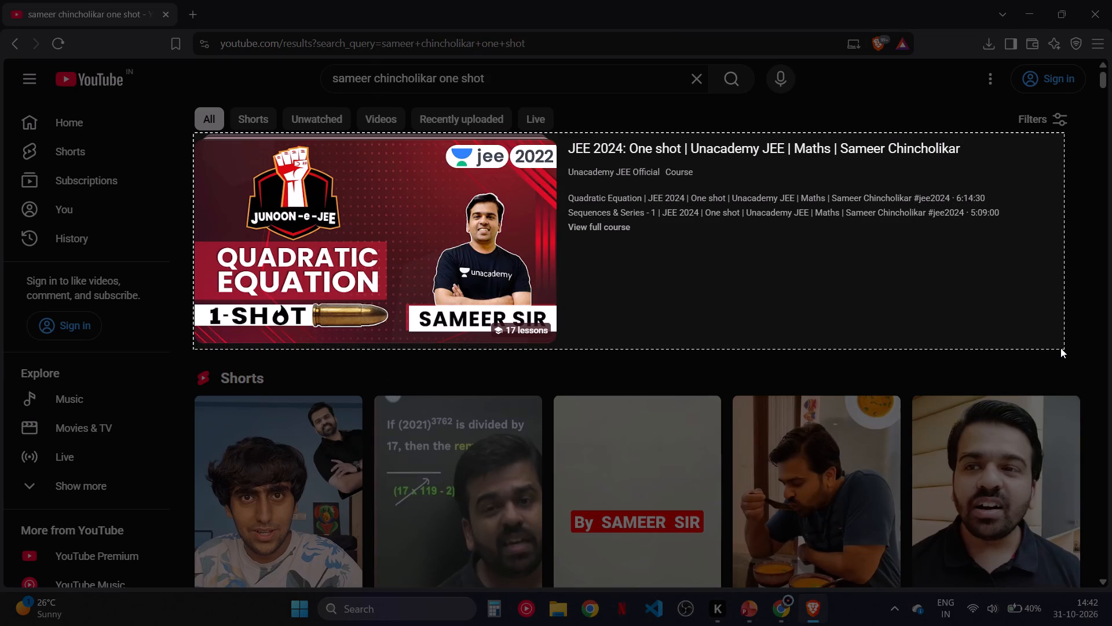
left_click_drag(1060, 348, 1047, 345)
Switch to PowerPoint and delete the comment collage and the teacher cutout from the duplicated Nishant Vora Sir slide 6.
key("alt+Tab")
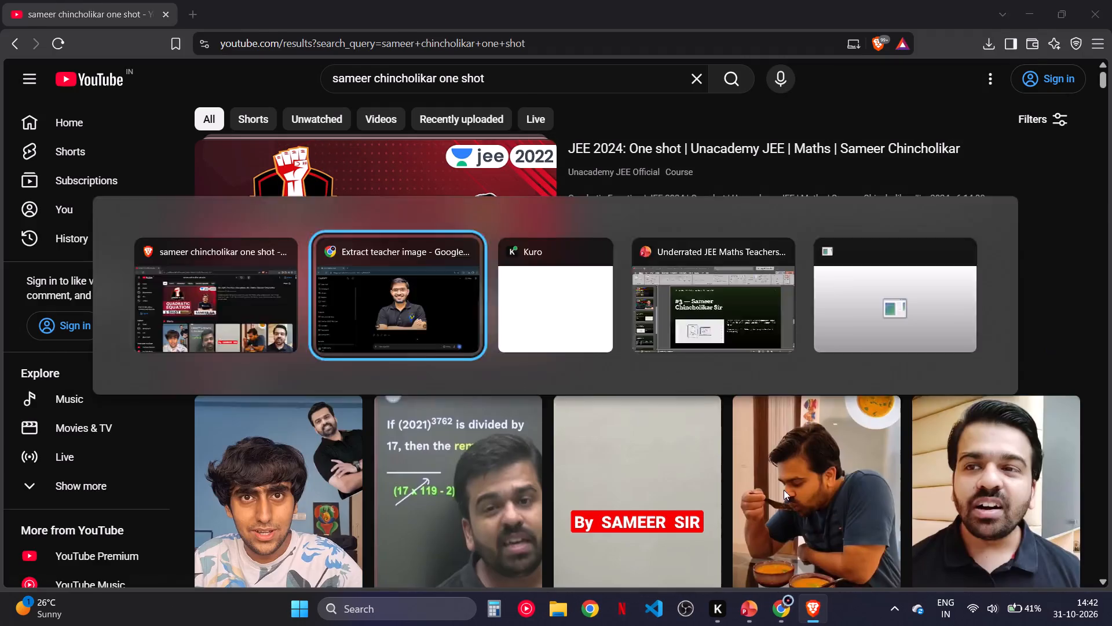
left_click(888, 223)
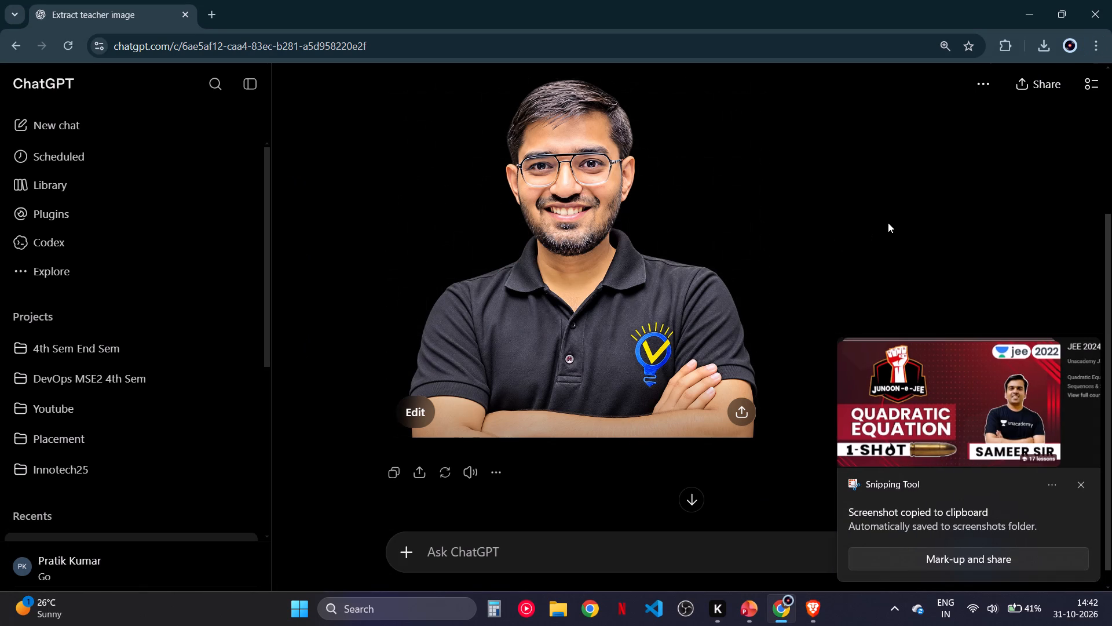
left_click(737, 625)
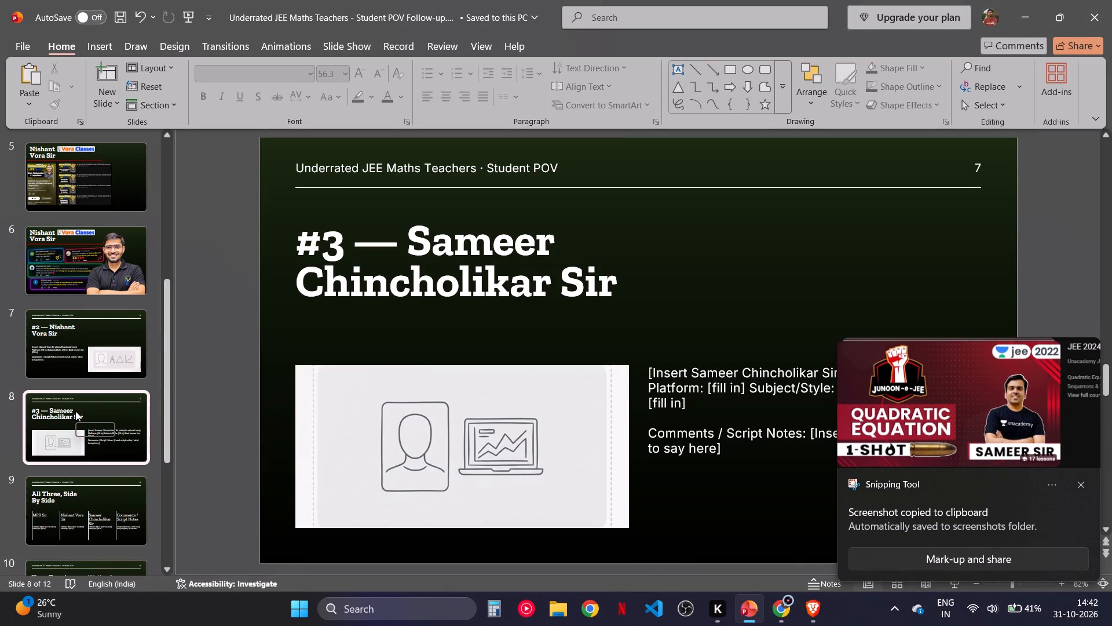
scroll(131, 296, "up", 3)
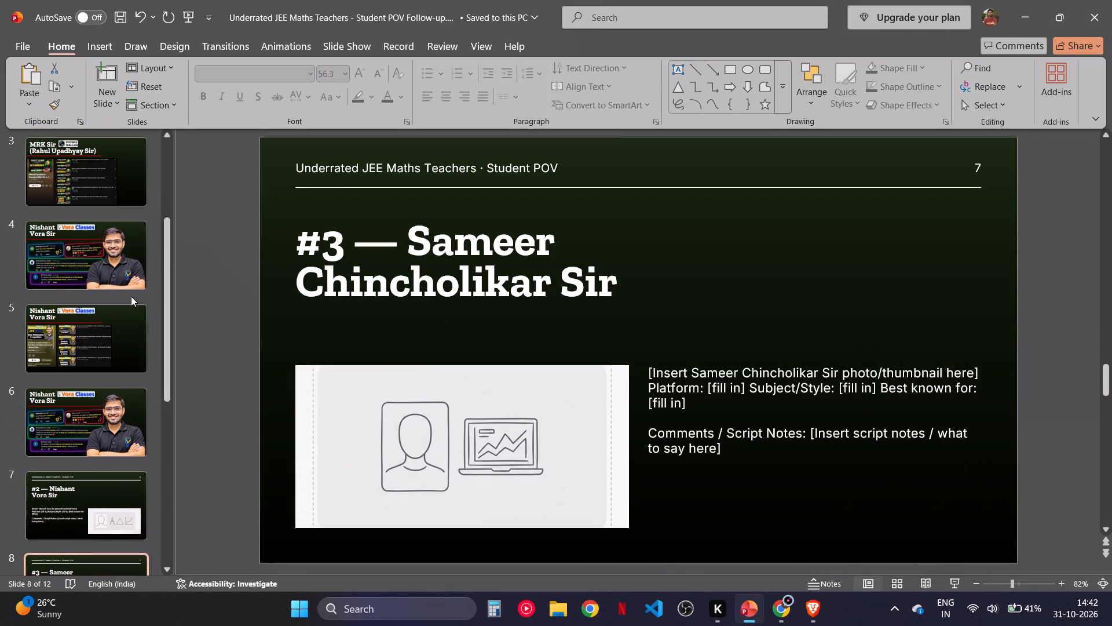
scroll(131, 296, "up", 1)
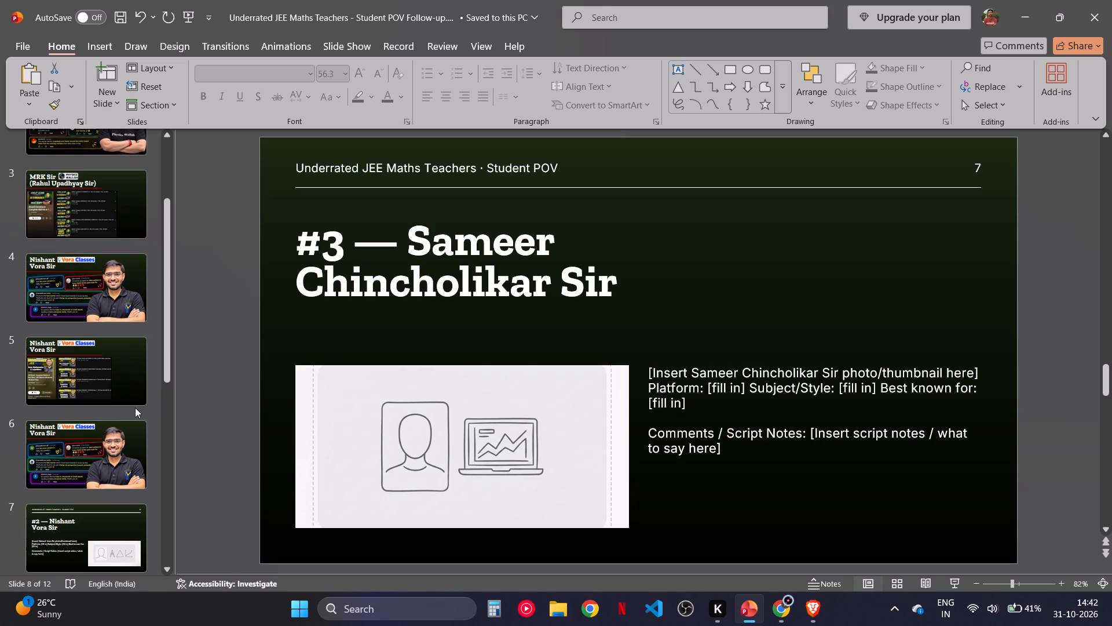
left_click(132, 436)
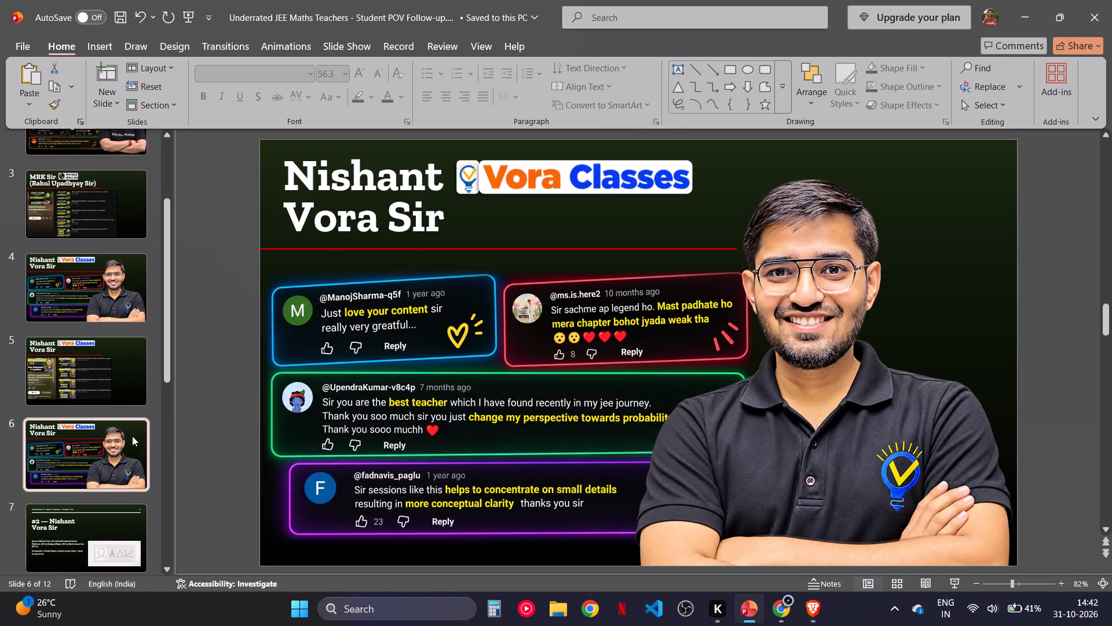
scroll(132, 436, "down", 2)
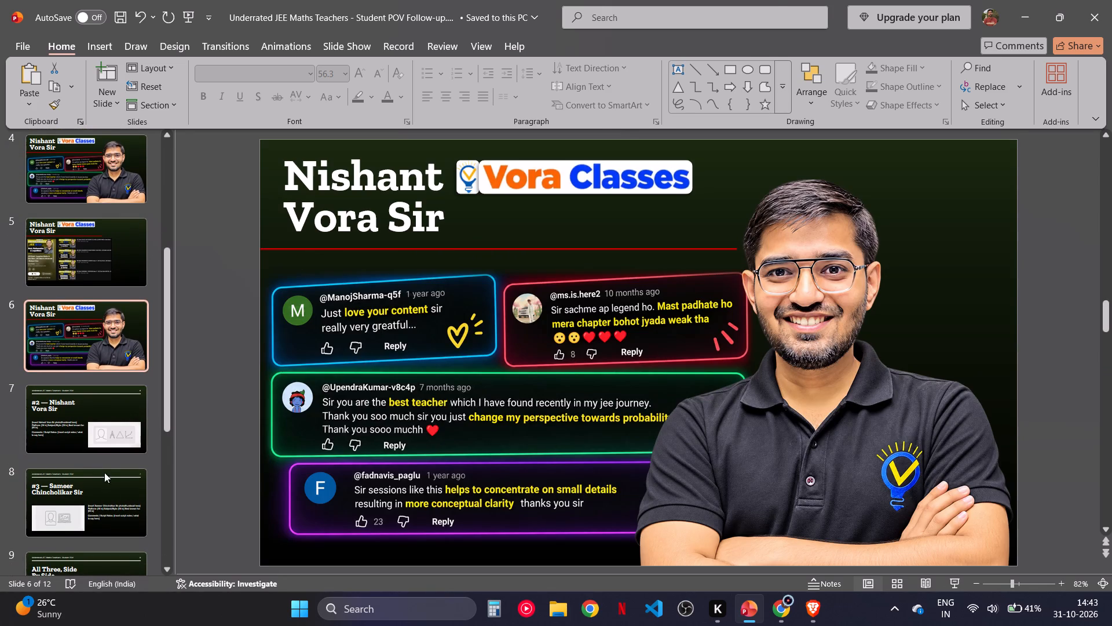
scroll(111, 492, "down", 1)
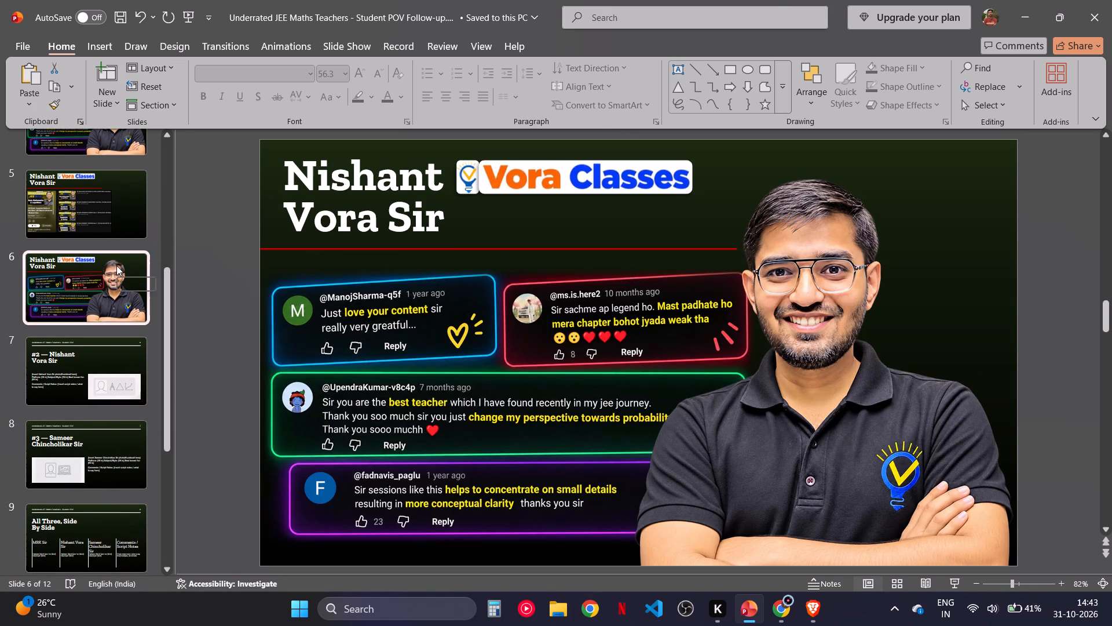
left_click(116, 265)
left_click(553, 409)
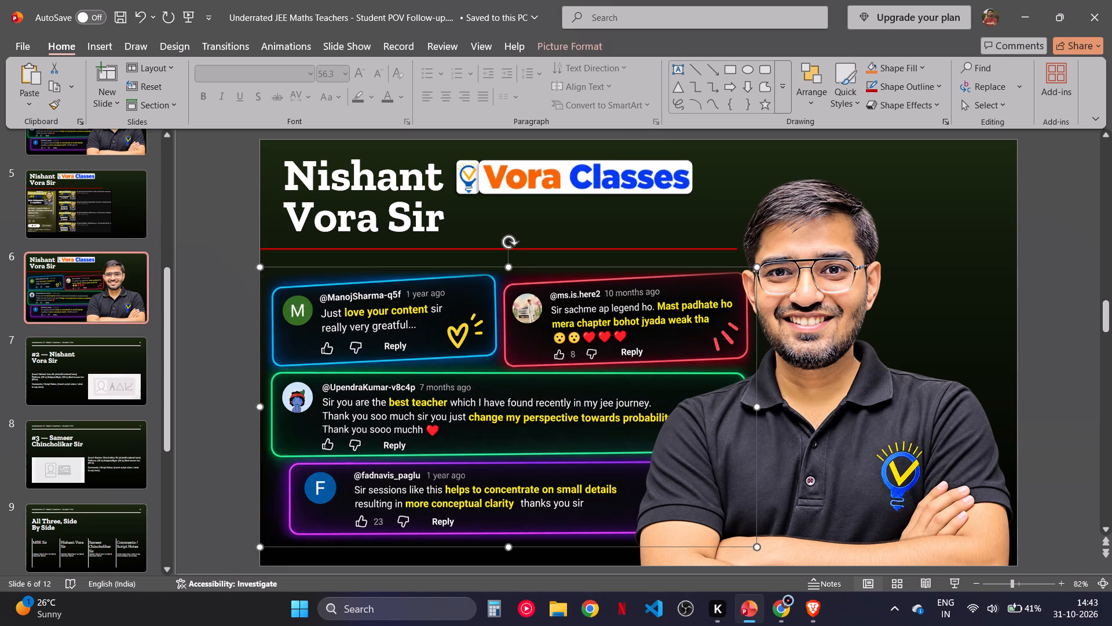
key("Delete")
left_click(748, 424)
key("Delete")
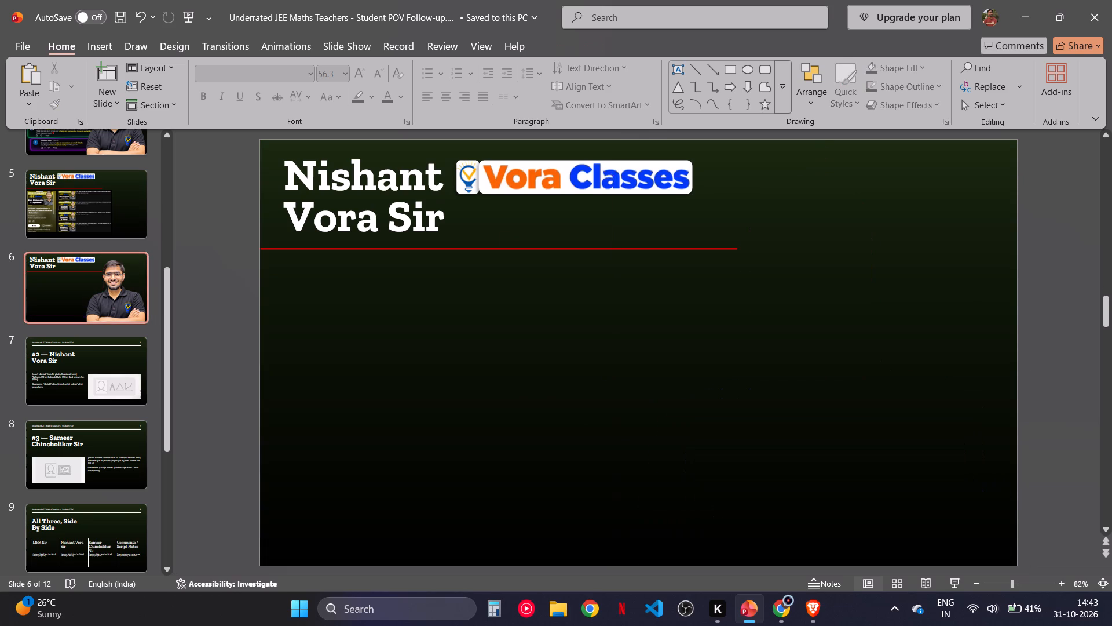
Paste the JEE 2024 One shot course snip onto slide 6, shrink it to about 26.5 cm wide and place it below the red line.
left_click(109, 438)
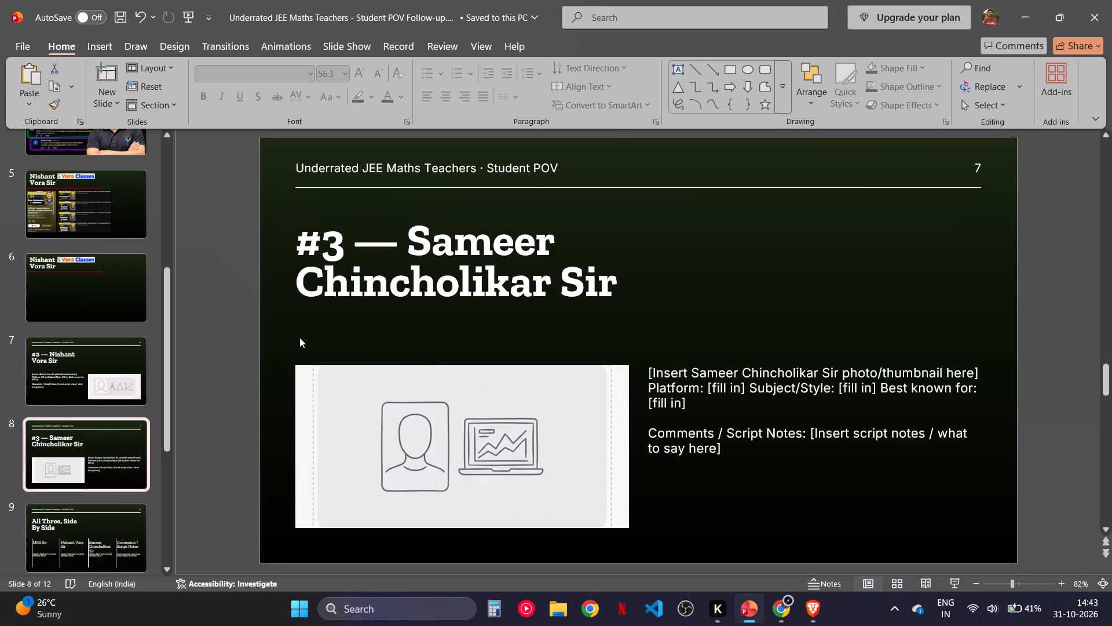
left_click(111, 276)
left_click(363, 363)
key("ctrl+v")
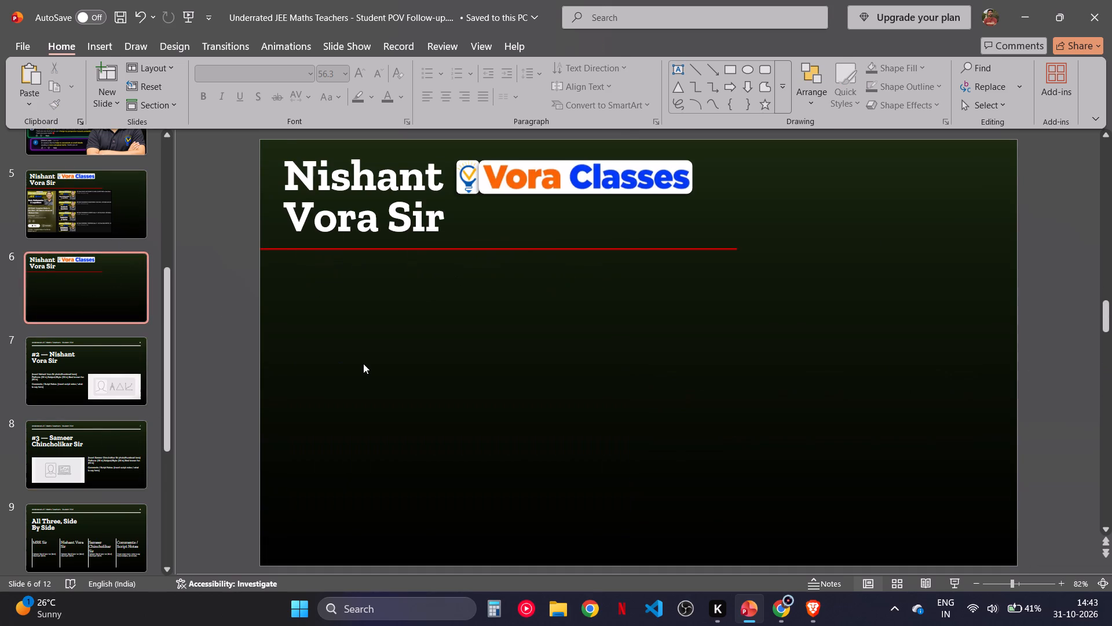
left_click_drag(477, 363, 442, 356)
left_click_drag(478, 359, 496, 366)
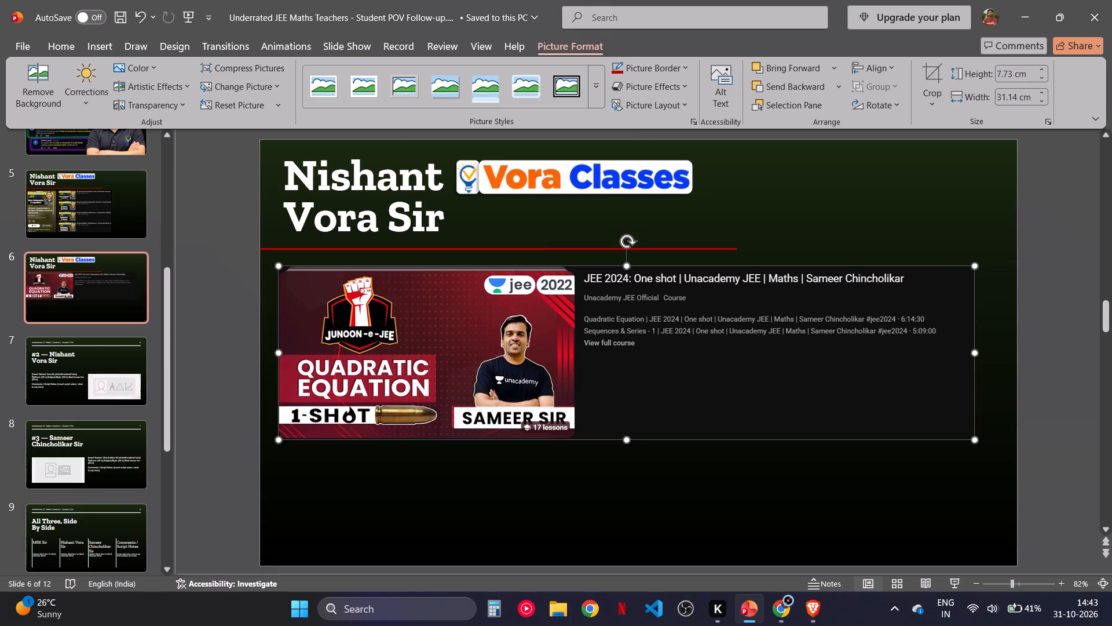
left_click(979, 261)
left_click_drag(976, 263, 850, 292)
left_click_drag(792, 334, 789, 320)
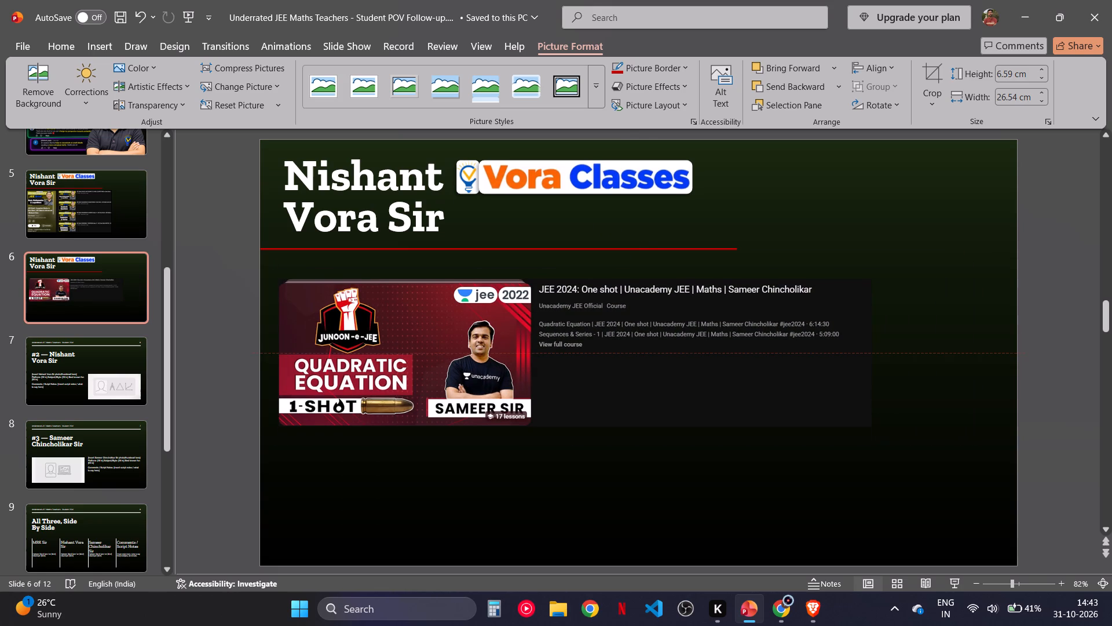
left_click_drag(789, 320, 784, 308)
left_click(752, 443)
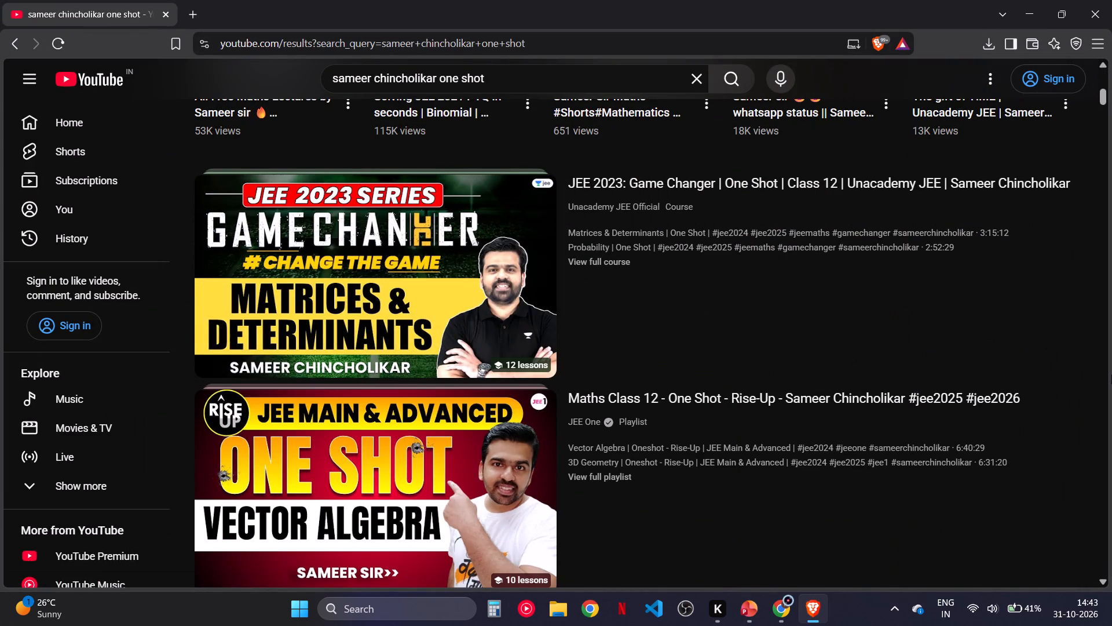
scroll(1111, 374, "down", 1)
scroll(1050, 387, "down", 2)
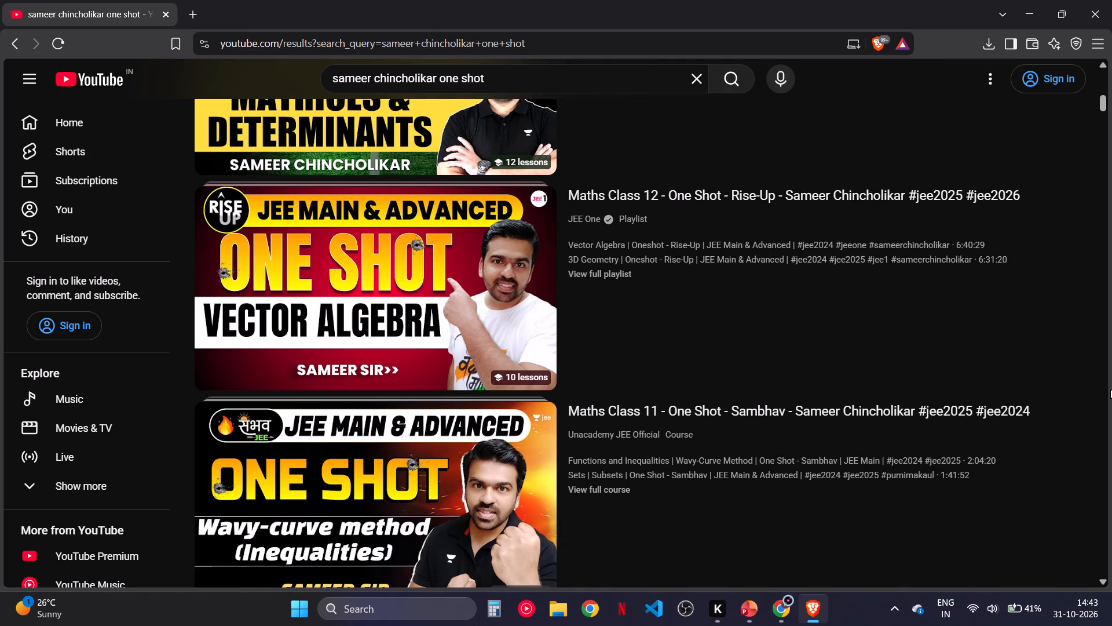
scroll(1110, 389, "down", 1)
scroll(962, 352, "down", 5)
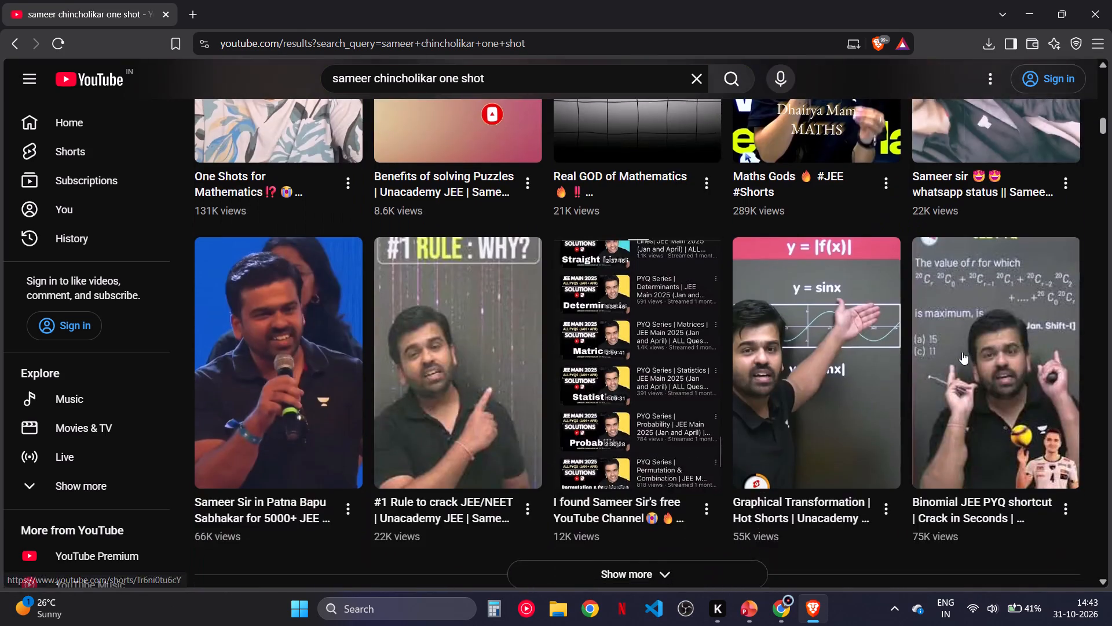
scroll(962, 352, "down", 11)
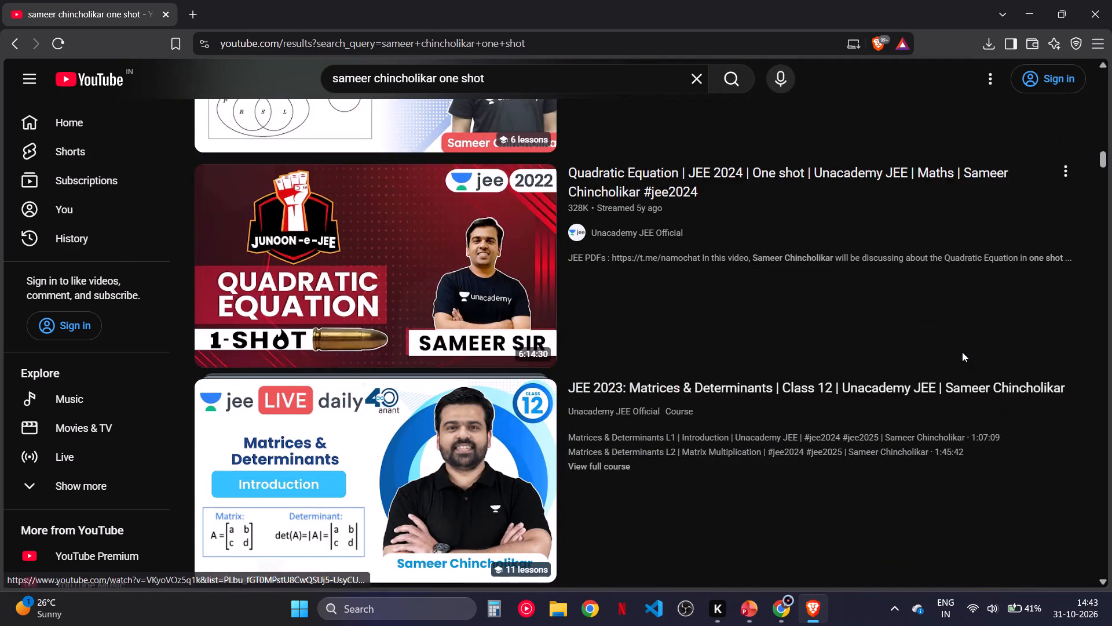
scroll(962, 352, "down", 1)
scroll(864, 441, "down", 3)
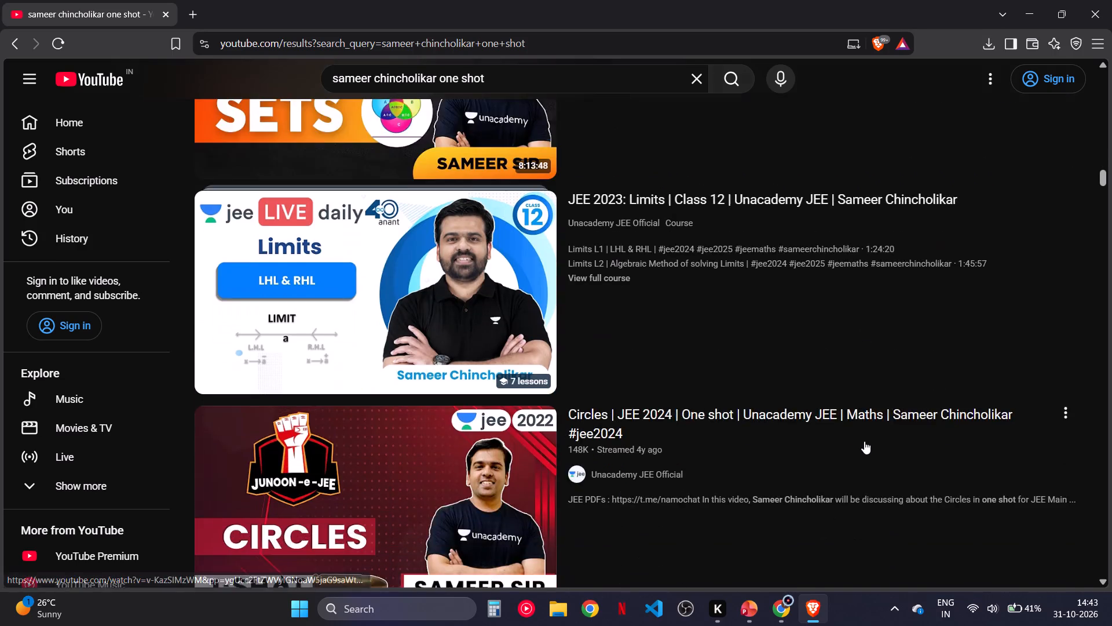
scroll(864, 441, "down", 3)
Search YouTube for "sameer chincholikar one shot mathongo" and look through the results for MathonGo playlists.
left_click(528, 76)
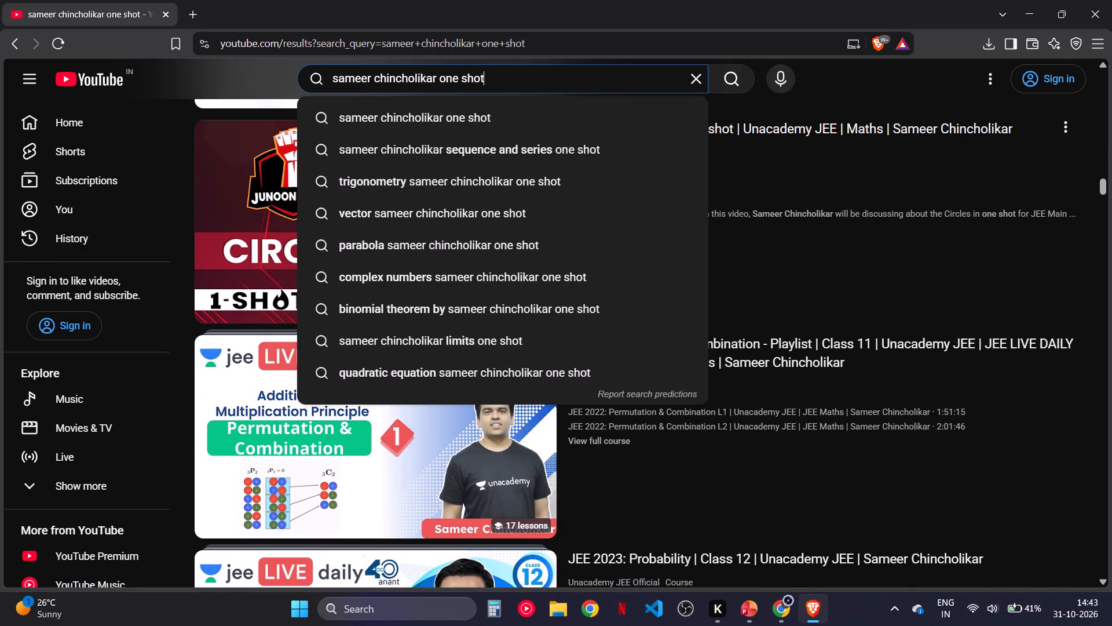
key("space")
type("mathongo")
key("Return")
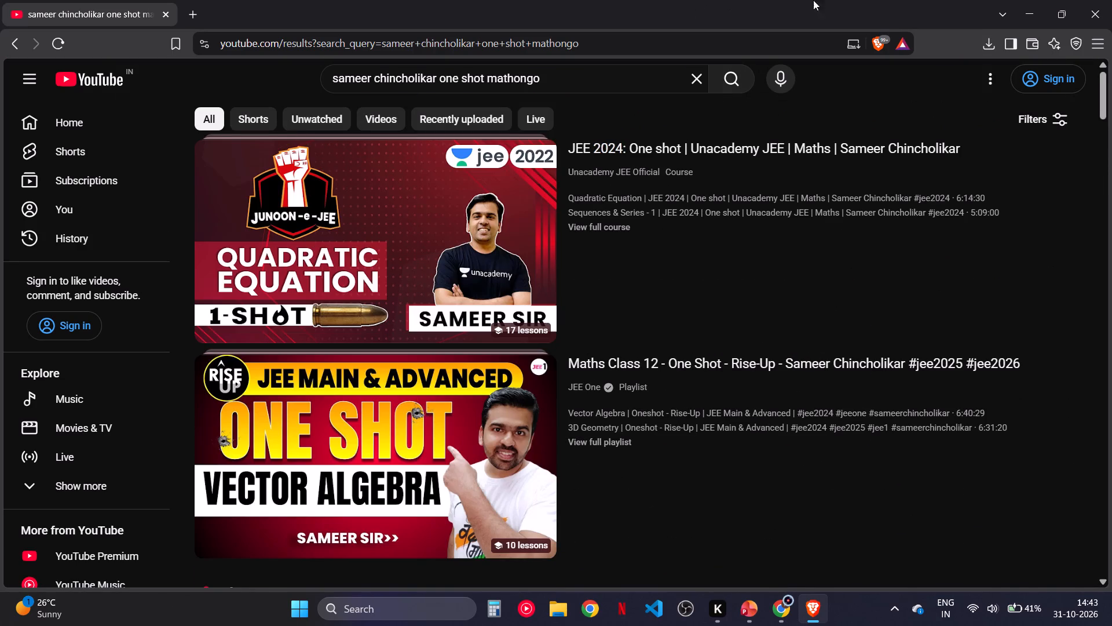
scroll(883, 103, "down", 3)
scroll(832, 338, "down", 5)
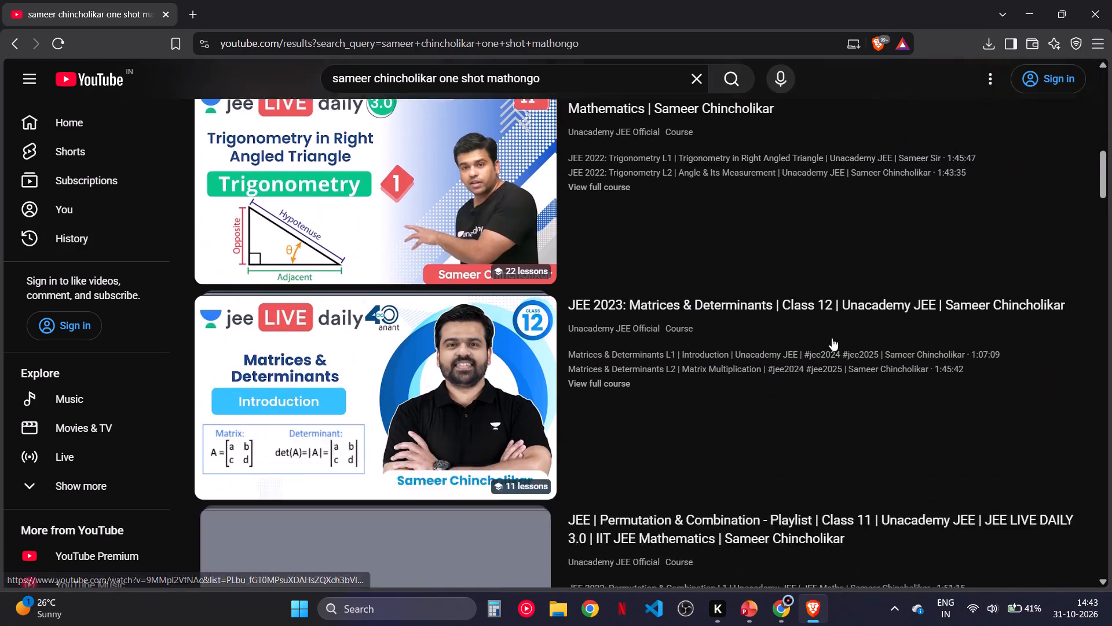
scroll(832, 338, "down", 11)
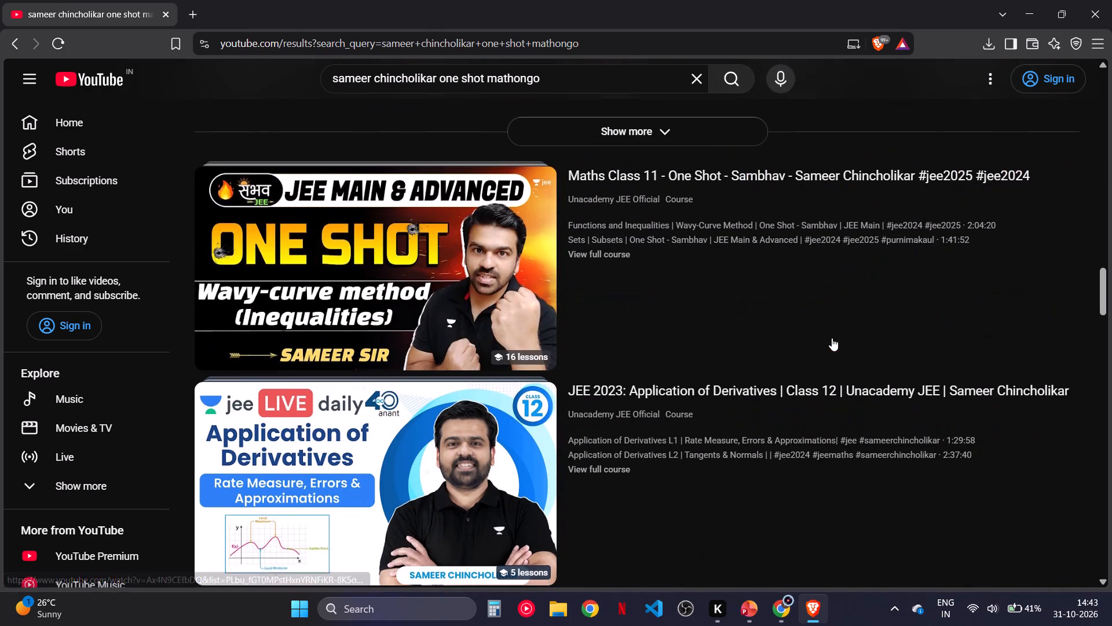
scroll(768, 380, "down", 9)
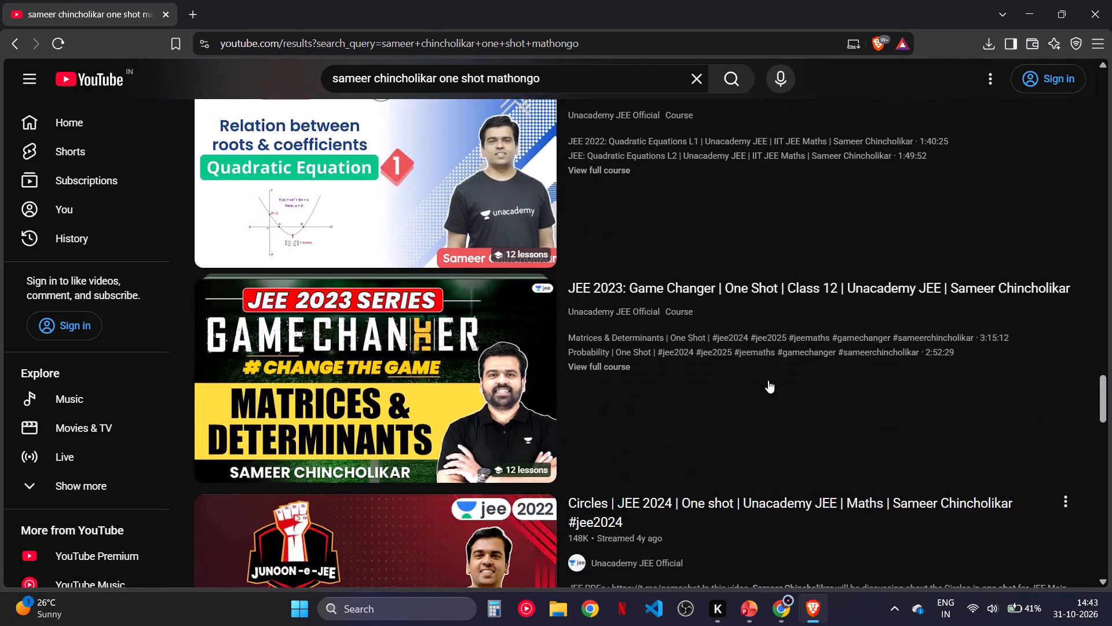
scroll(768, 380, "down", 1)
scroll(768, 380, "up", 4)
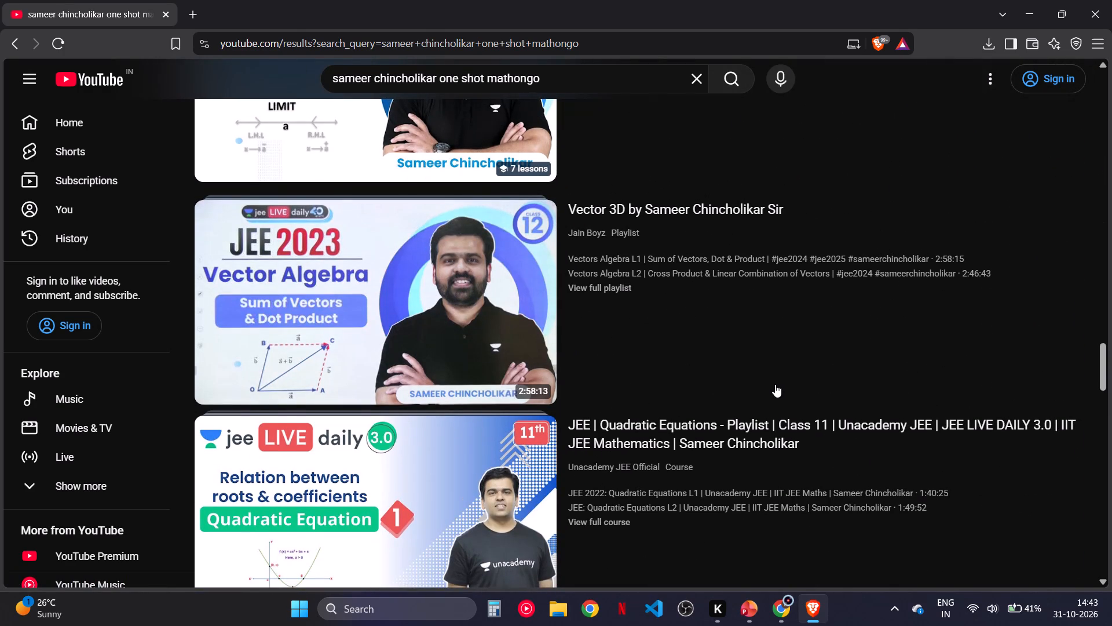
scroll(784, 392, "down", 2)
scroll(784, 392, "up", 2)
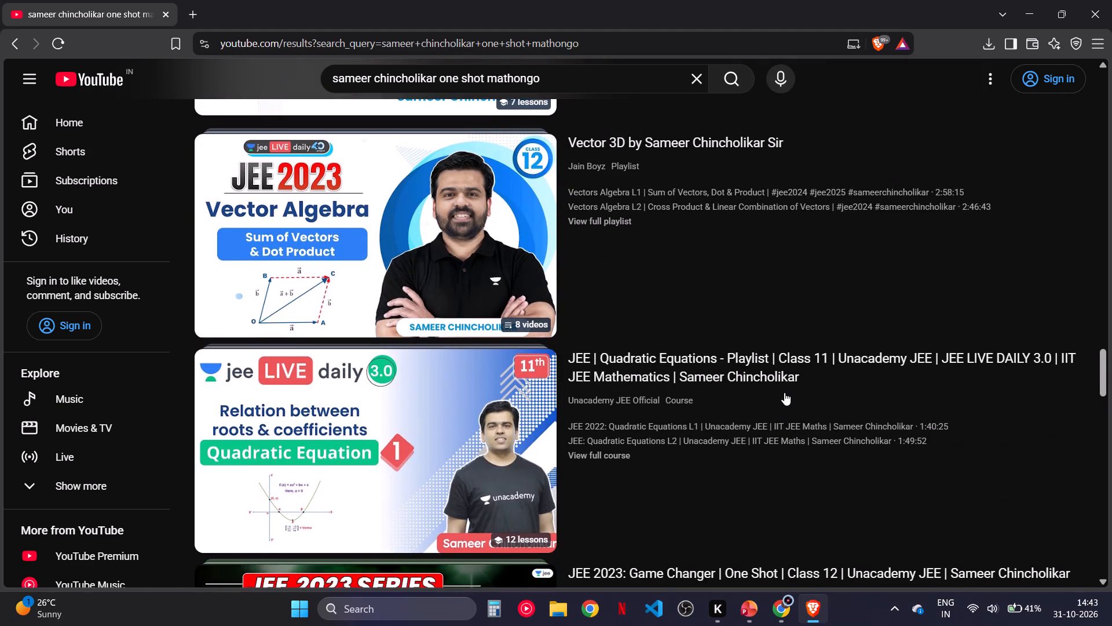
scroll(725, 355, "down", 3)
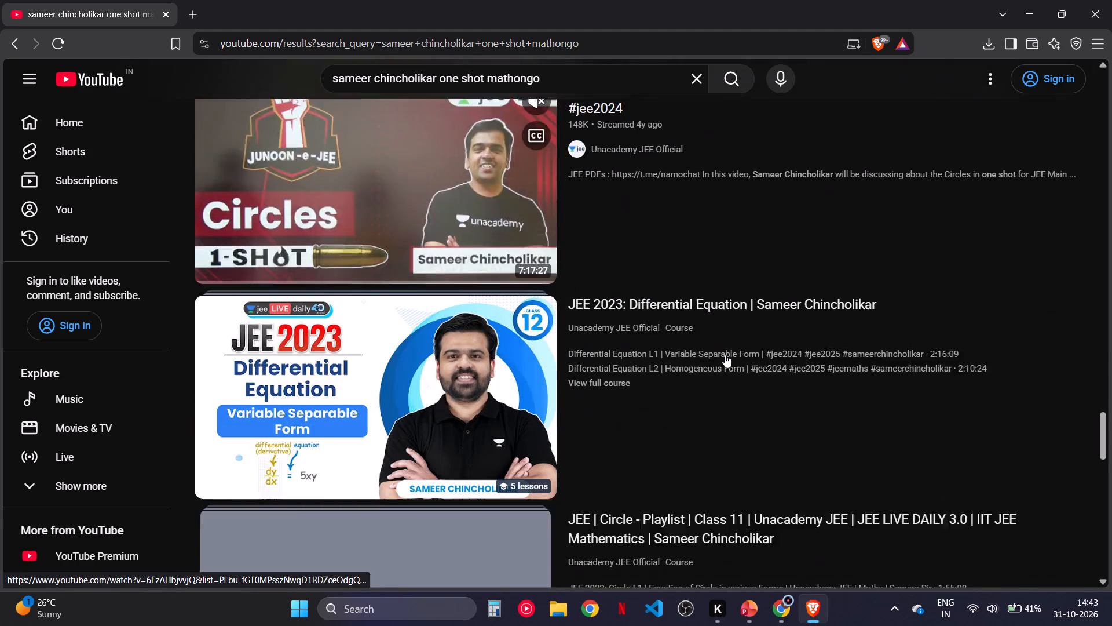
scroll(725, 355, "down", 3)
scroll(725, 355, "right", 1)
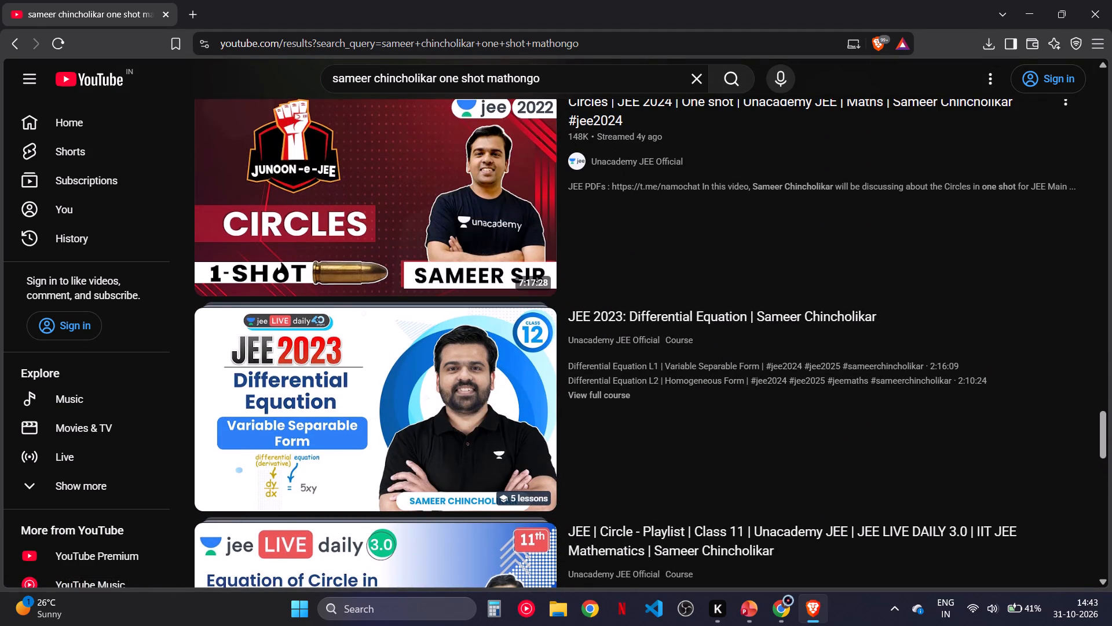
Shorten the search to "sameer chincholika mathongo" and open the full "Math Top PYQ Series | JEE Main January 2026" playlist.
left_click_drag(486, 77, 434, 76)
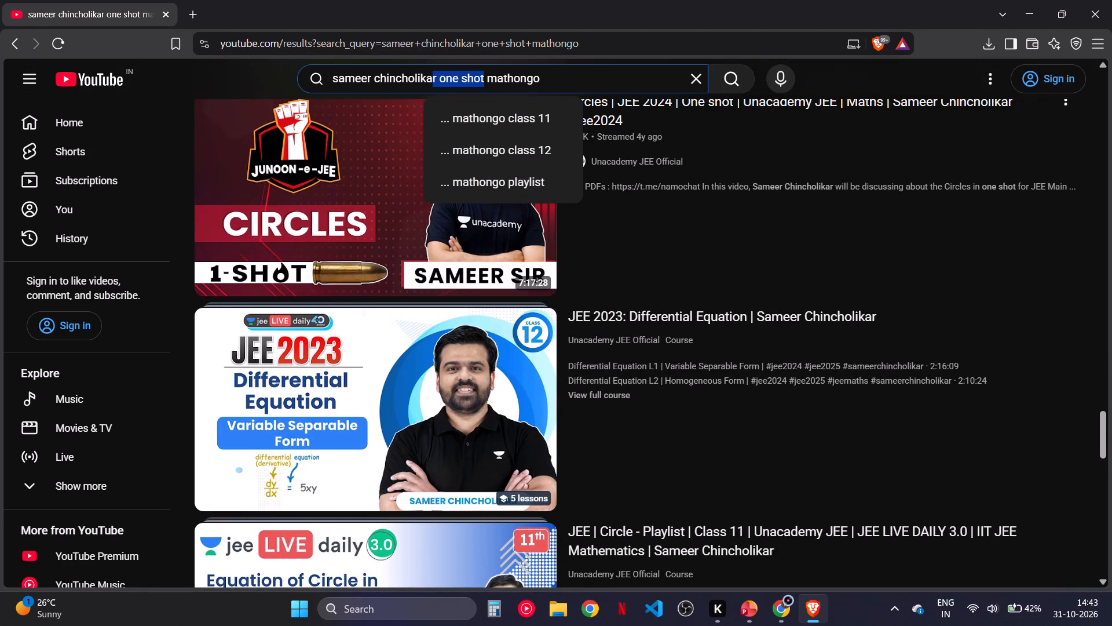
key("BackSpace")
key("Return")
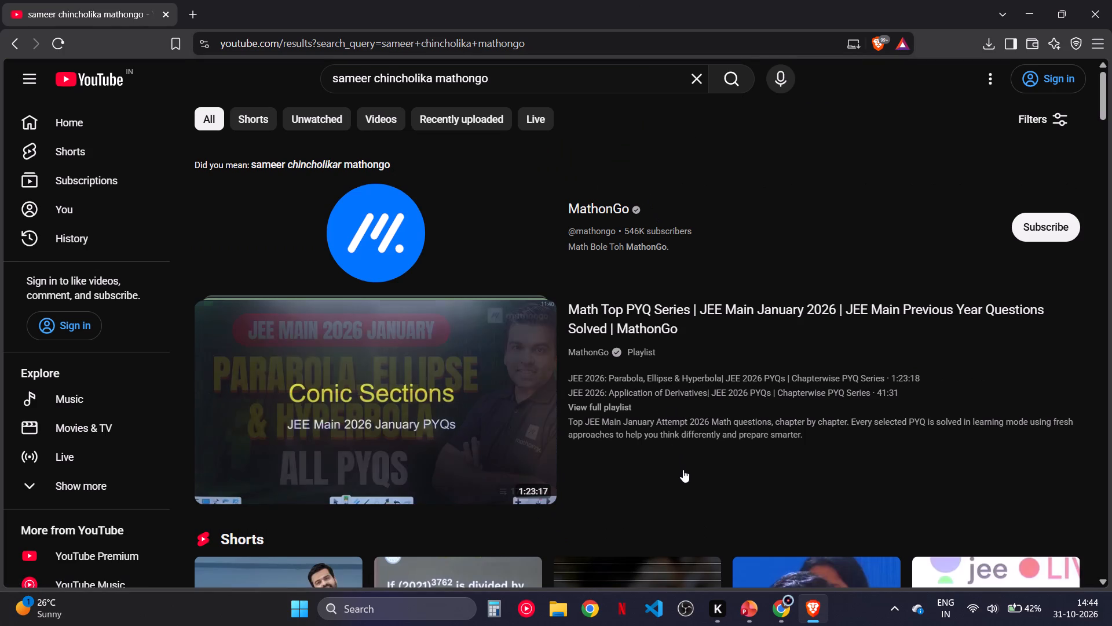
left_click(614, 407)
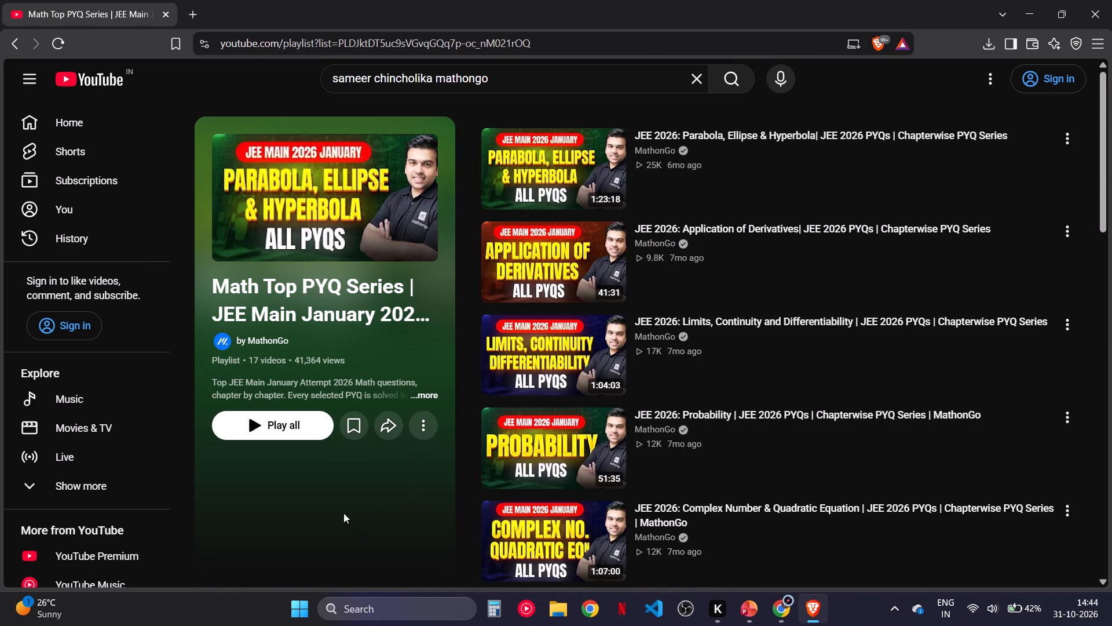
Skim the Math Top PYQ Series playlist and snip its title card together with the first five listed videos.
scroll(343, 513, "down", 3)
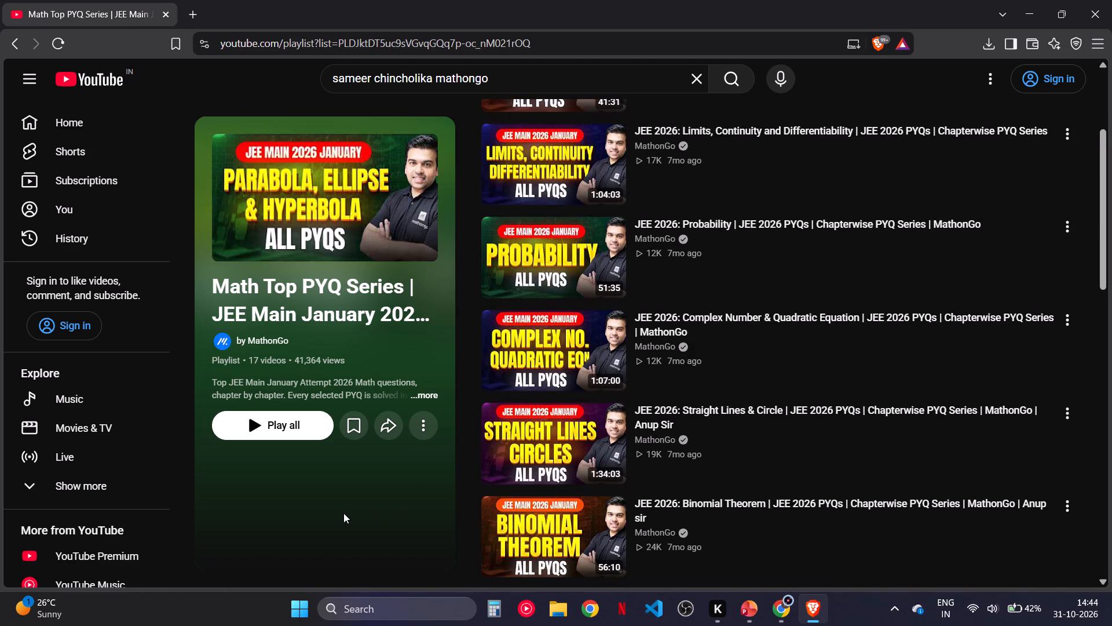
scroll(343, 513, "down", 3)
scroll(343, 513, "up", 8)
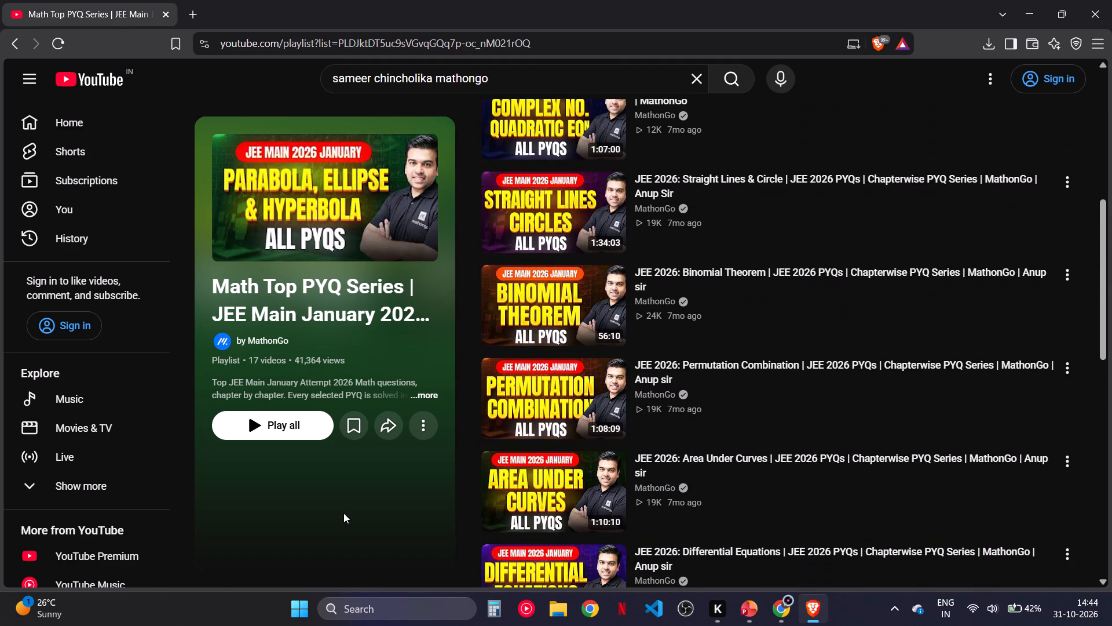
key("Print")
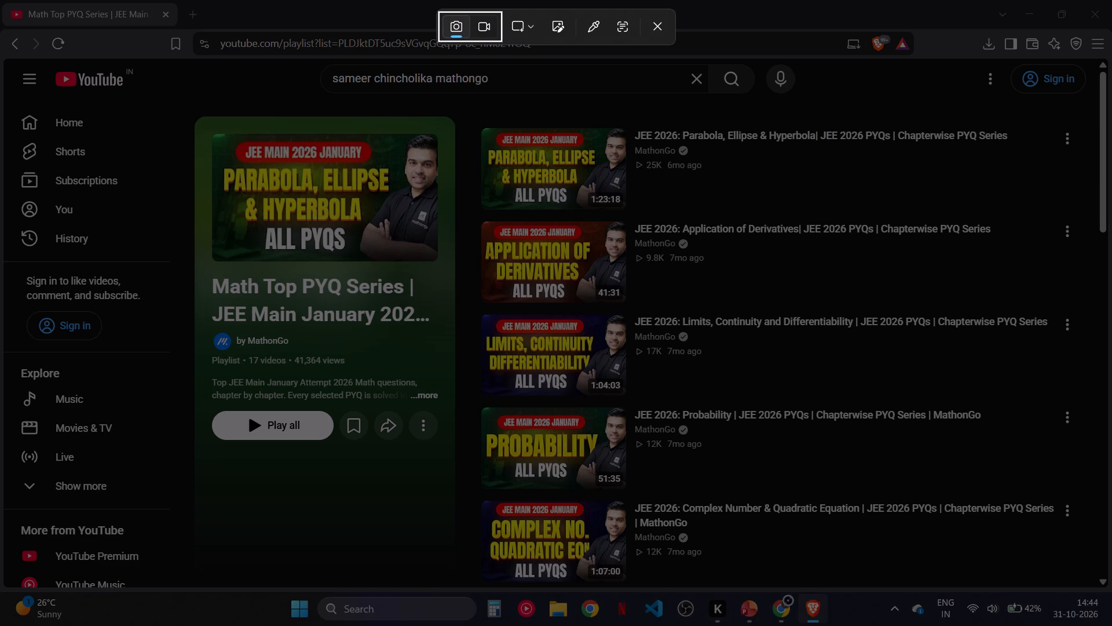
left_click_drag(196, 117, 911, 507)
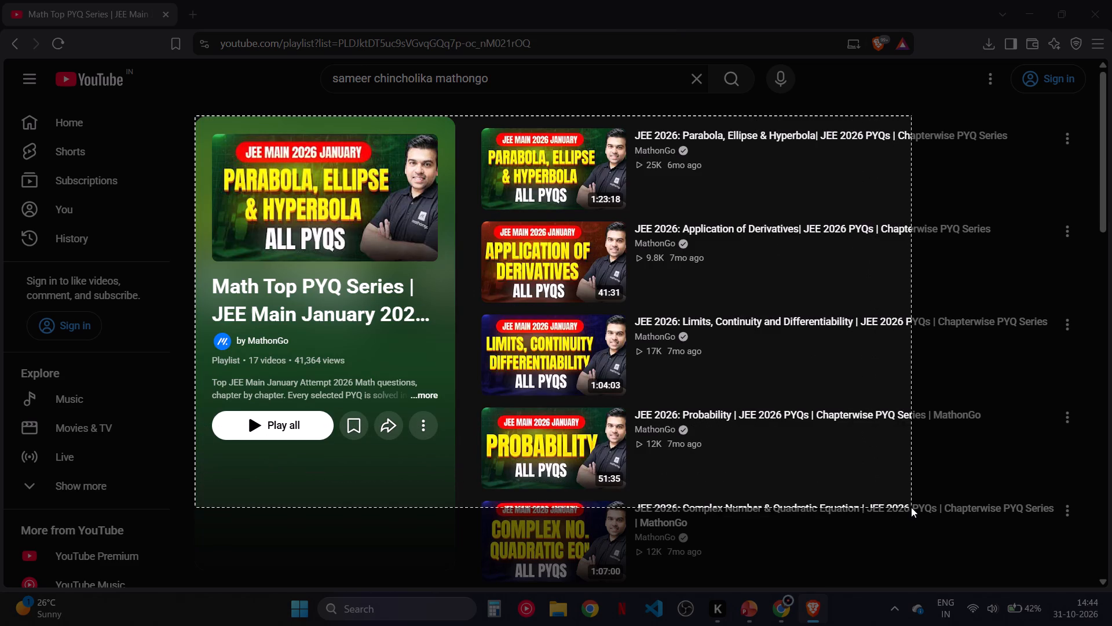
left_click_drag(911, 507, 964, 600)
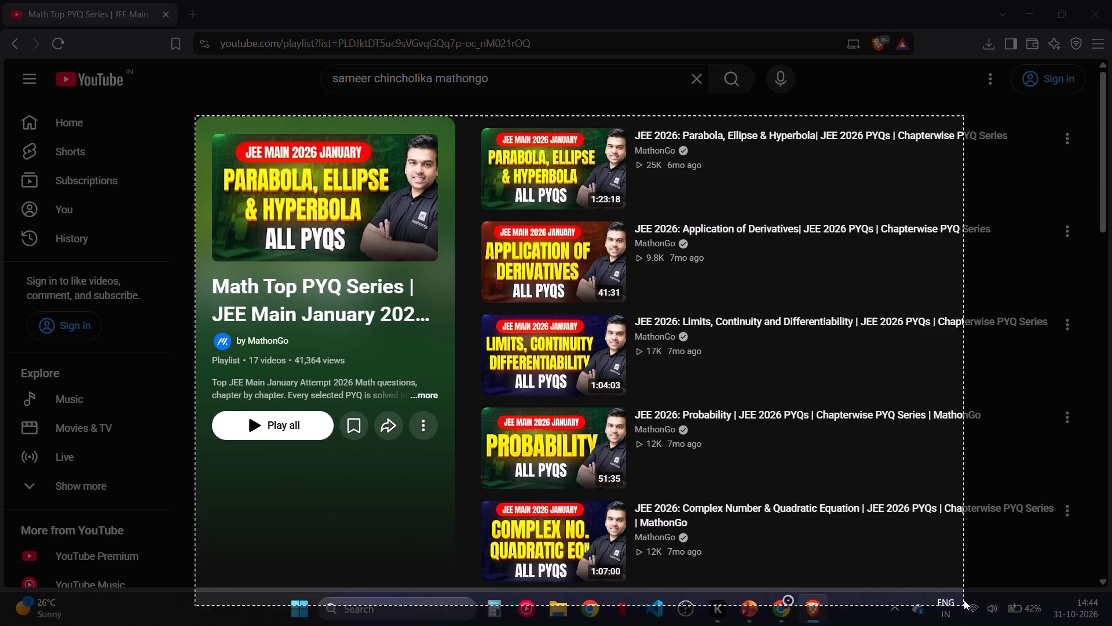
left_click_drag(964, 600, 1054, 476)
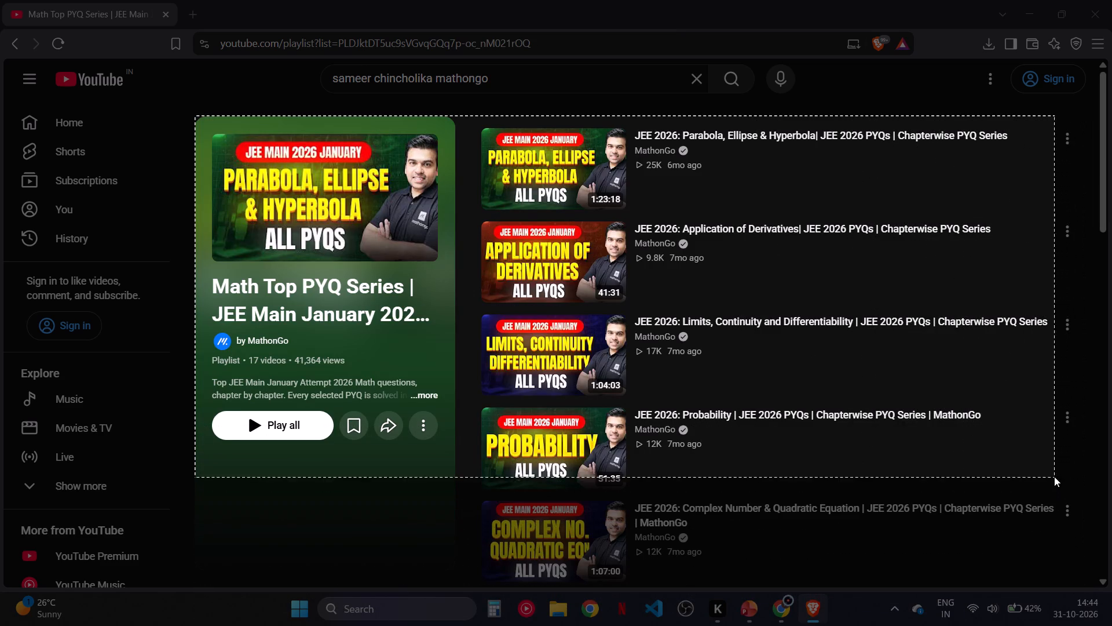
left_click_drag(1054, 476, 1063, 407)
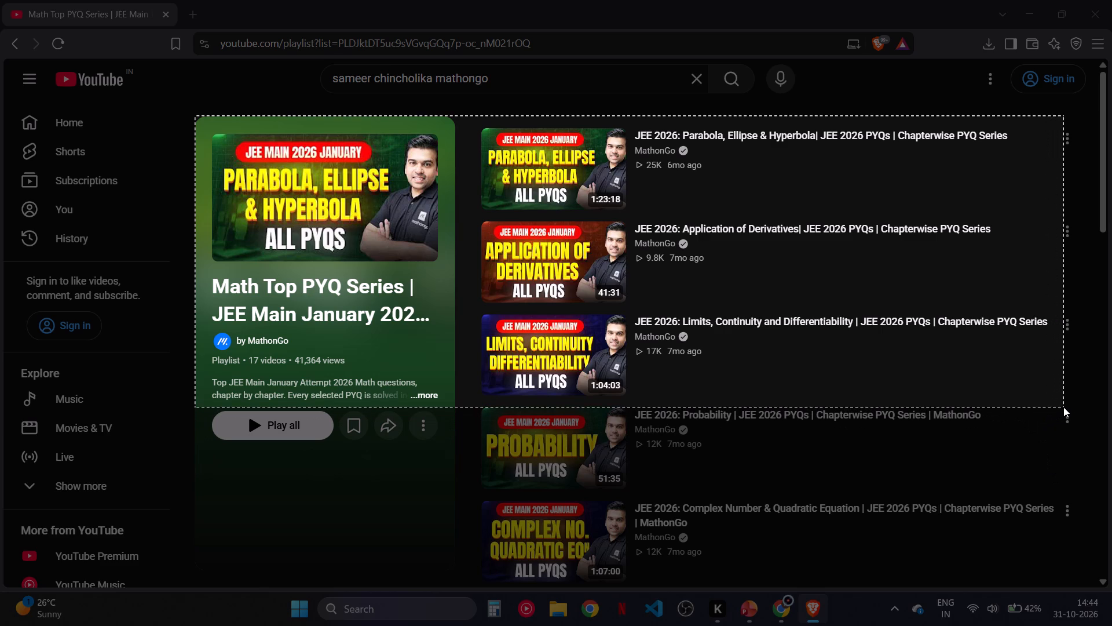
left_click_drag(1063, 407, 1060, 403)
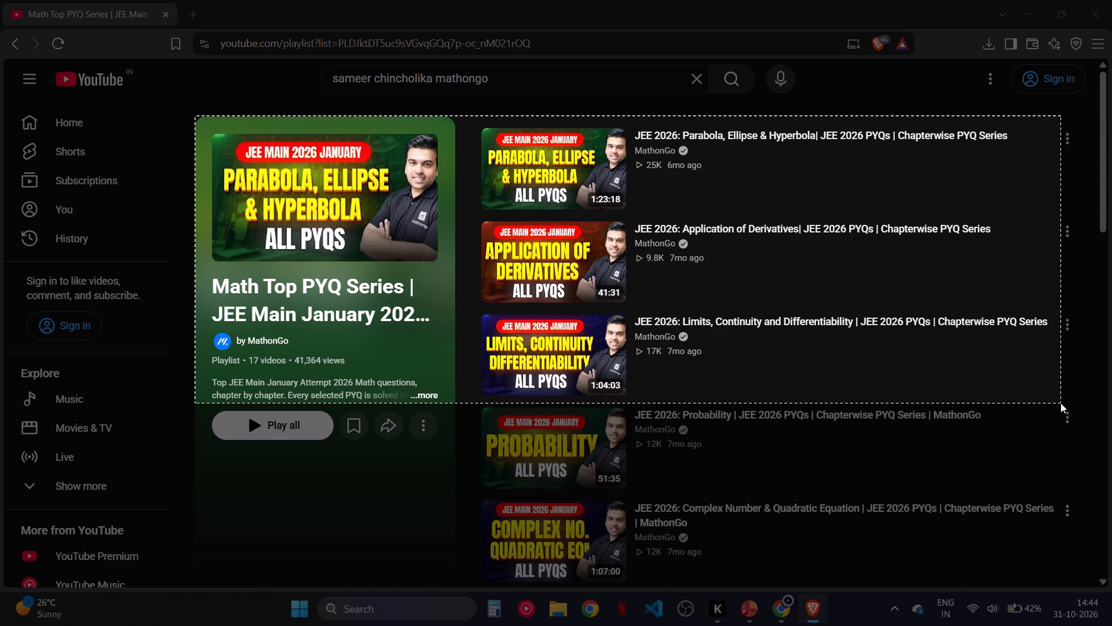
left_click_drag(1060, 403, 1069, 497)
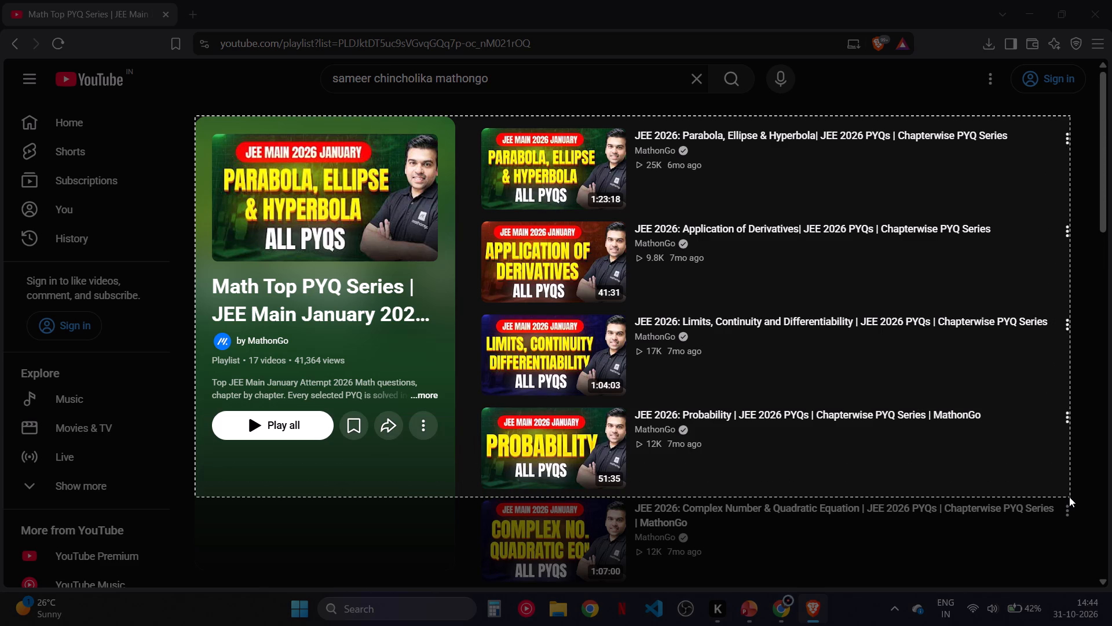
left_click_drag(1069, 497, 1059, 570)
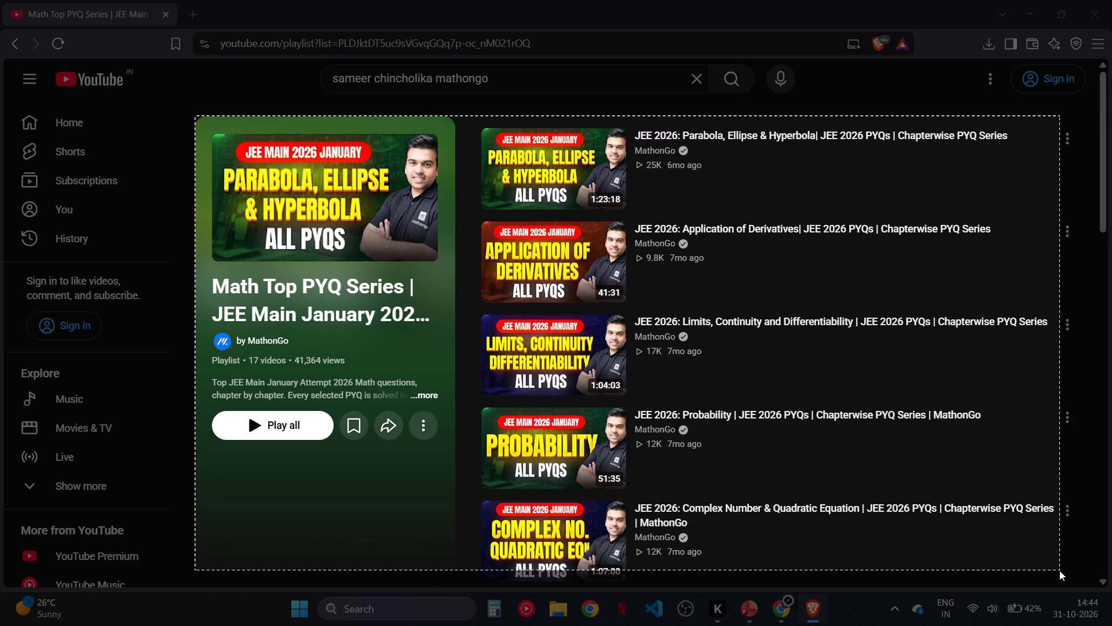
left_click_drag(1059, 570, 1058, 576)
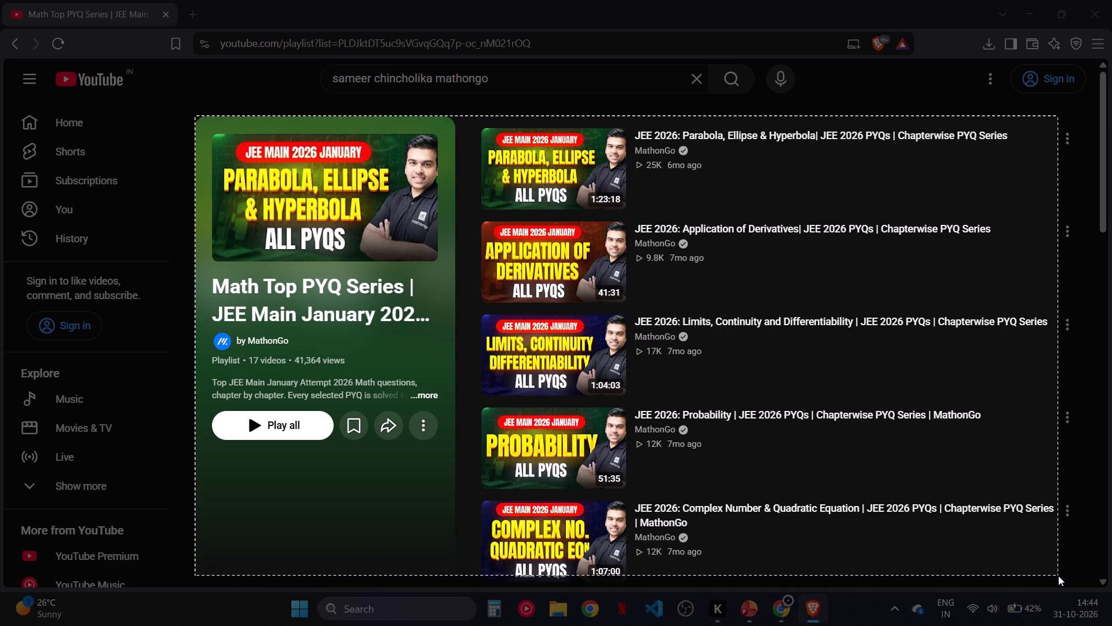
left_click_drag(1058, 576, 1059, 583)
Switch to PowerPoint, paste the MathonGo playlist snip onto slide 6 and shrink it to about 25.1 cm wide.
key("alt+Tab")
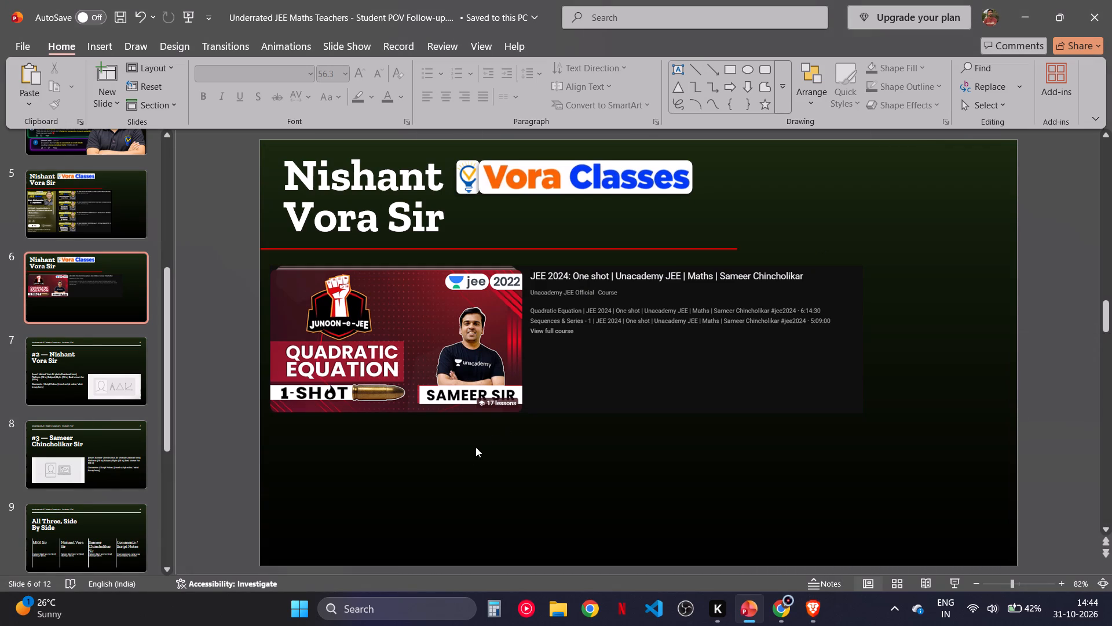
left_click(458, 459)
key("ctrl+v")
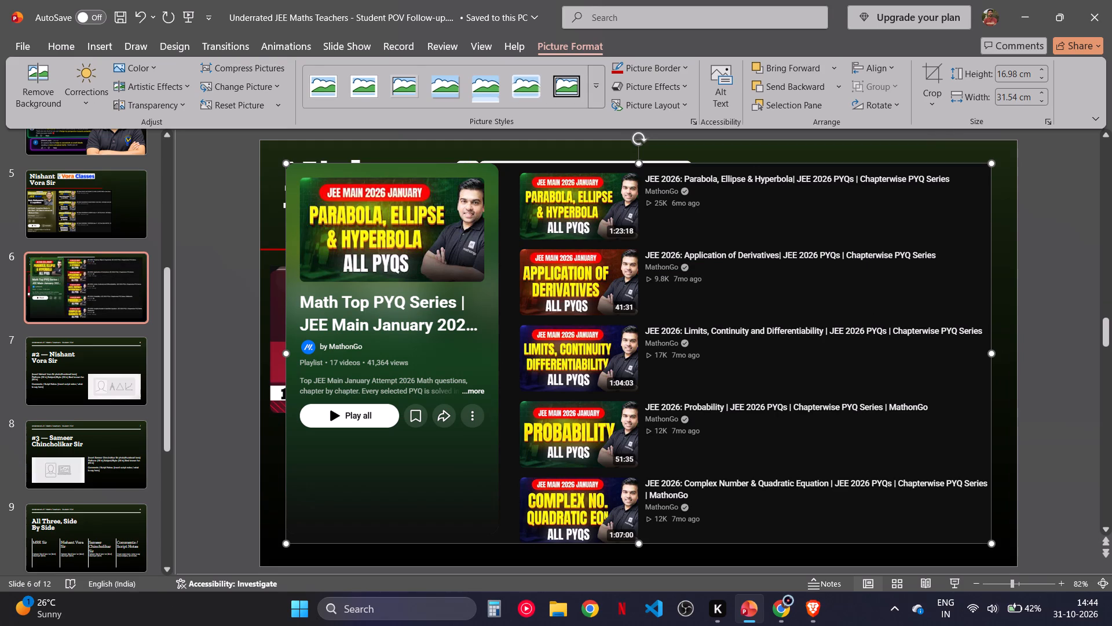
left_click_drag(990, 164, 848, 308)
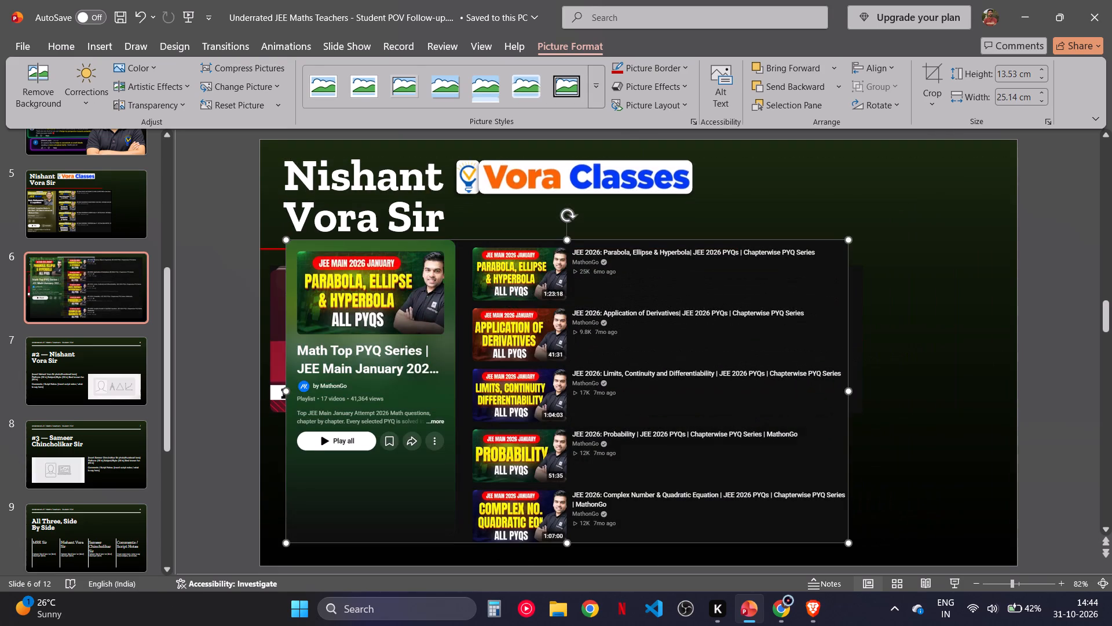
left_click_drag(786, 342, 815, 324)
Crop the playlist snip's bottom to about 8.3 cm tall, keeping three videos, and move it to the slide's lower part.
left_click(942, 85)
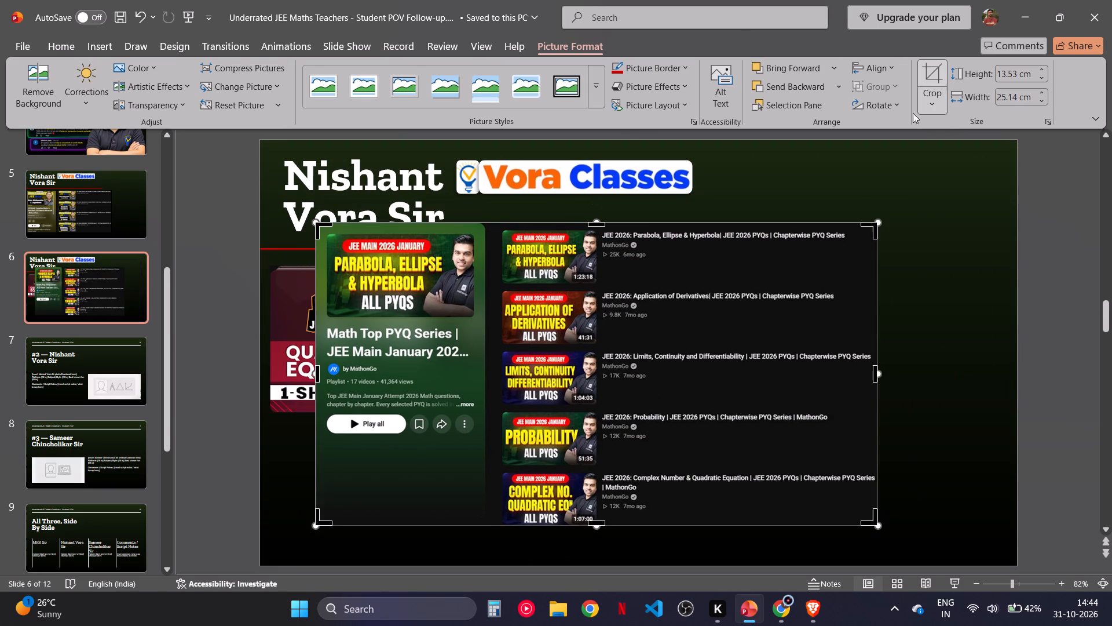
left_click_drag(593, 521, 622, 407)
left_click(997, 384)
left_click_drag(769, 345, 760, 424)
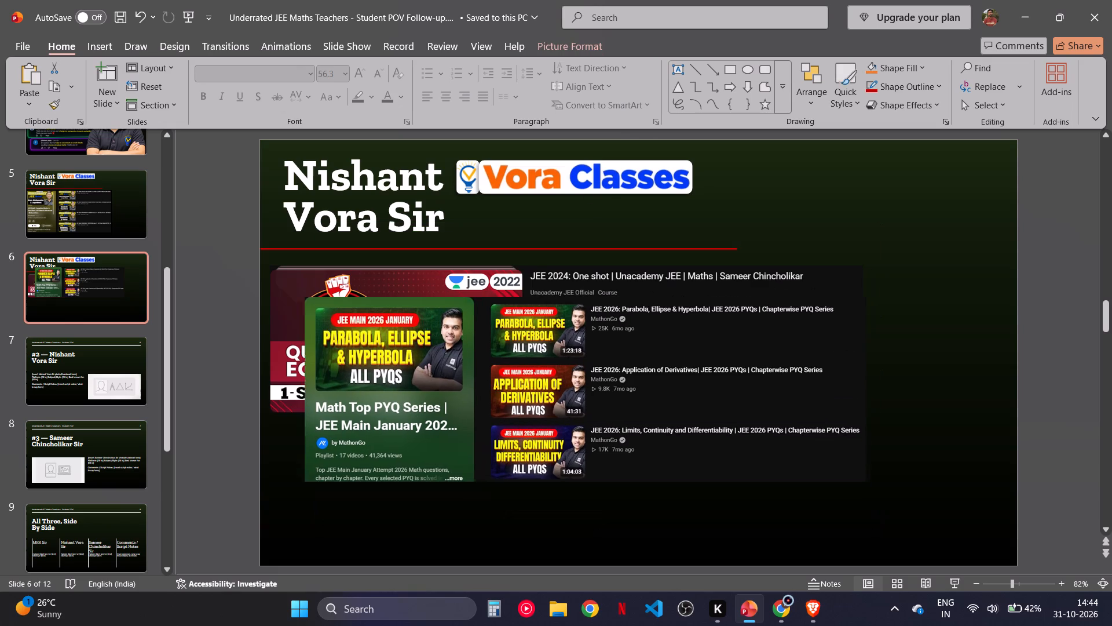
left_click_drag(760, 424, 725, 482)
Shrink the JEE 2024 One shot course snip to about the red line's length and place it just below that line.
left_click_drag(682, 327, 674, 310)
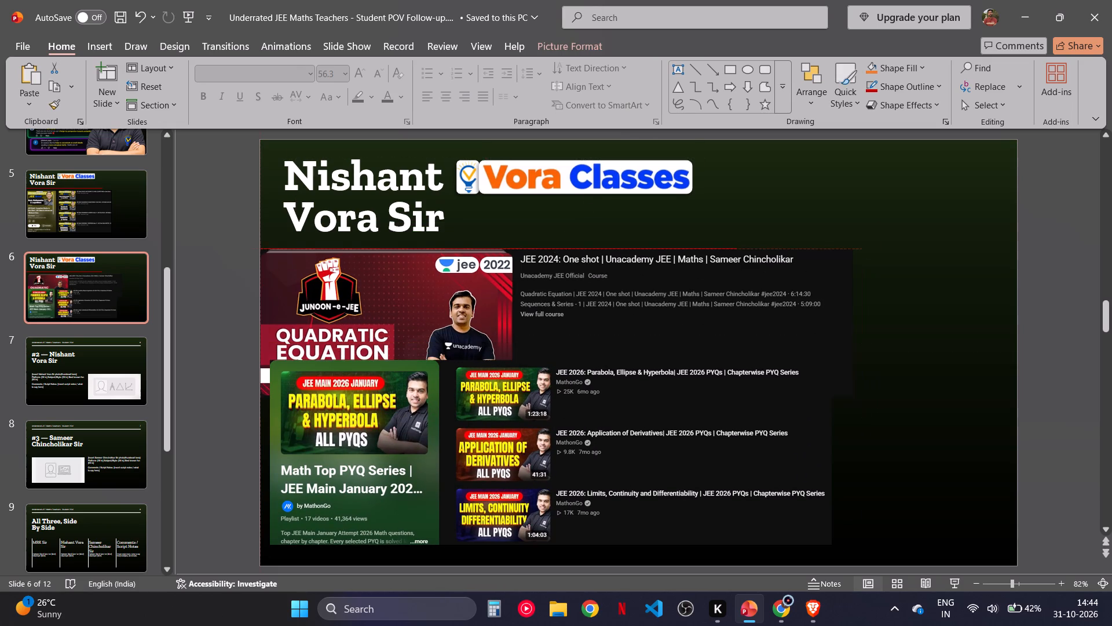
left_click_drag(674, 310, 674, 310)
left_click_drag(857, 250, 736, 304)
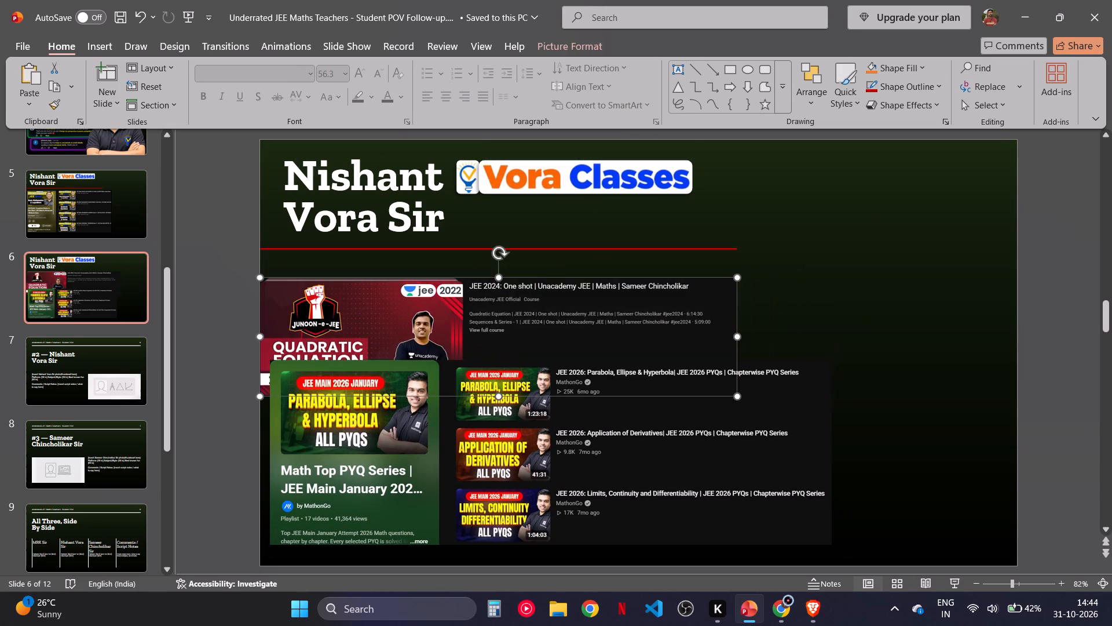
left_click_drag(692, 310, 701, 290)
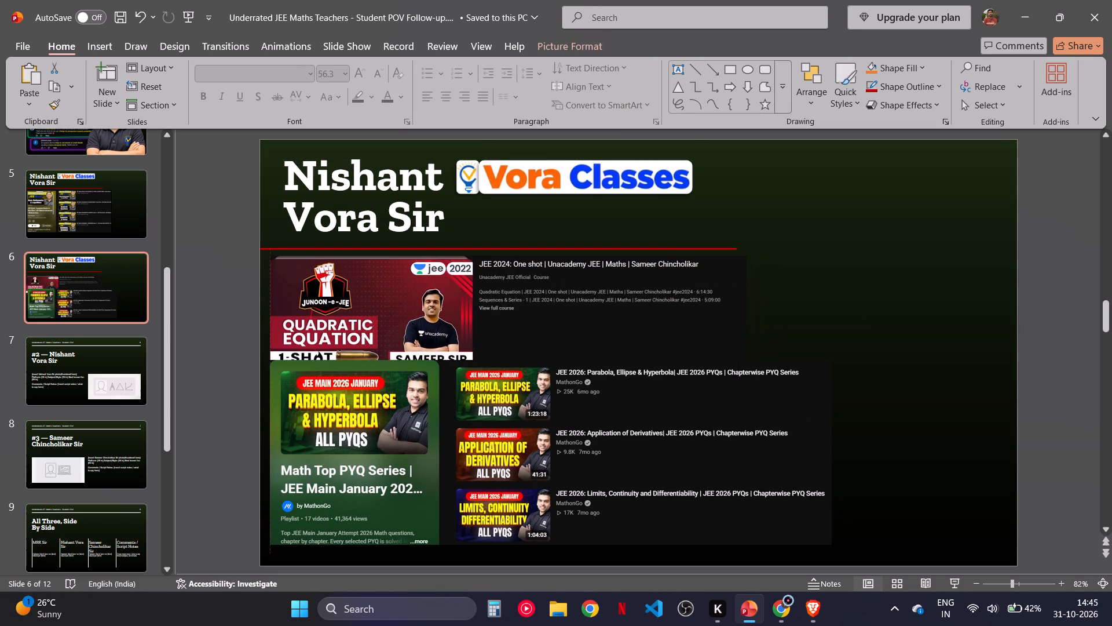
left_click_drag(701, 290, 700, 290)
Move the MathonGo playlist snip down so it sits directly beneath the JEE 2024 One shot snip.
left_click(724, 398)
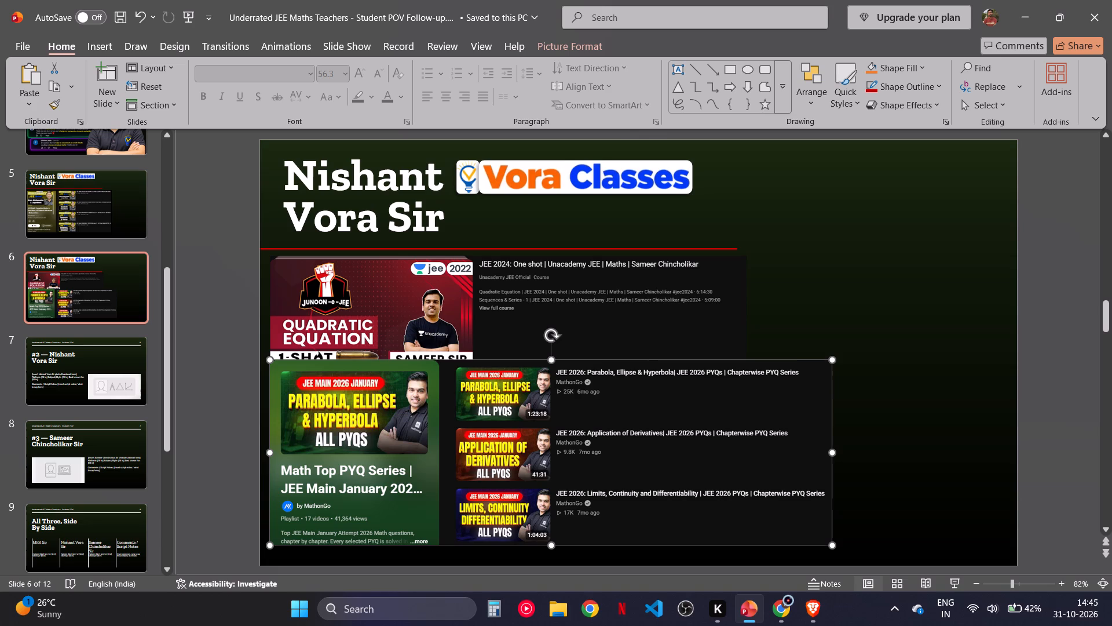
left_click_drag(793, 395, 789, 407)
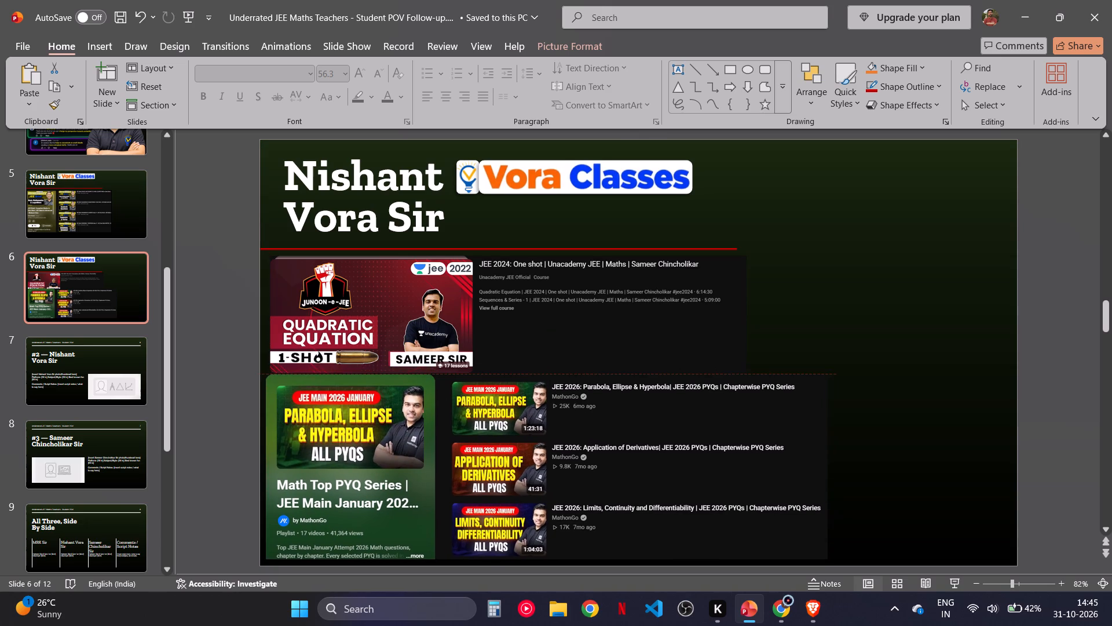
left_click_drag(789, 407, 788, 407)
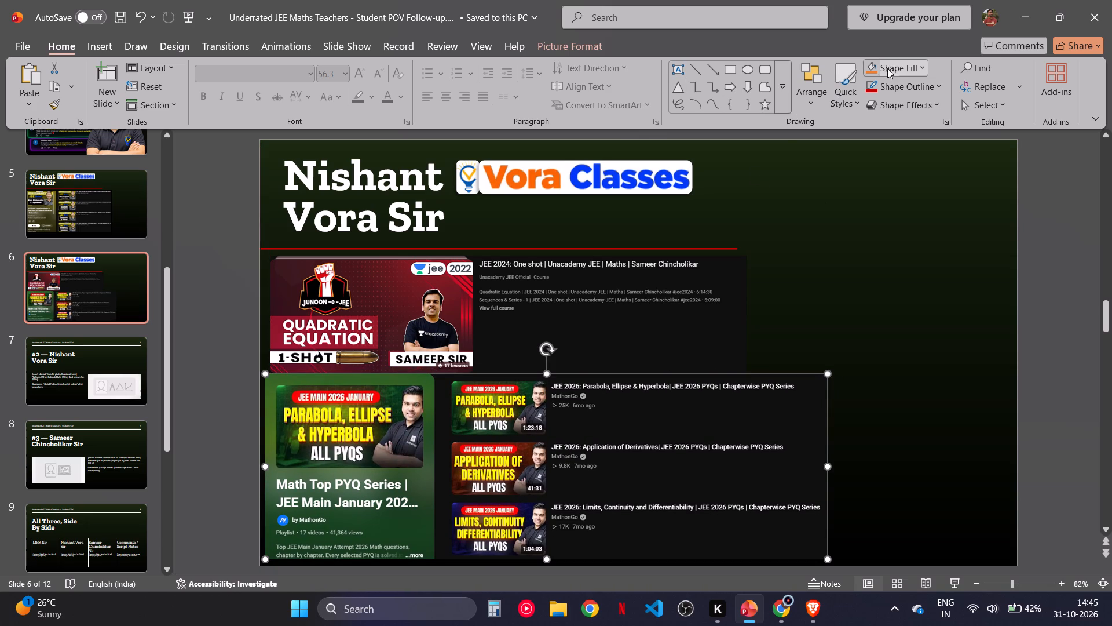
Crop the playlist snip's right edge in to just past the first video's title, and save the presentation.
left_click(553, 43)
left_click(939, 78)
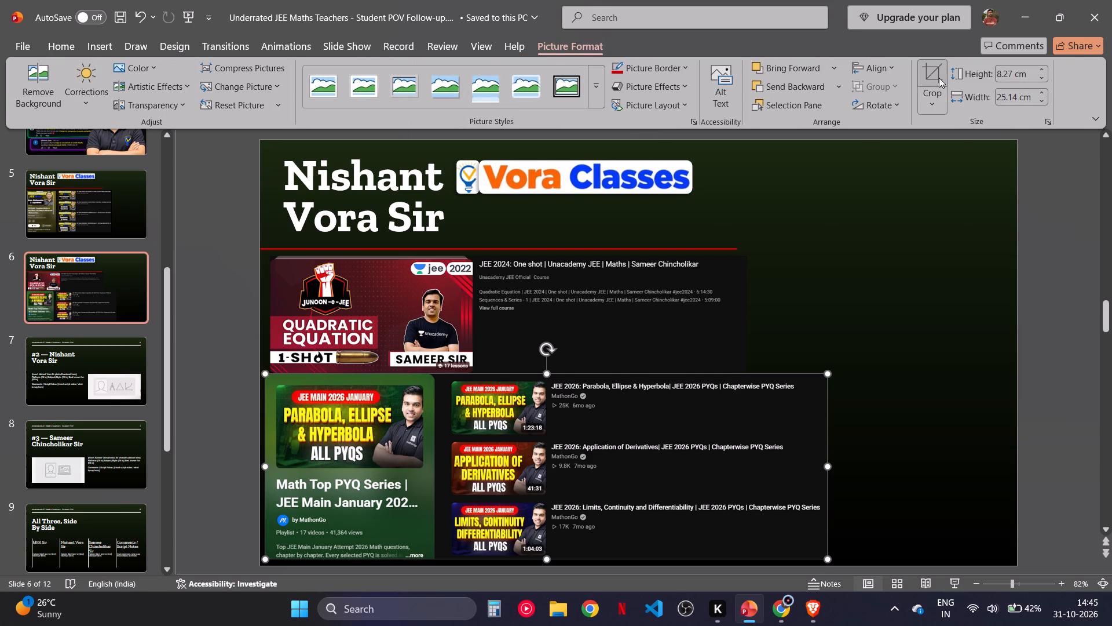
left_click_drag(825, 464, 794, 463)
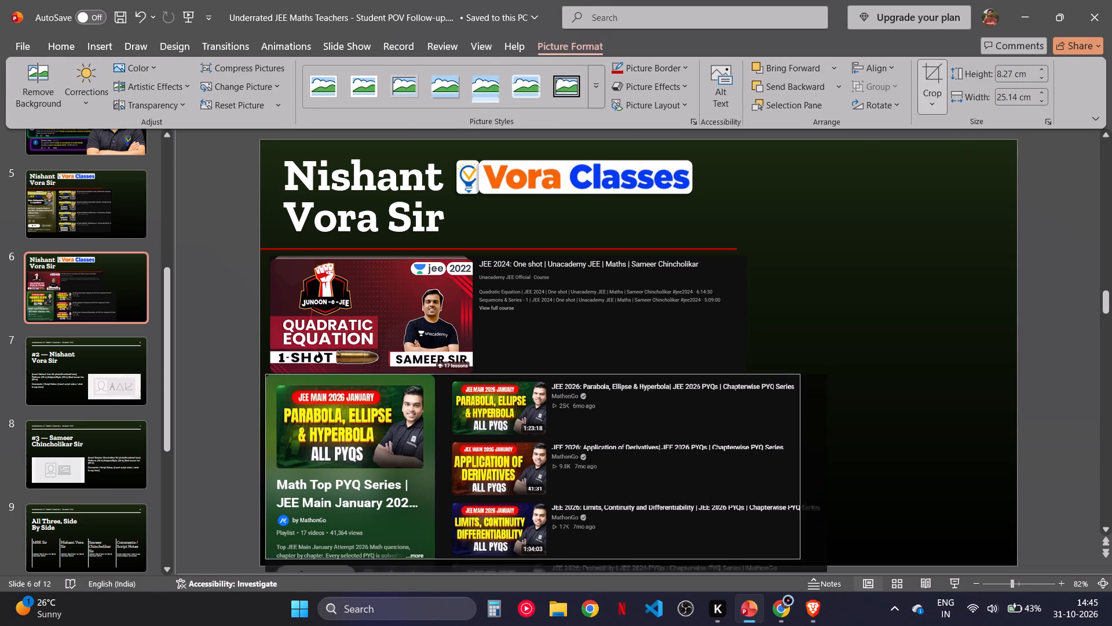
left_click_drag(794, 463, 744, 462)
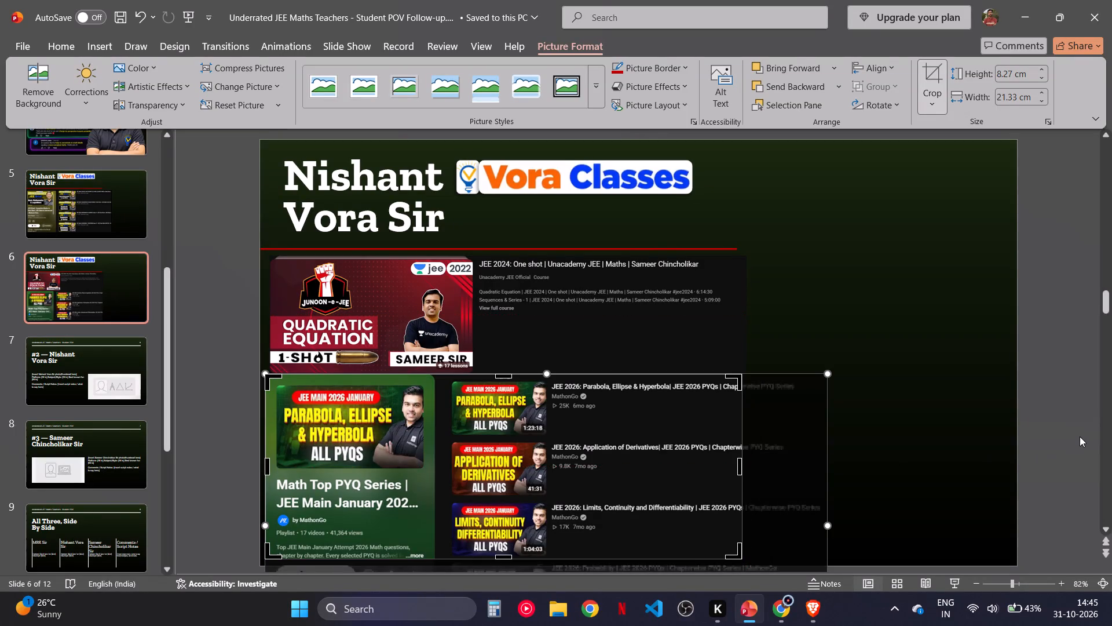
key("ctrl+z")
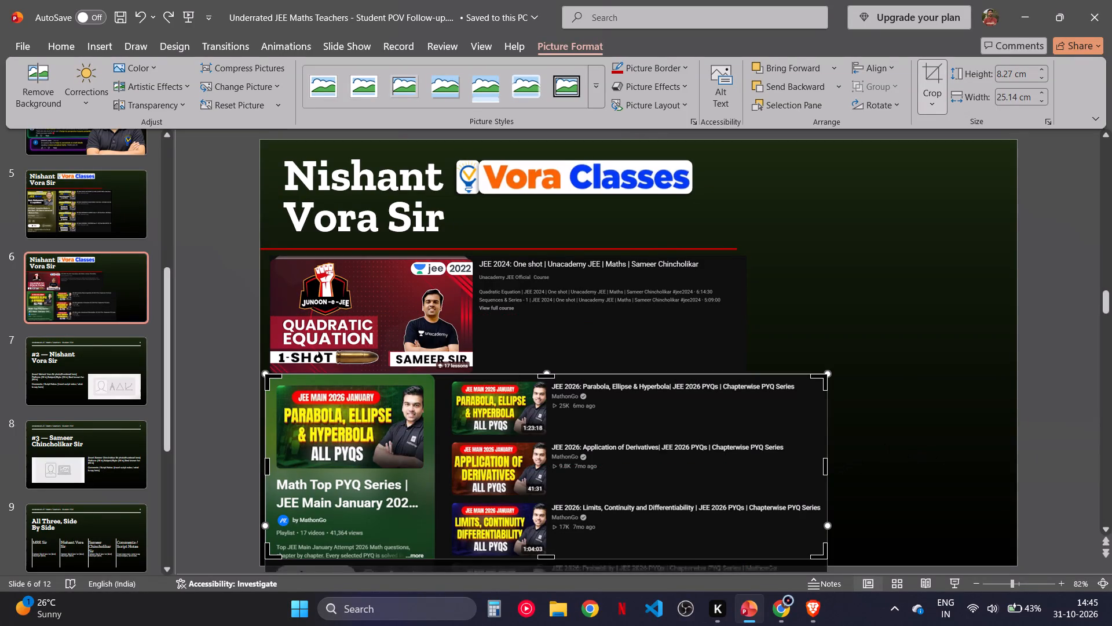
left_click_drag(824, 467, 798, 467)
left_click(1086, 418)
key("ctrl+s")
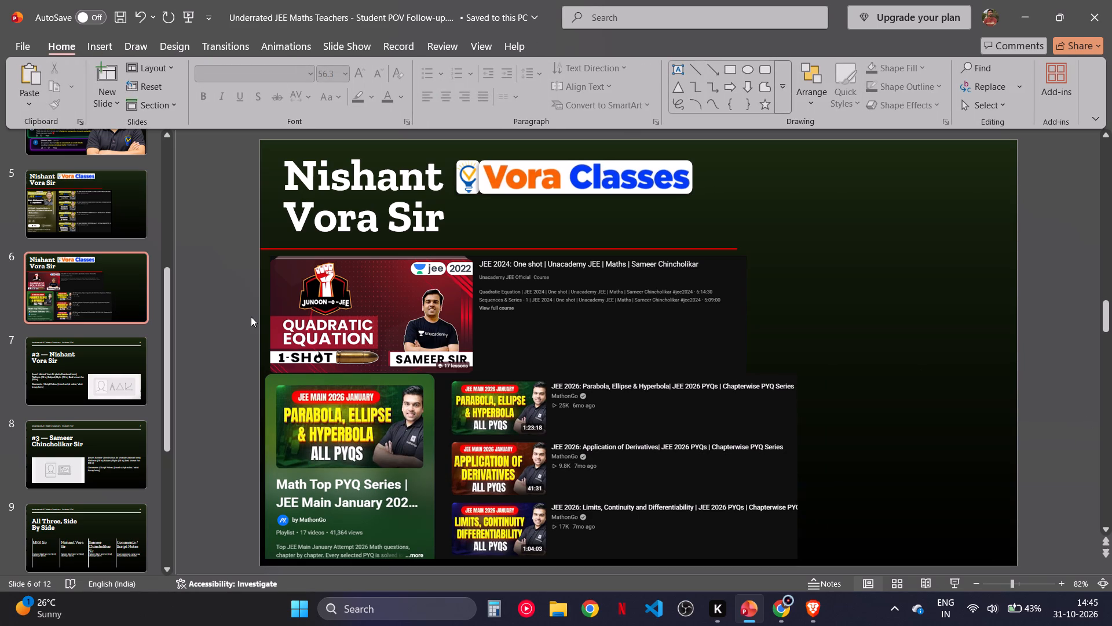
Copy the Nishant Vora Sir comments slide, paste the duplicate after slide 5 and save the presentation.
scroll(103, 204, "up", 1)
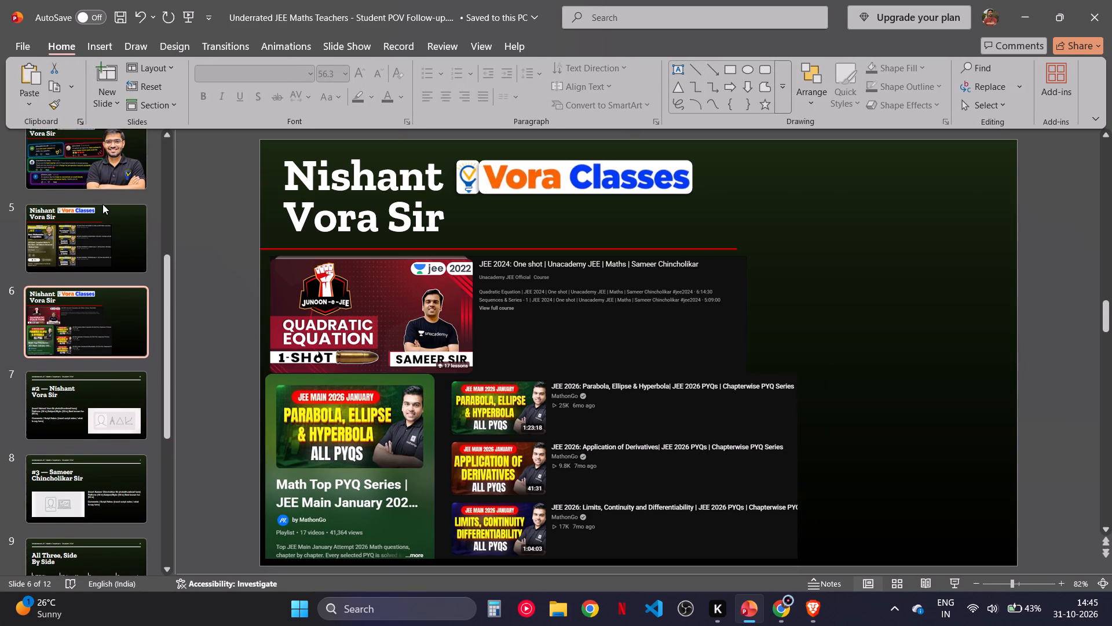
left_click(114, 187)
key("ctrl+c")
left_click(114, 283)
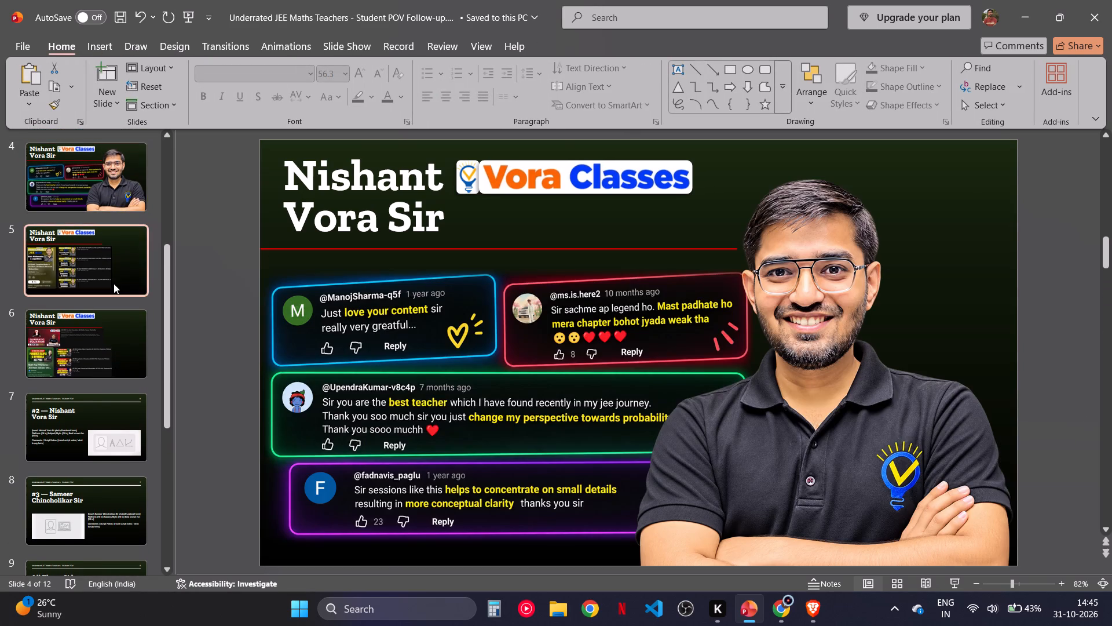
key("ctrl+v")
left_click(200, 347)
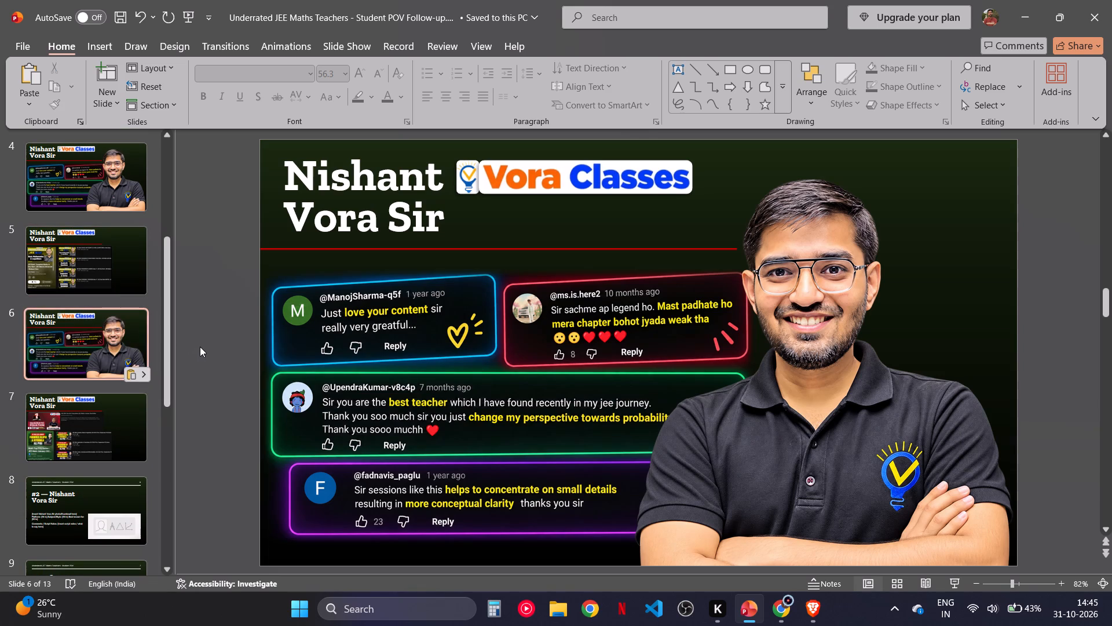
key("ctrl+s")
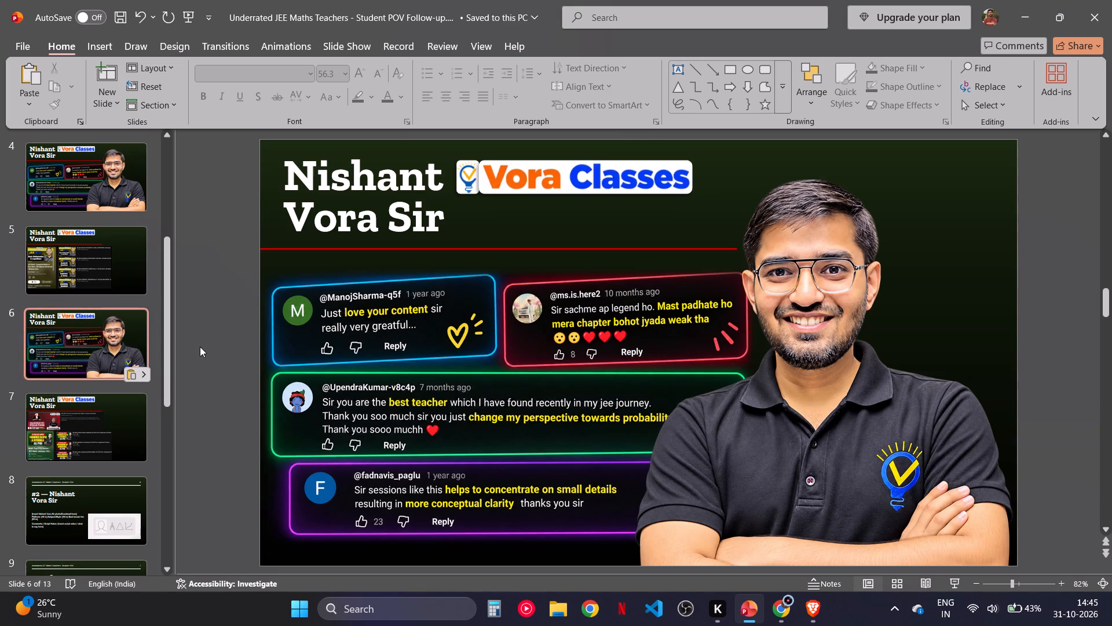
left_click(122, 501)
key("Delete")
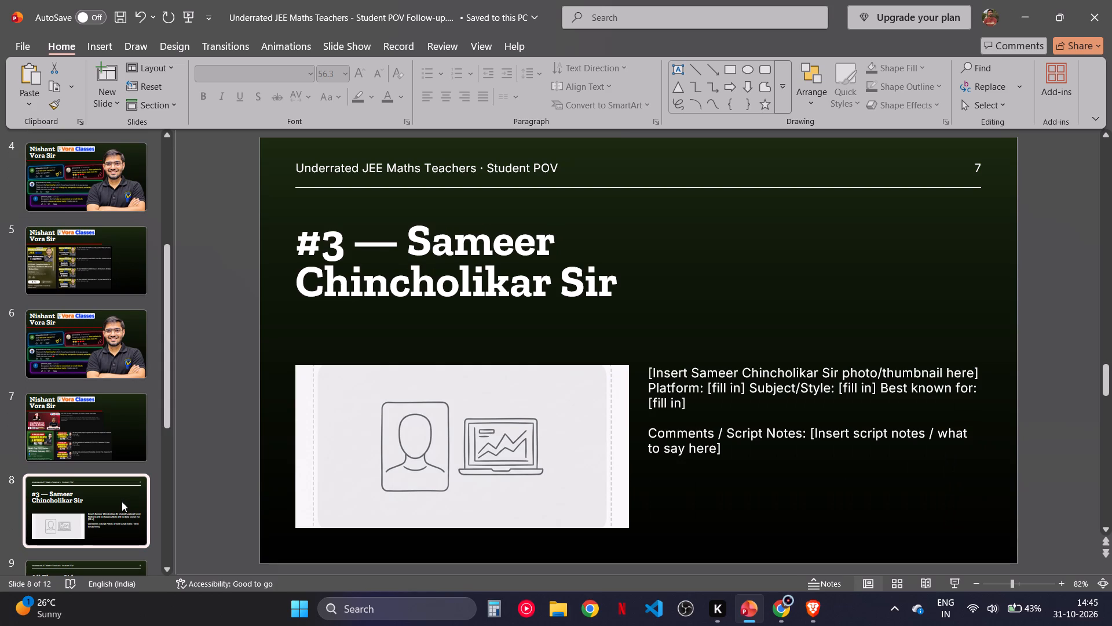
key("Delete")
Delete the placeholder slides "Your Turn!" and "Like, Subscribe & Comment", and save the presentation.
scroll(122, 501, "down", 1)
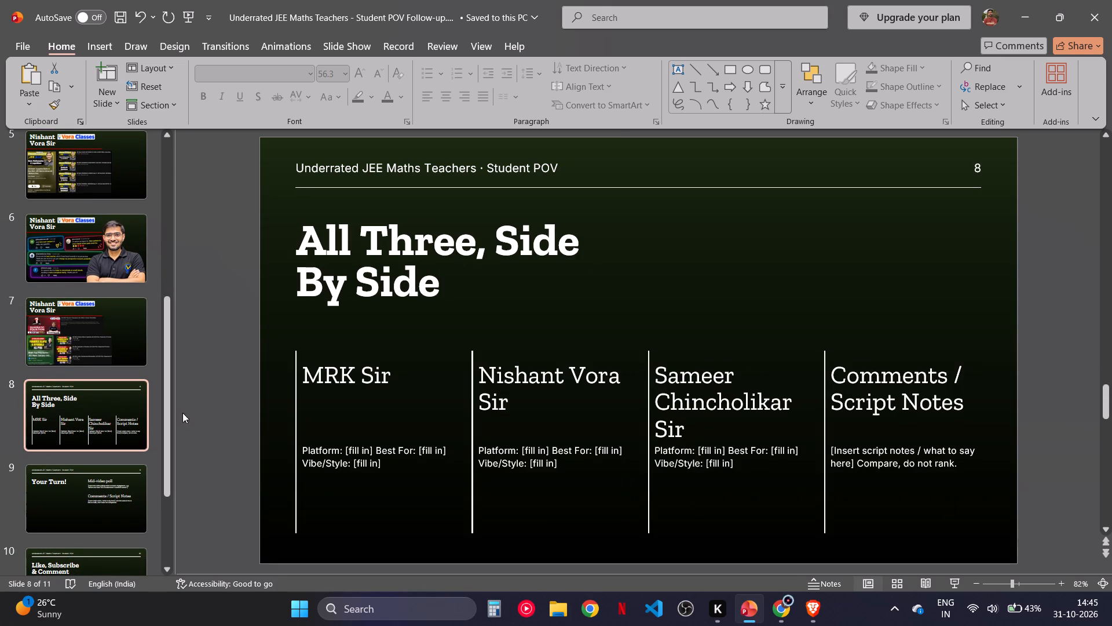
left_click(114, 355)
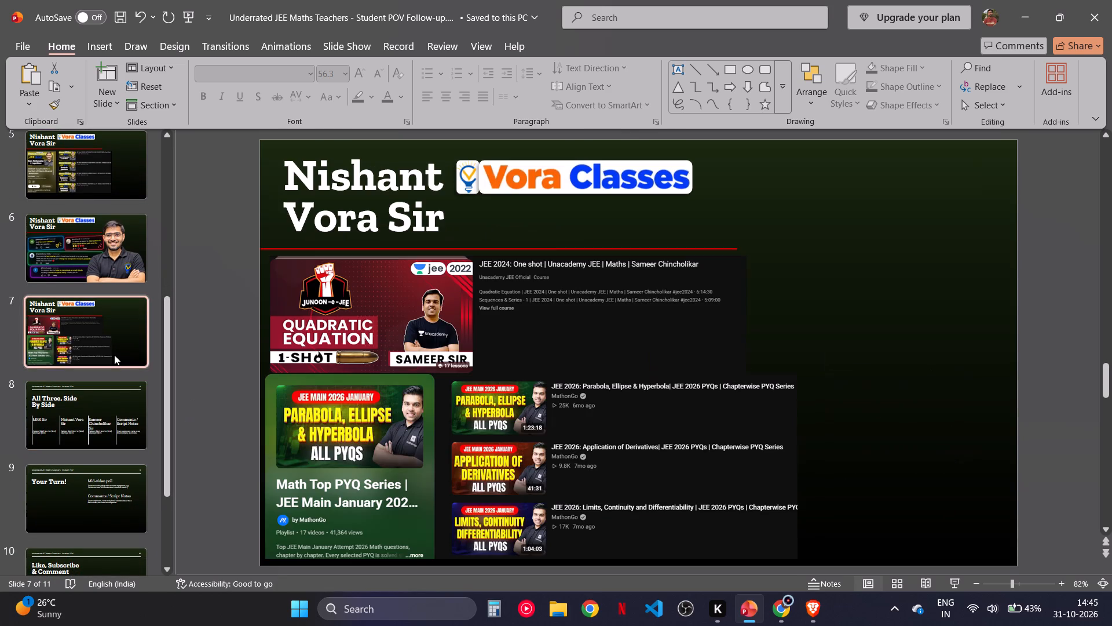
left_click(118, 446)
left_click(119, 487)
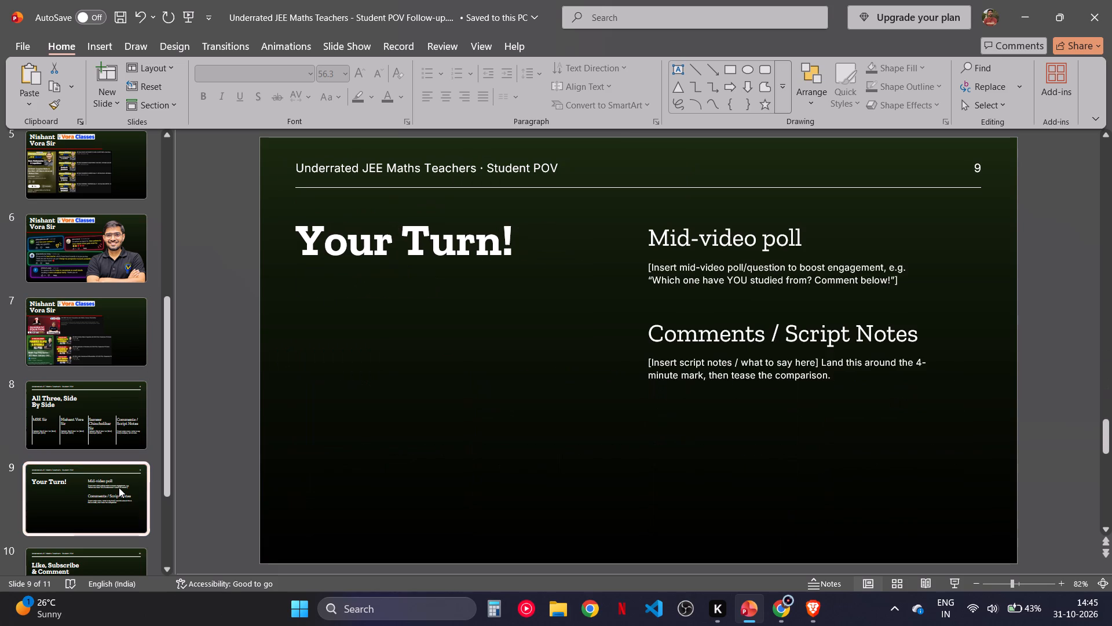
key("Delete")
scroll(119, 487, "down", 1)
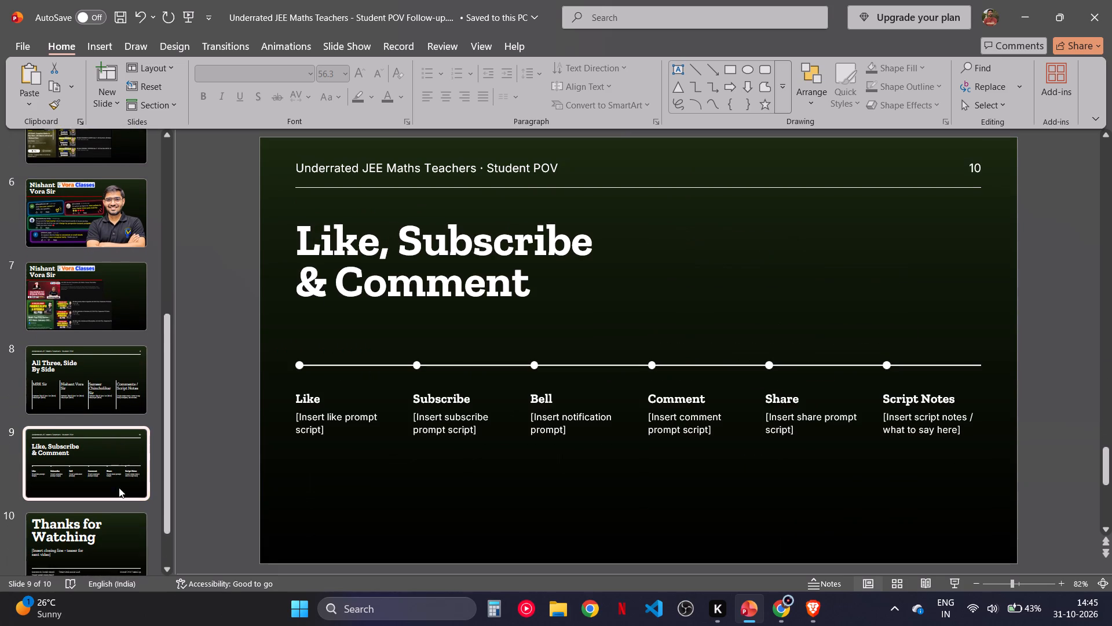
scroll(119, 487, "down", 1)
key("Delete")
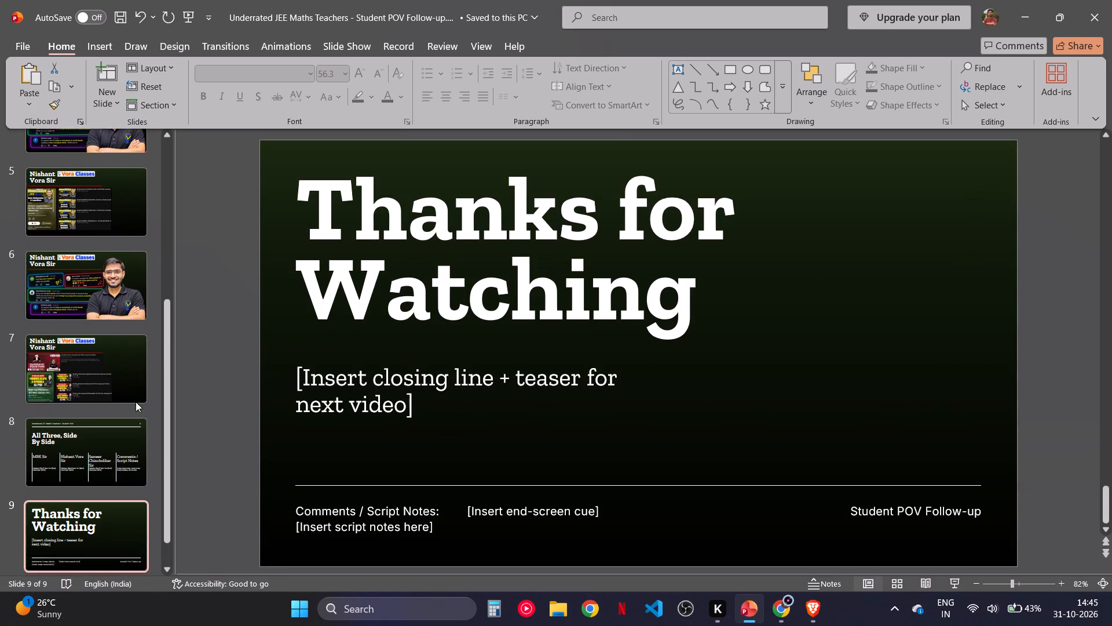
scroll(136, 402, "down", 1)
scroll(136, 402, "up", 7)
left_click(98, 132)
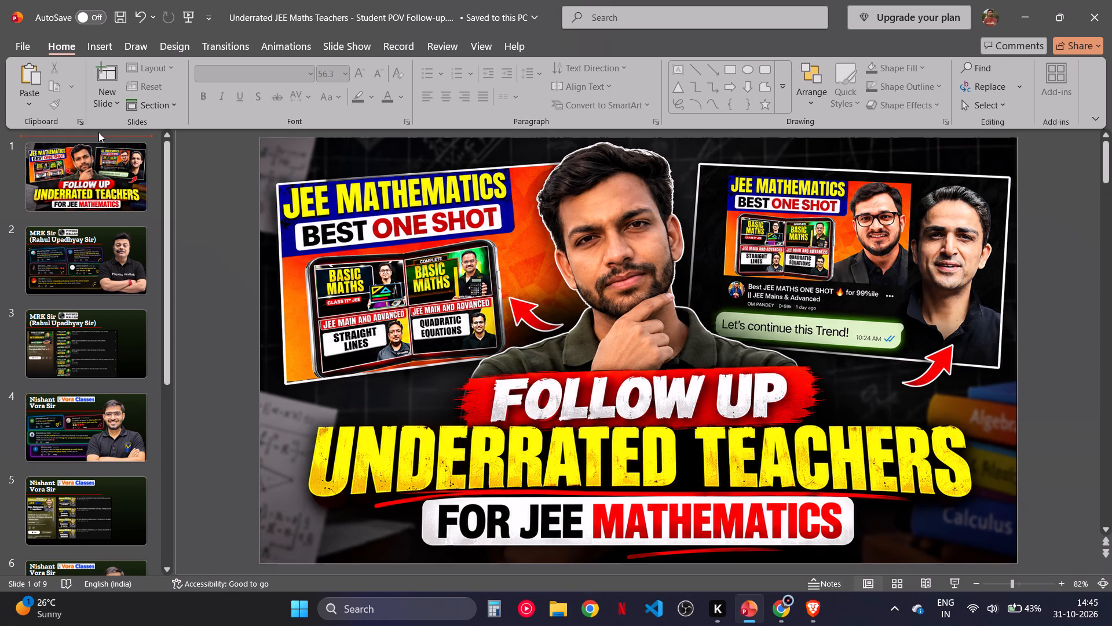
left_click(105, 169)
left_click_drag(234, 274, 240, 335)
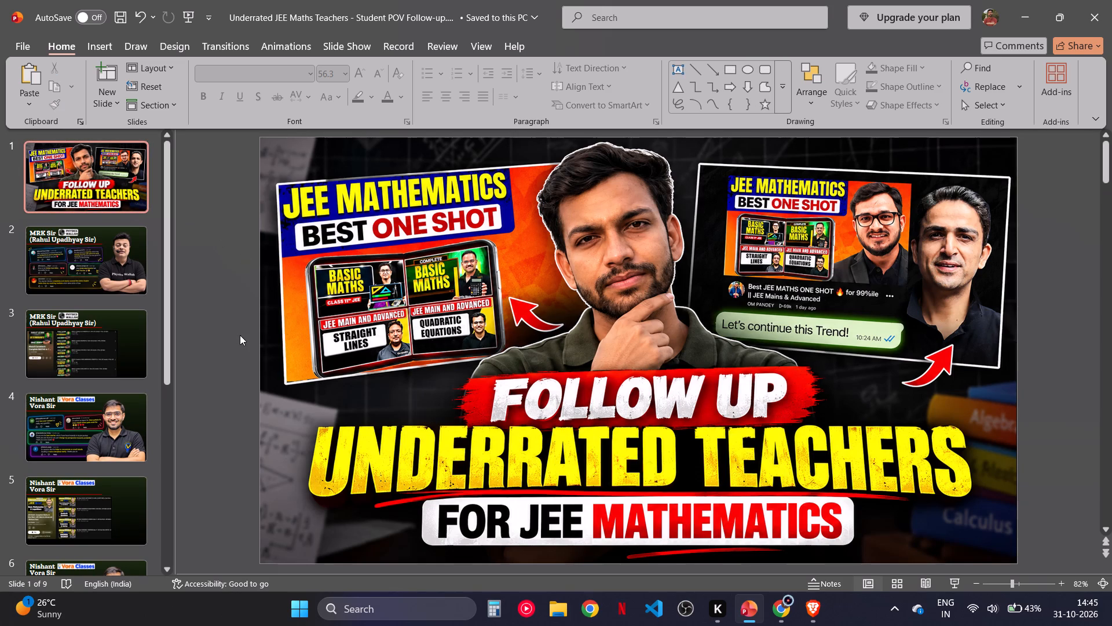
left_click(240, 335)
key("ctrl+s")
Delete the closing line and teaser placeholder text box from the "Thanks for Watching" slide and save the presentation.
scroll(109, 512, "down", 3)
left_click(126, 494)
left_click(126, 494)
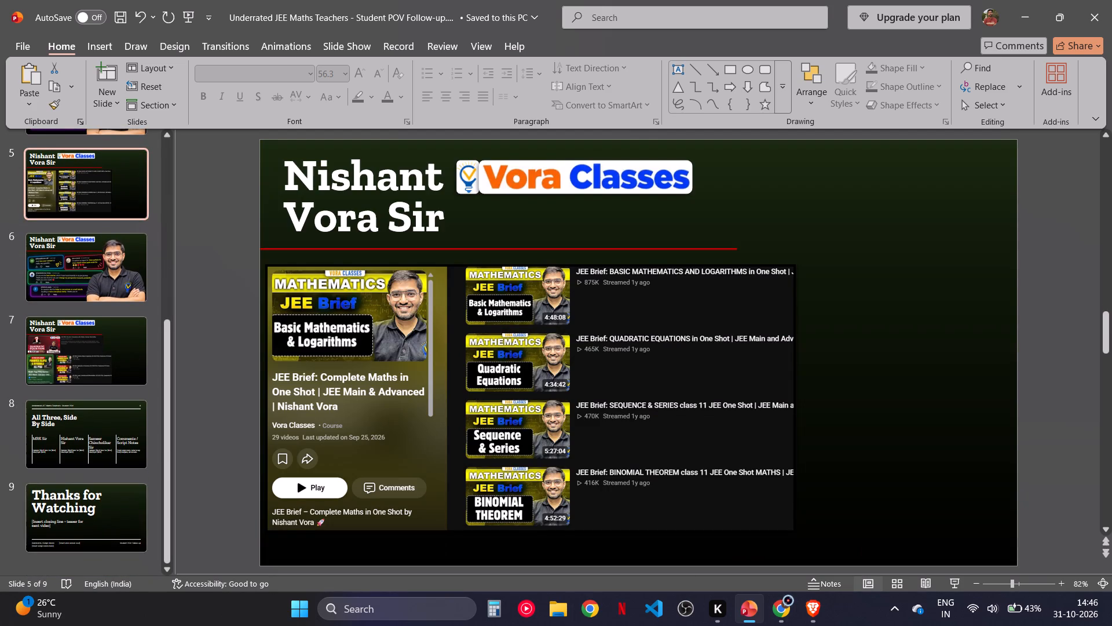
left_click(72, 484)
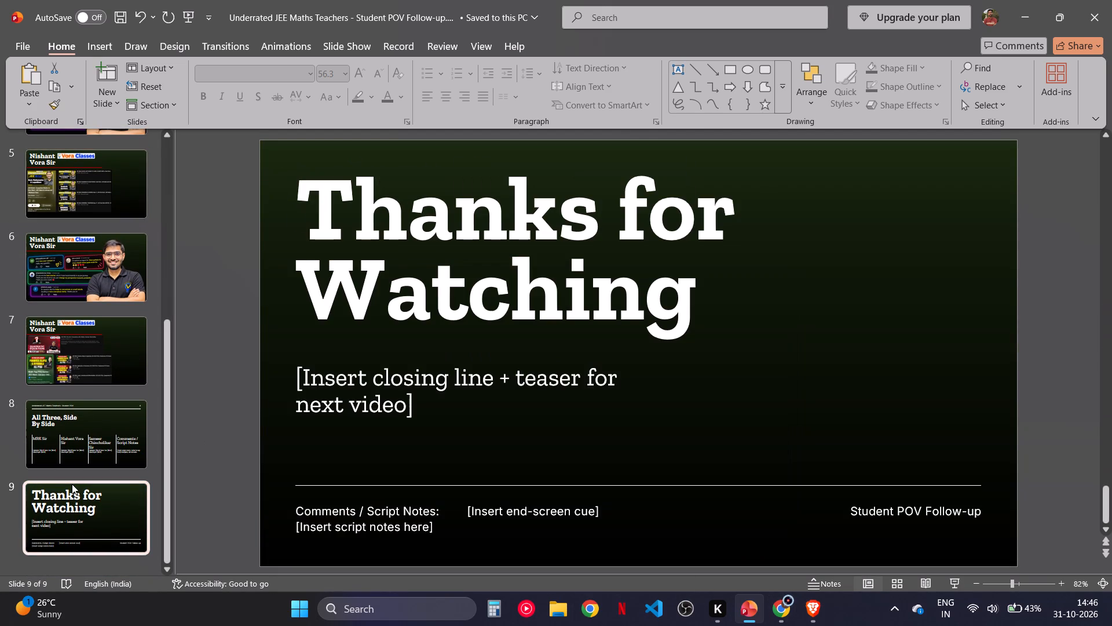
left_click(300, 386)
left_click(293, 384)
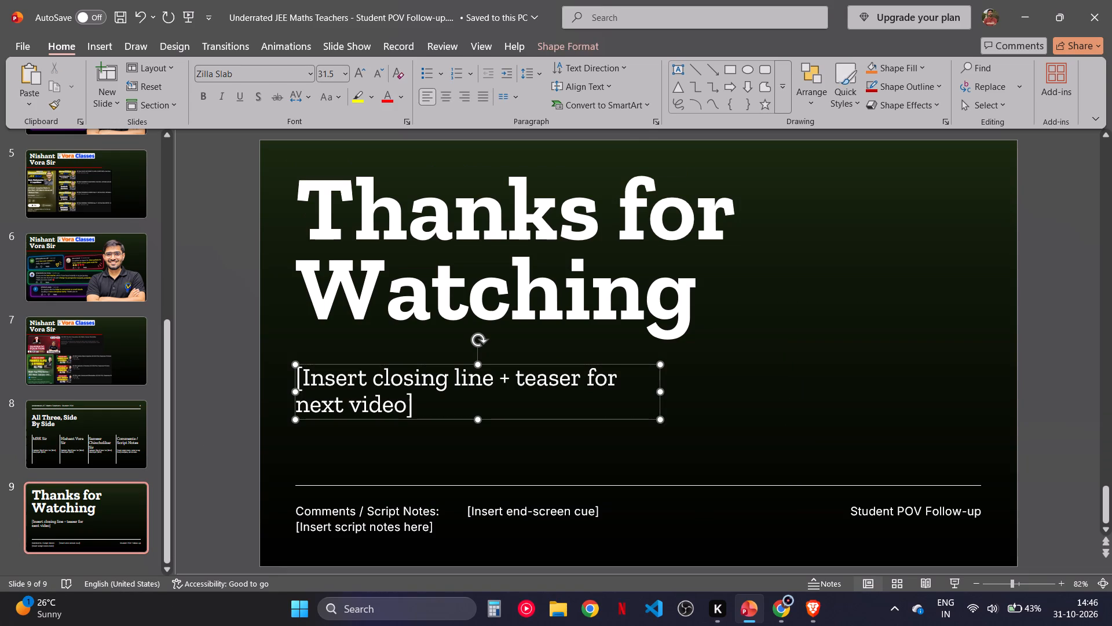
key("Delete")
left_click(241, 432)
left_click(110, 434)
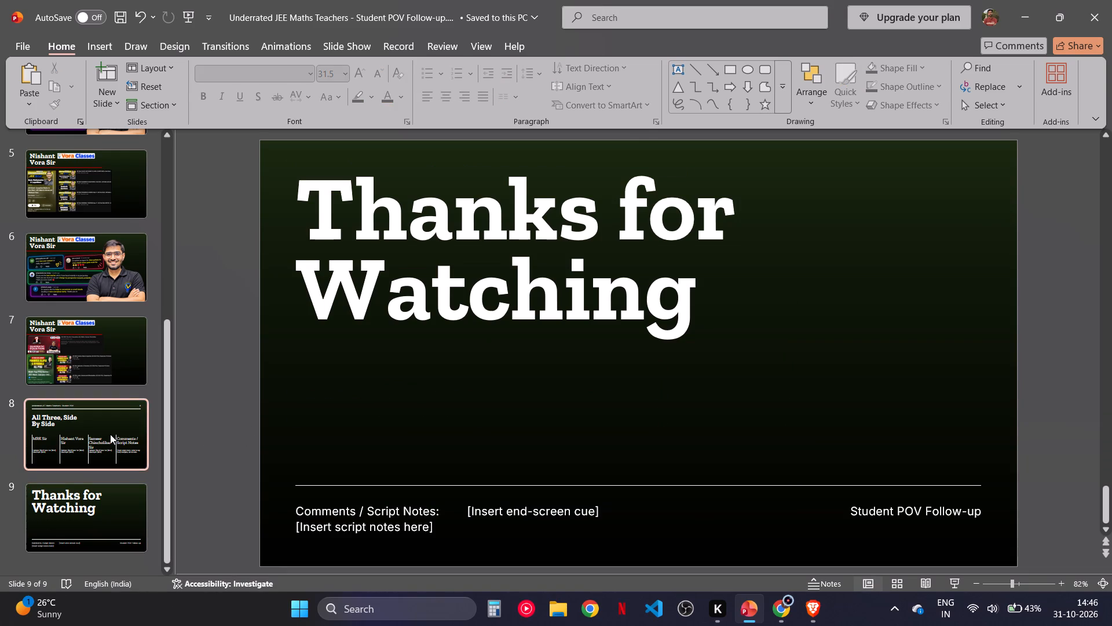
left_click(111, 518)
scroll(136, 332, "up", 7)
double_click(74, 158)
left_click(74, 158)
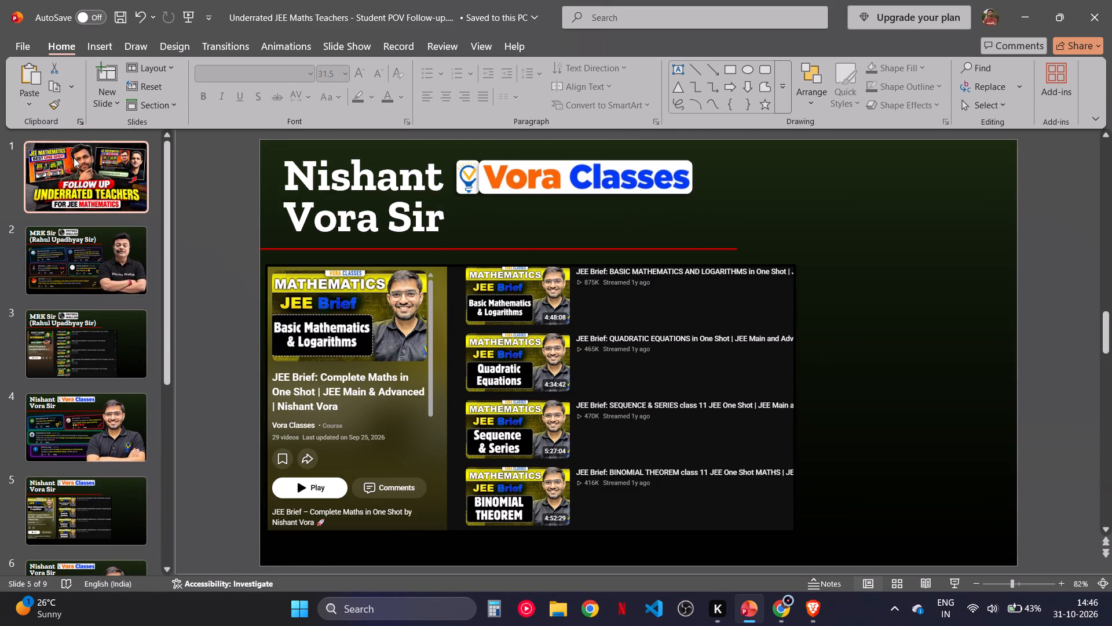
left_click_drag(185, 213, 184, 253)
key("ctrl+s")
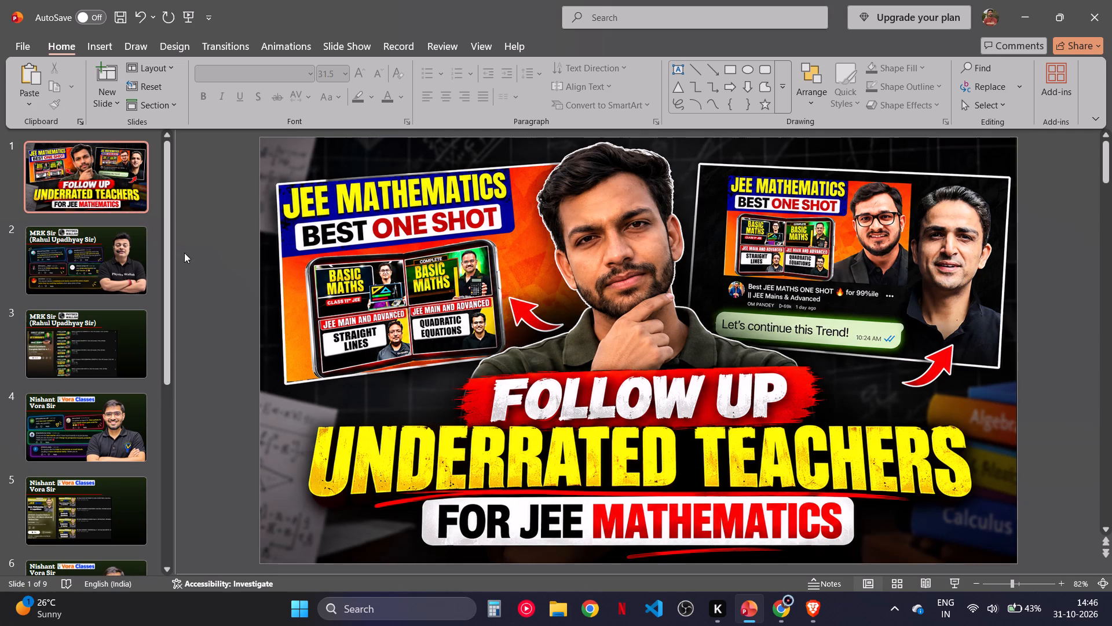
left_click_drag(184, 253, 220, 295)
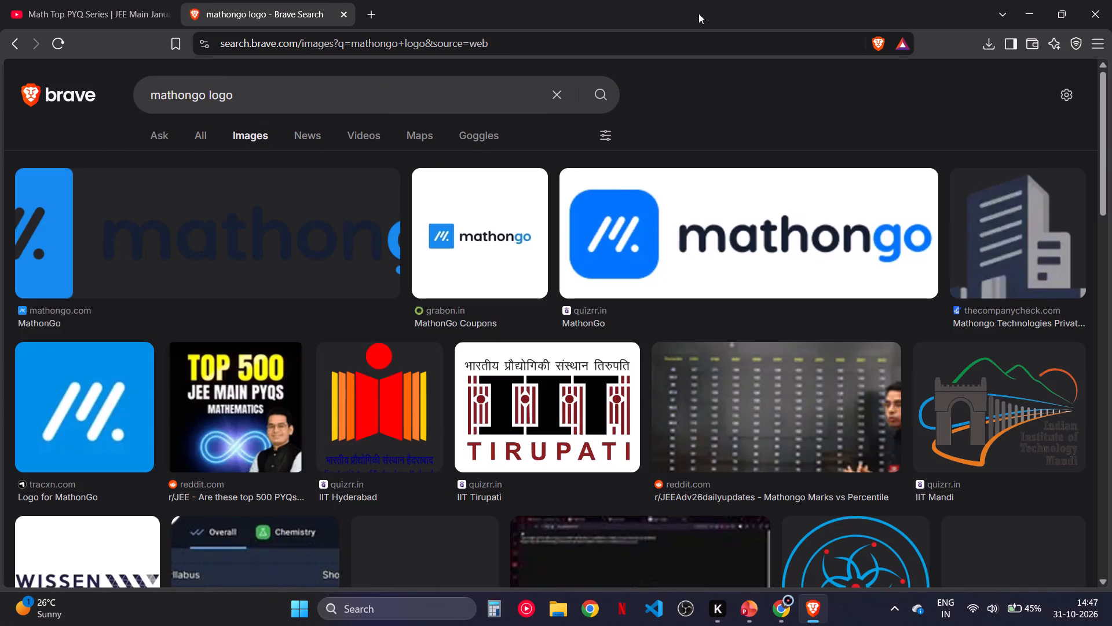
Copy the white-background mathongo logo image from the quizrr.in result and close the search and YouTube playlist tabs.
left_click(718, 239)
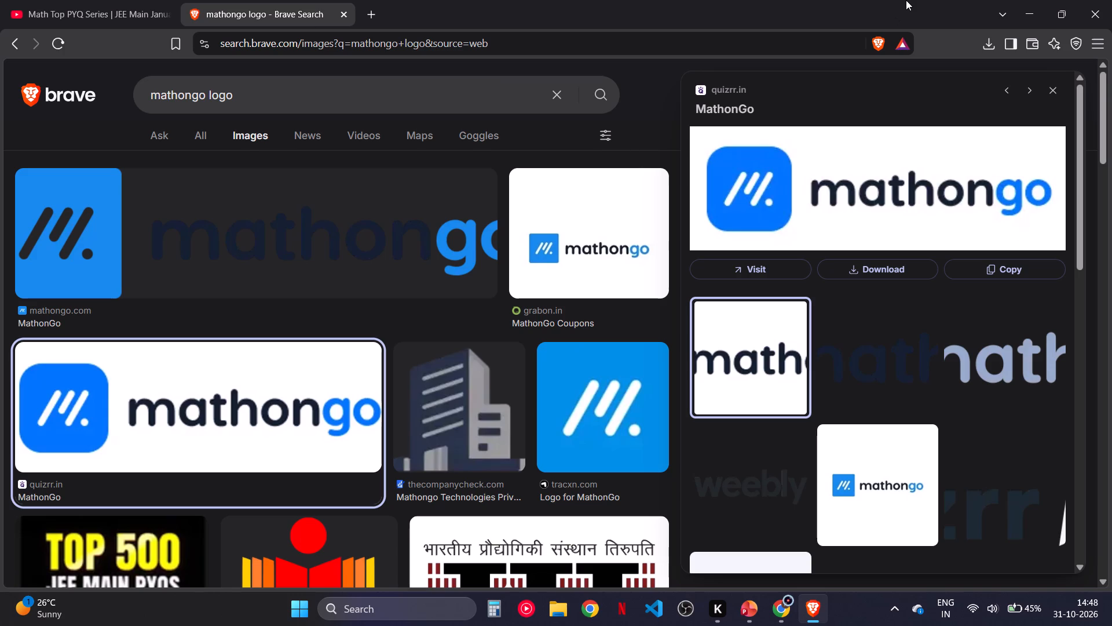
right_click(931, 134)
left_click(821, 410)
key("ctrl+w")
key("ctrl+w")
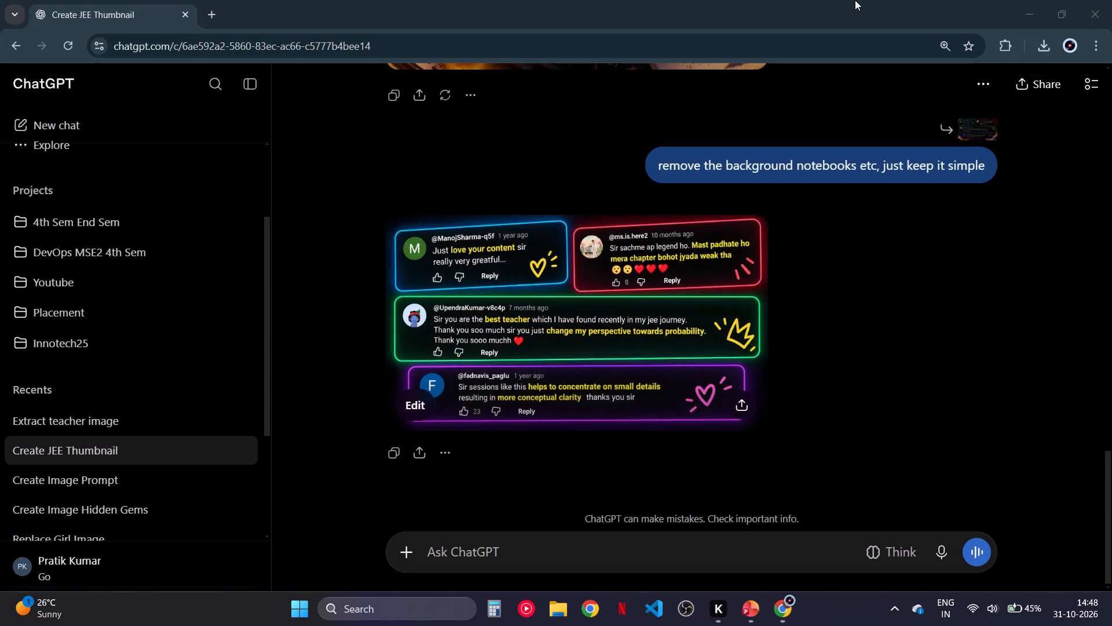
Back in PowerPoint, paste the mathongo logo beside the title and shrink it to about 3.29 by 9.95 cm.
key("alt+Tab")
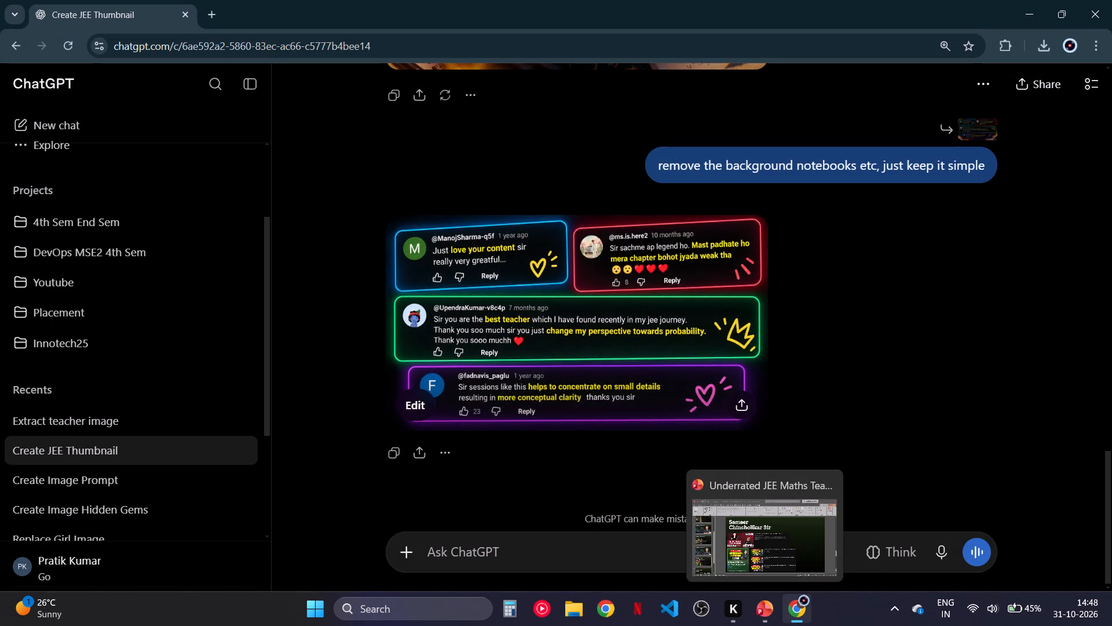
left_click(755, 623)
left_click(824, 298)
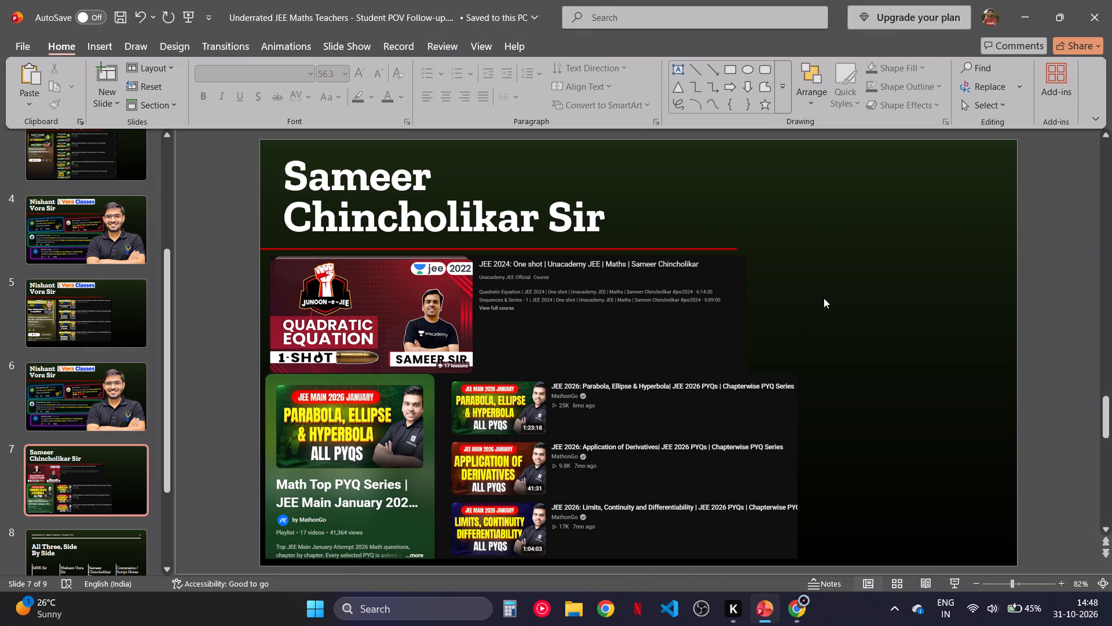
key("ctrl+v")
left_click_drag(707, 354, 718, 238)
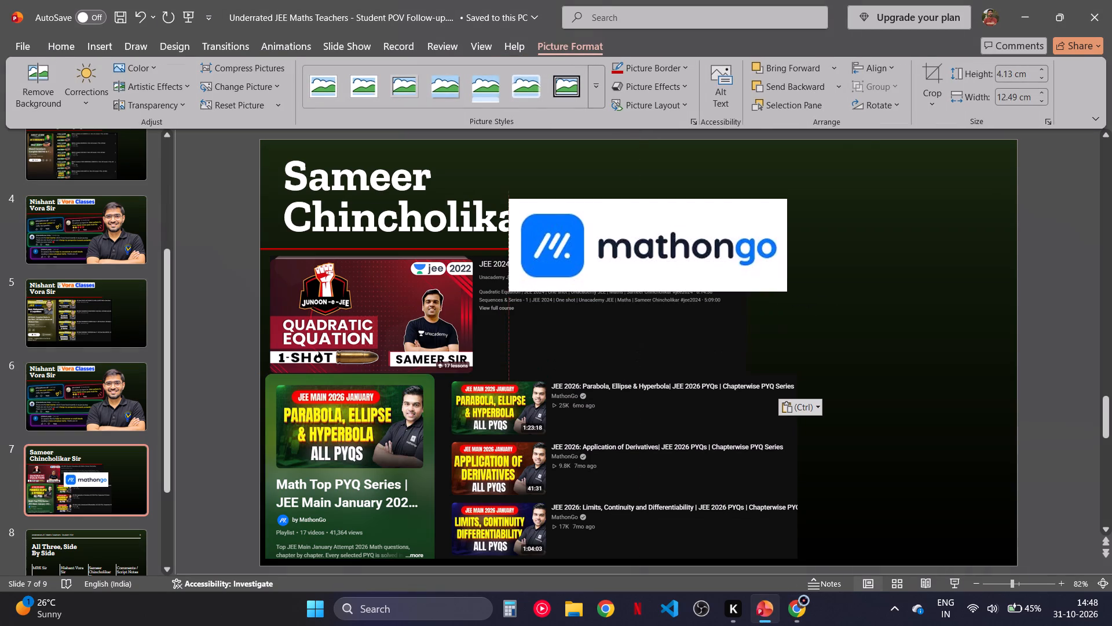
left_click_drag(718, 238, 821, 194)
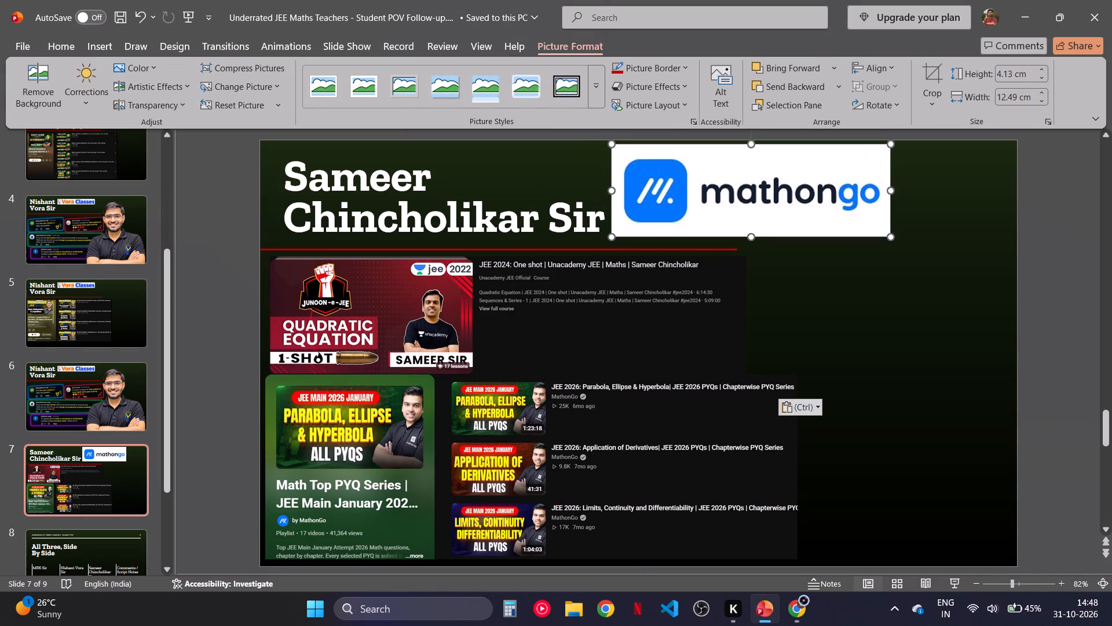
left_click_drag(614, 237, 671, 217)
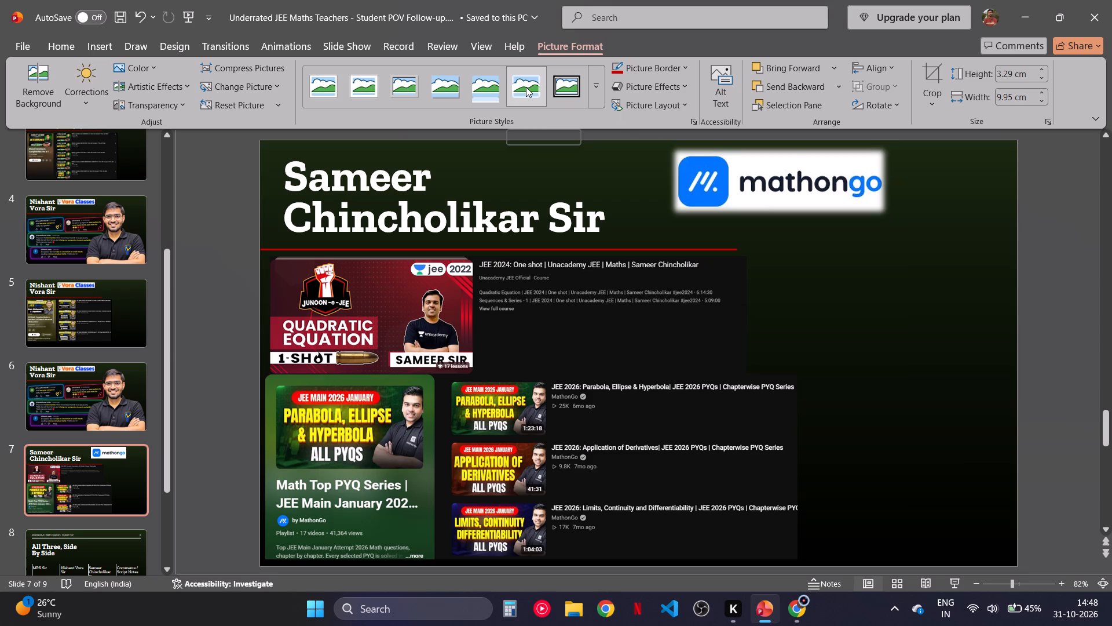
Apply the rounded-corner bevelled rectangle picture style to the mathongo logo.
left_click(595, 79)
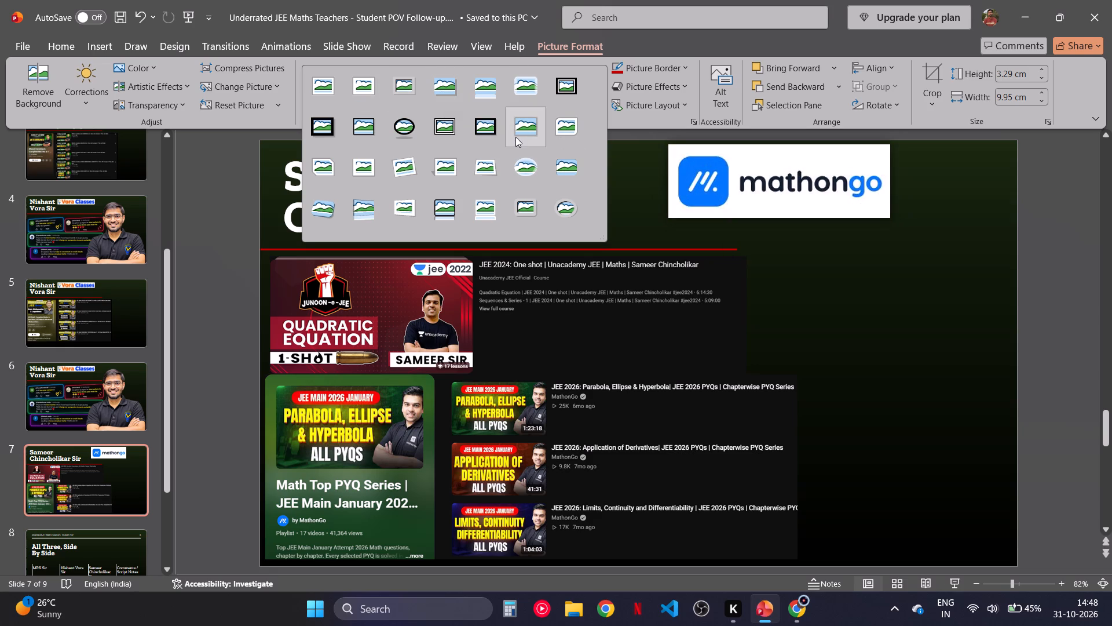
left_click(553, 168)
Scale the mathongo logo down to about 2.15 by 6.51 cm and place it beside "Sameer" in the title.
left_click_drag(720, 175, 701, 185)
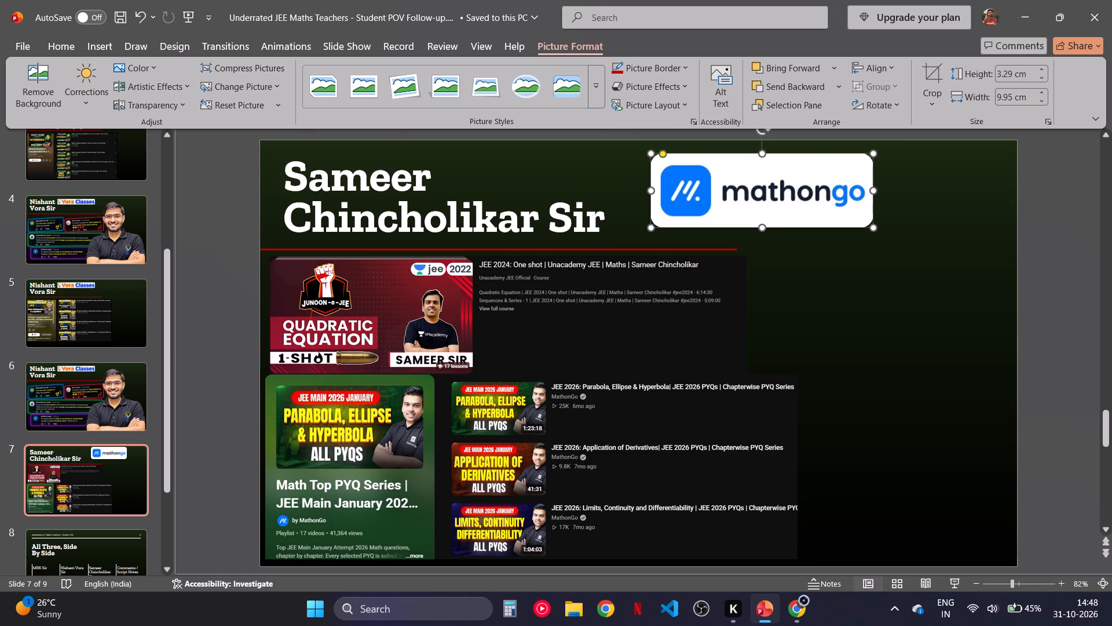
left_click_drag(649, 156, 703, 175)
left_click_drag(762, 202, 749, 202)
left_click_drag(749, 202, 637, 173)
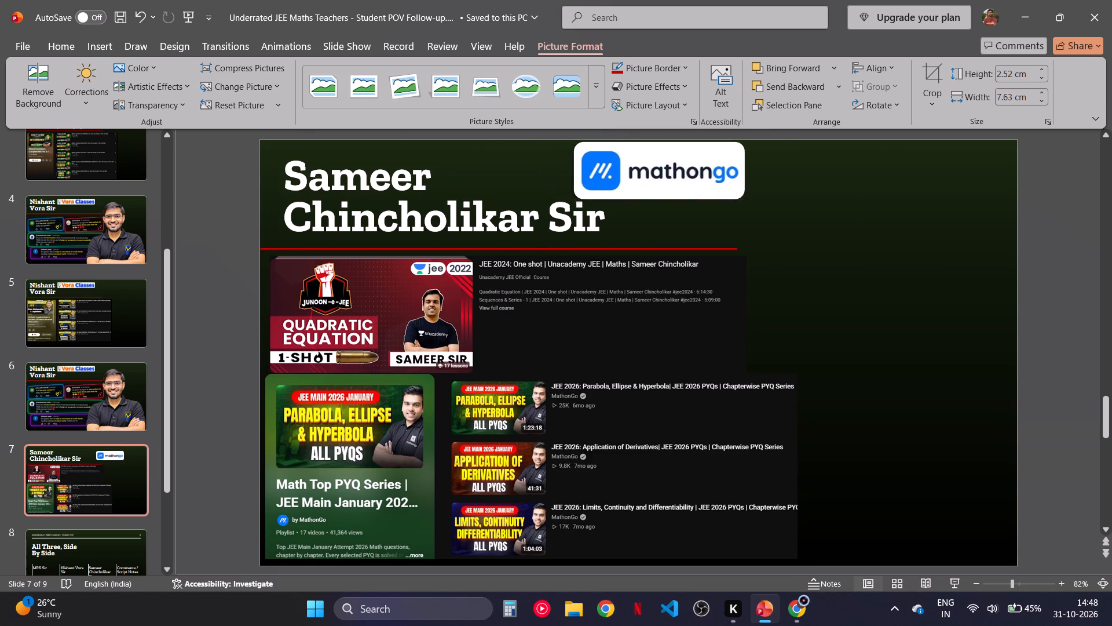
left_click_drag(637, 173, 668, 179)
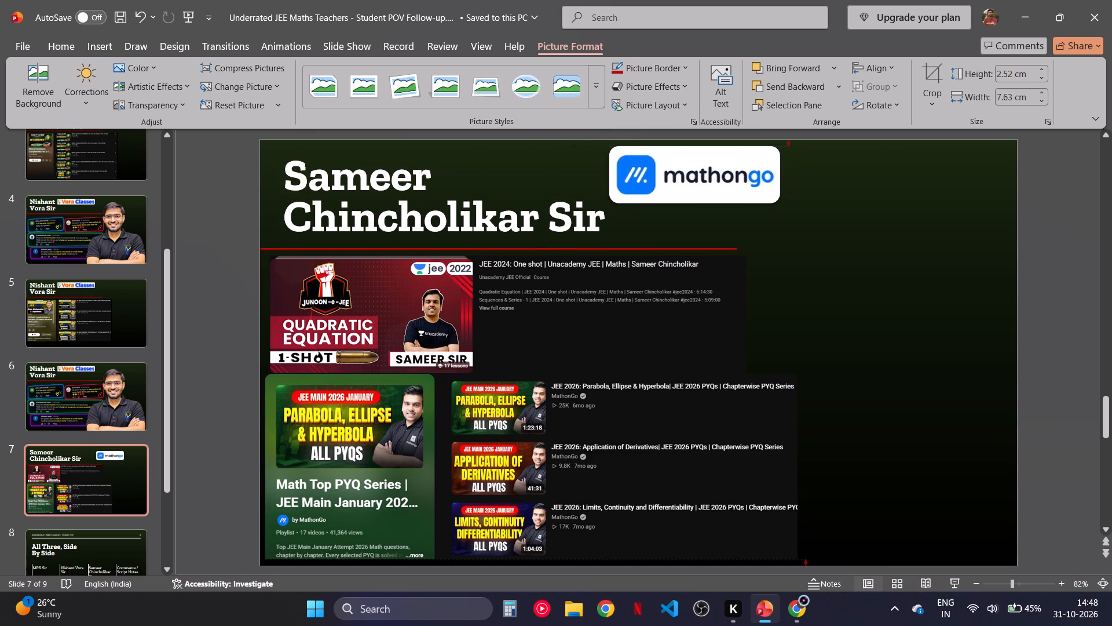
left_click_drag(668, 179, 658, 179)
left_click_drag(603, 150, 630, 158)
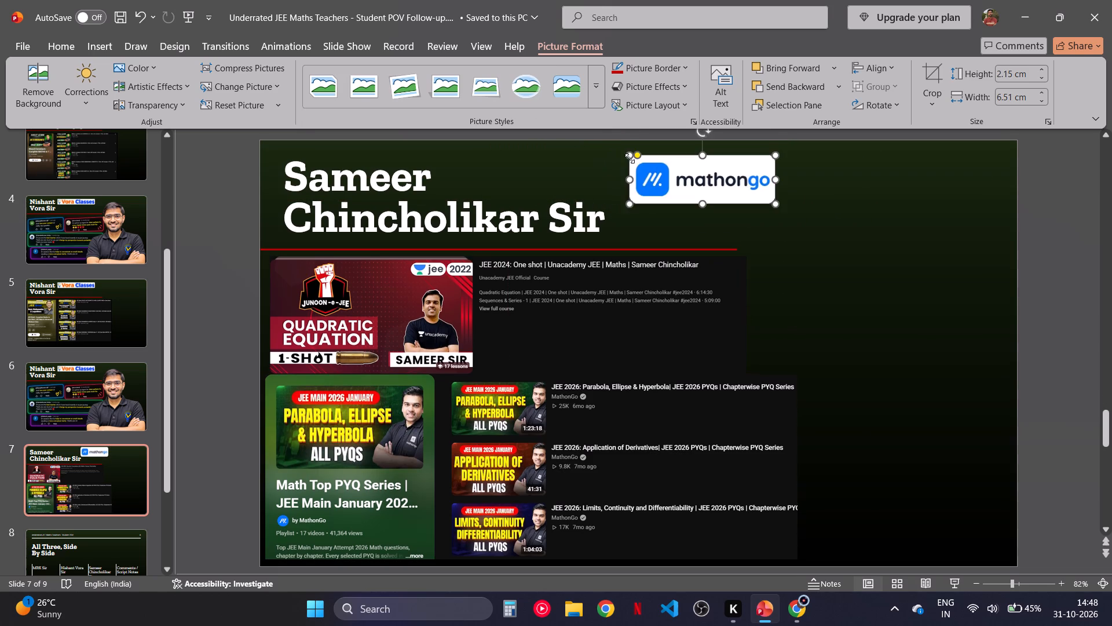
left_click_drag(661, 170, 498, 164)
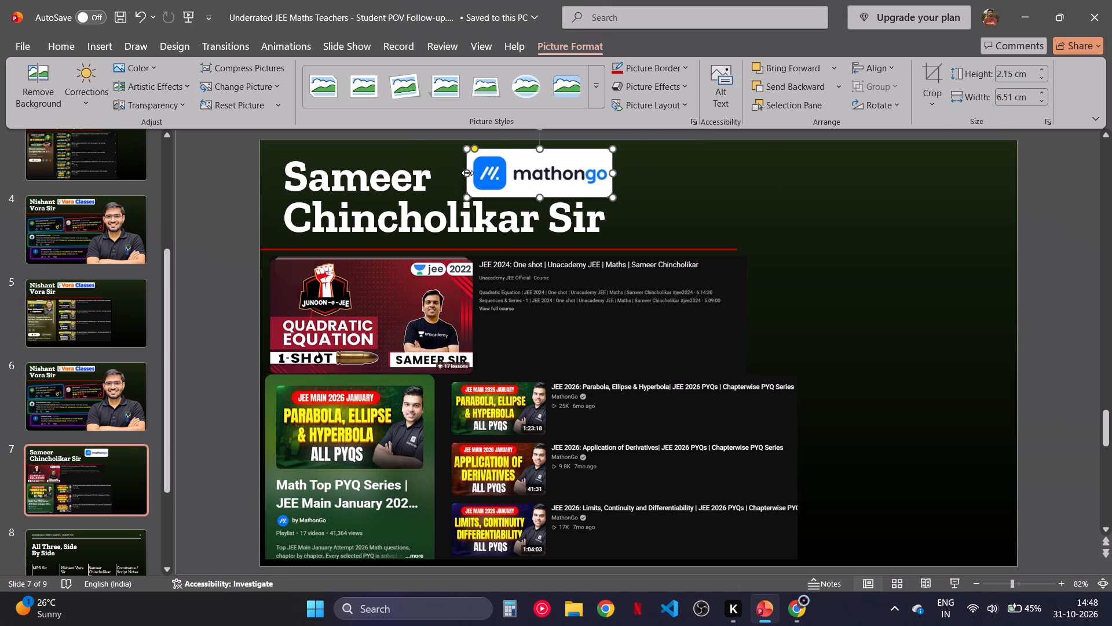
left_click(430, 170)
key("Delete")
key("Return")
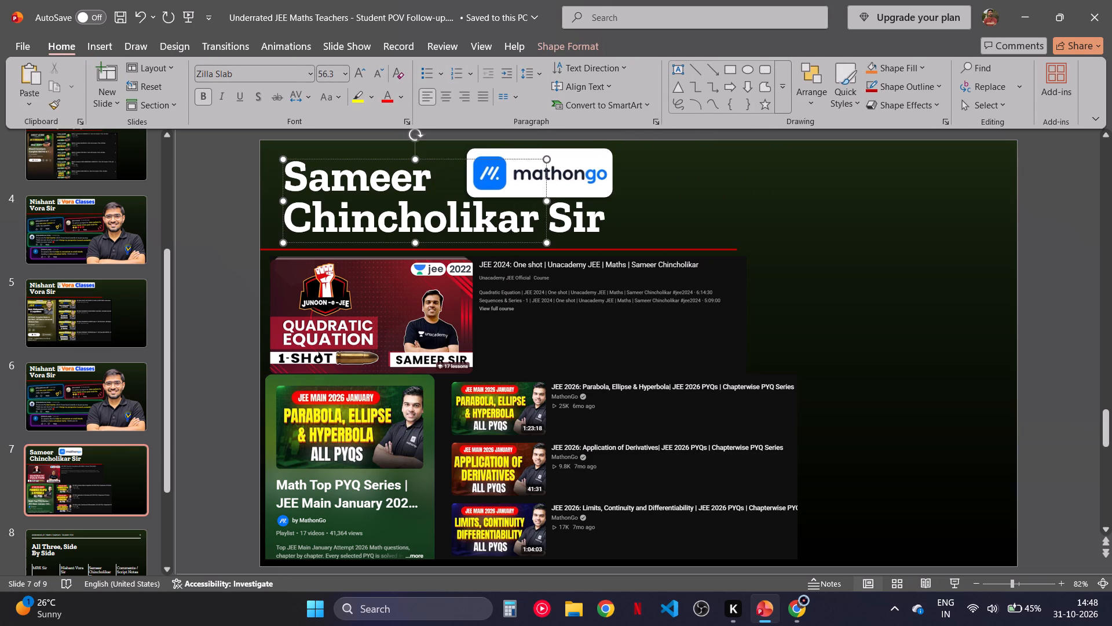
Move the mathongo logo slightly closer to the word "Sameer" in the title.
left_click(596, 176)
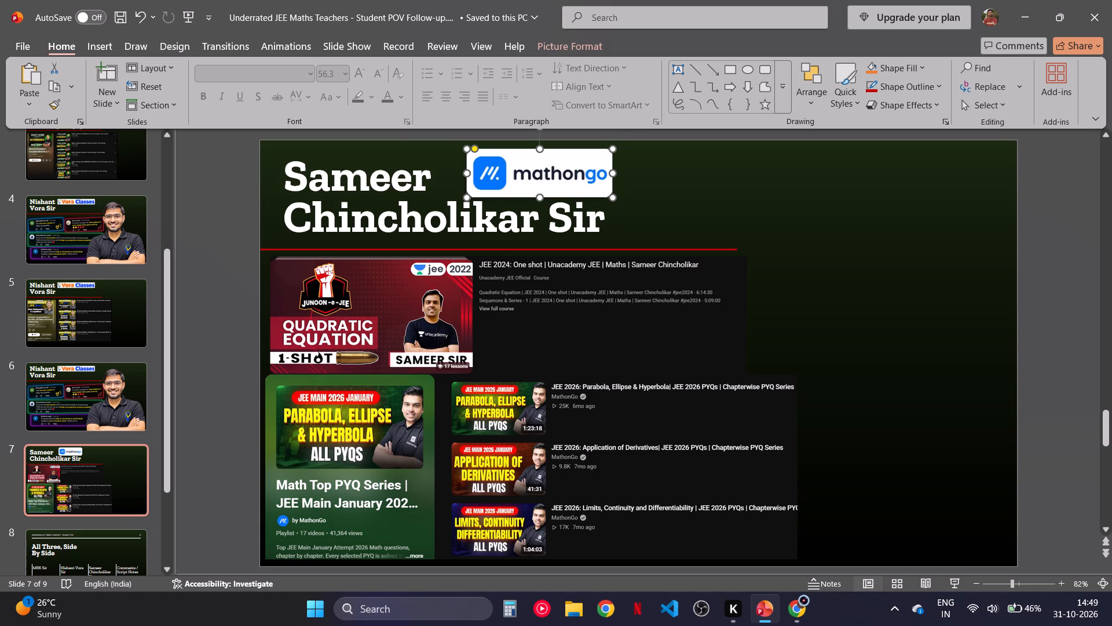
left_click_drag(537, 181, 521, 180)
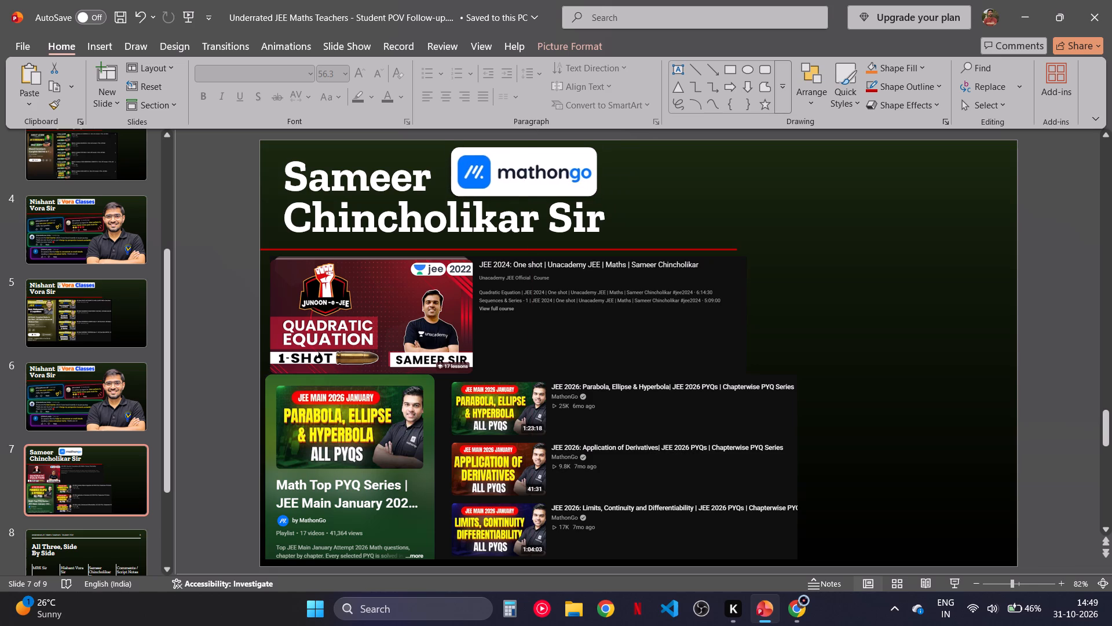
left_click_drag(598, 147, 593, 150)
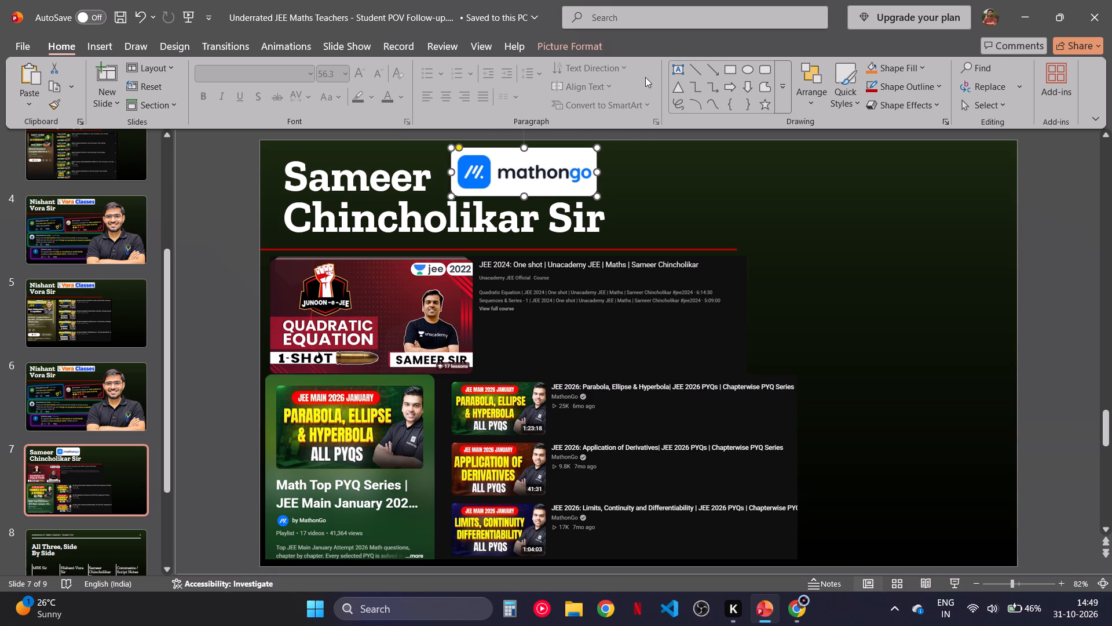
Crop the white margins above and below the mathongo logo to a height of about 1.71 cm.
left_click(604, 54)
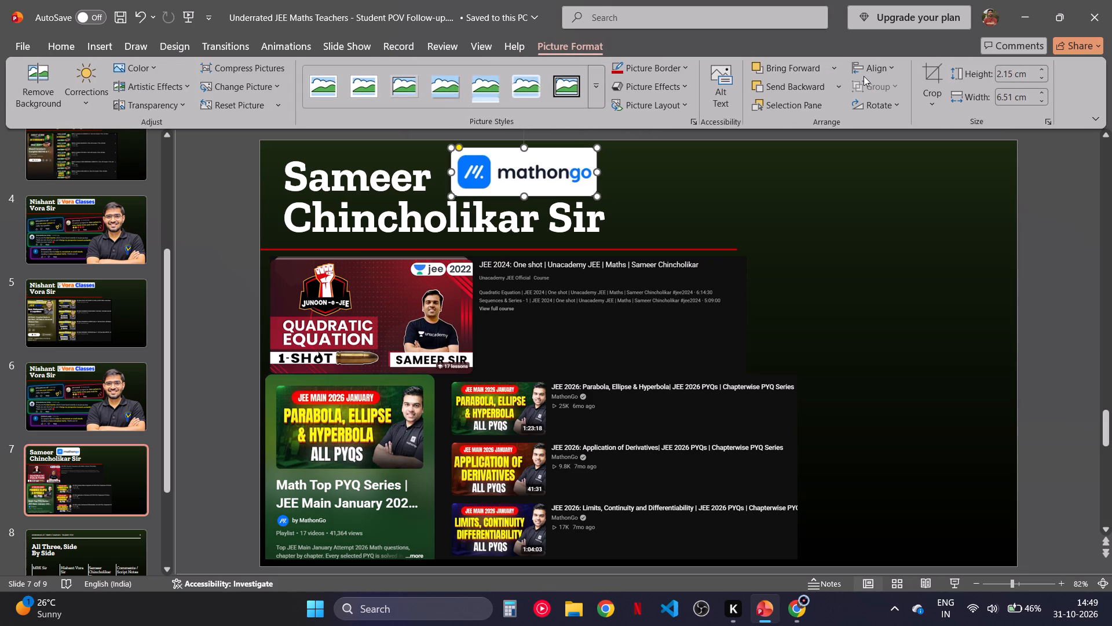
left_click(919, 71)
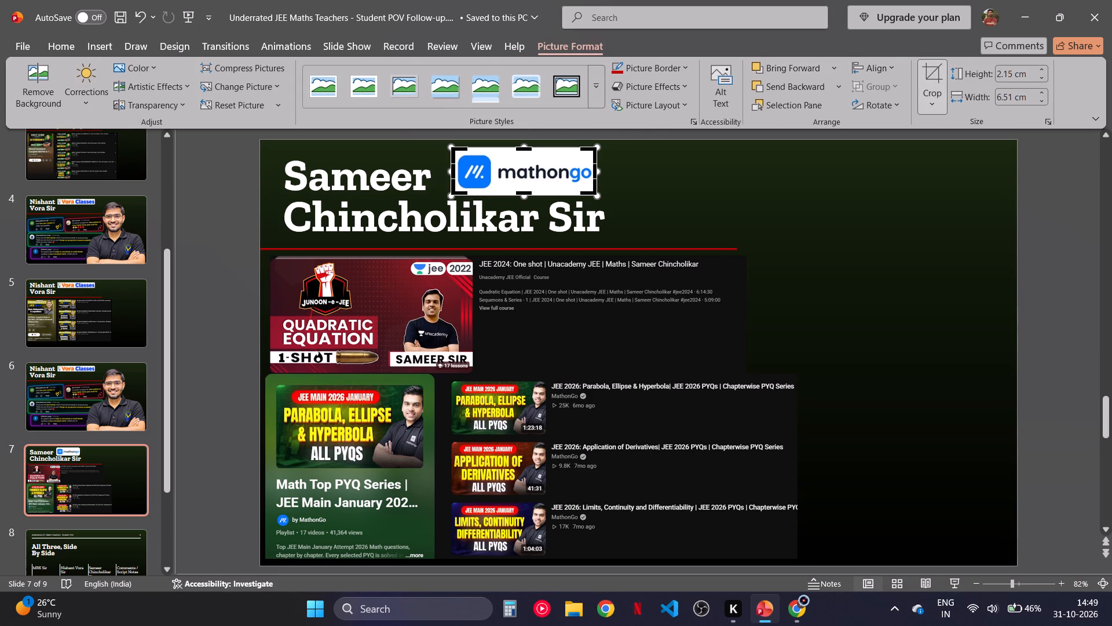
left_click(525, 149)
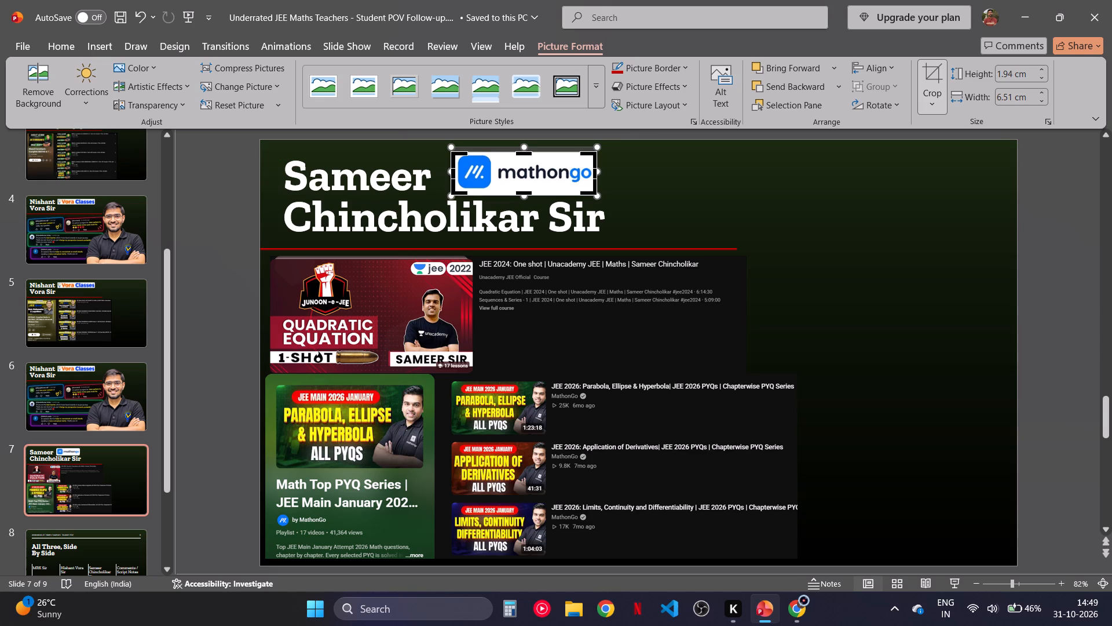
left_click(523, 154, "ctrl")
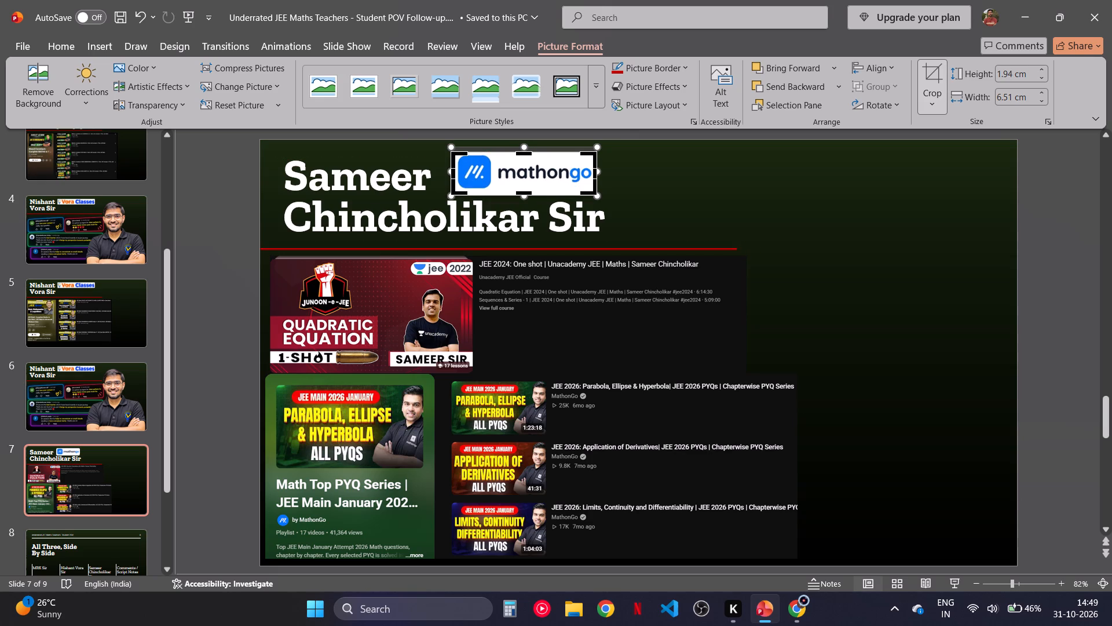
left_click(528, 191)
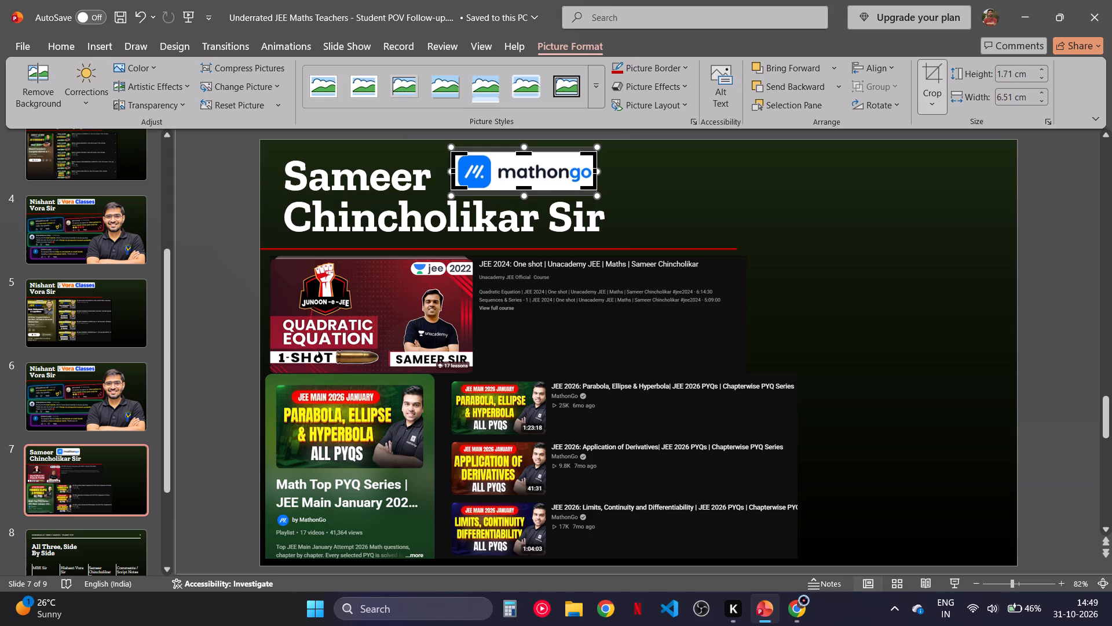
scroll(542, 148, "right", 2)
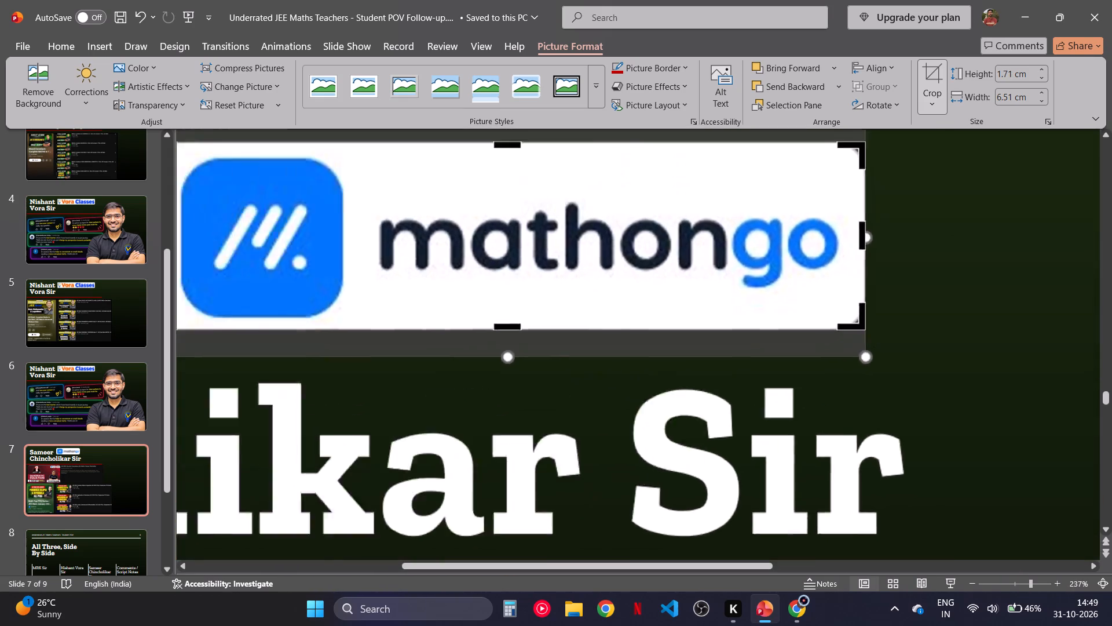
scroll(542, 148, "right", 2)
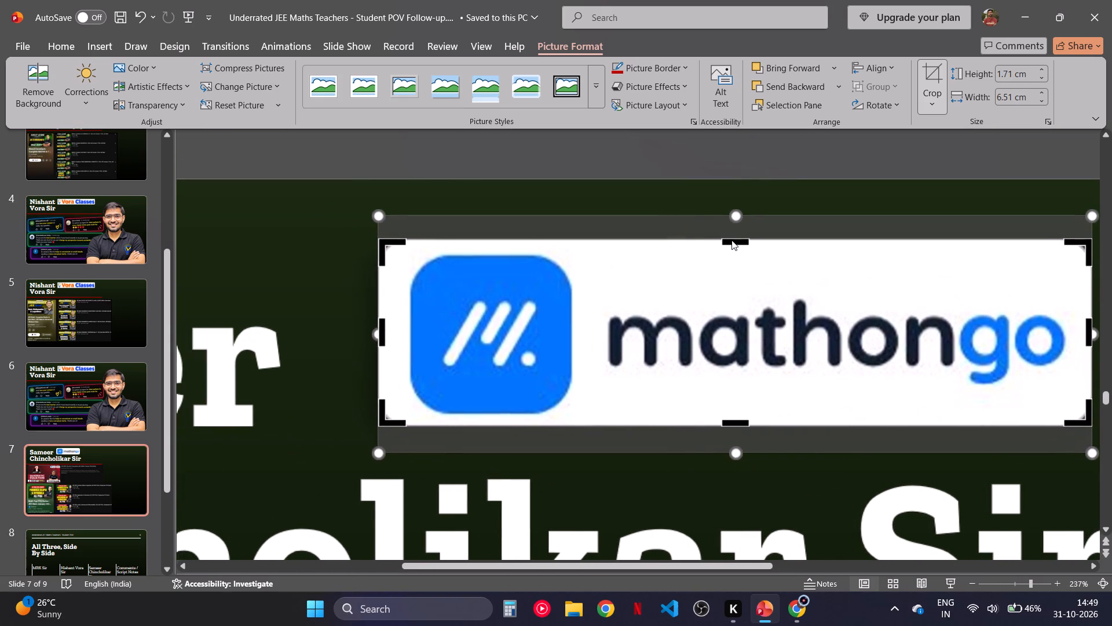
left_click(742, 241)
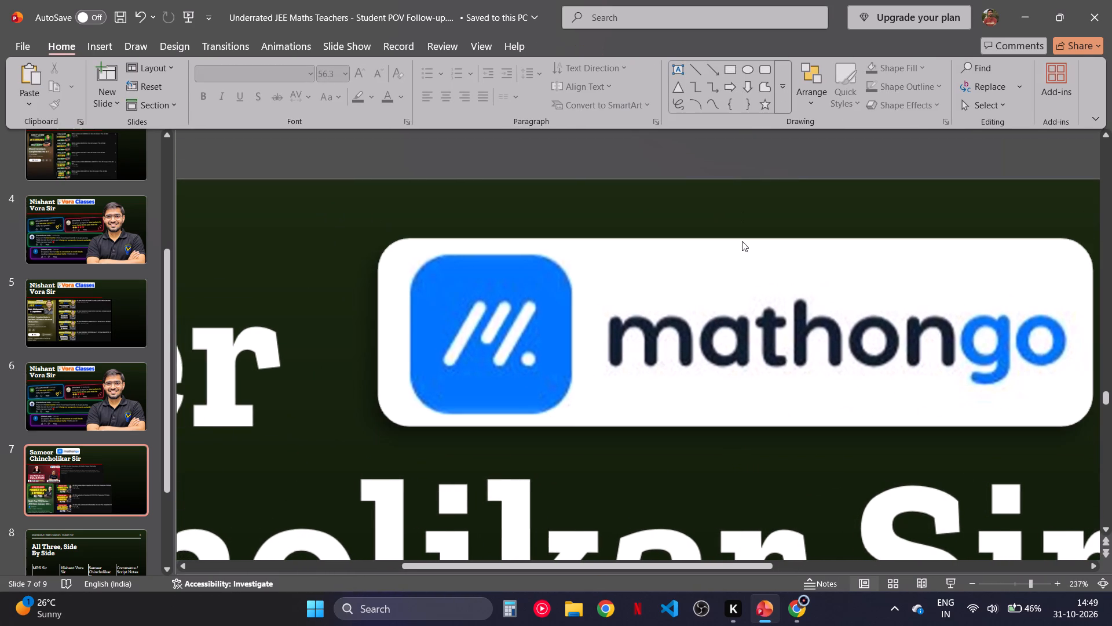
left_click(742, 241)
left_click(760, 263)
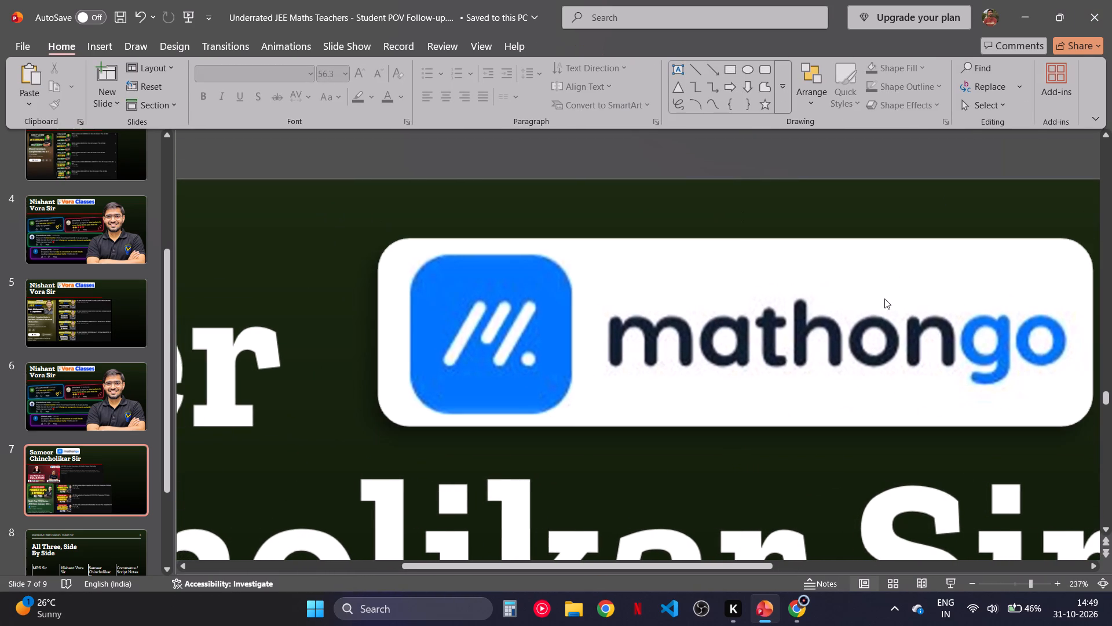
left_click(884, 299)
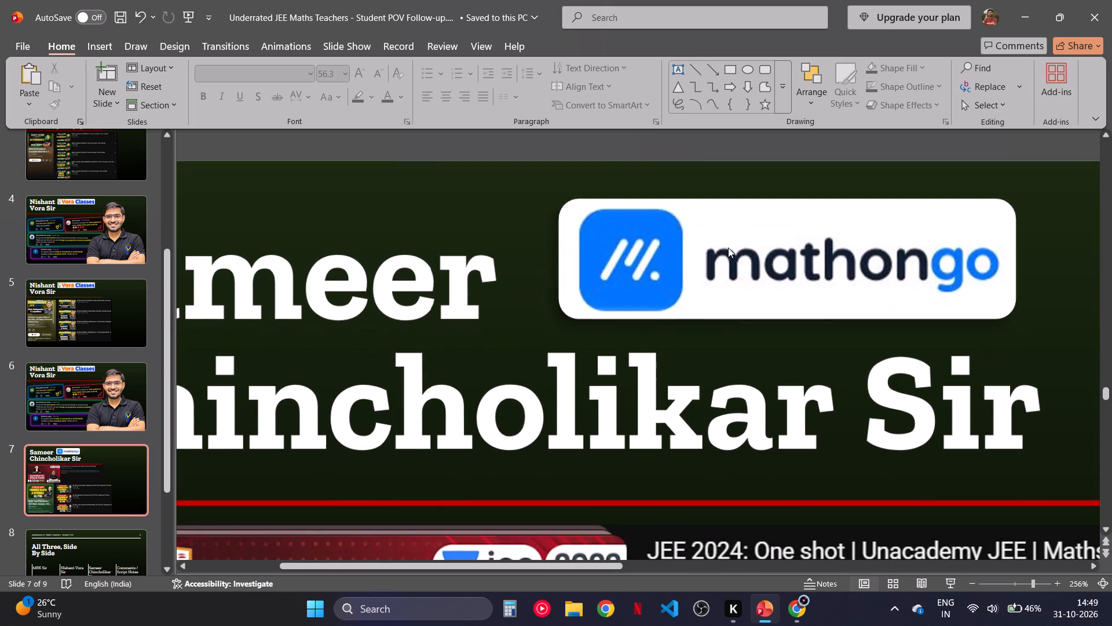
Crop the mathongo logo's top and bottom margins tighter, to a height of about 1.55 cm.
left_click(728, 248)
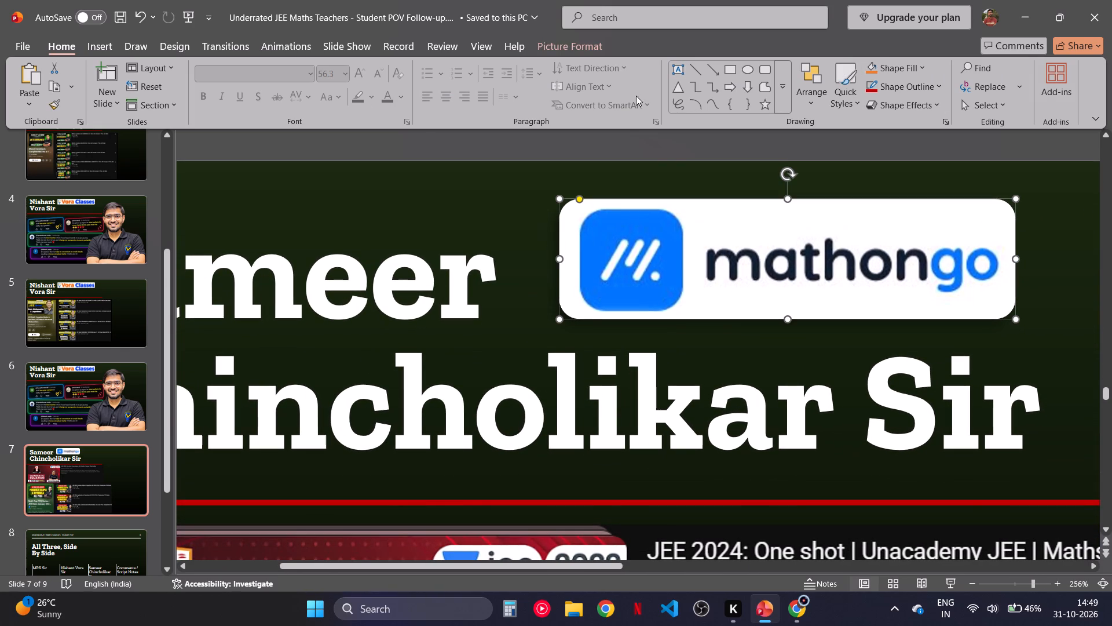
left_click(600, 43)
left_click(918, 67)
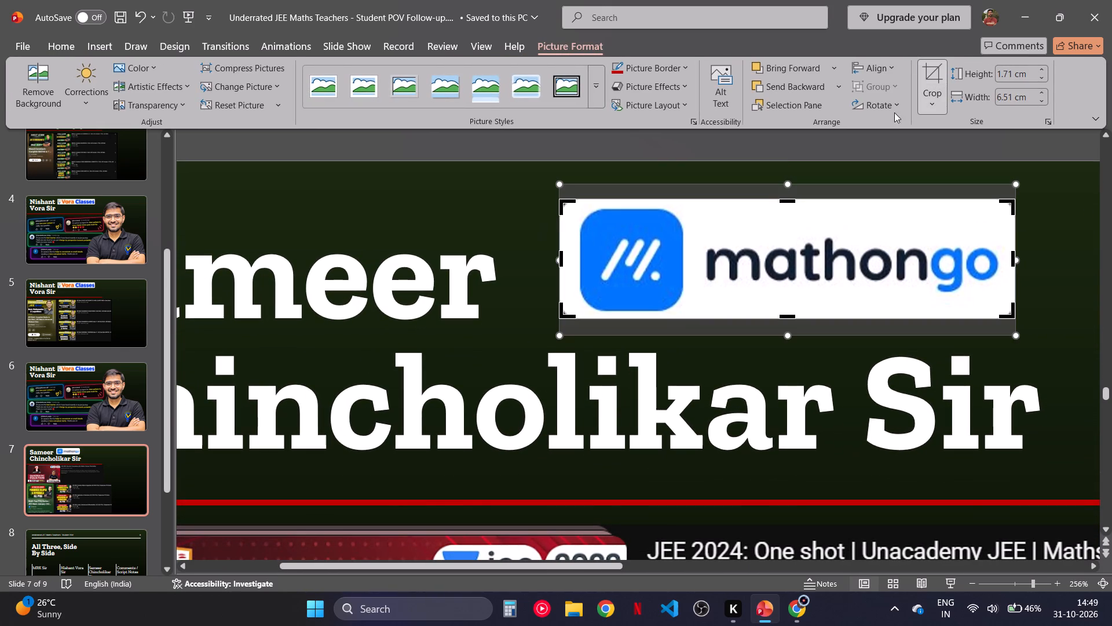
left_click(787, 203)
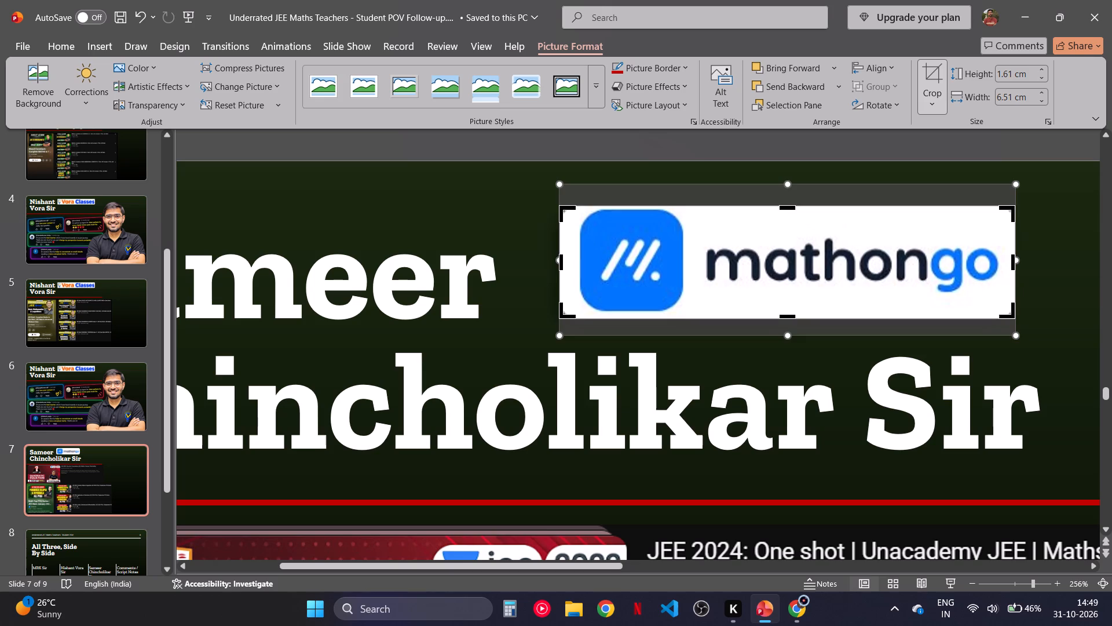
left_click(792, 316)
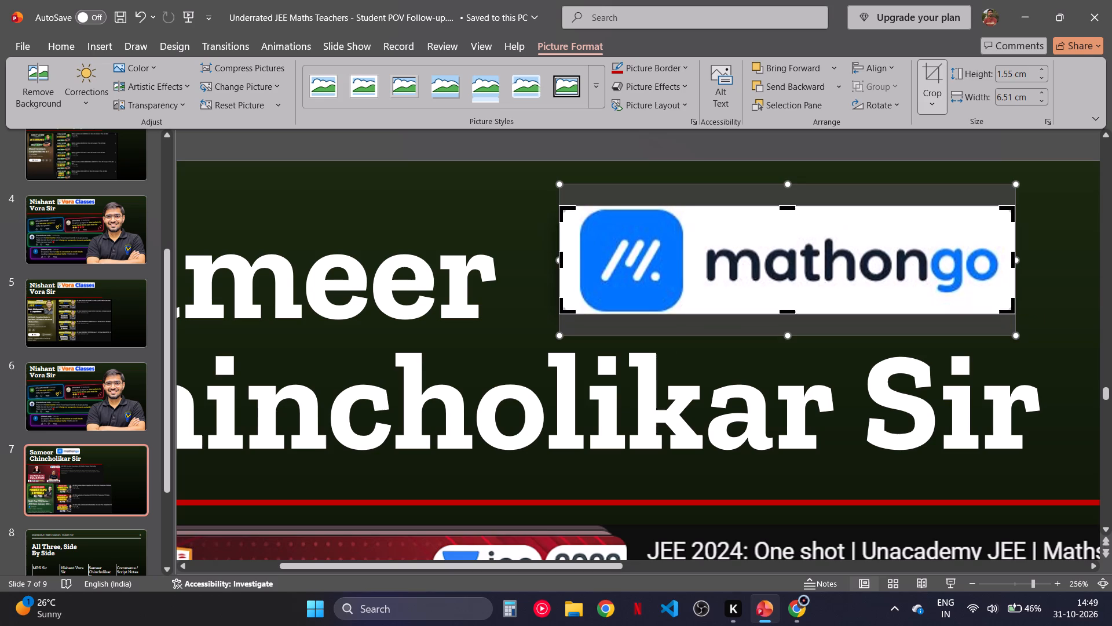
left_click(792, 208)
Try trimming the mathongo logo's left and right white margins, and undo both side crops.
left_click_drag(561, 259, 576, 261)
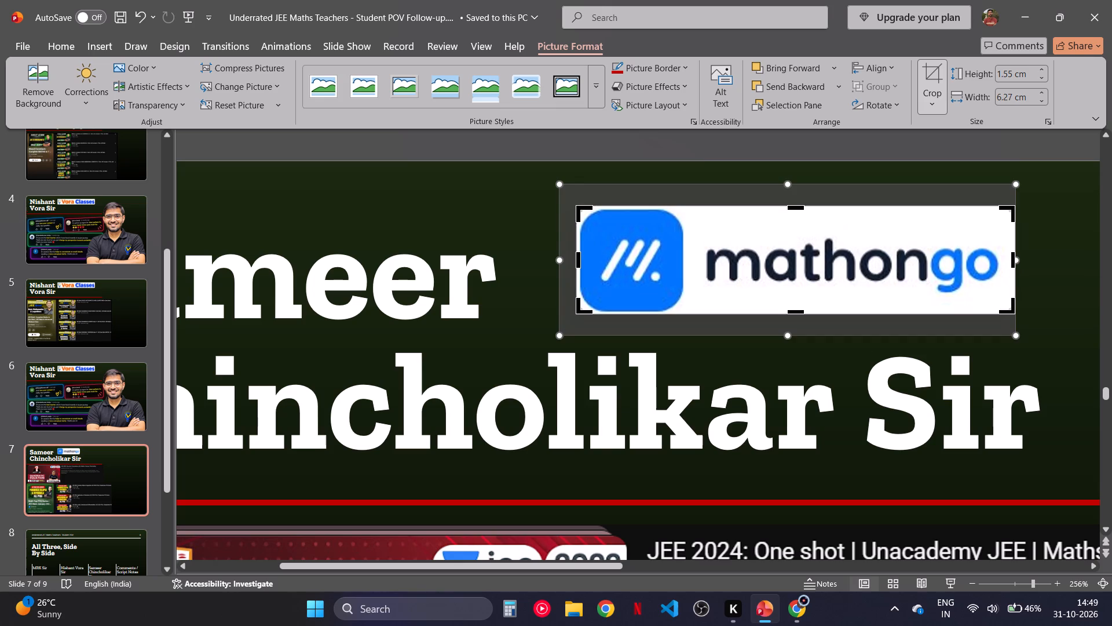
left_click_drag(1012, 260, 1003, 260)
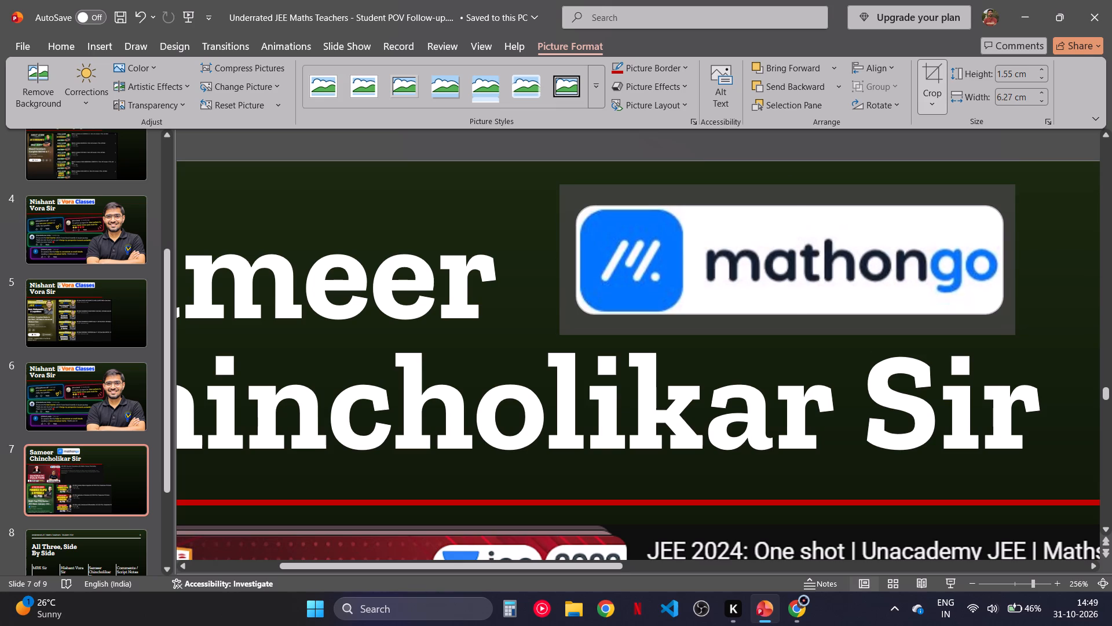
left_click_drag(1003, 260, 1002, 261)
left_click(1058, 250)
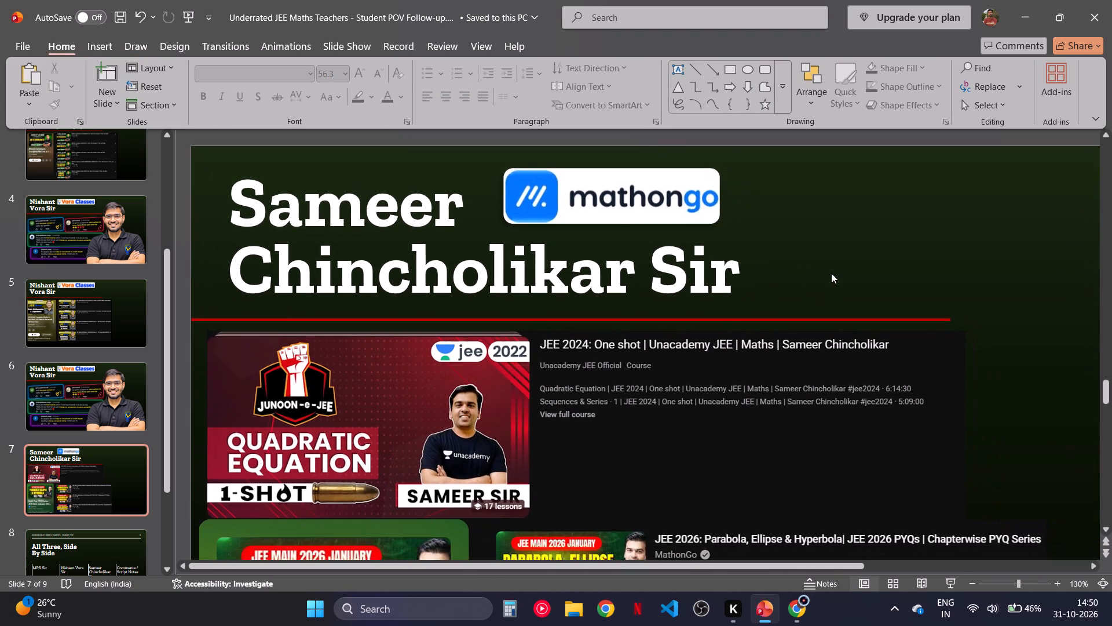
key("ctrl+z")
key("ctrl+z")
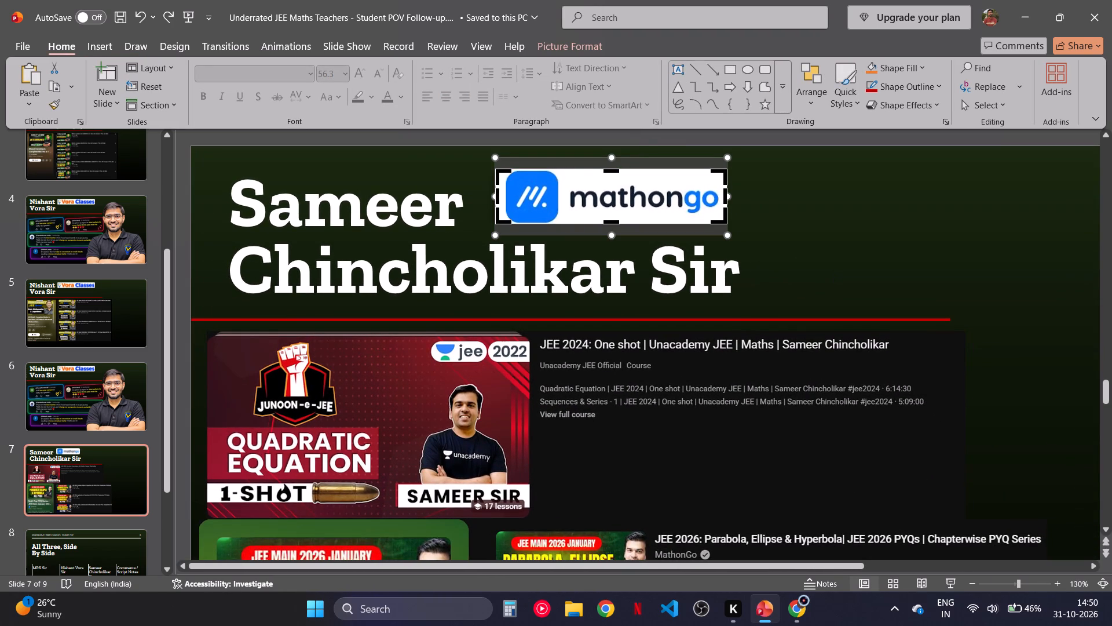
Trim the mathongo logo's left margin slightly and restore a thin white margin above and below it.
left_click(497, 199)
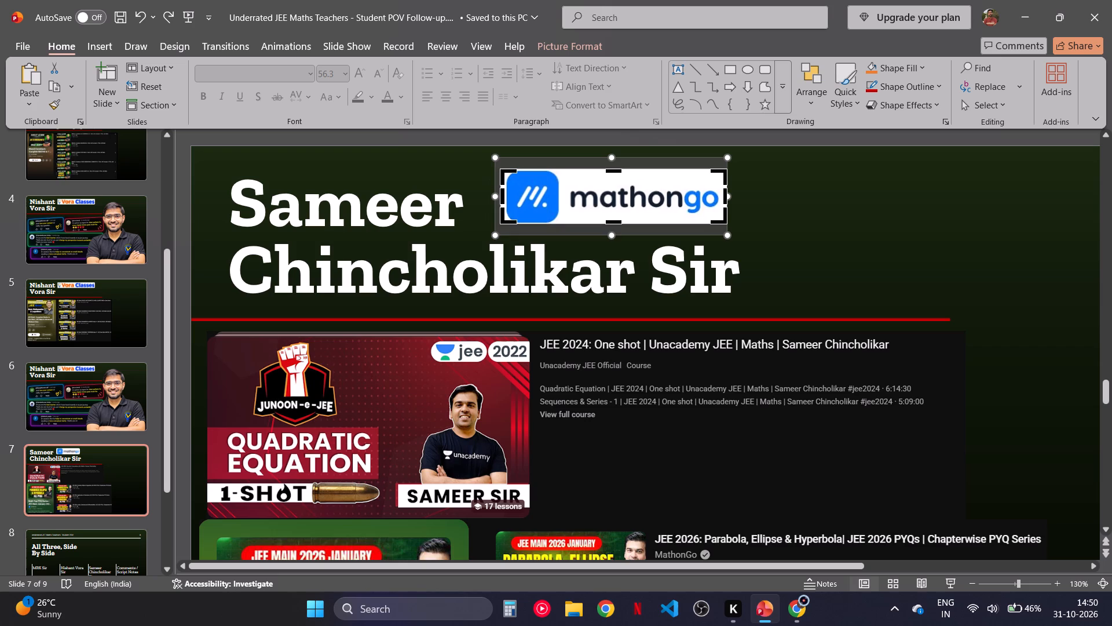
left_click_drag(617, 221, 617, 224)
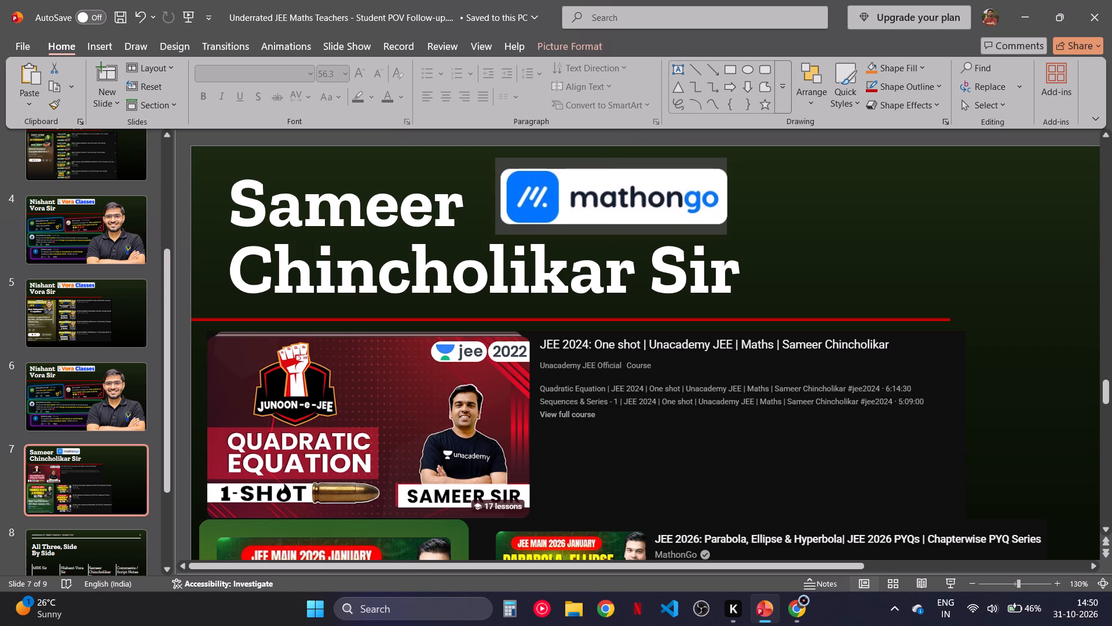
left_click_drag(617, 224, 617, 226)
left_click(620, 170)
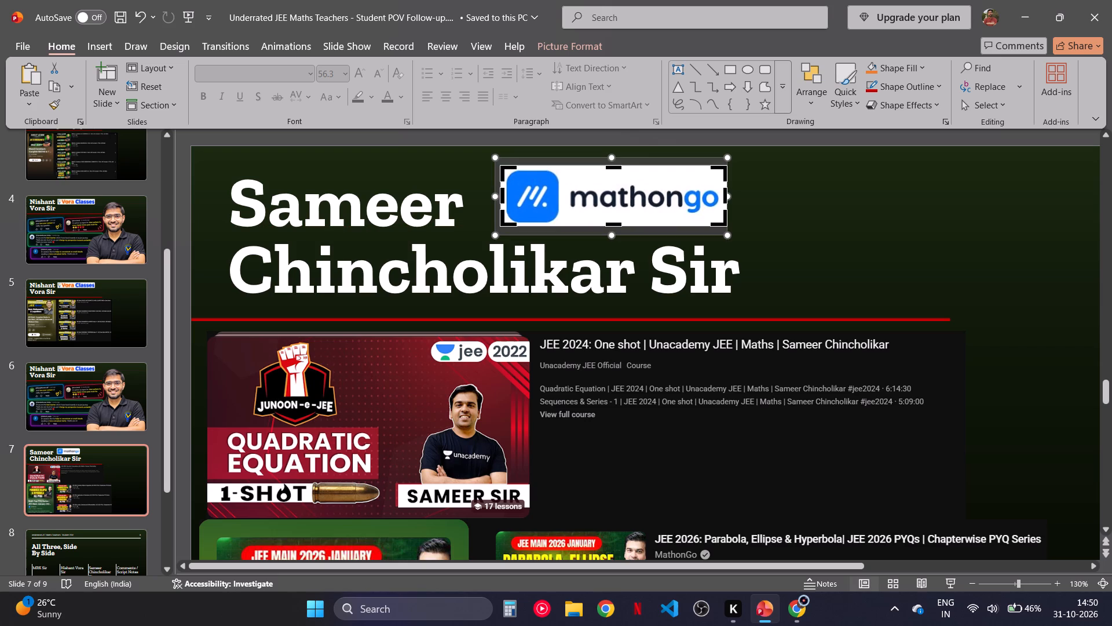
left_click(645, 145)
Move the cropped mathongo logo close beside "Sameer" in the title and nudge it slightly upward.
left_click_drag(620, 202, 597, 209)
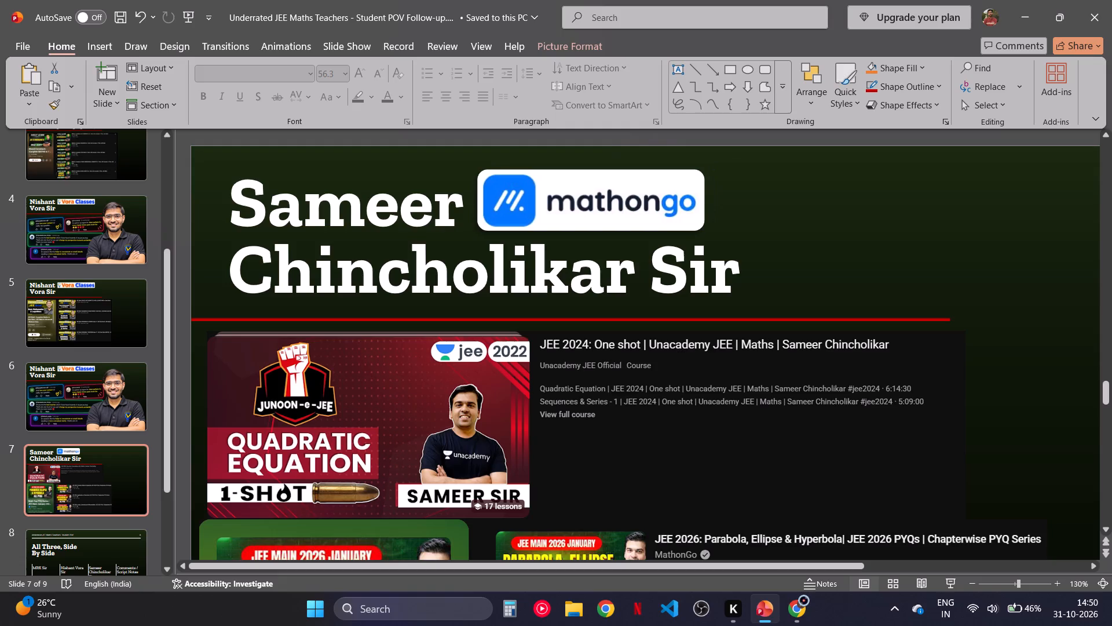
left_click_drag(597, 209, 597, 212)
left_click(221, 344)
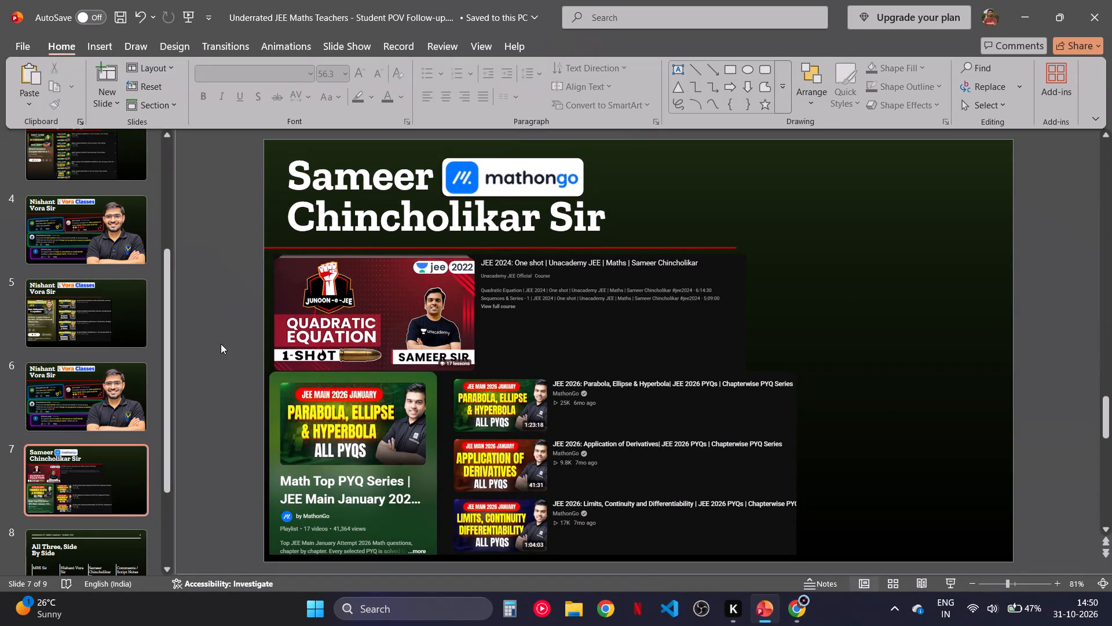
left_click(477, 180)
key("Up")
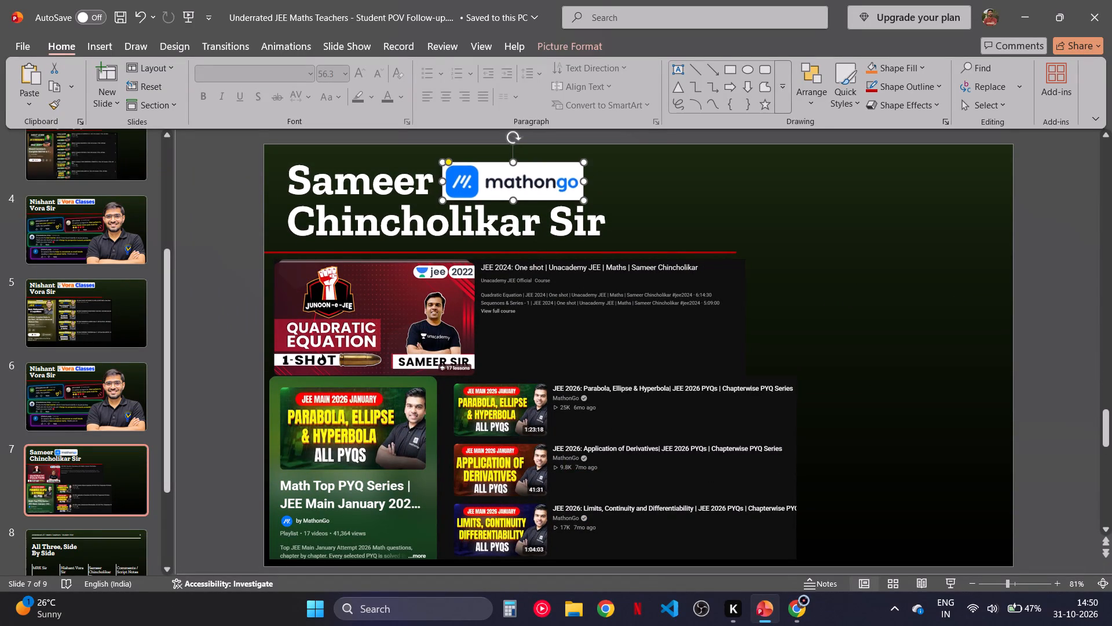
key("Up")
key("Up")
key("Up")
left_click(191, 285)
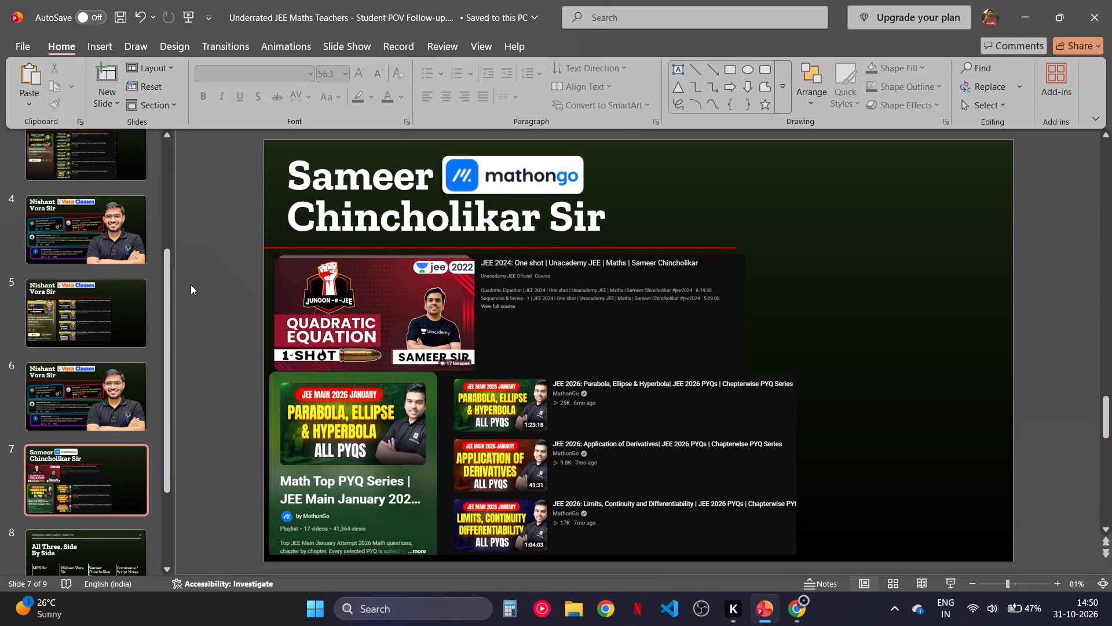
Save the presentation.
key("ctrl+s")
Review the slides from MRK Sir's playlist through Nishant Vora Sir's to Sameer Chincholikar Sir's for layout and order.
left_click(103, 410)
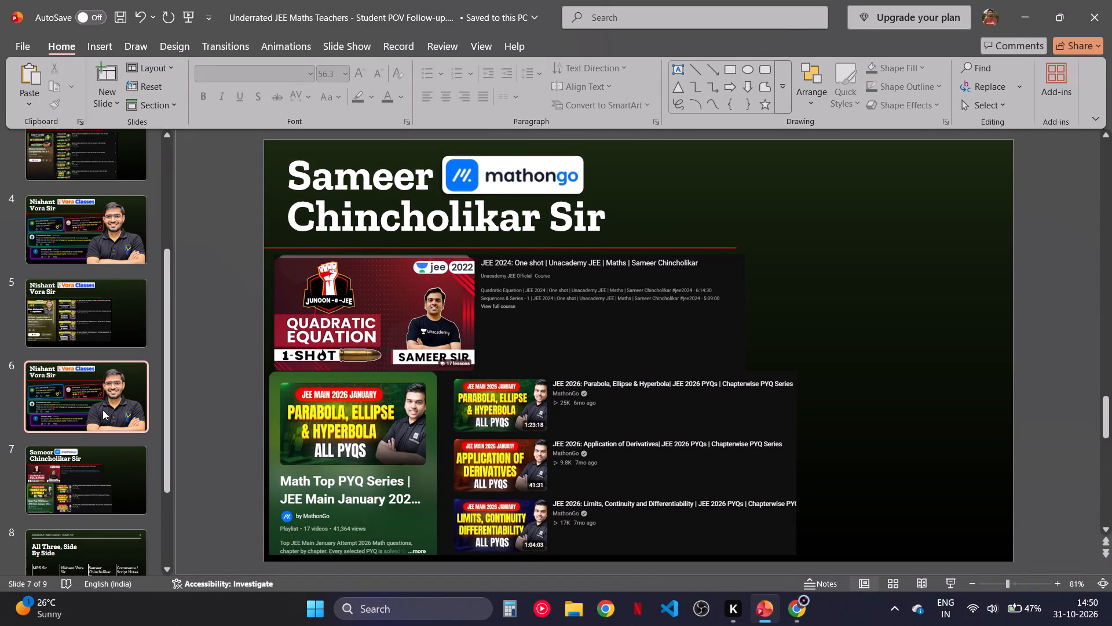
key("Up")
key("Up")
key("Up")
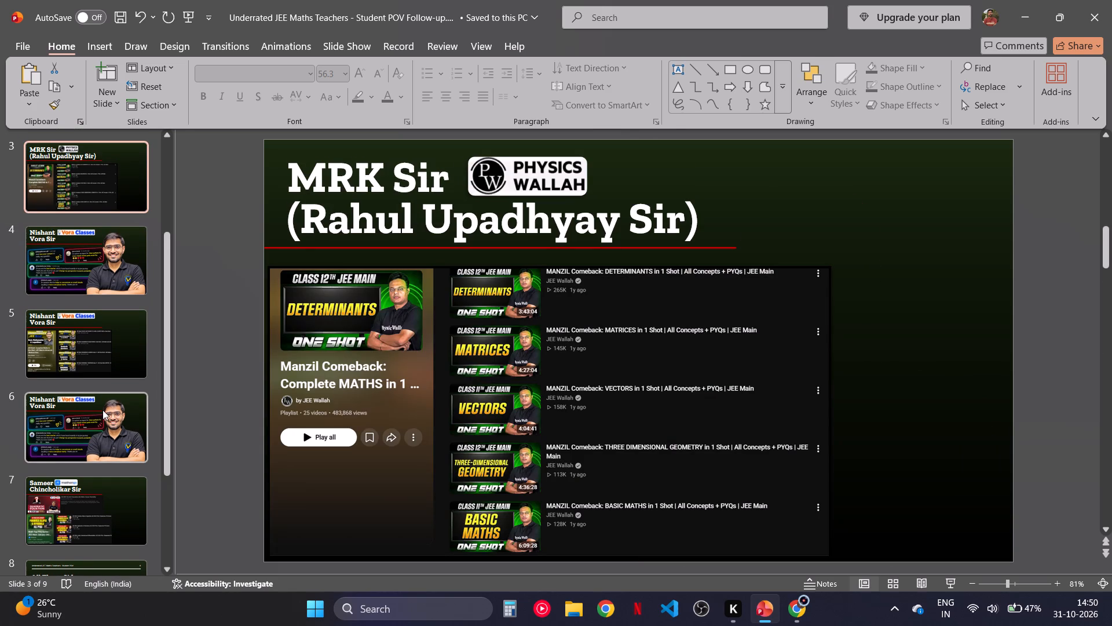
key("Down")
key("Down")
key("Down")
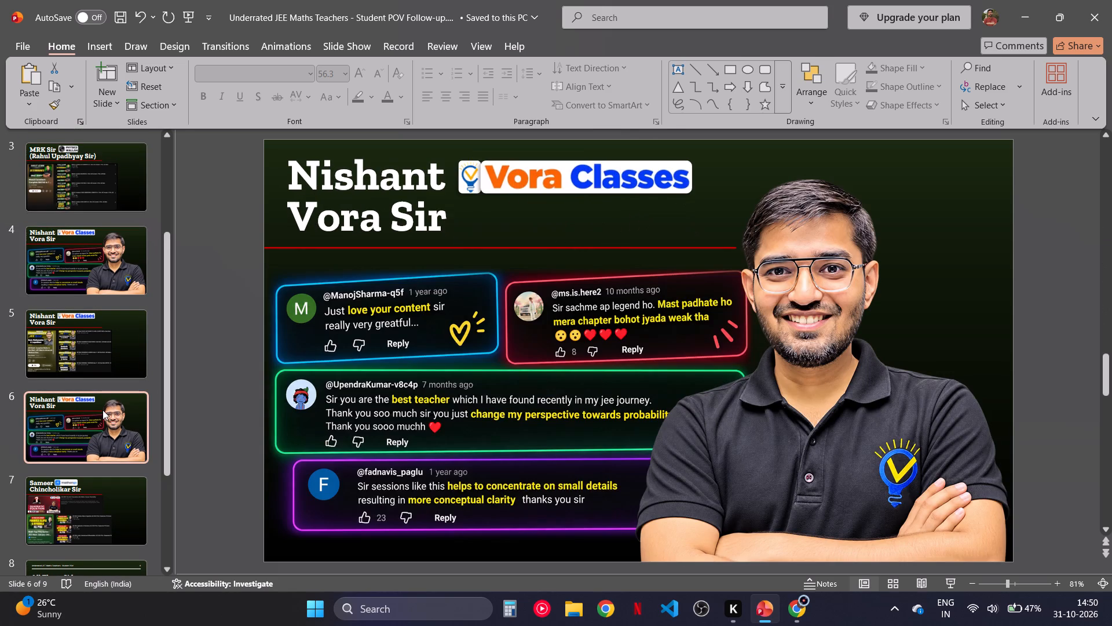
key("Down")
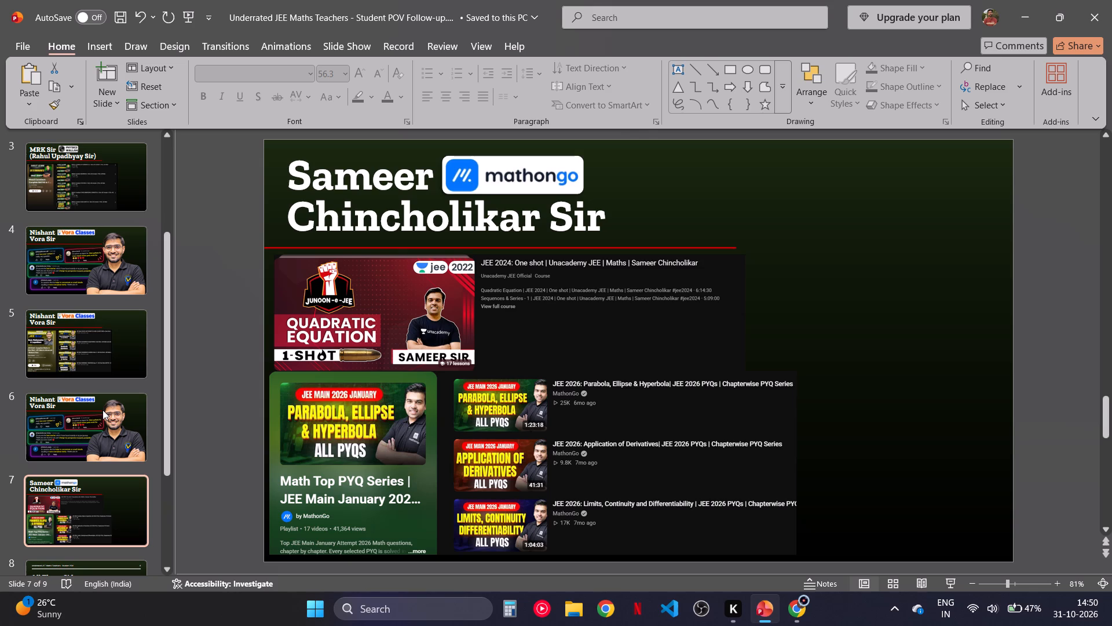
key("Up")
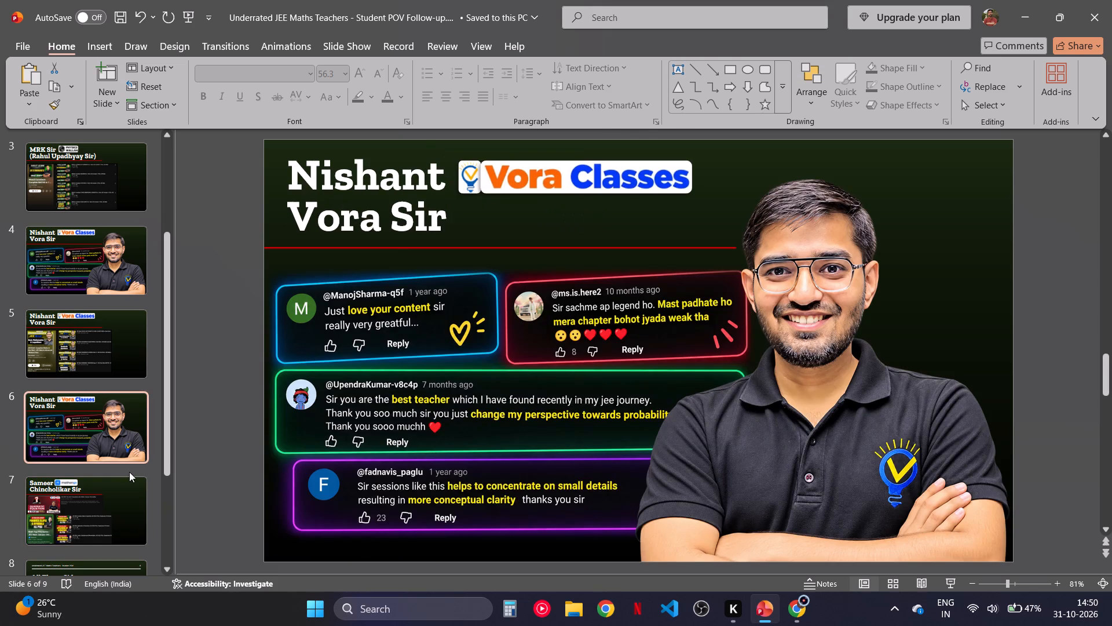
left_click(129, 472)
left_click(129, 485)
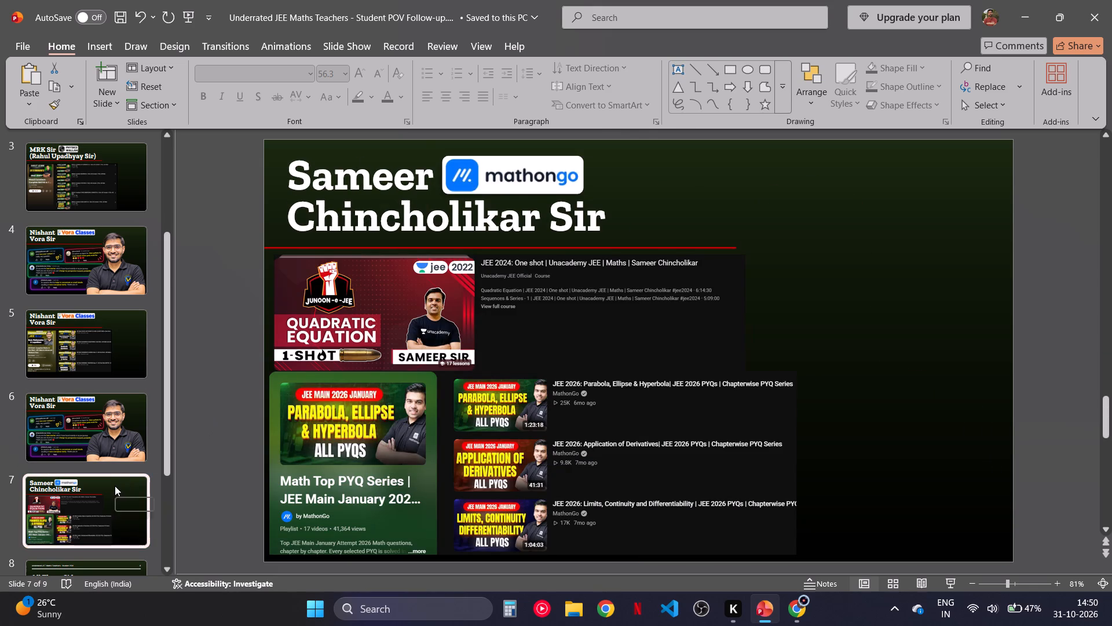
left_click(115, 486)
key("ctrl+c")
key("ctrl+v")
left_click_drag(105, 421, 103, 280)
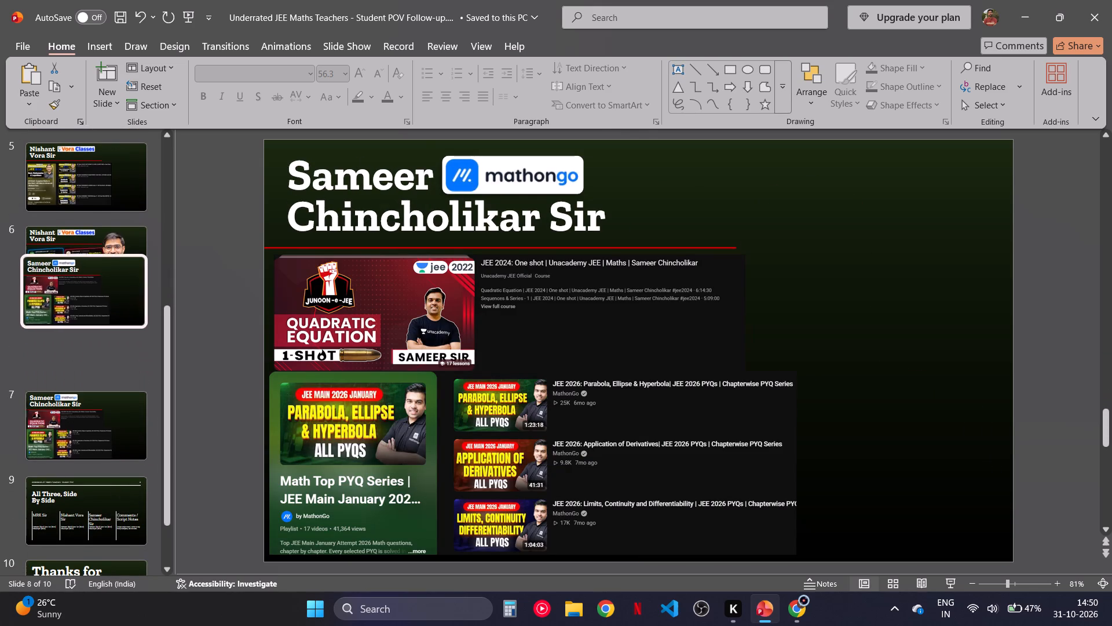
left_click_drag(103, 280, 102, 289)
left_click(114, 253)
key("Delete")
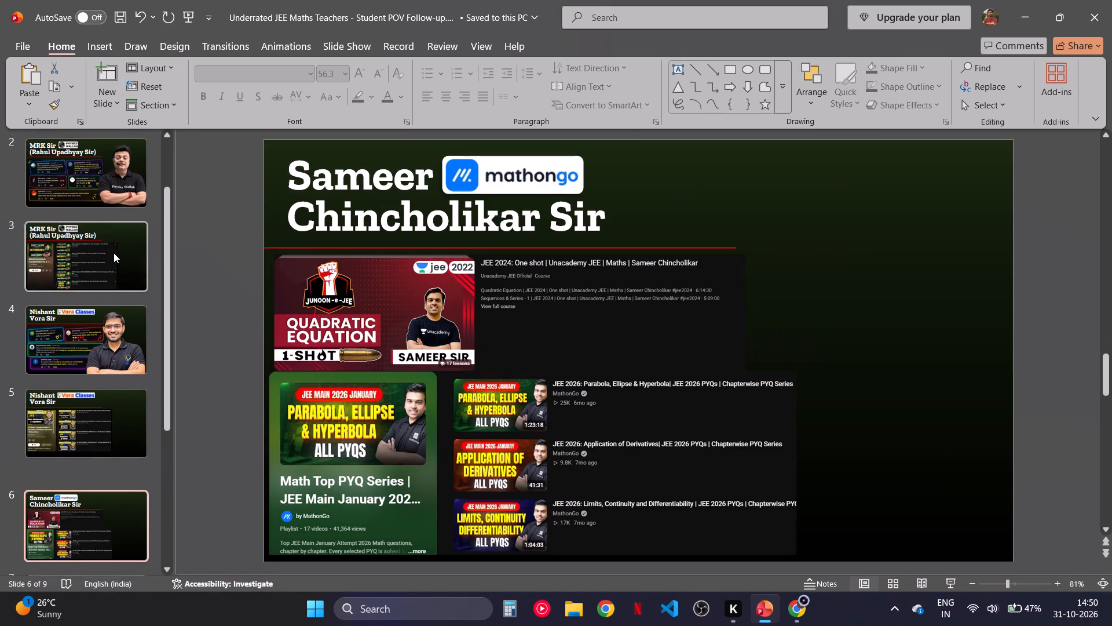
left_click(85, 255)
key("Left")
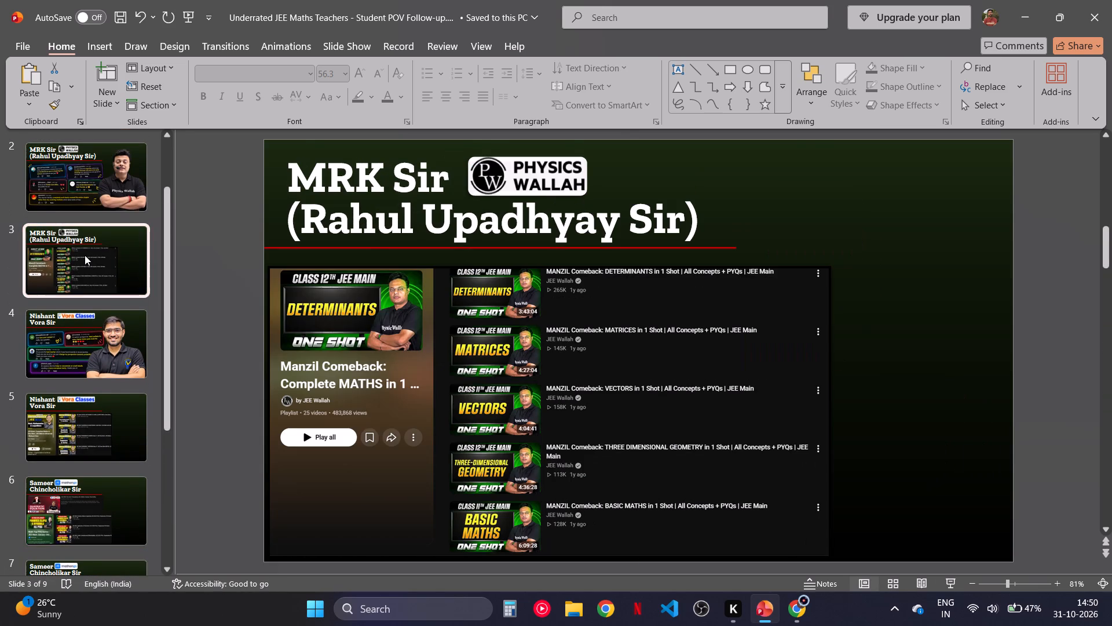
key("Up")
key("Up")
key("Up")
key("Up")
key("Down")
key("Down")
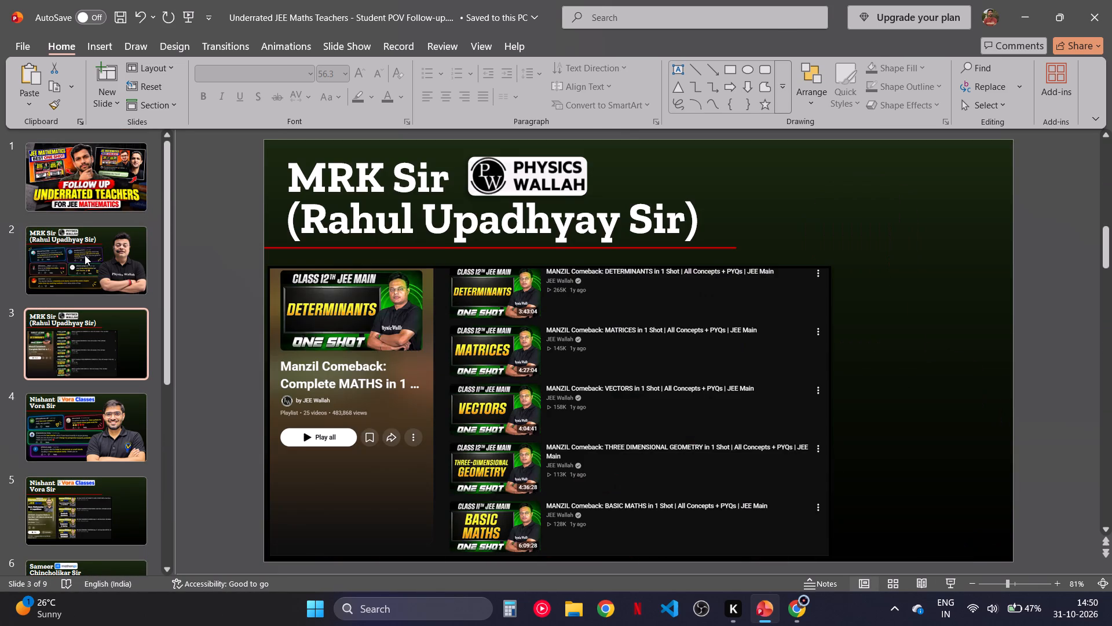
key("Down")
key("Down")
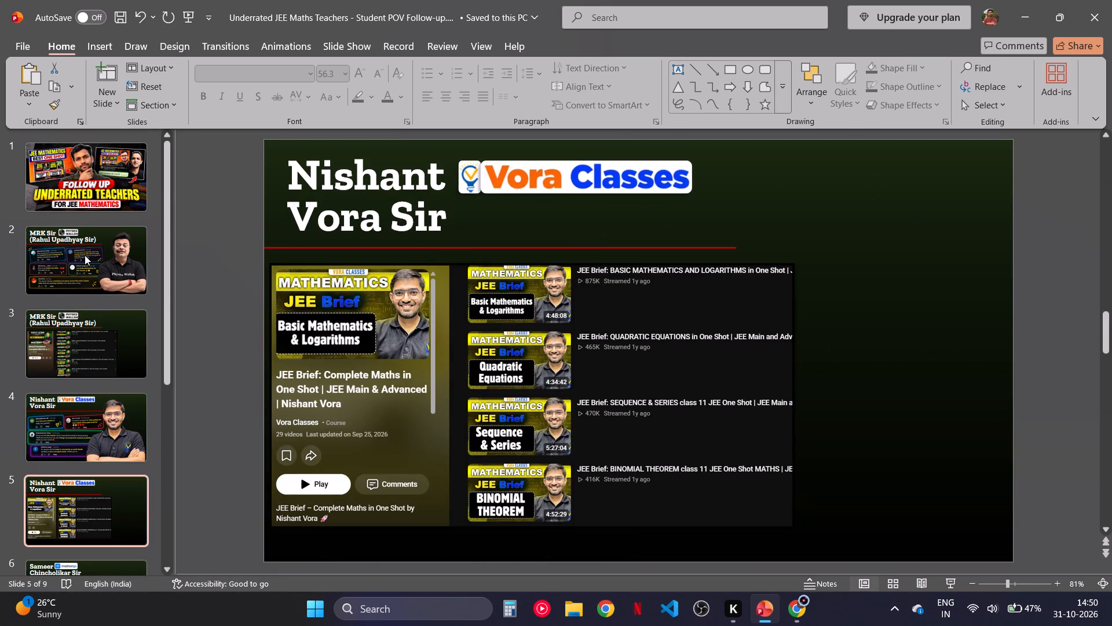
key("Down")
key("Down")
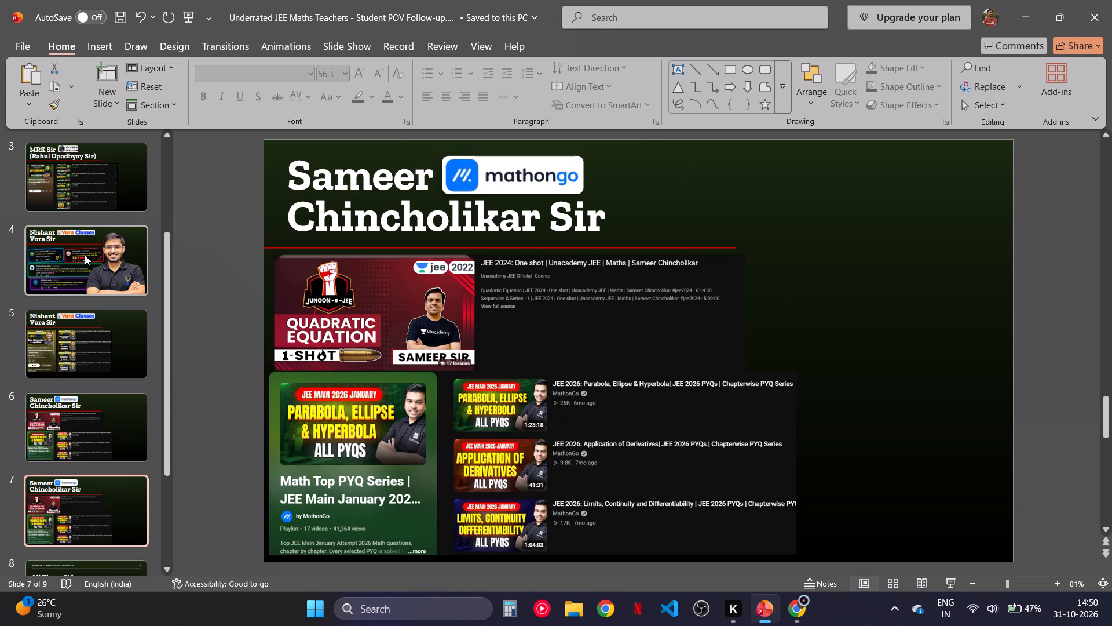
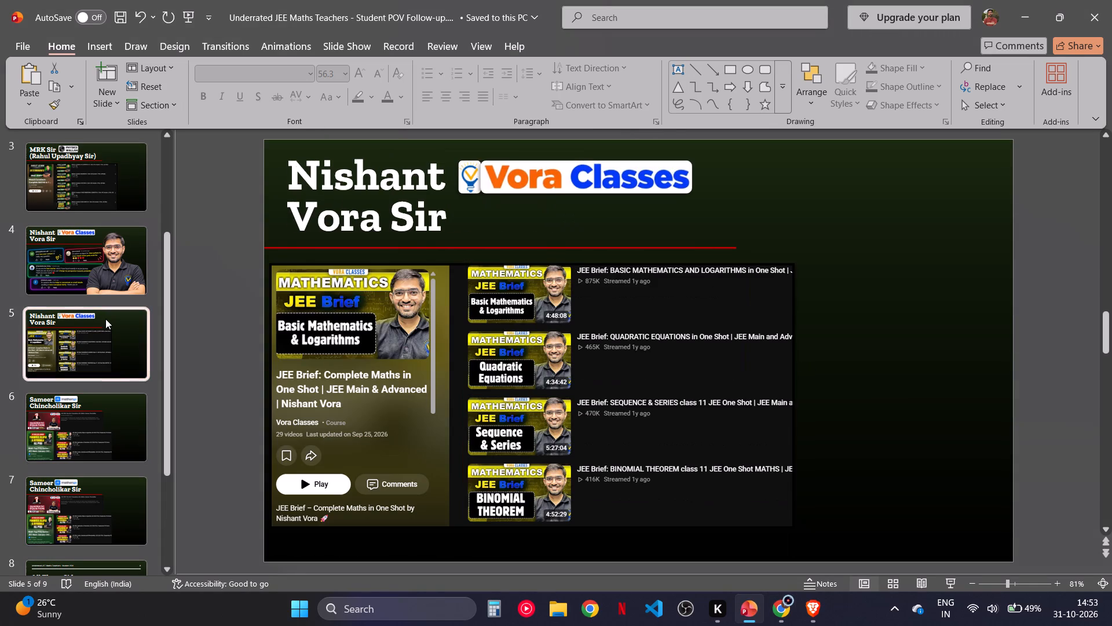
left_click(96, 439)
left_click(383, 326)
key("Delete")
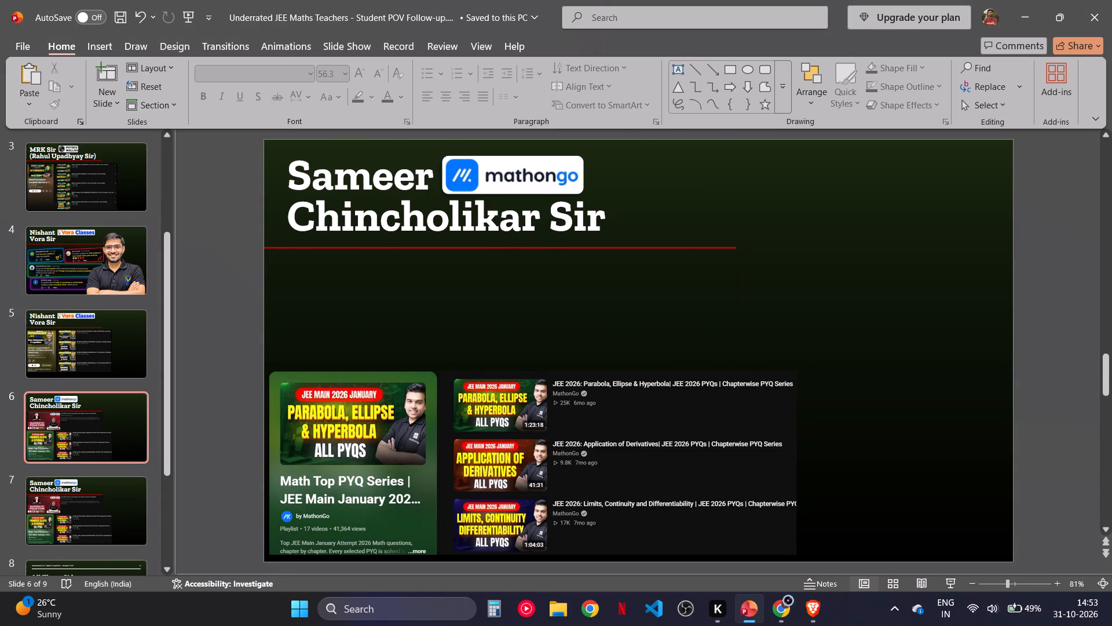
left_click(418, 369)
key("Delete")
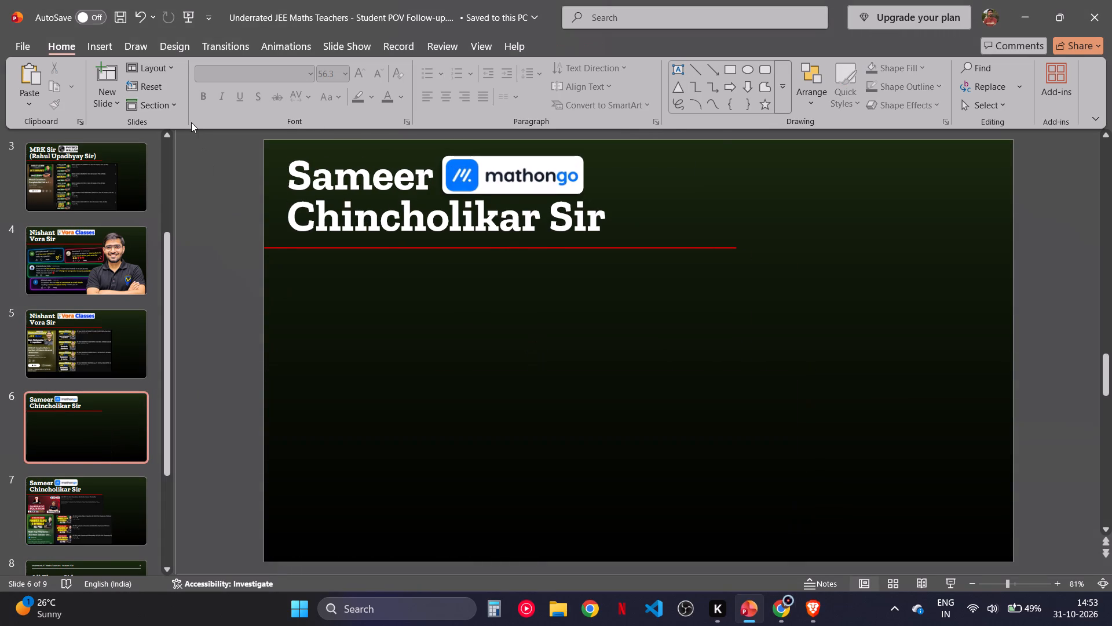
Insert the downloaded cutout of the teacher in the black polo onto slide 6.
left_click(100, 50)
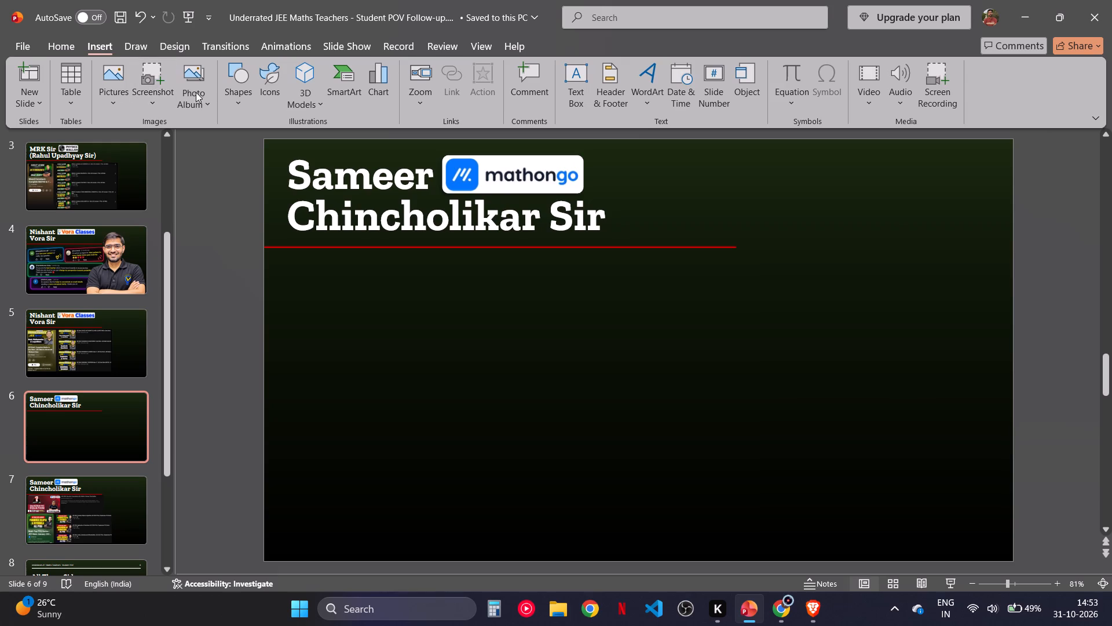
left_click(109, 99)
left_click(131, 148)
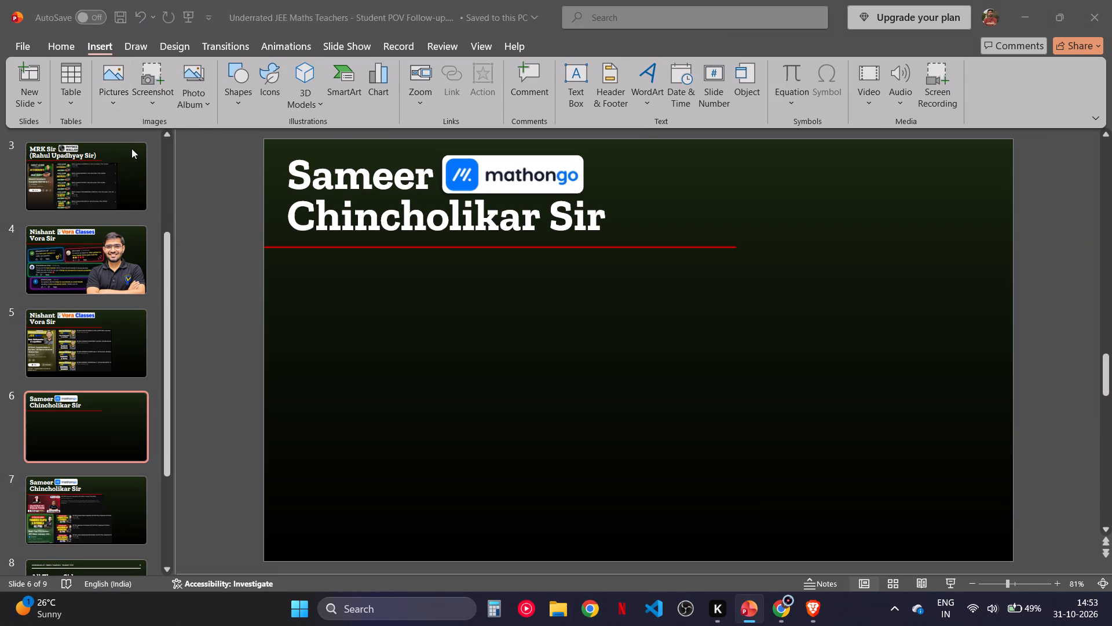
double_click(152, 154)
Move the teacher cutout to the slide's right side and shrink it proportionally so it sits clear of the title, bottom-aligned with the slide.
left_click_drag(522, 322, 670, 323)
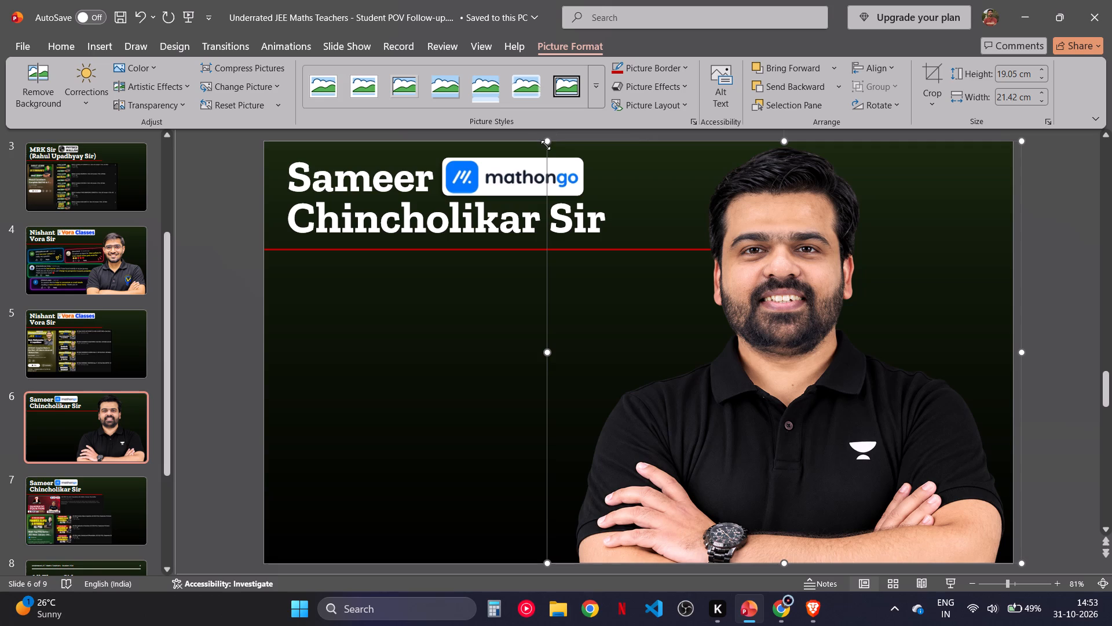
left_click_drag(547, 143, 594, 162)
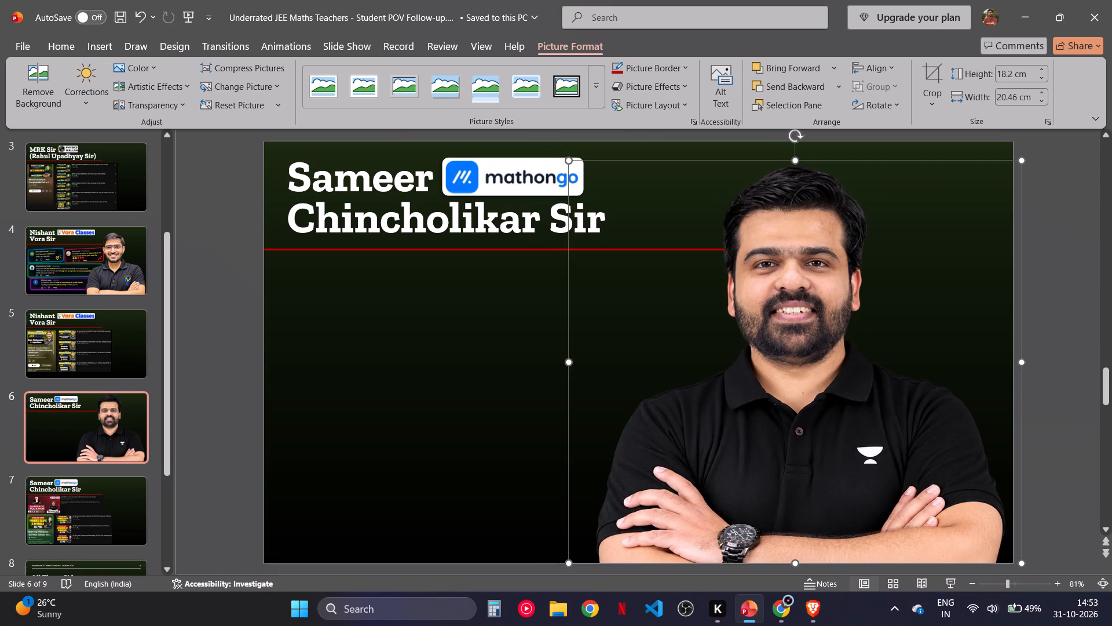
left_click(594, 162)
left_click_drag(568, 161, 595, 174)
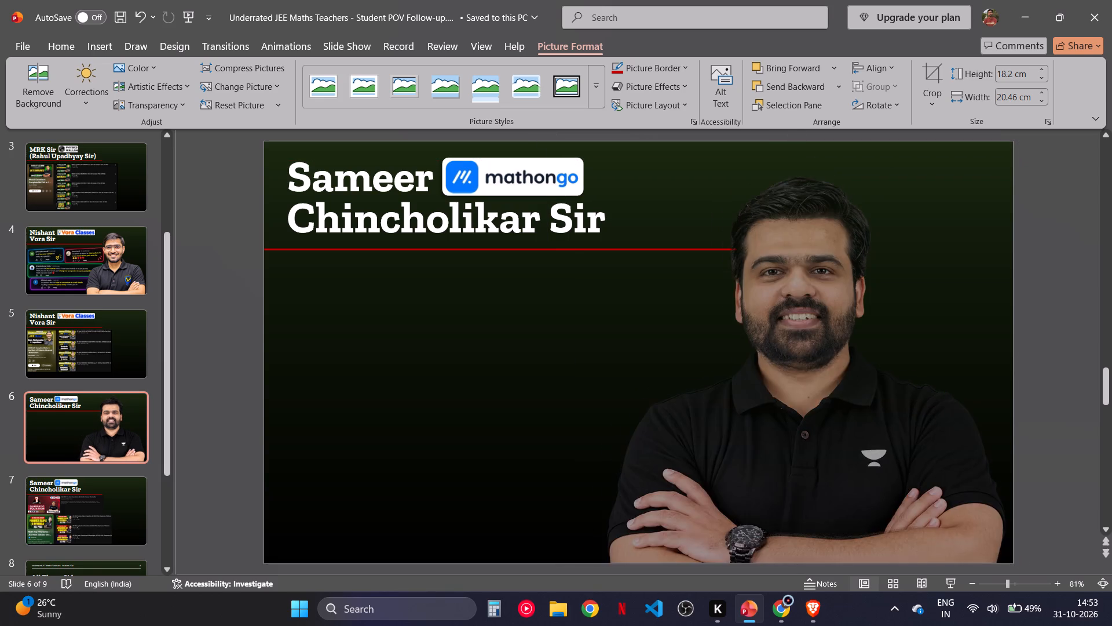
left_click_drag(595, 174, 601, 176)
left_click(1017, 283)
left_click(1081, 312)
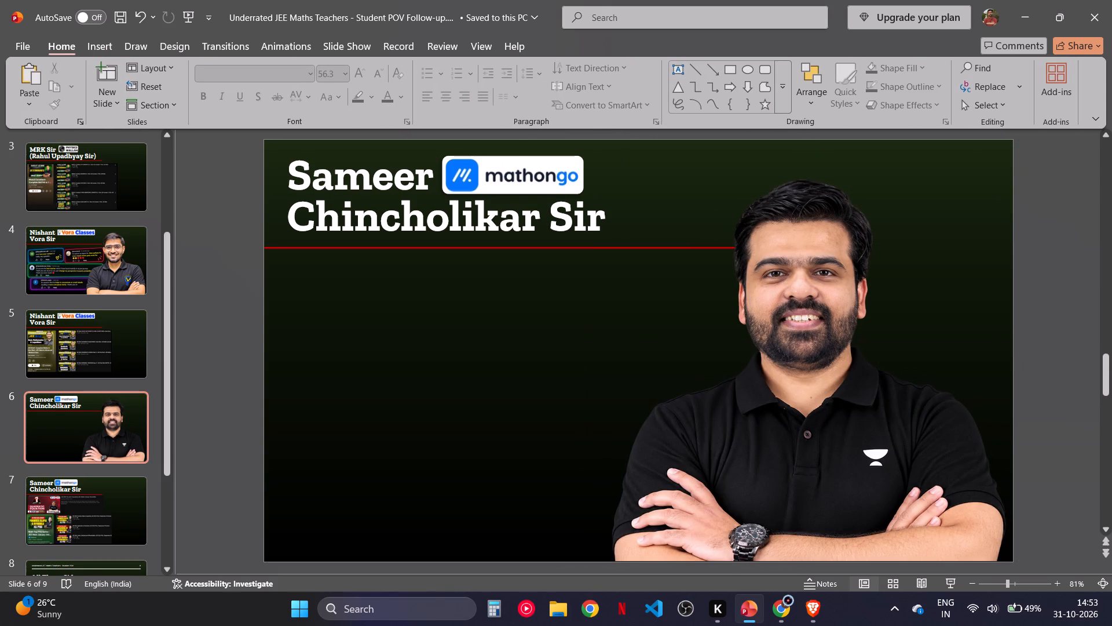
Switch to Brave, look over the Class 11 Functions course playlist and return to the search results.
left_click(780, 601)
left_click(807, 609)
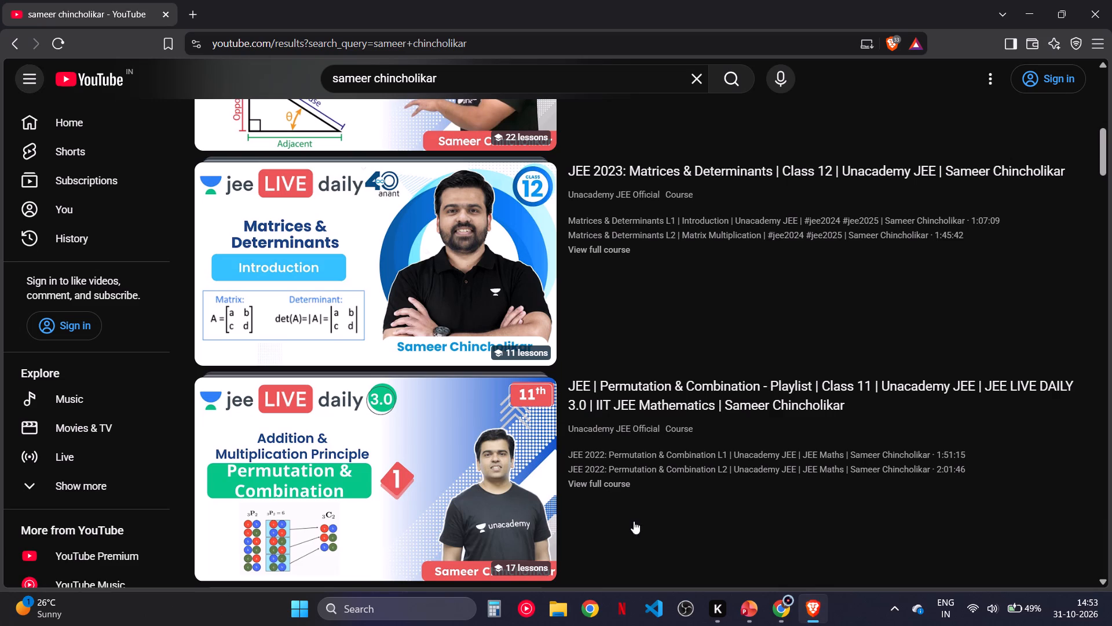
scroll(367, 302, "up", 4)
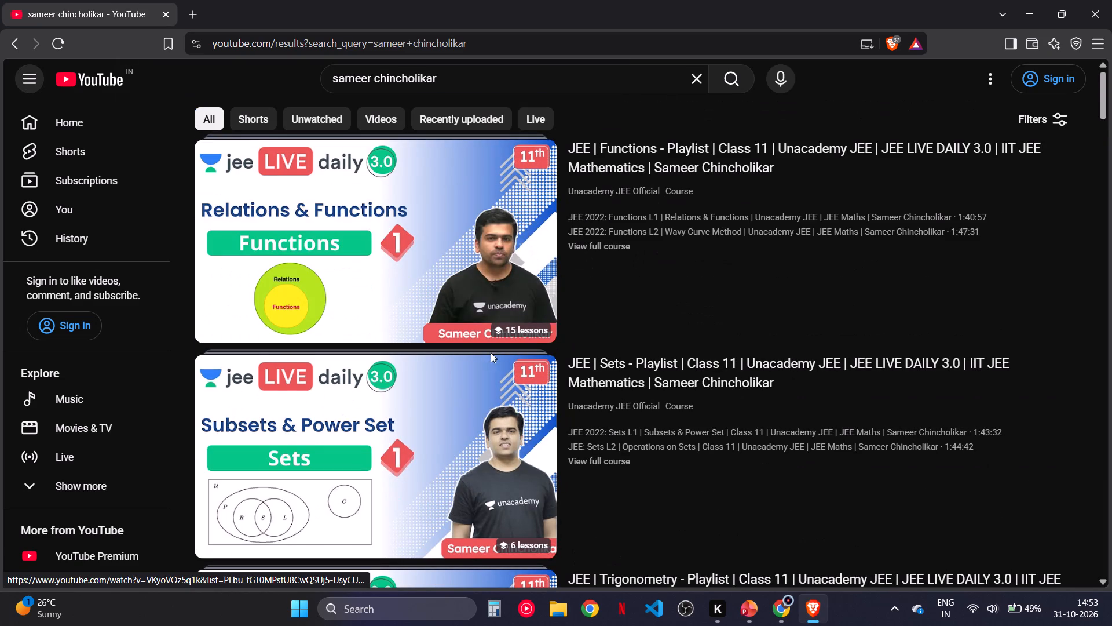
left_click(590, 244)
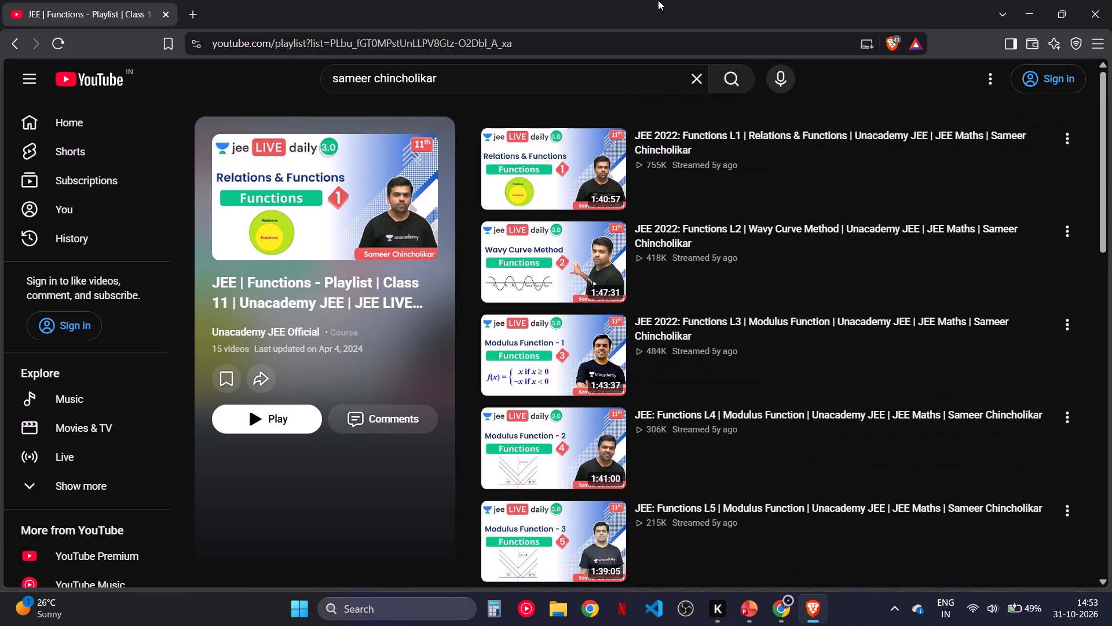
left_click(0, 41)
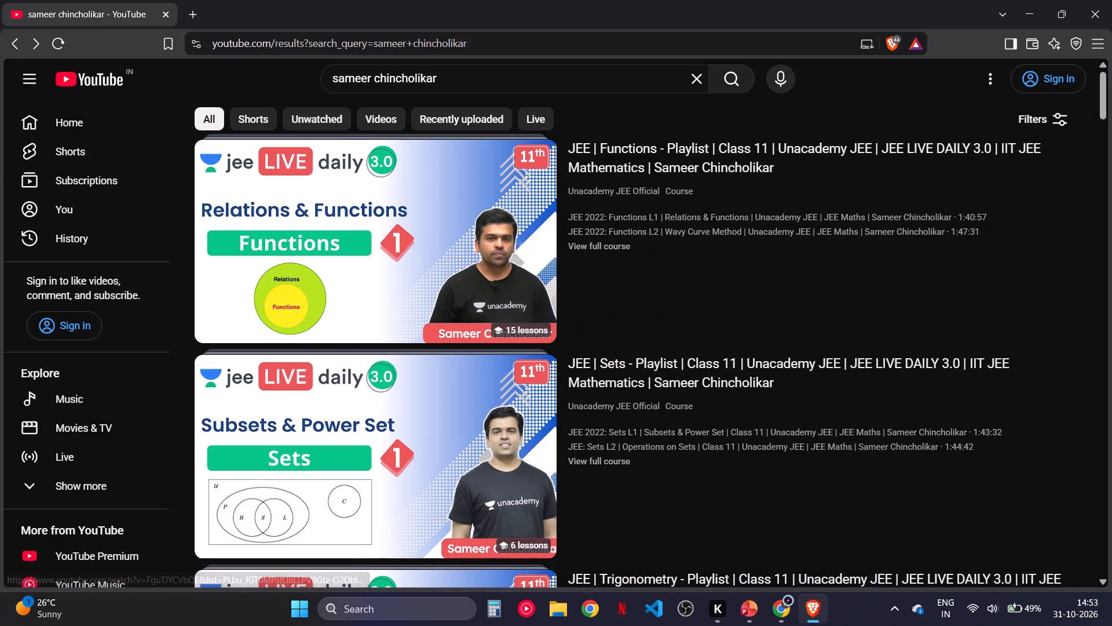
Open Sets L1 from the Class 11 Sets course, pause it, read through student comments about the teacher and go back to the search results.
scroll(526, 286, "down", 1)
left_click(598, 366)
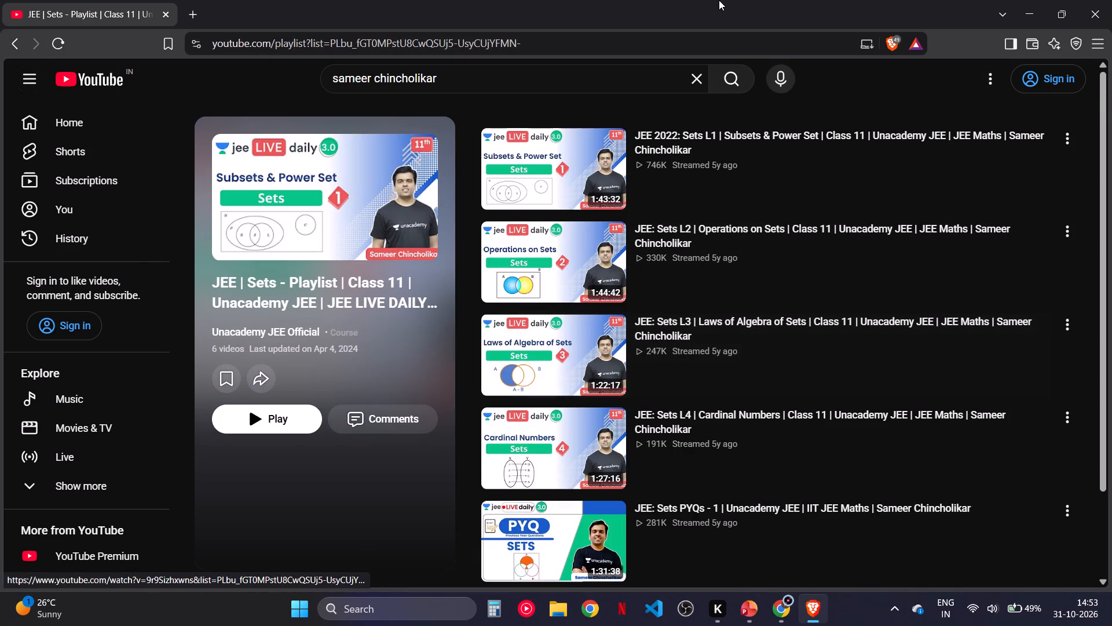
left_click(718, 134)
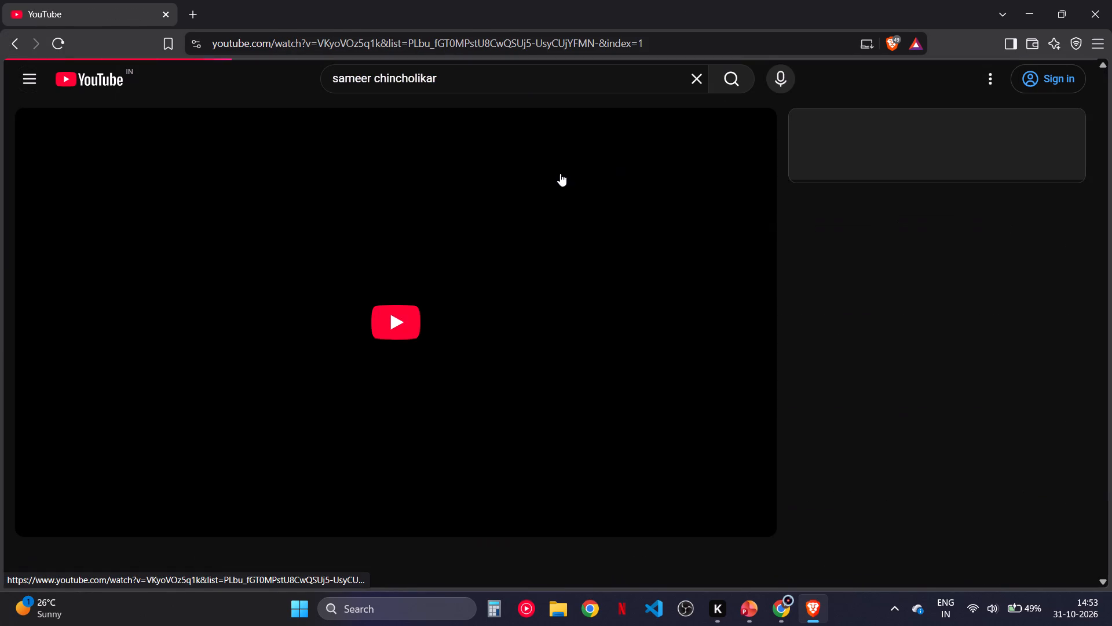
key("space")
scroll(480, 185, "down", 3)
scroll(470, 378, "down", 2)
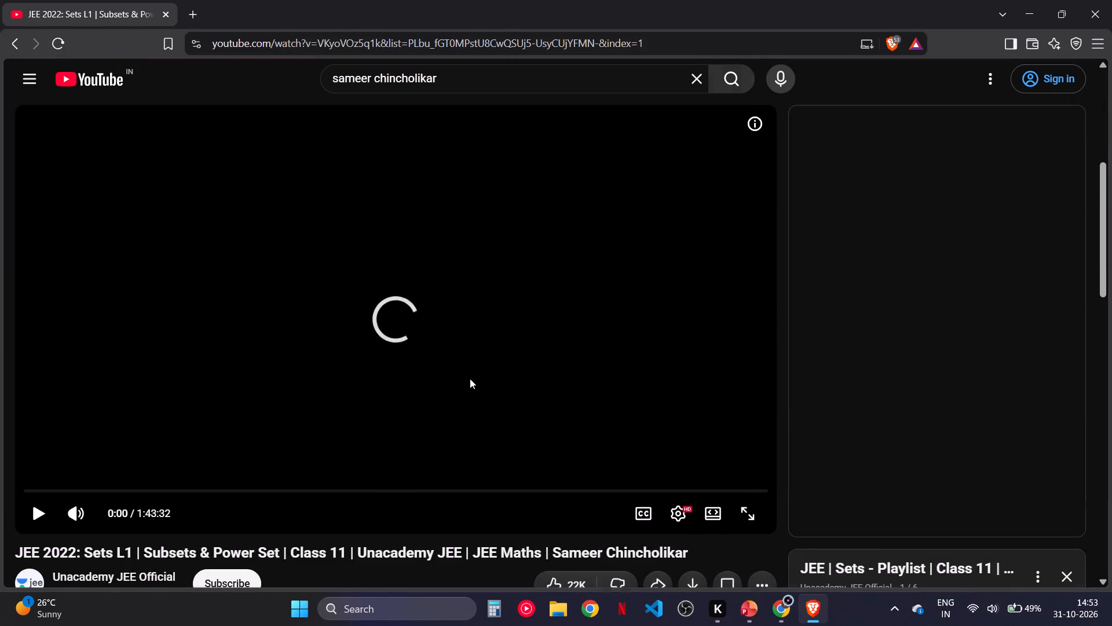
scroll(470, 378, "down", 5)
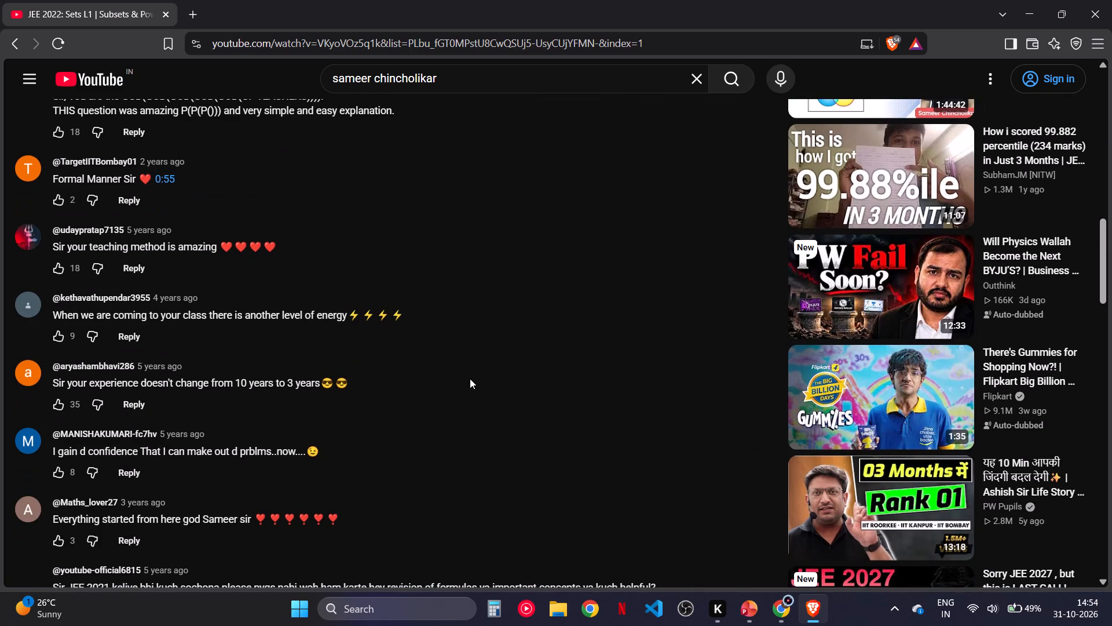
scroll(470, 378, "down", 1)
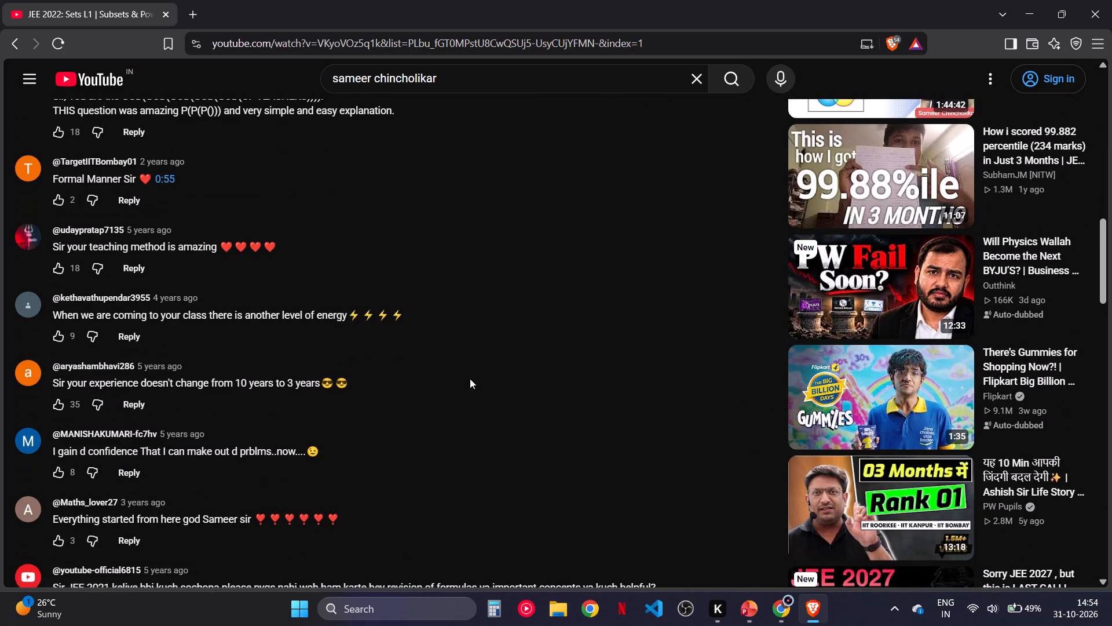
scroll(470, 378, "down", 7)
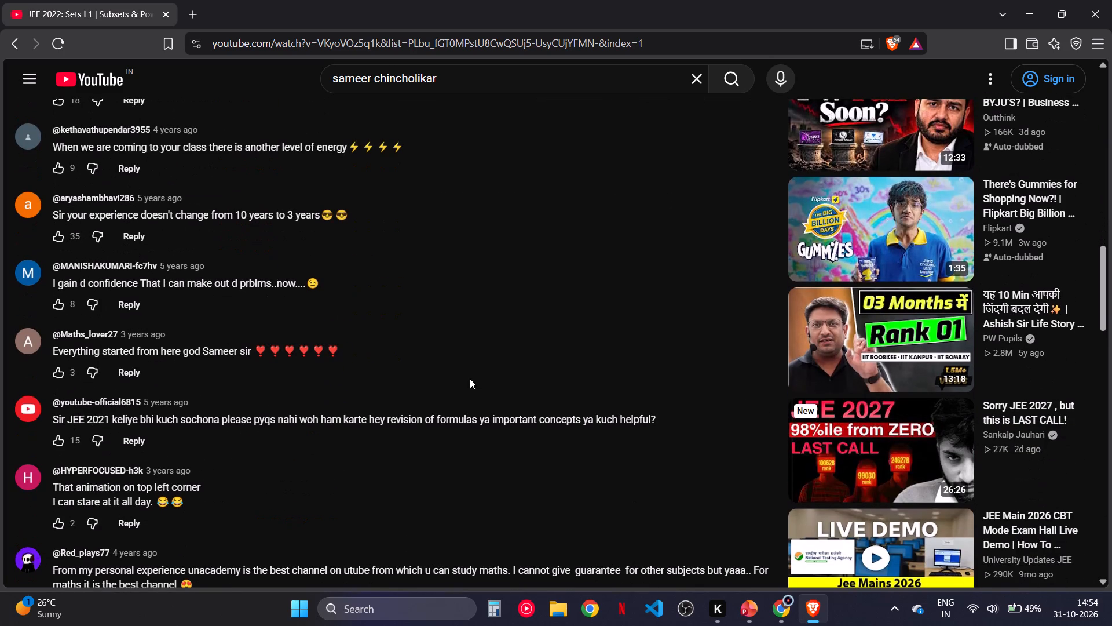
scroll(470, 378, "down", 2)
left_click(12, 41)
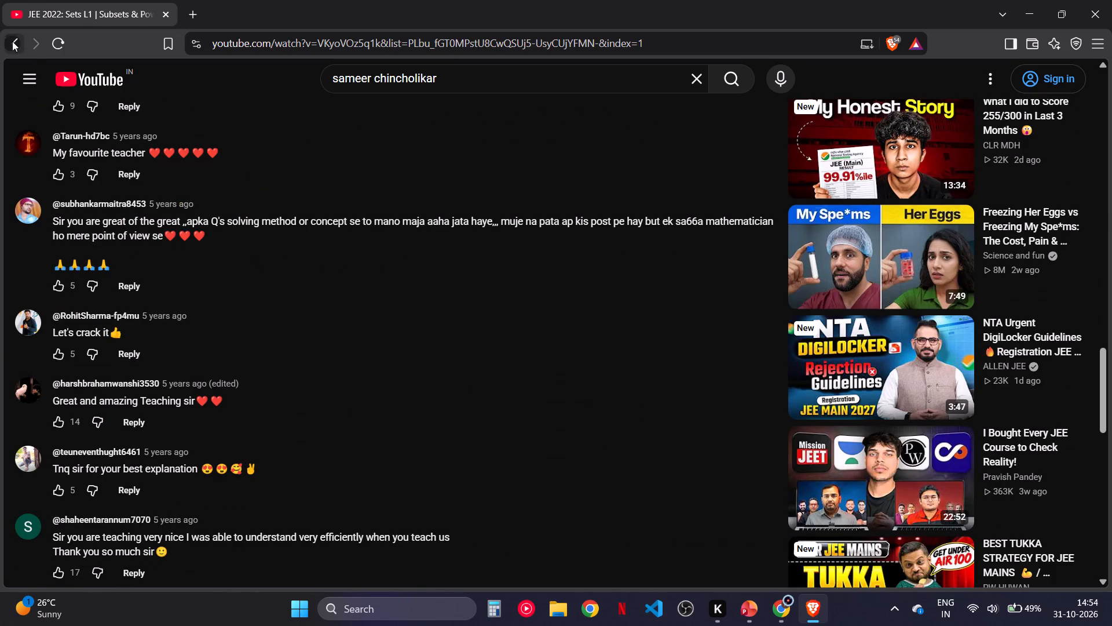
left_click(12, 49)
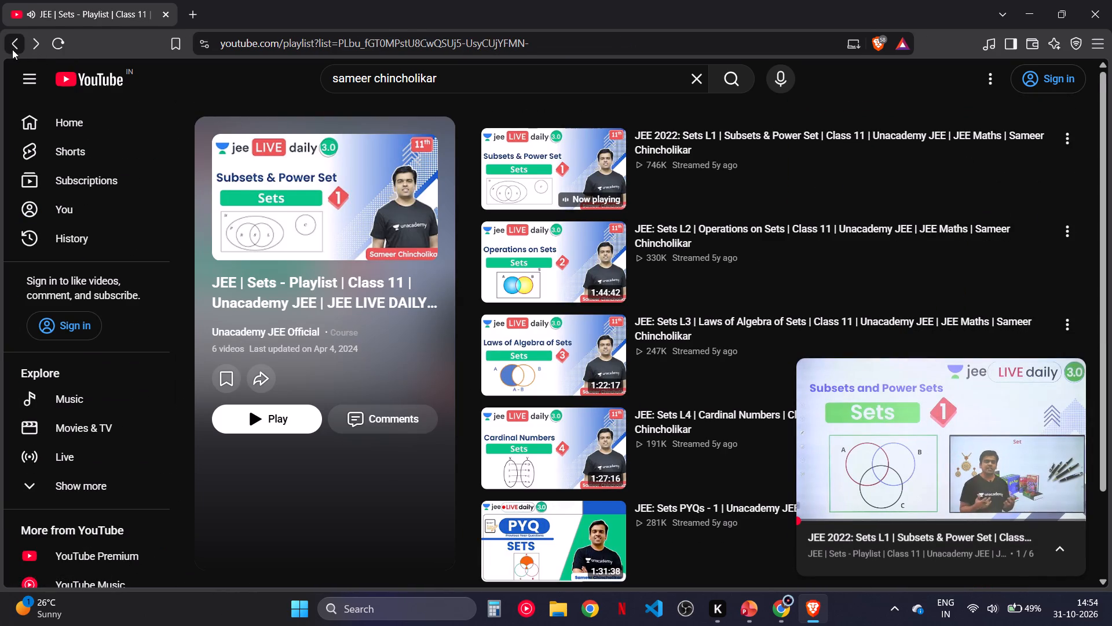
Examine the lectures in the JEE 2023 Definite Integration course, closing the mini player, and return to the search results.
scroll(590, 442, "down", 7)
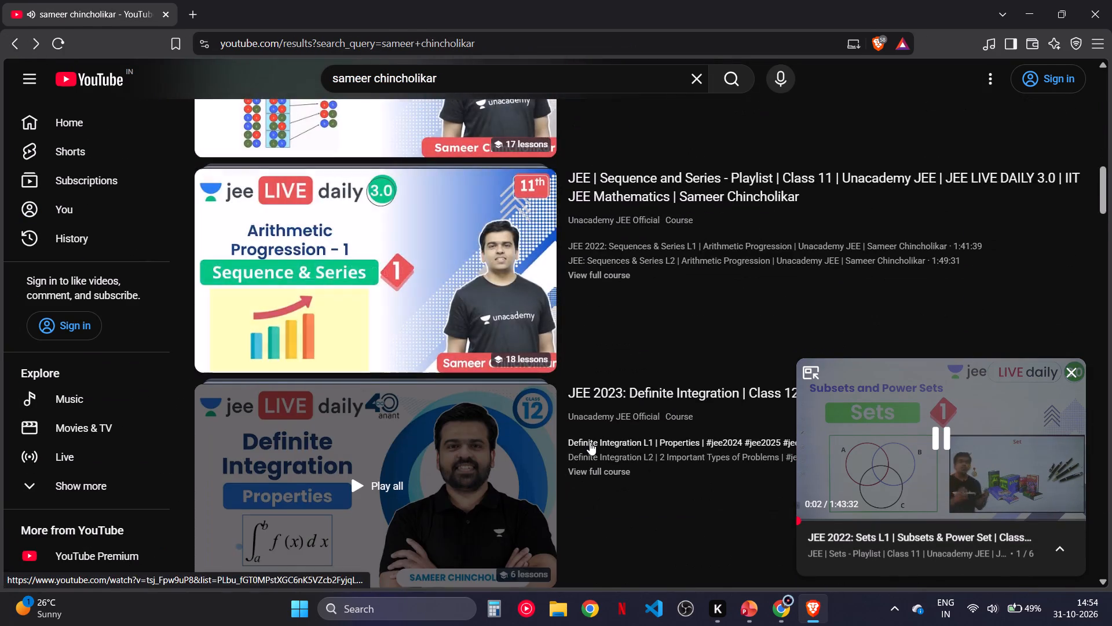
scroll(590, 442, "down", 3)
left_click(616, 194)
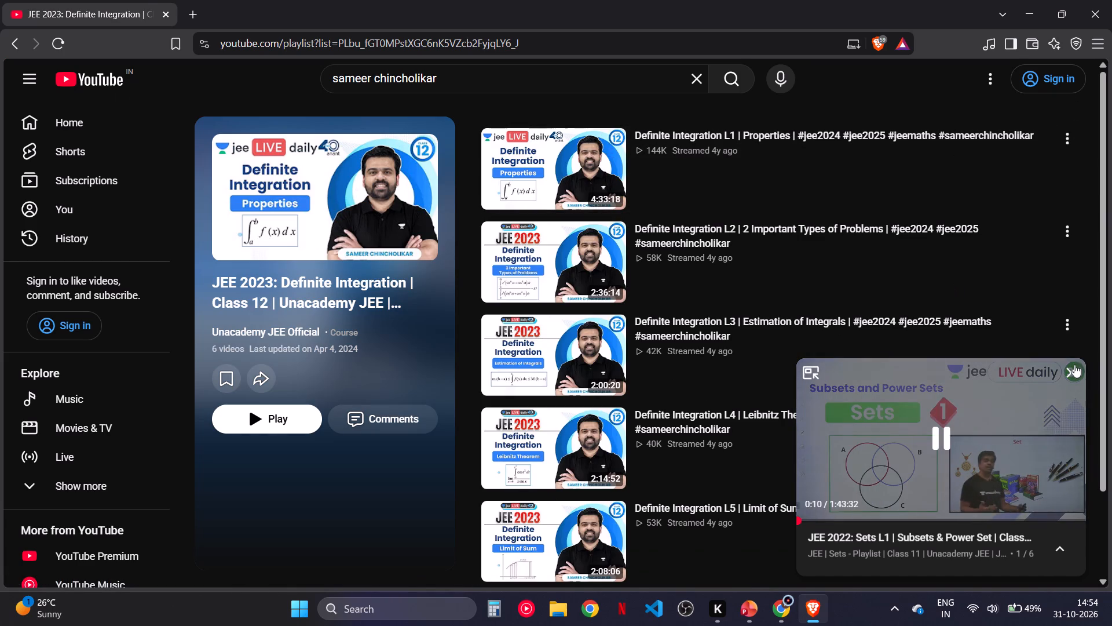
left_click(1075, 367)
scroll(920, 365, "down", 3)
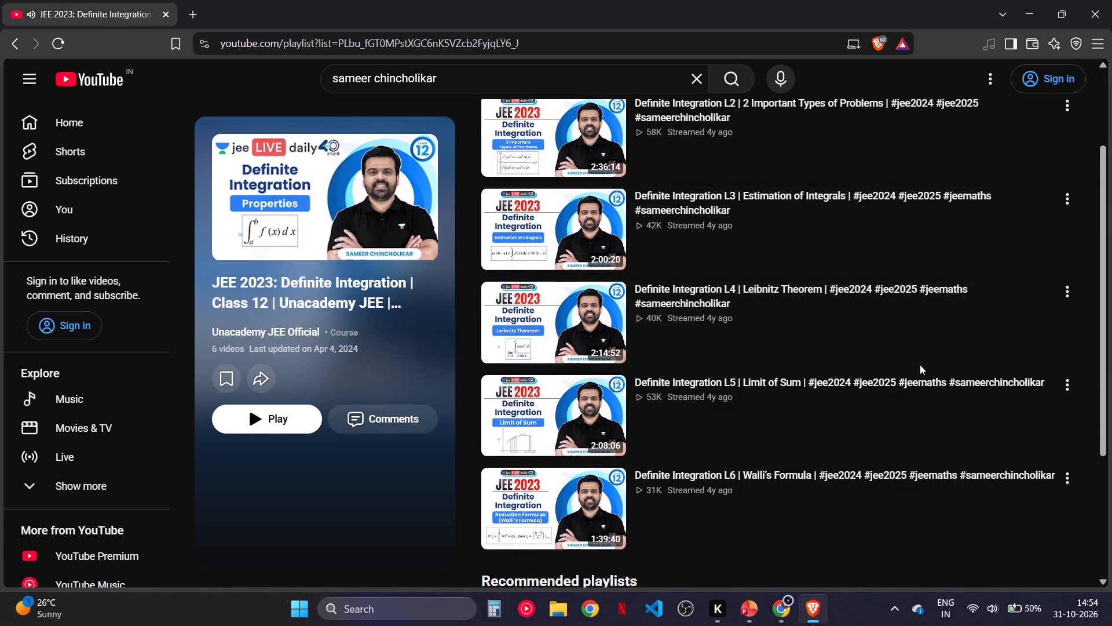
left_click(13, 50)
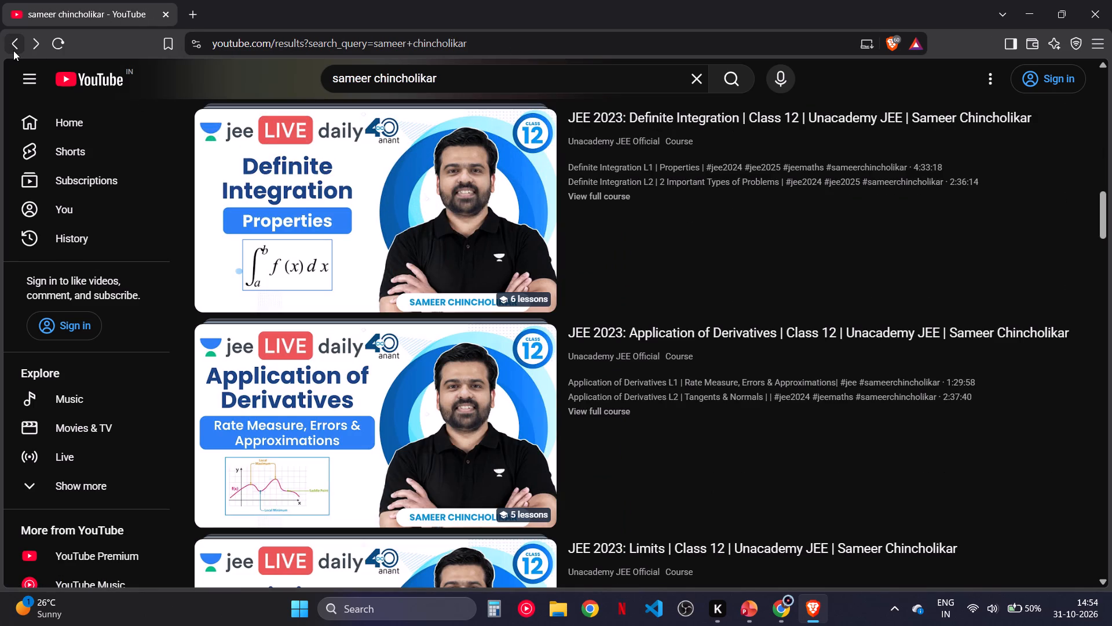
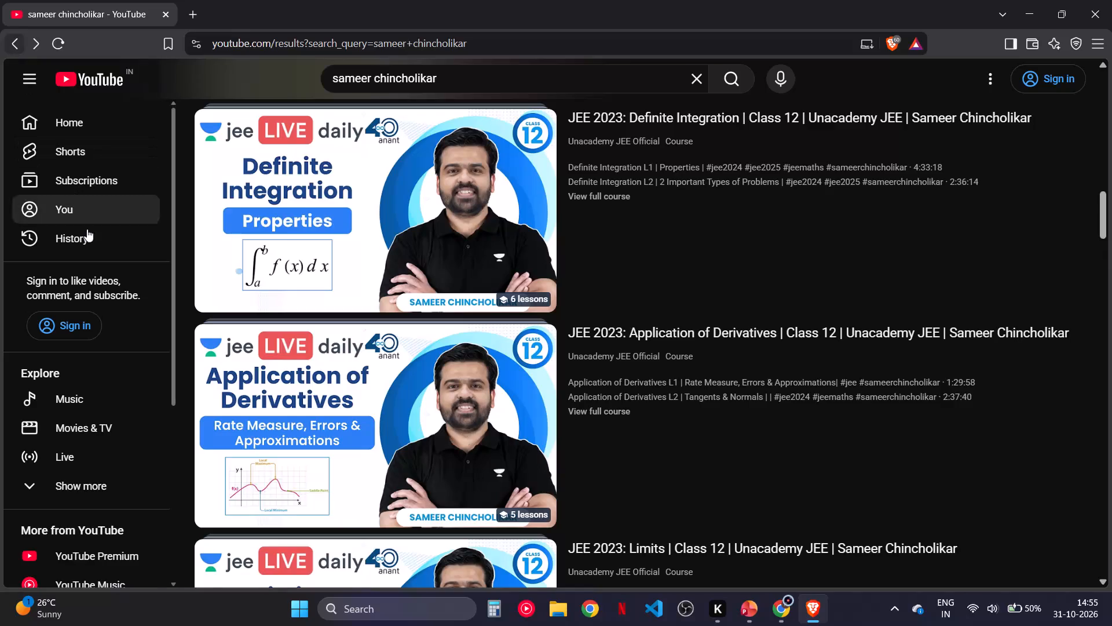
Open the Functions and Inequalities Wavy-Curve Method lecture from the Maths Class 11 One Shot Sambhav course and pause it.
scroll(322, 283, "down", 2)
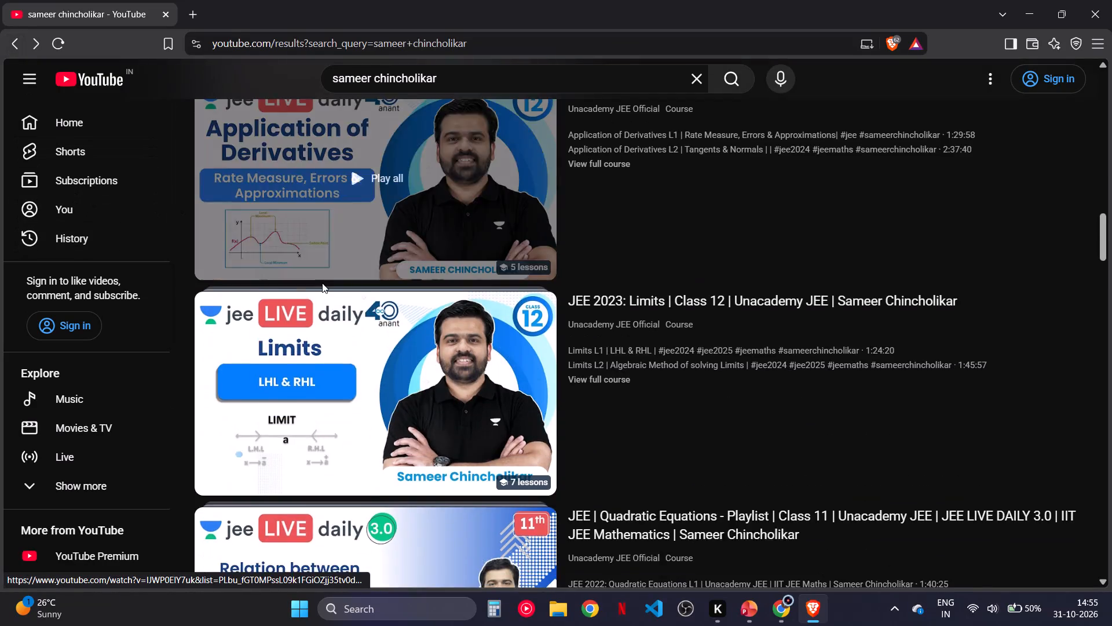
scroll(322, 283, "down", 4)
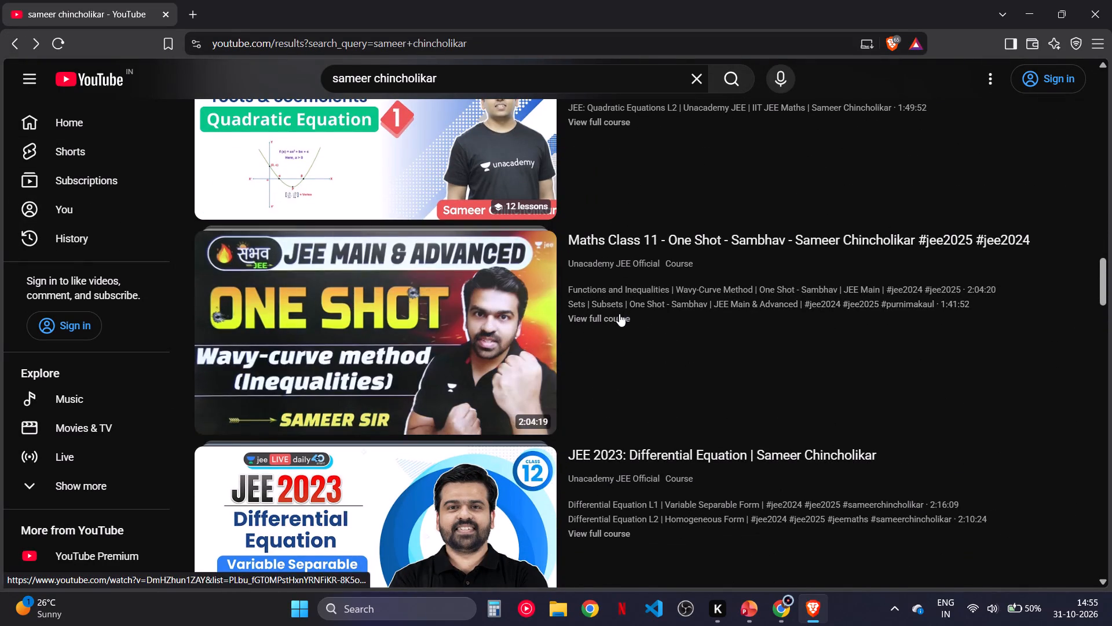
left_click(619, 314)
left_click(708, 158)
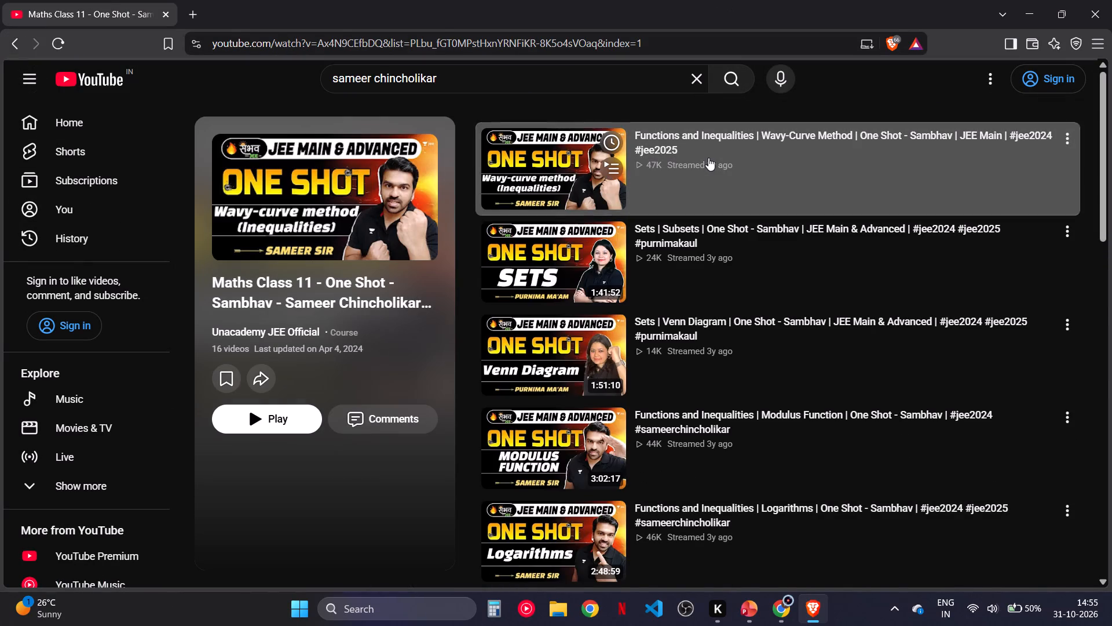
key("space")
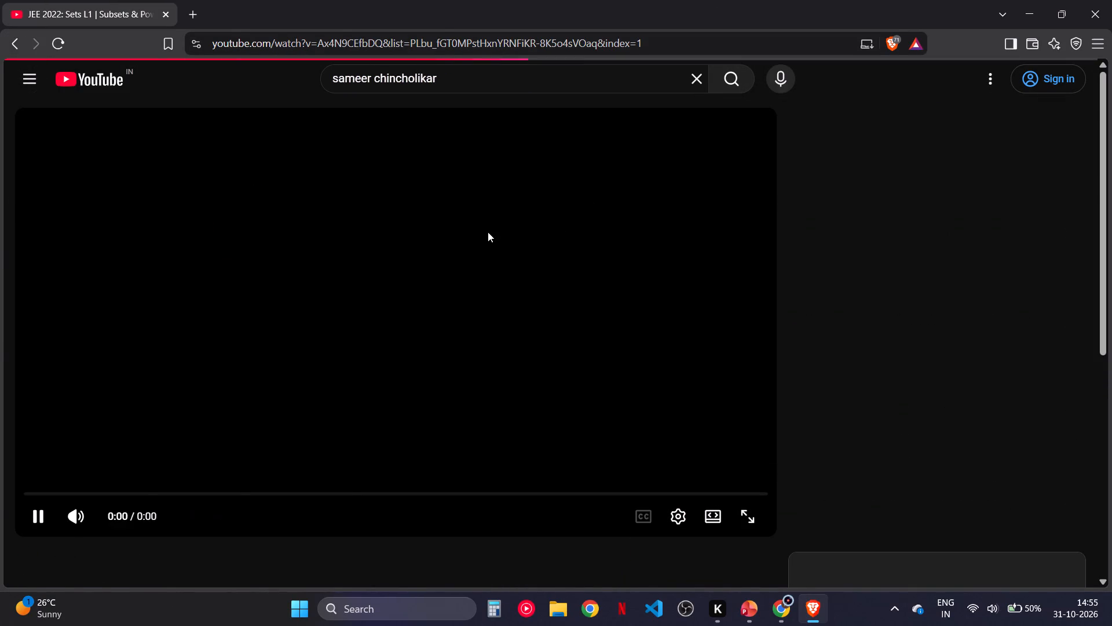
key("space")
Read through the student comments under the Wavy-Curve Method lecture for praise of the teacher.
scroll(503, 335, "down", 2)
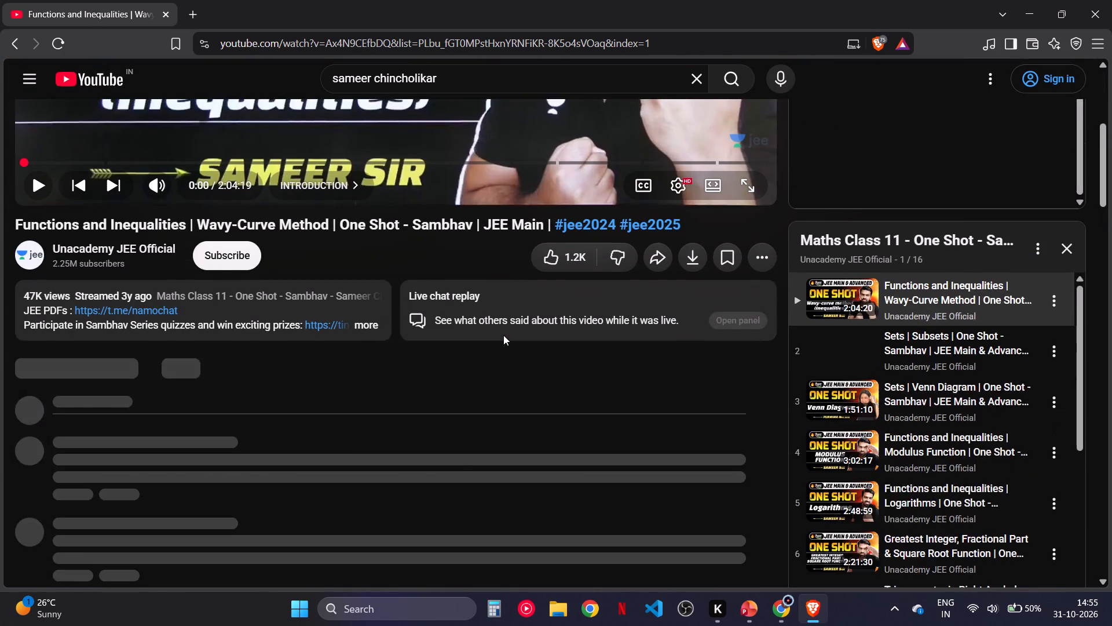
scroll(503, 335, "down", 2)
scroll(312, 389, "down", 4)
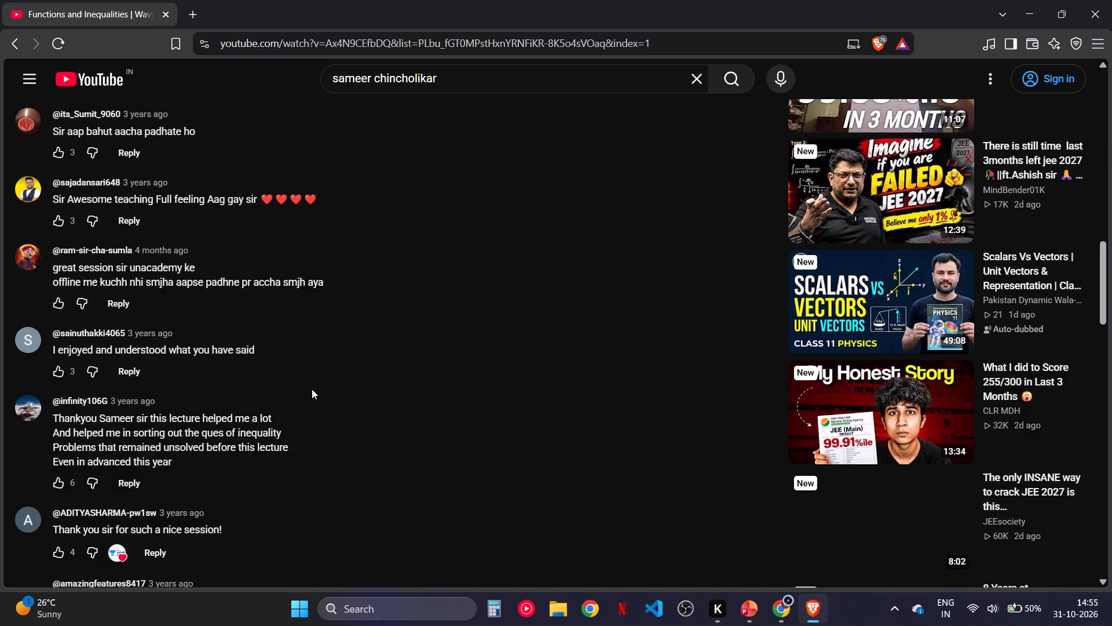
scroll(312, 389, "down", 3)
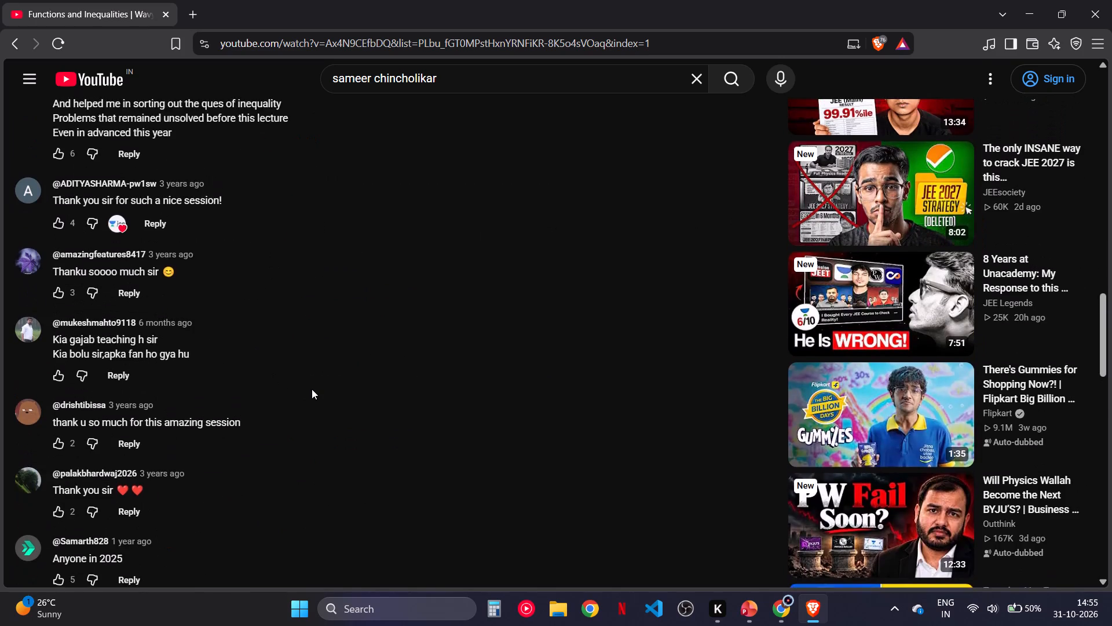
scroll(312, 389, "down", 1)
left_click_drag(228, 180, 186, 172)
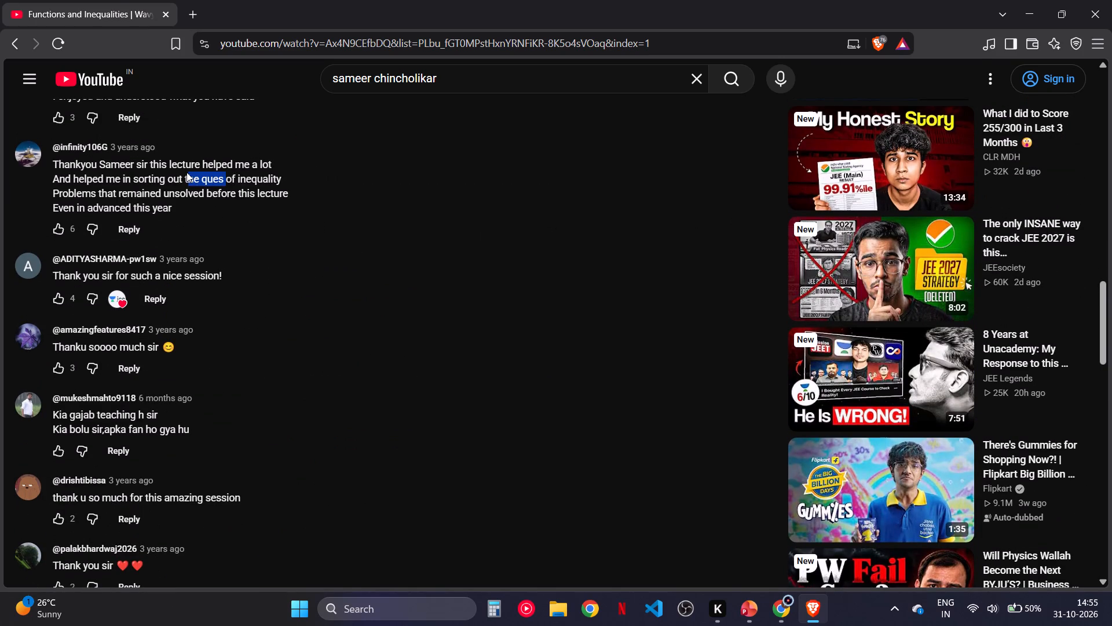
left_click(188, 192)
scroll(188, 192, "down", 10)
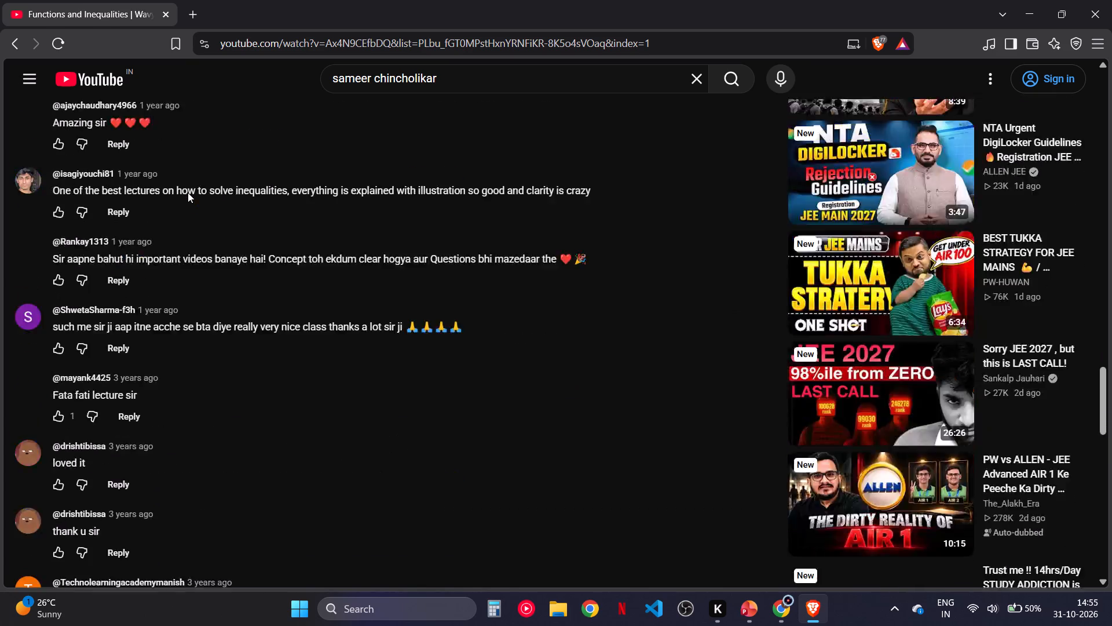
scroll(188, 192, "down", 2)
scroll(188, 192, "up", 20)
scroll(188, 192, "up", 2)
scroll(188, 192, "down", 2)
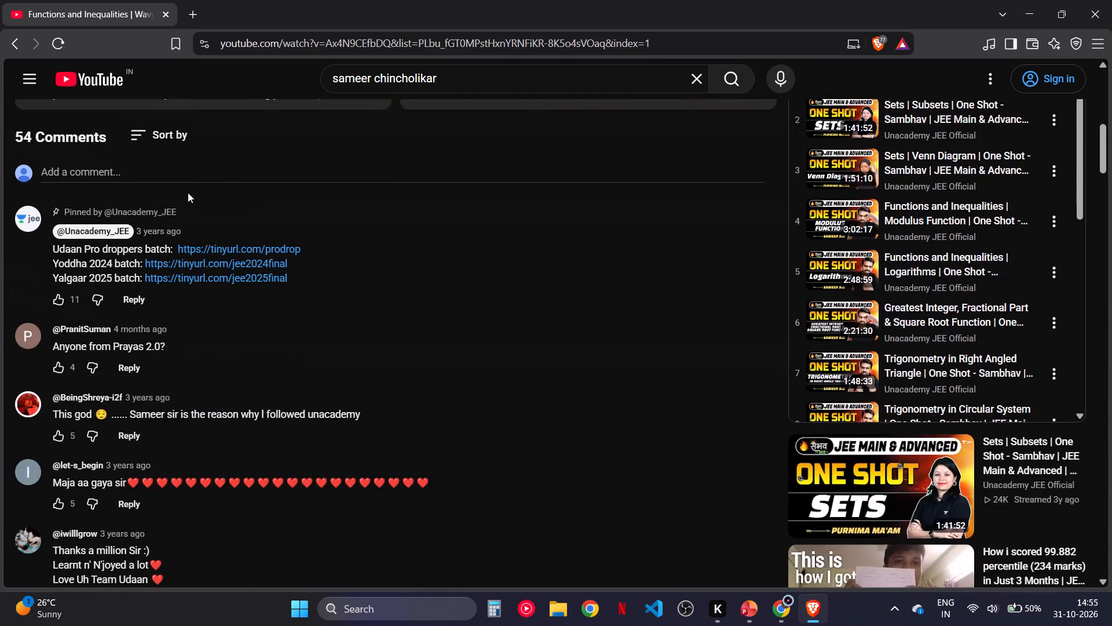
Sort the lecture's comments by newest first and examine them for a detailed one about the teaching.
left_click(158, 153)
left_click(167, 144)
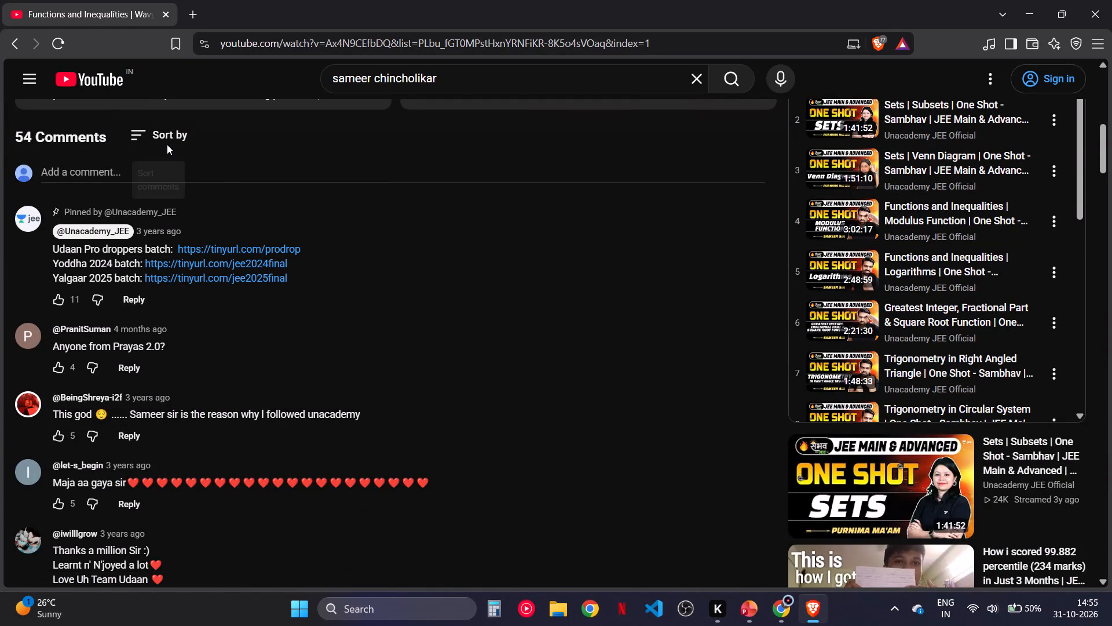
left_click(182, 133)
left_click(193, 238)
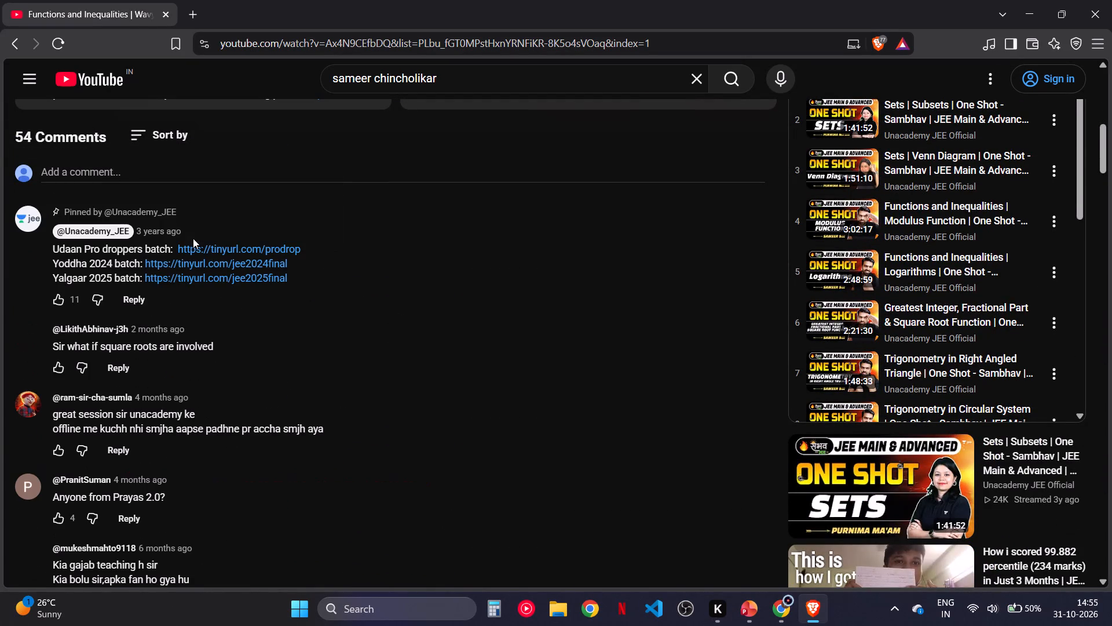
scroll(263, 417, "down", 1)
scroll(132, 453, "down", 1)
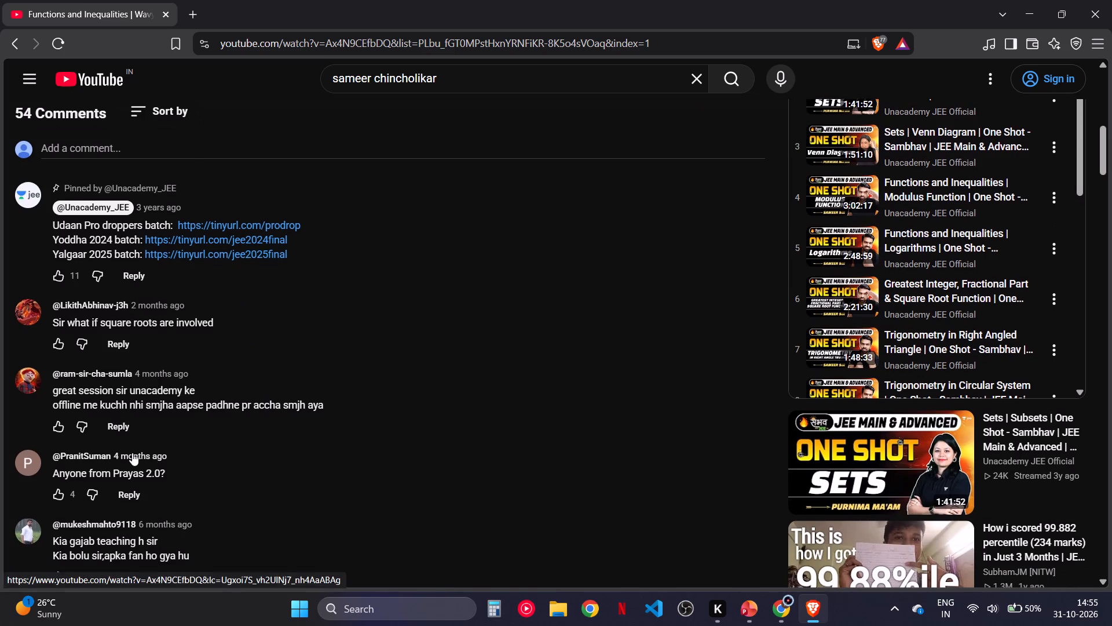
scroll(132, 453, "down", 1)
scroll(158, 504, "down", 2)
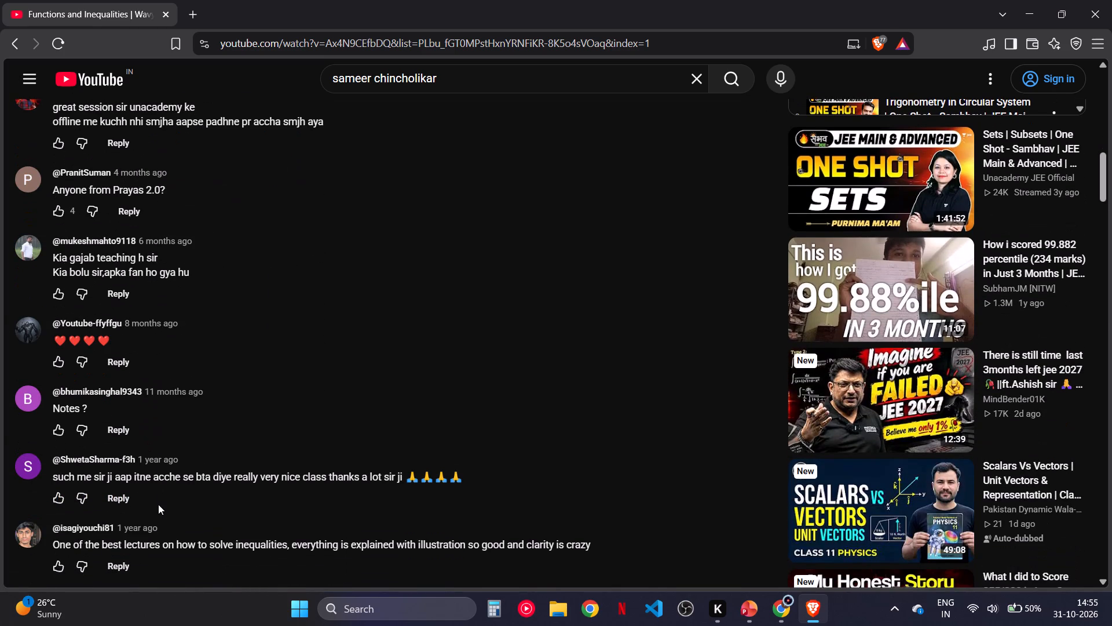
scroll(158, 504, "down", 2)
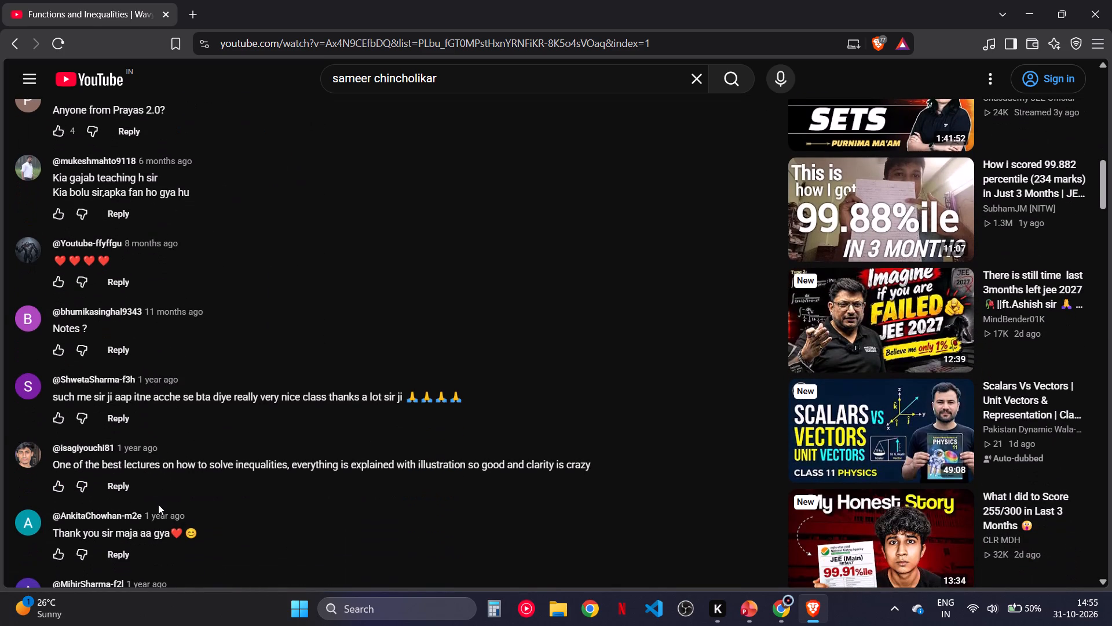
left_click_drag(194, 478, 253, 466)
left_click(253, 466)
left_click_drag(313, 459, 336, 456)
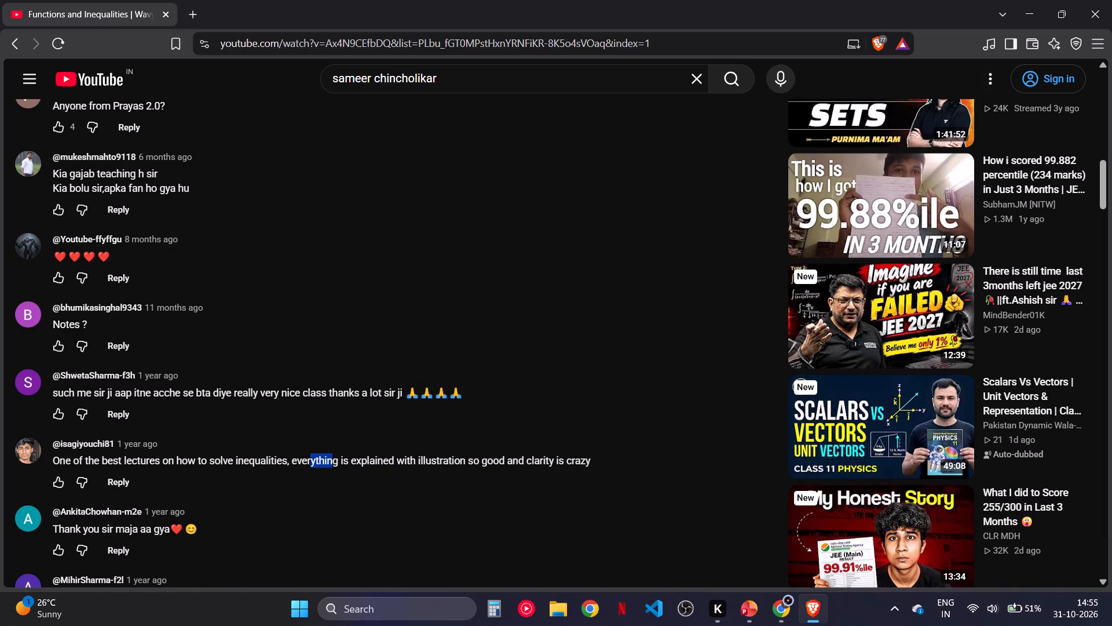
left_click(324, 483)
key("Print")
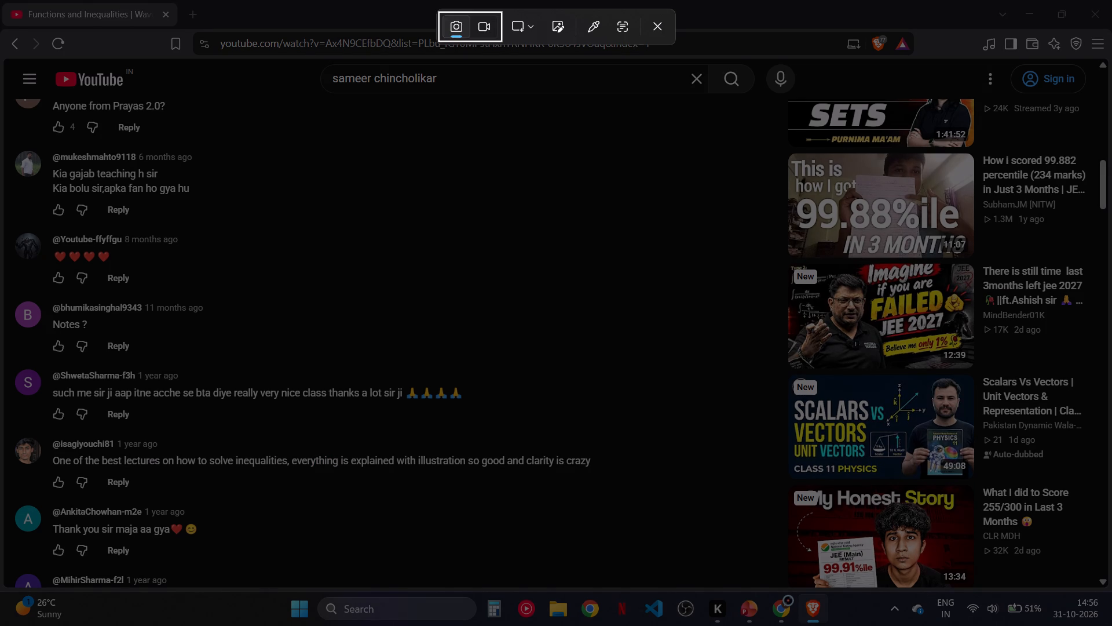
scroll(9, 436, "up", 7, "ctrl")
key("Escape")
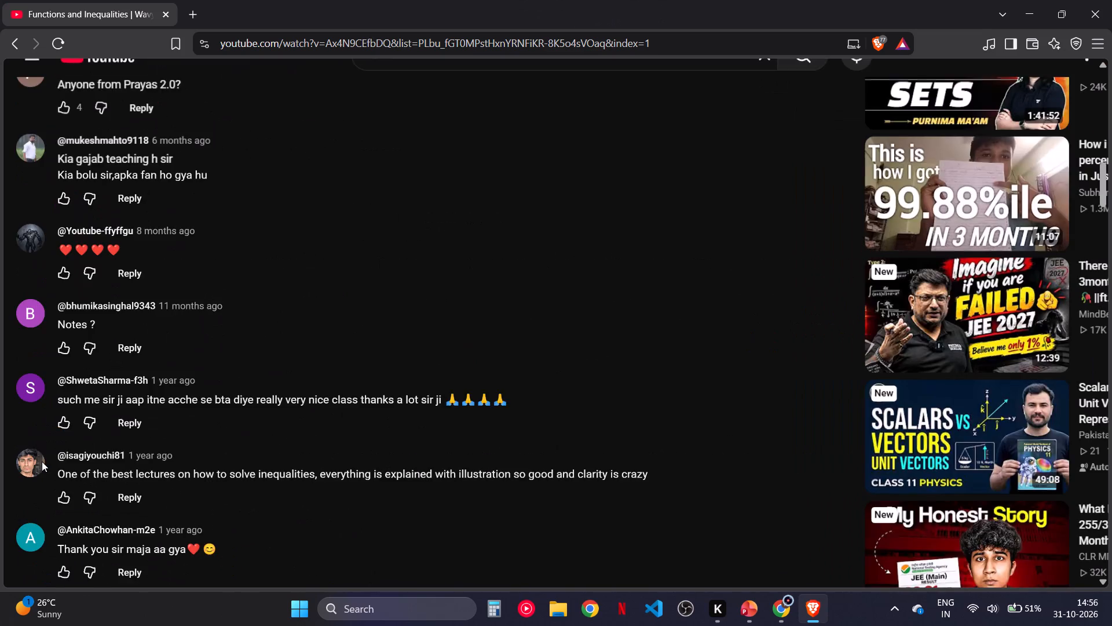
Look through the older comments further down the list, then return to the start of the lecture page.
scroll(42, 461, "down", 2)
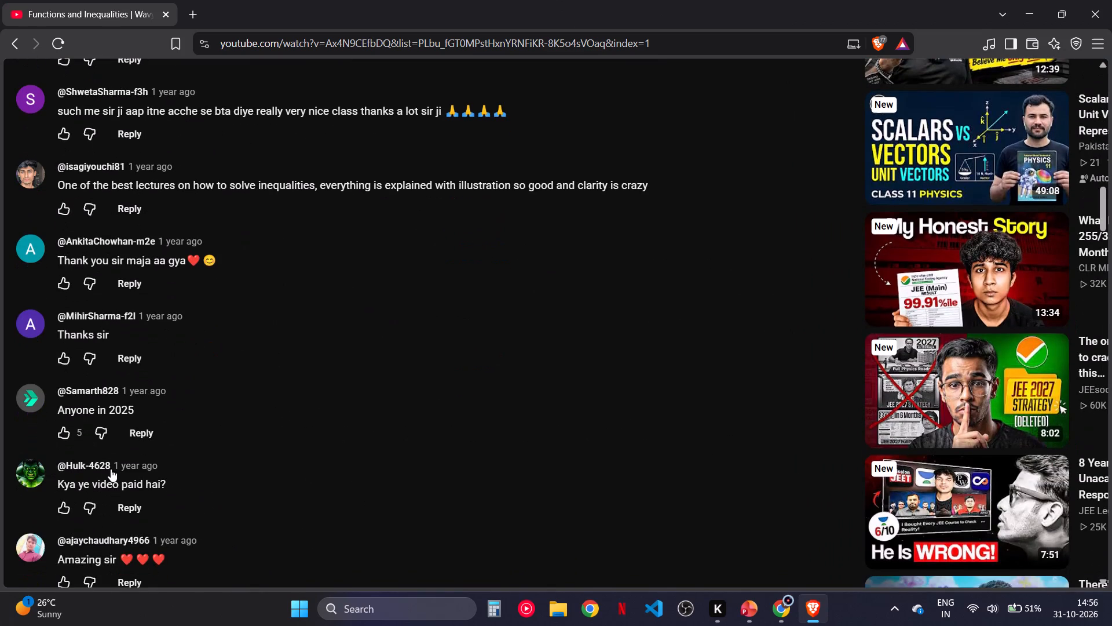
scroll(128, 468, "down", 2)
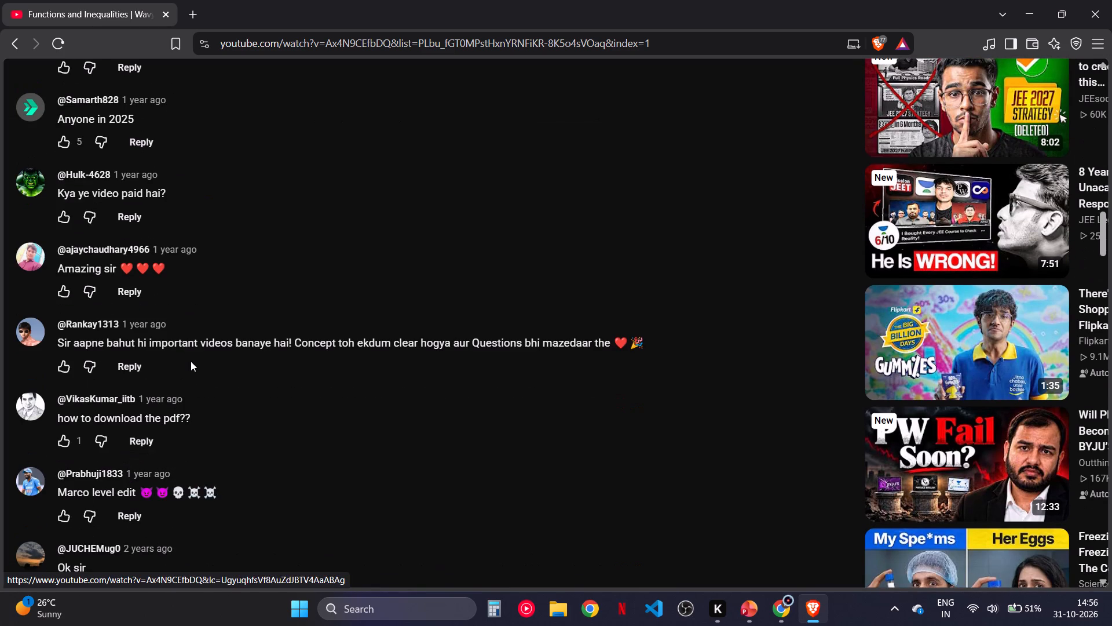
scroll(191, 361, "down", 3)
scroll(191, 361, "up", 10)
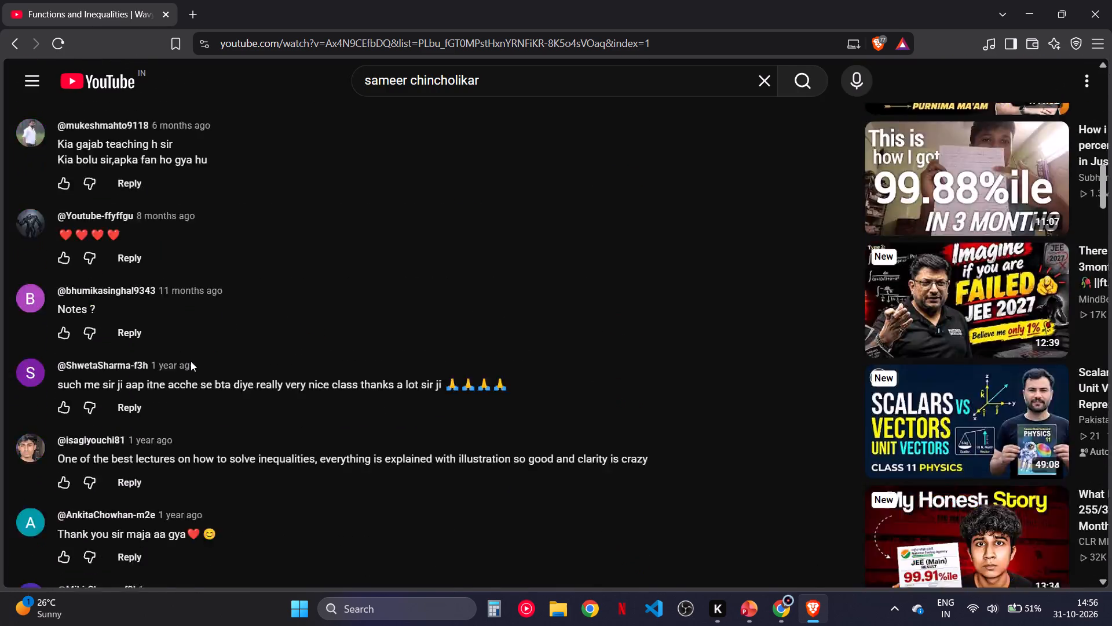
scroll(191, 361, "up", 13)
Close the chat replay, check the Sets Subsets lecture from the same course, and return to the search results.
left_click(1076, 122)
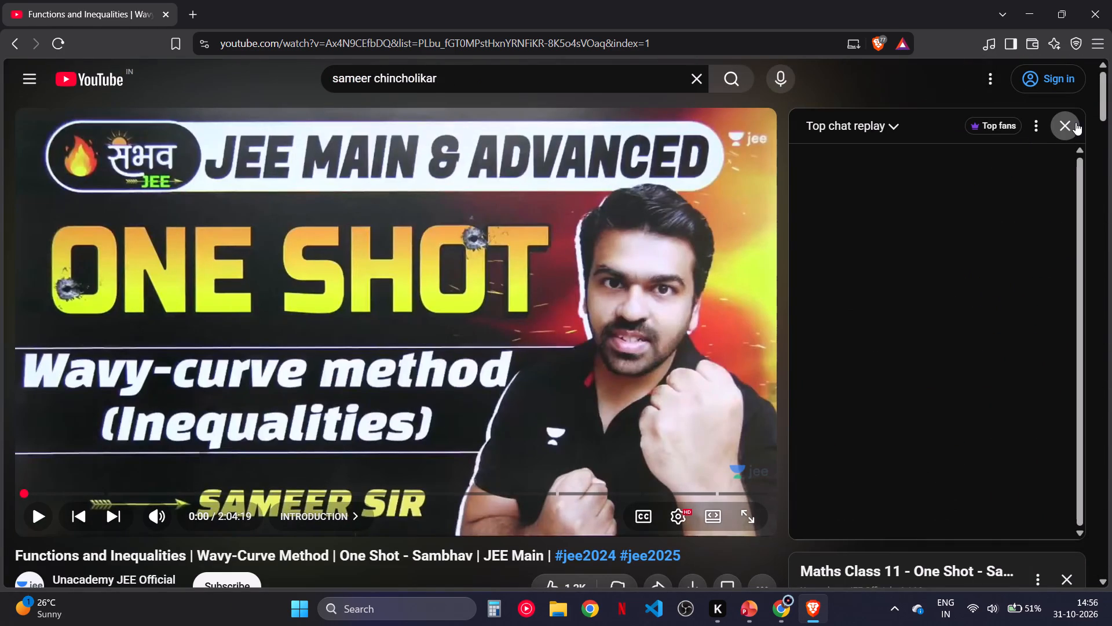
left_click(979, 246)
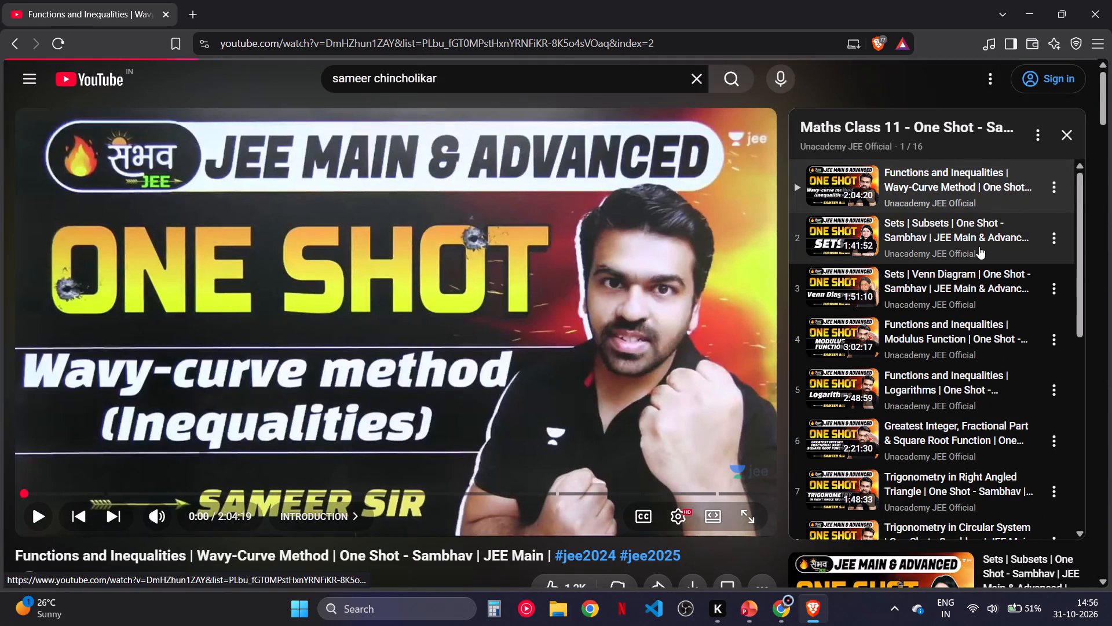
key("space")
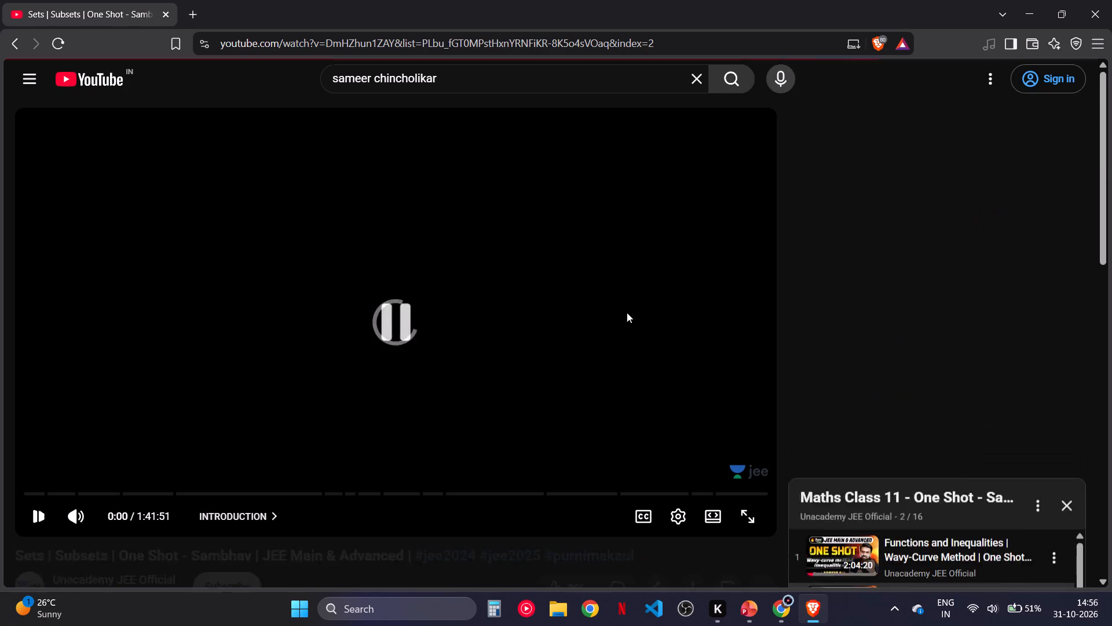
scroll(627, 312, "down", 2)
scroll(510, 363, "up", 6)
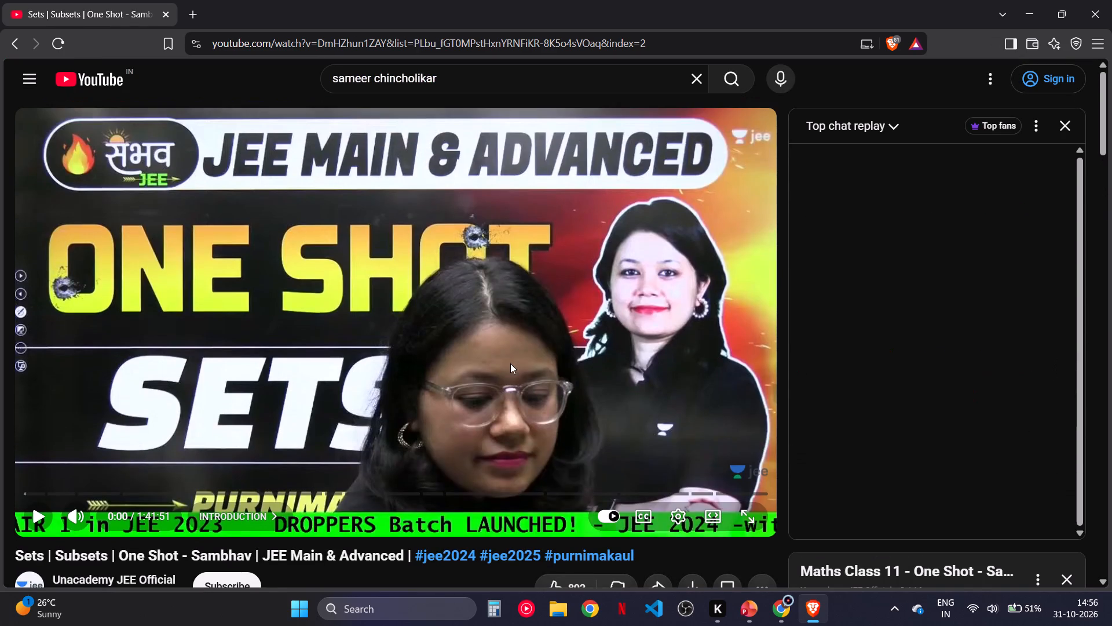
left_click(1, 37)
left_click(1, 37)
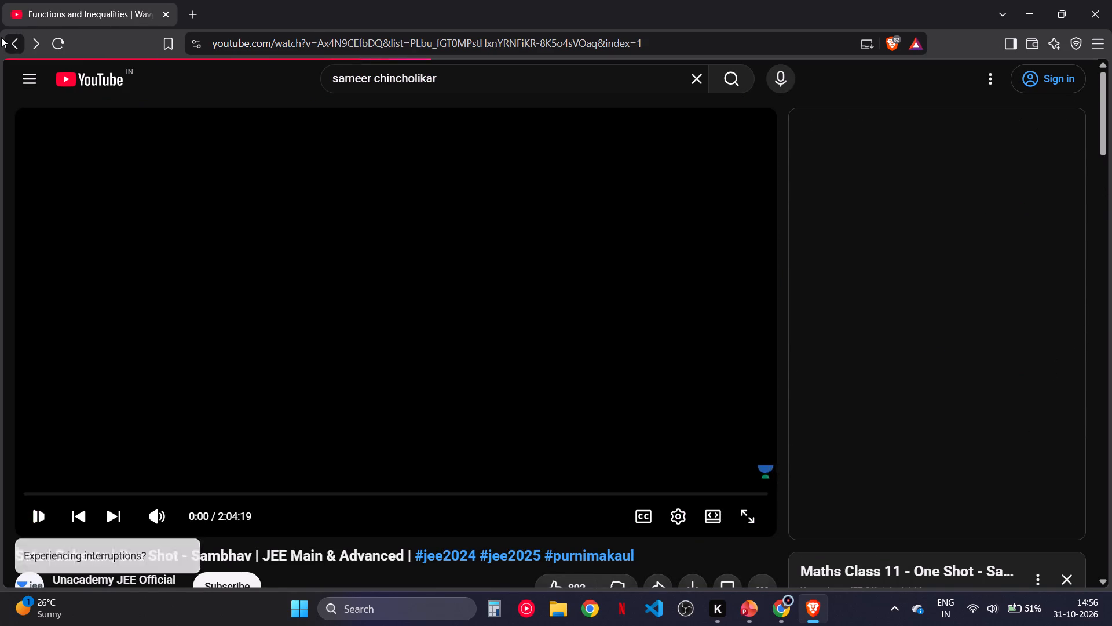
left_click(14, 57)
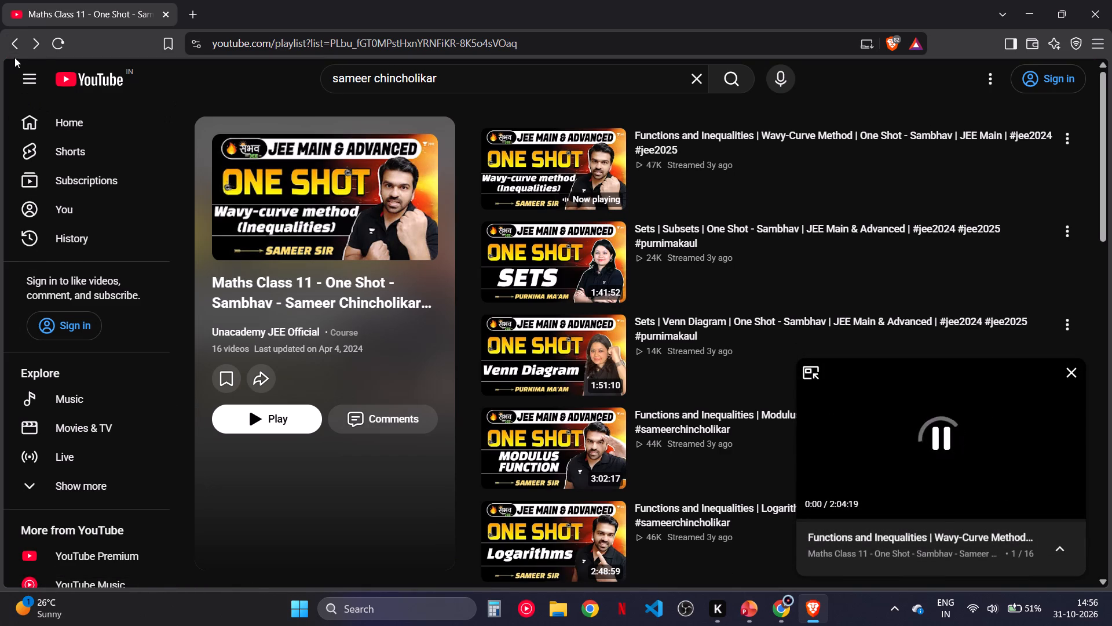
left_click(17, 35)
Open the Quadratic Equation lecture from the "JEE 2024: One shot | Unacademy JEE | Maths | Sameer Chincholikar" course in the search results.
scroll(796, 461, "down", 4)
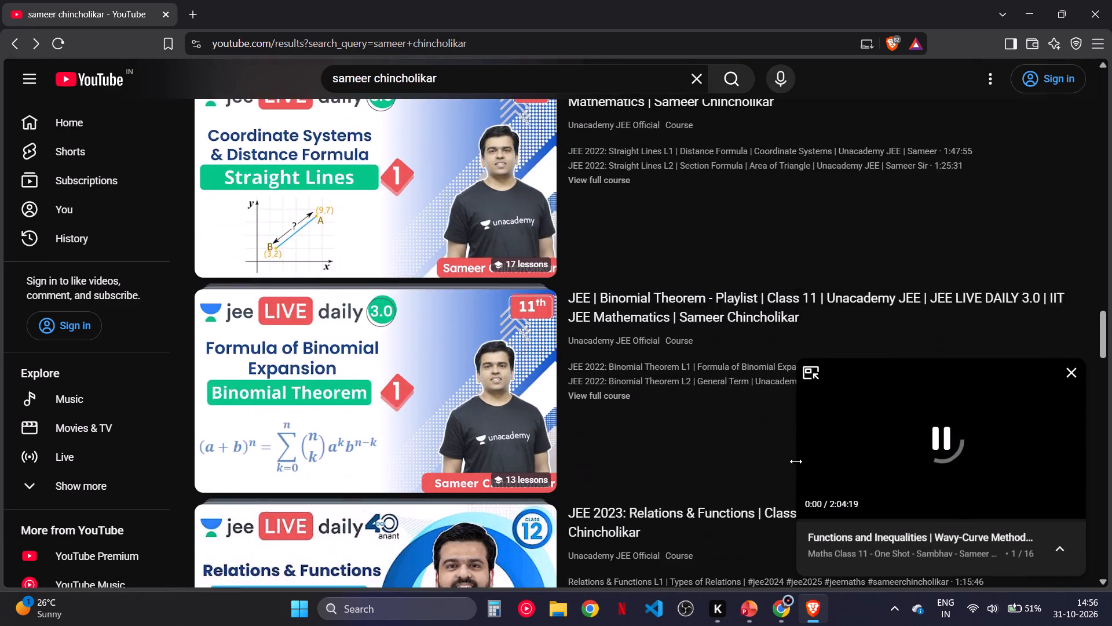
scroll(796, 461, "down", 5)
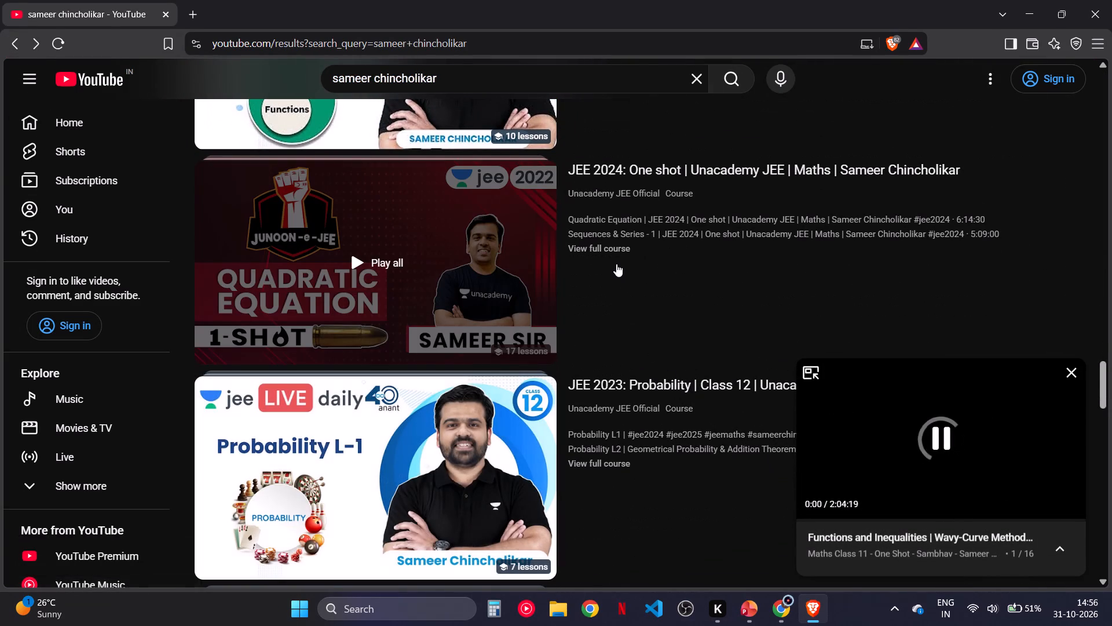
left_click(607, 253)
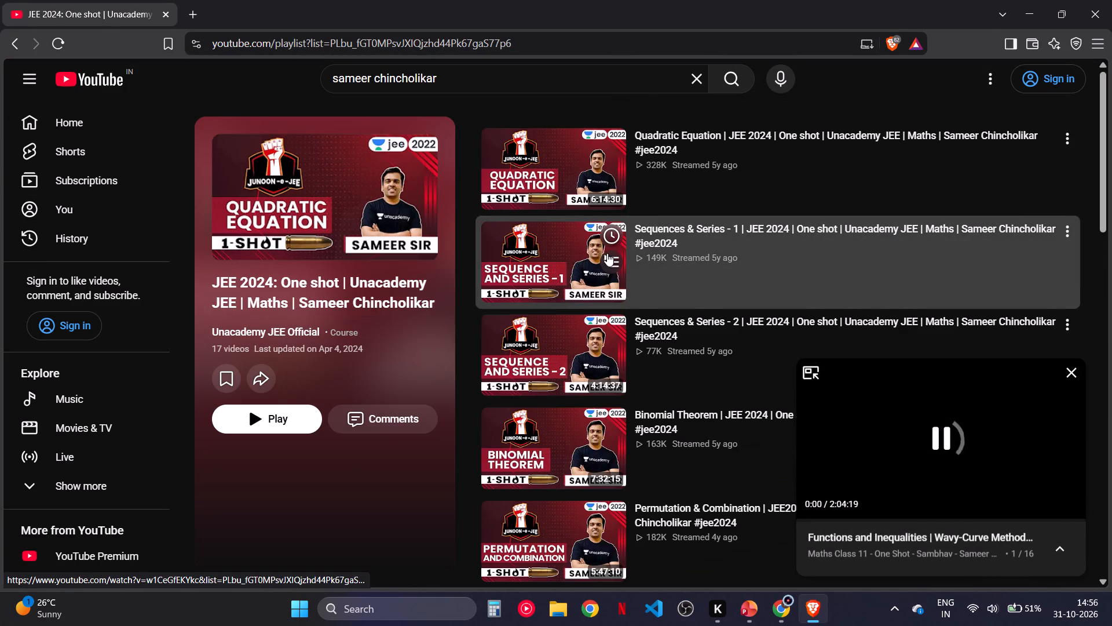
left_click(686, 188)
Sort the Quadratic Equation lecture's comments by newest first and examine them for praise of the teaching.
scroll(356, 400, "down", 1)
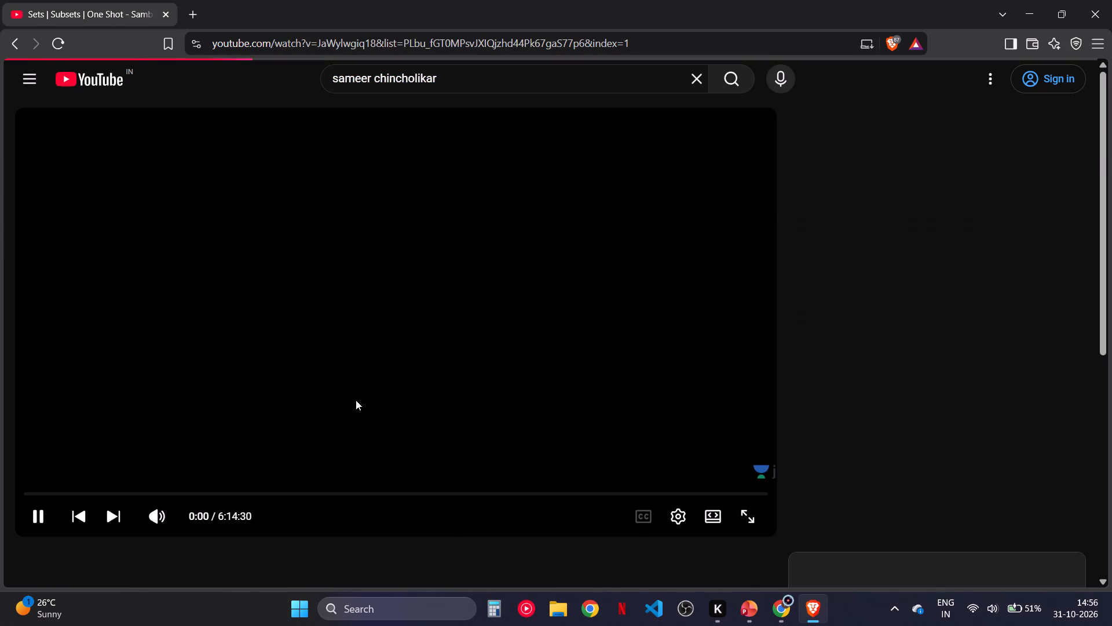
scroll(356, 400, "down", 2)
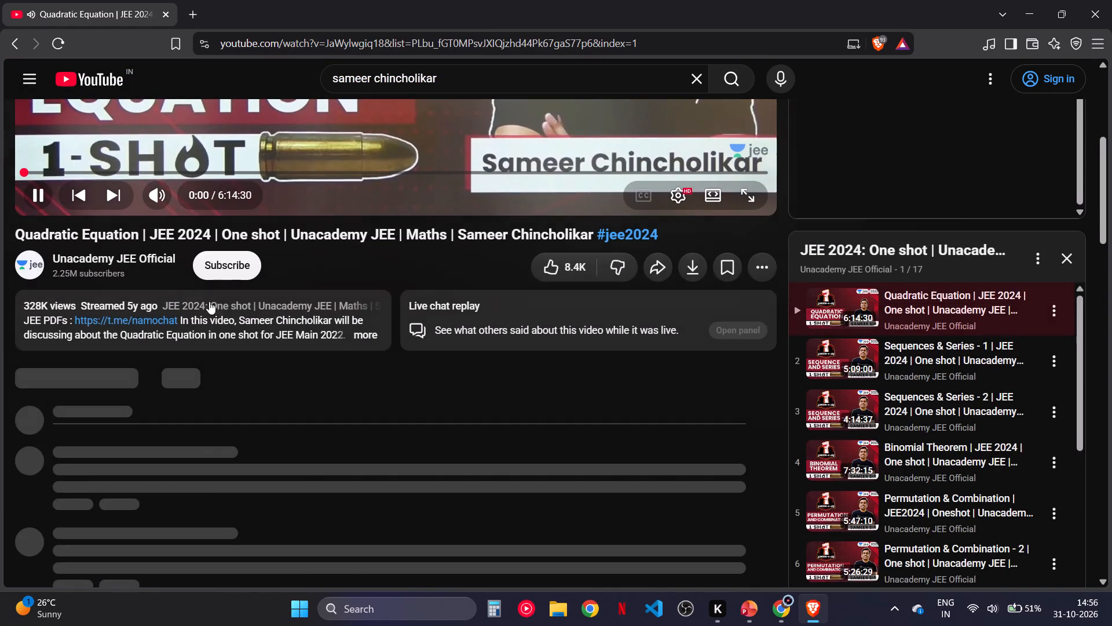
scroll(191, 355, "down", 1)
left_click(175, 201)
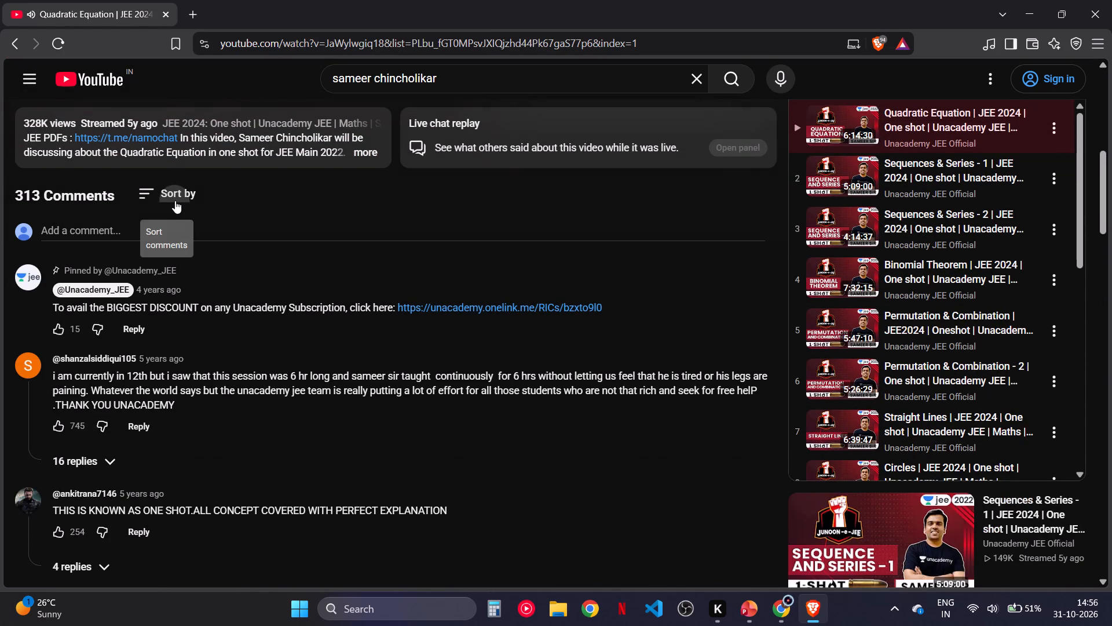
left_click(184, 294)
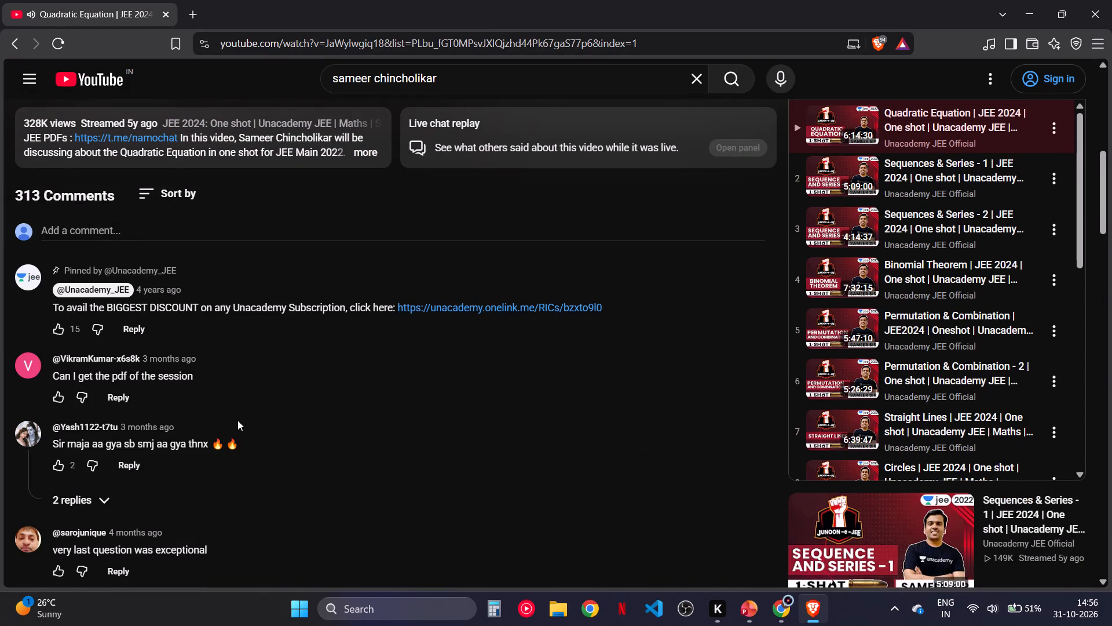
scroll(237, 420, "down", 1)
key("space")
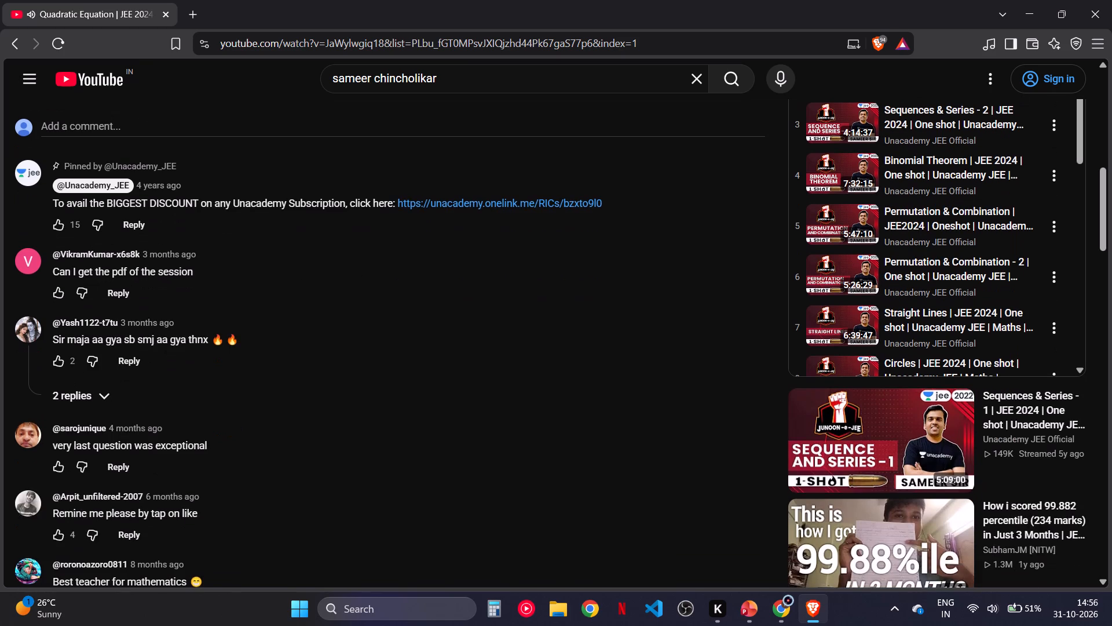
scroll(192, 444, "down", 1)
scroll(192, 444, "up", 9)
left_click(418, 409)
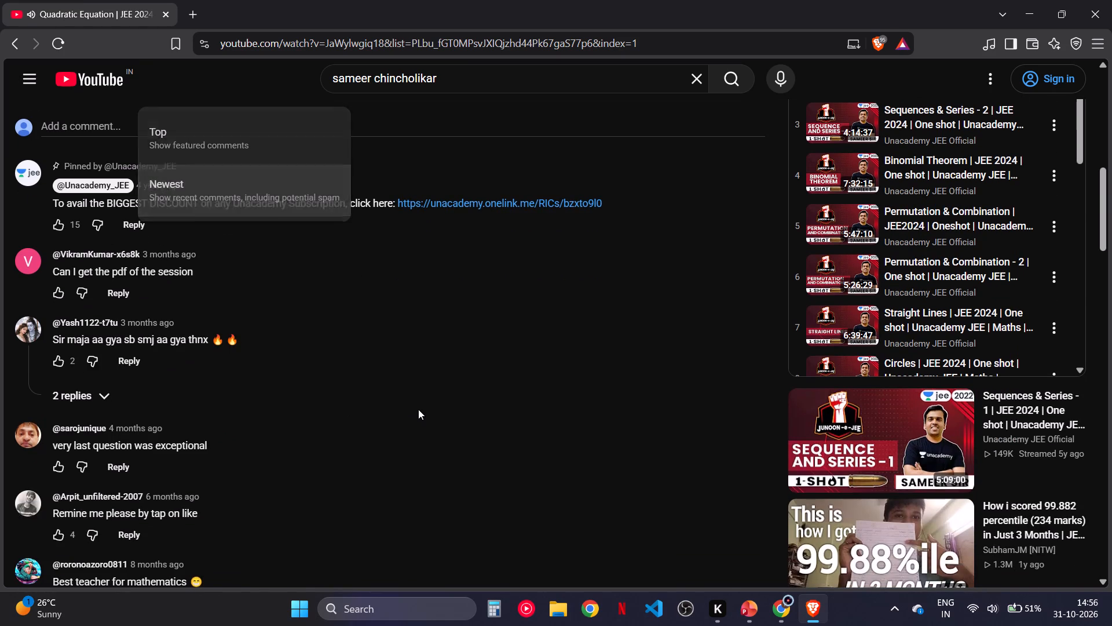
scroll(418, 409, "down", 2)
key("space")
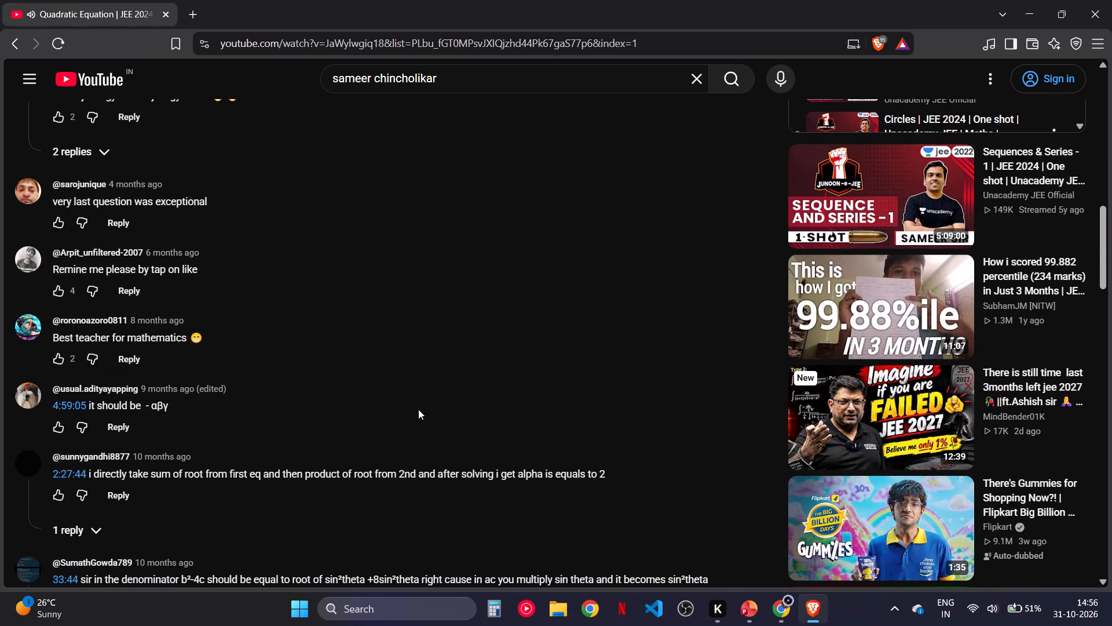
scroll(418, 409, "down", 4)
scroll(418, 409, "up", 20)
scroll(418, 409, "up", 1)
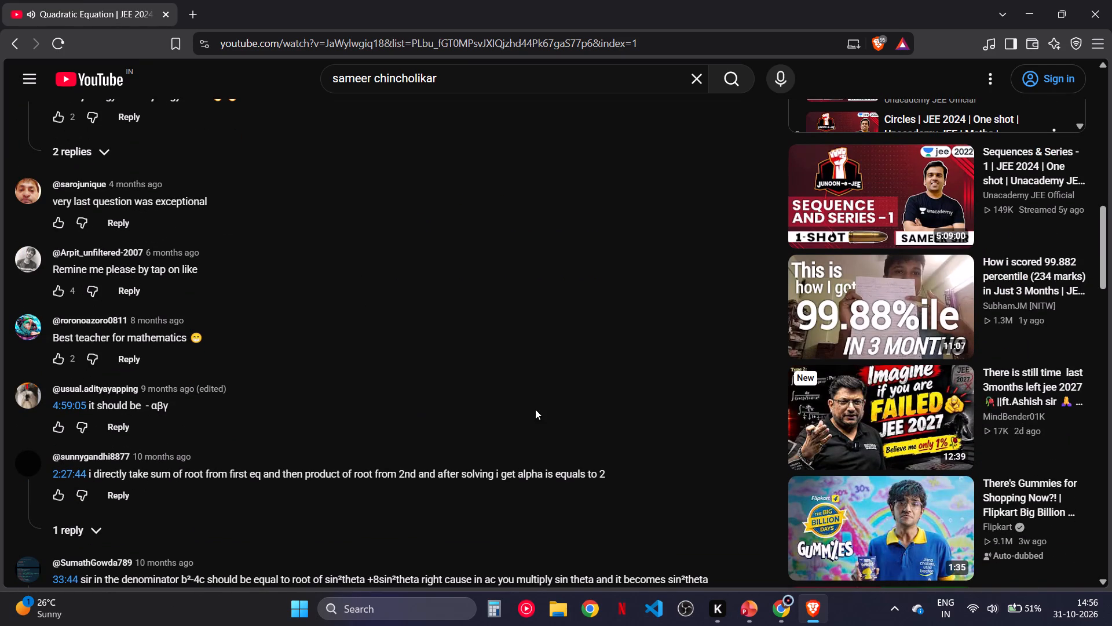
Pause the lecture video and look through its older comments for a usable one about the teacher.
left_click(535, 409)
scroll(535, 409, "up", 8)
left_click(542, 268)
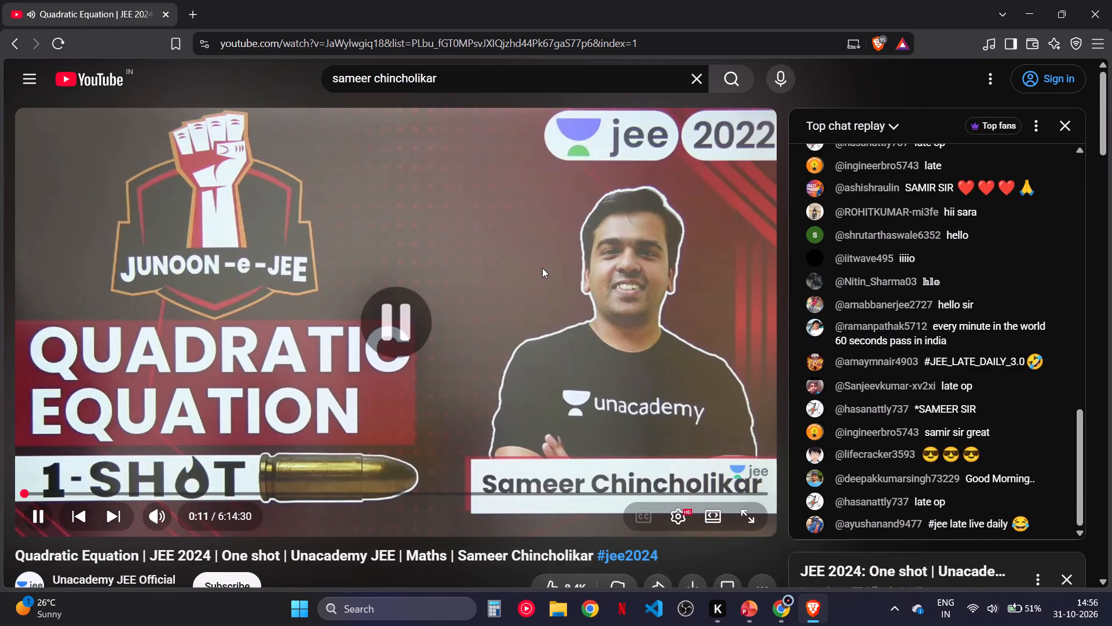
scroll(542, 268, "down", 18)
scroll(542, 268, "up", 4)
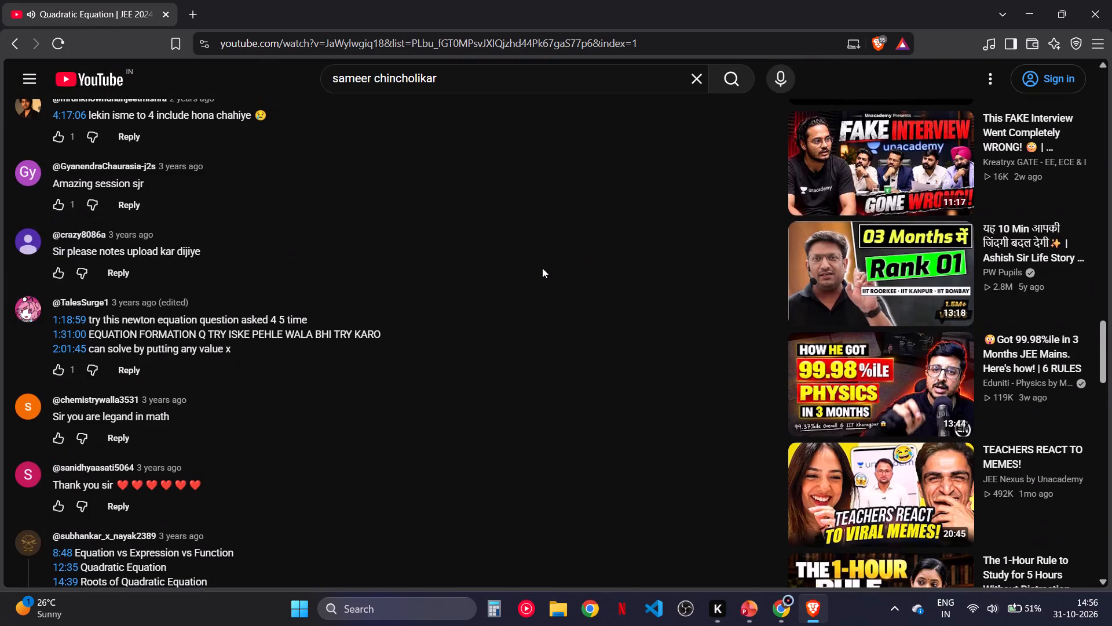
scroll(273, 268, "up", 4)
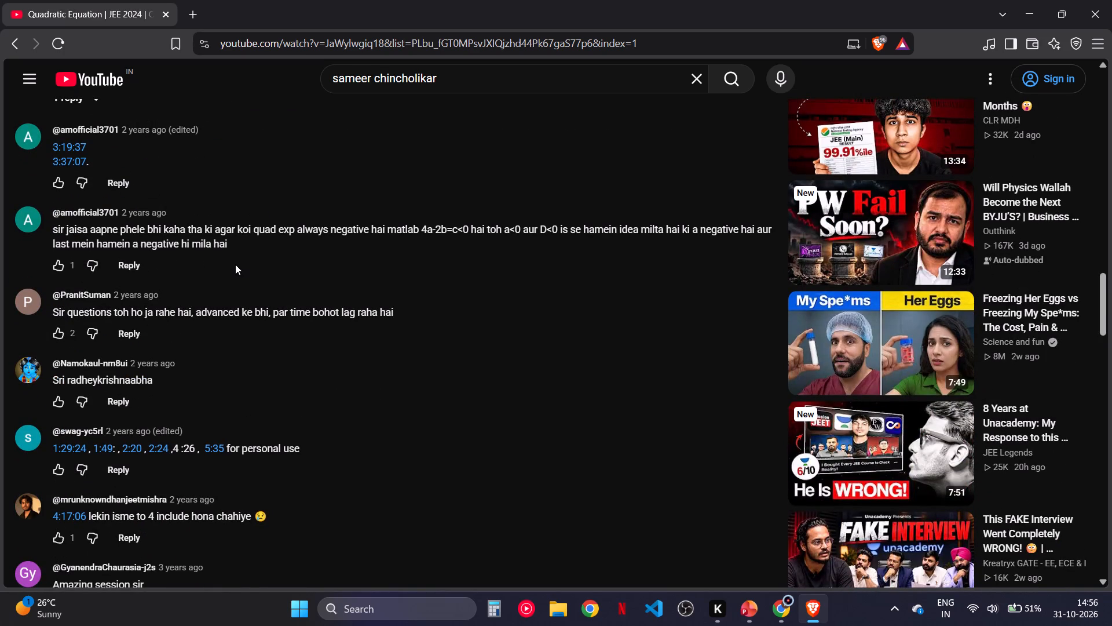
scroll(235, 264, "up", 3)
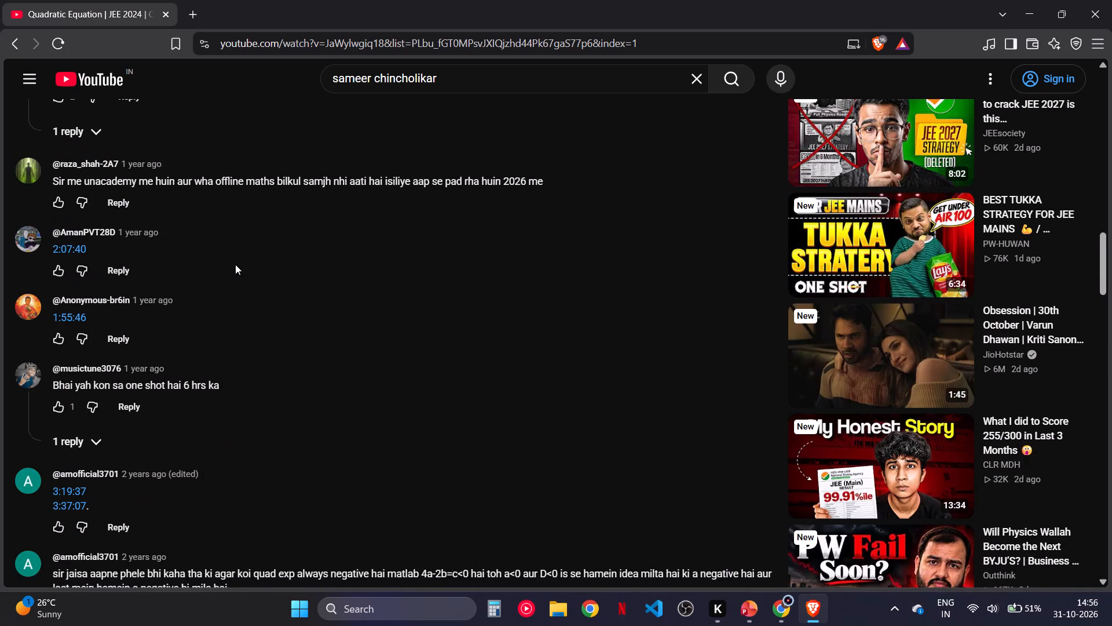
scroll(235, 264, "up", 1)
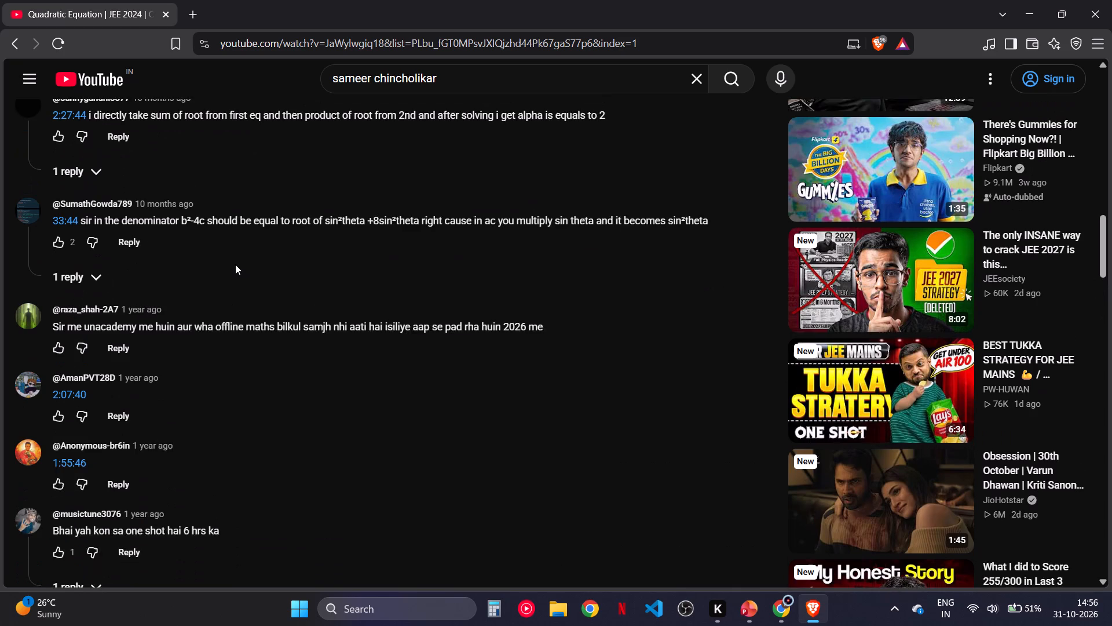
scroll(235, 264, "up", 6)
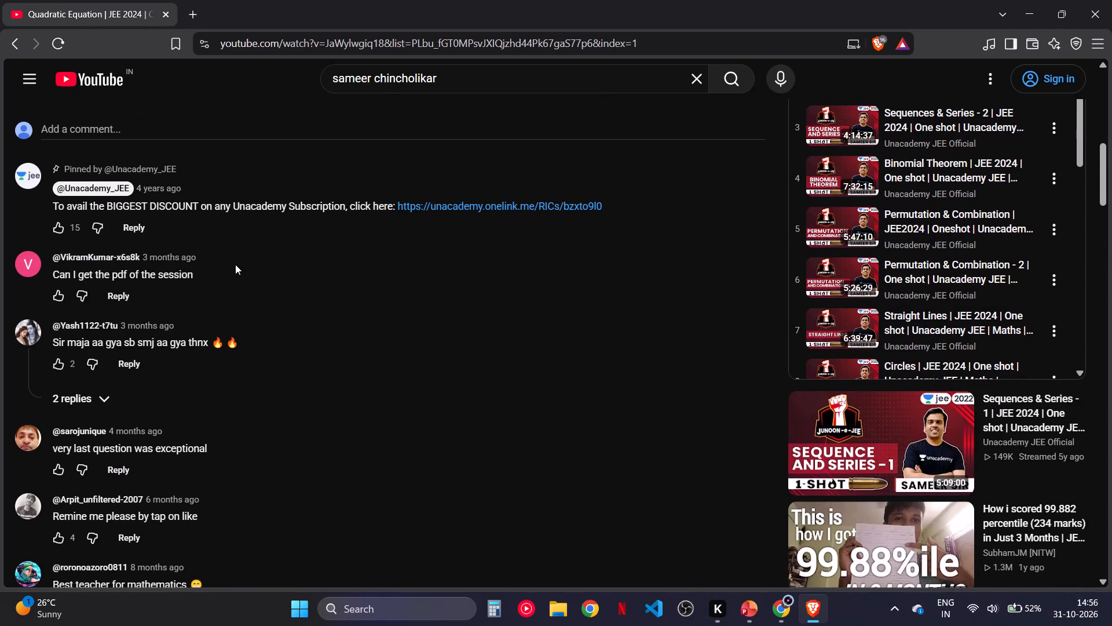
scroll(235, 264, "up", 1)
Search for "sameer chincholikar mathongo" and open the video list of the MathonGo channel.
left_click(576, 86)
key("space")
type("mathongo")
key("Return")
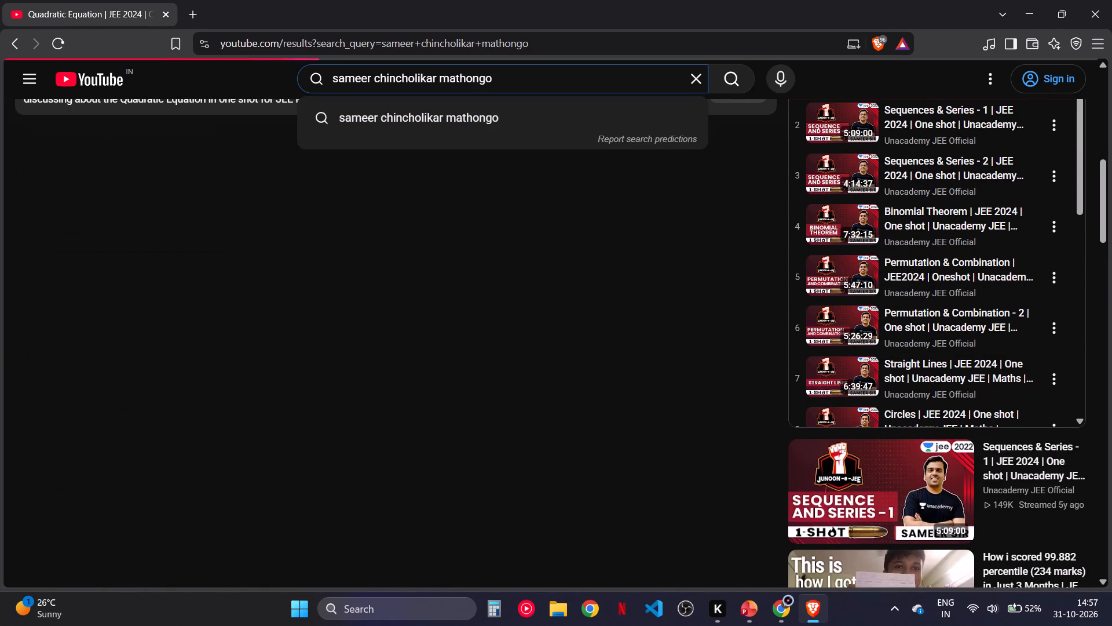
left_click(660, 179)
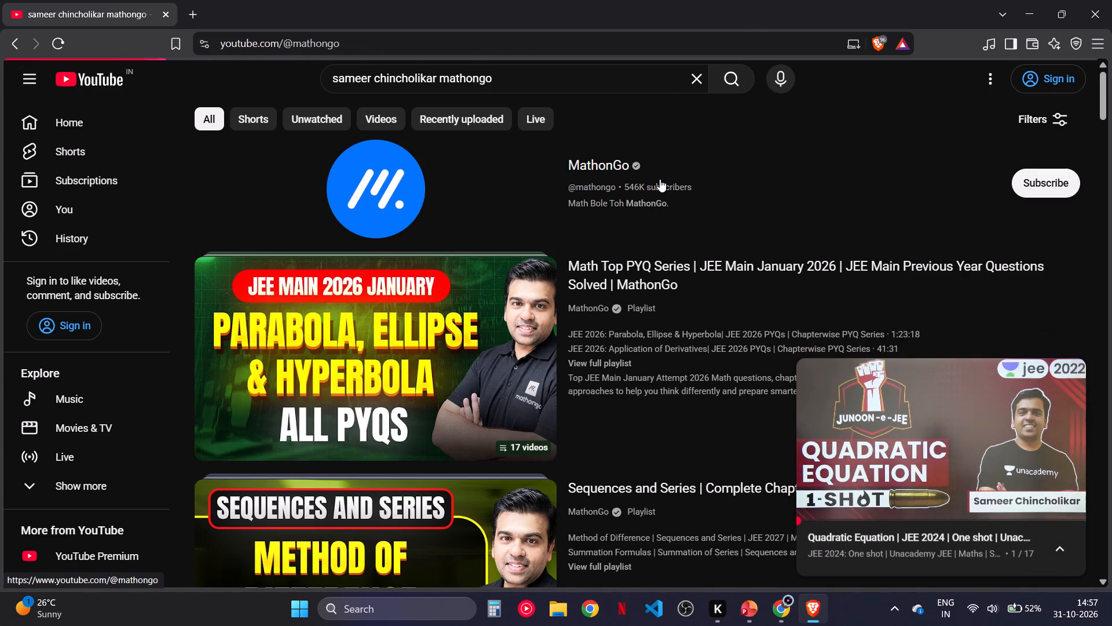
left_click(328, 381)
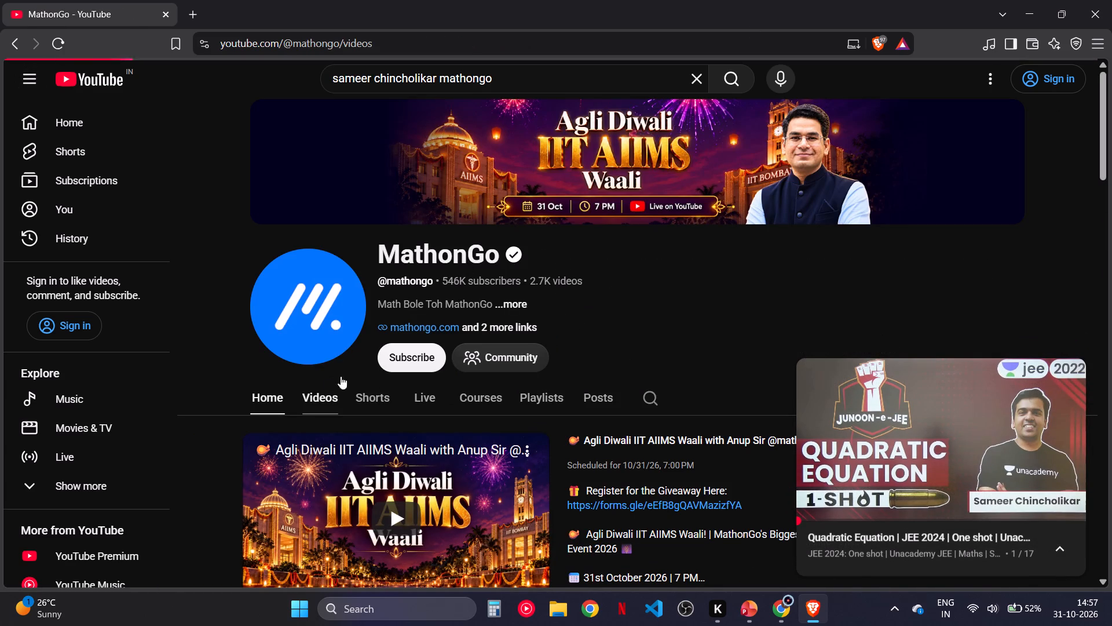
Open the "Limits Complete Formula Revision in One Shot | JEE 2027 Maths" video from the channel and pause it.
scroll(561, 300, "down", 2)
scroll(707, 254, "down", 1)
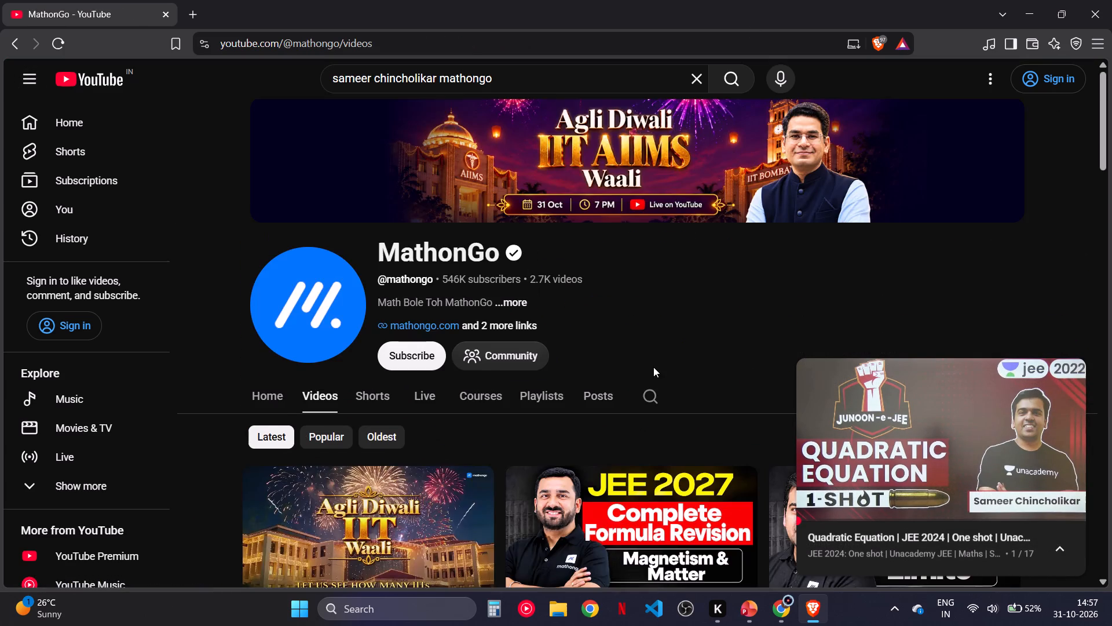
scroll(653, 367, "down", 3)
left_click(855, 289)
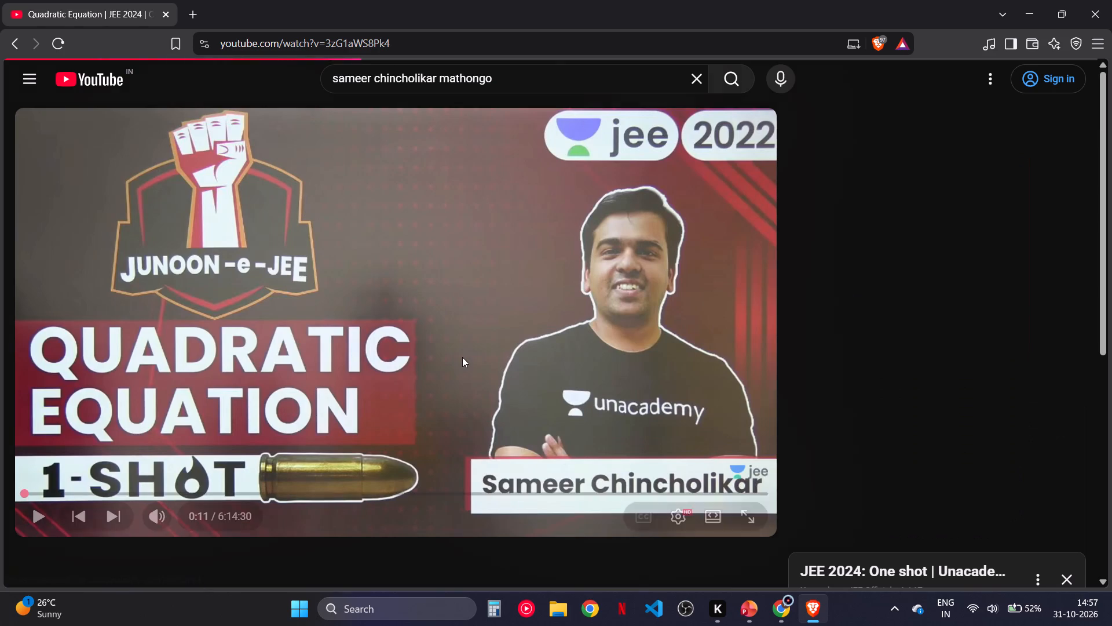
key("space")
Read through the student comments under the Limits revision video for one praising the teaching.
scroll(462, 357, "down", 1)
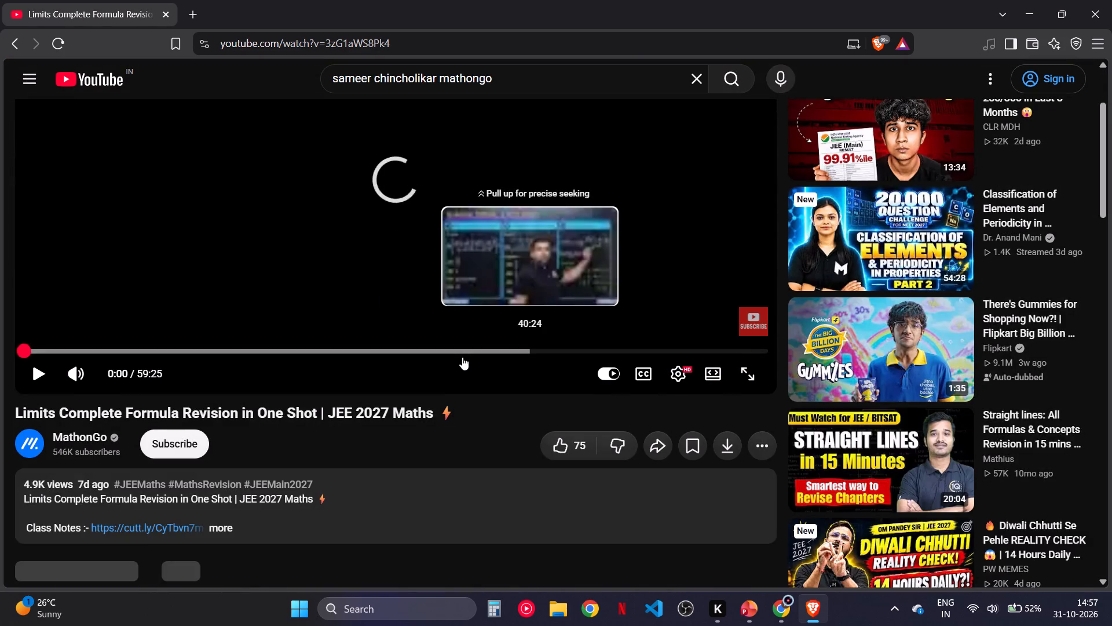
scroll(462, 357, "down", 1)
scroll(376, 123, "down", 2)
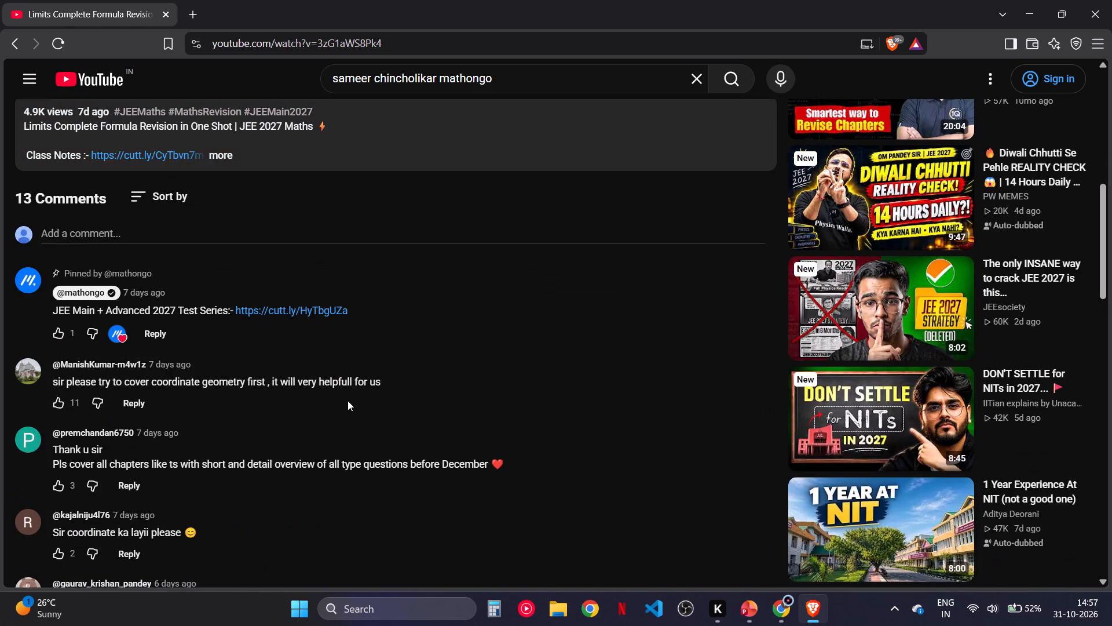
scroll(348, 401, "down", 1)
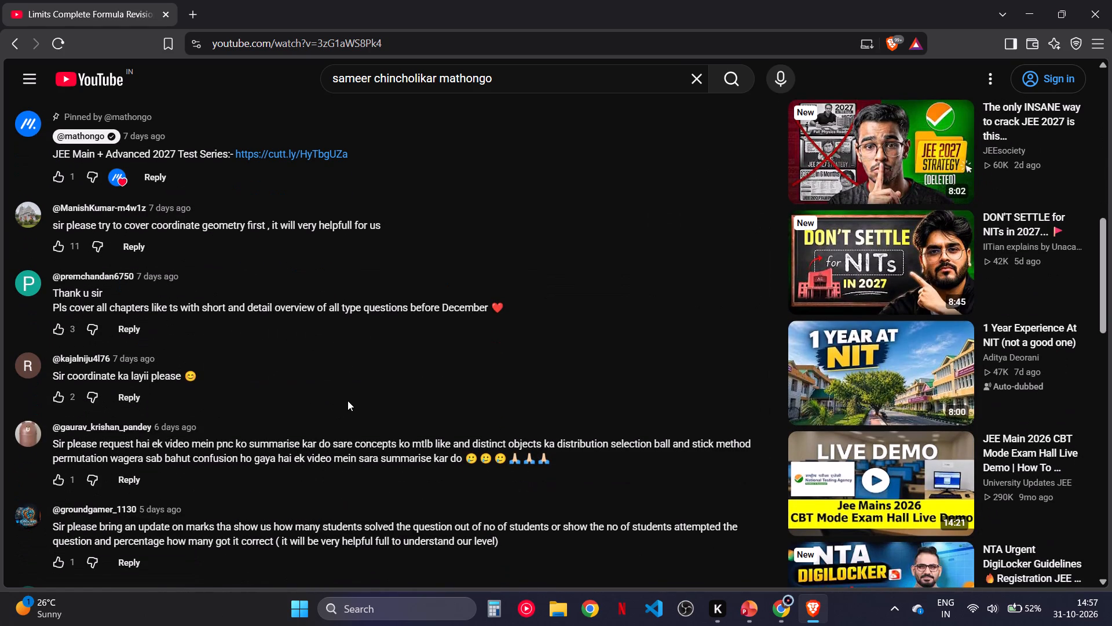
scroll(348, 401, "down", 2)
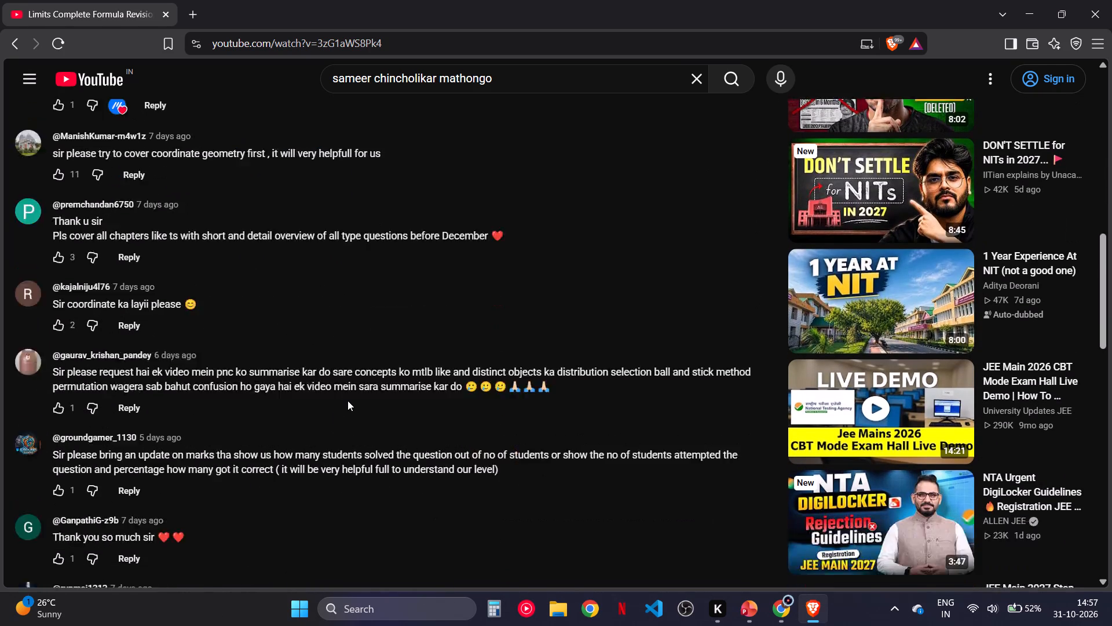
scroll(348, 401, "down", 1)
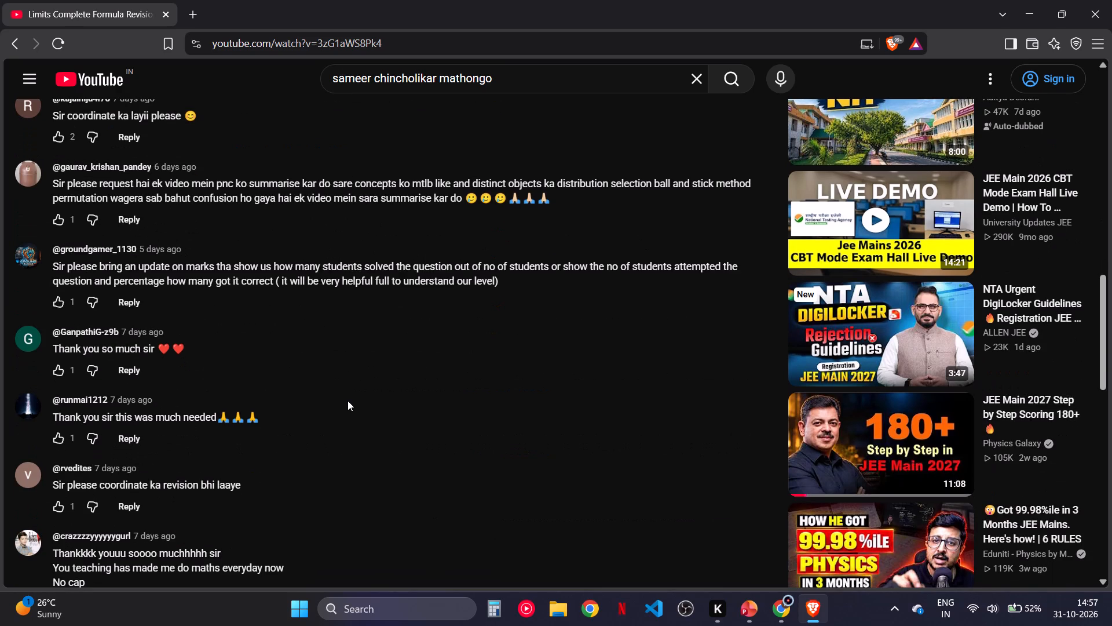
scroll(348, 401, "down", 1)
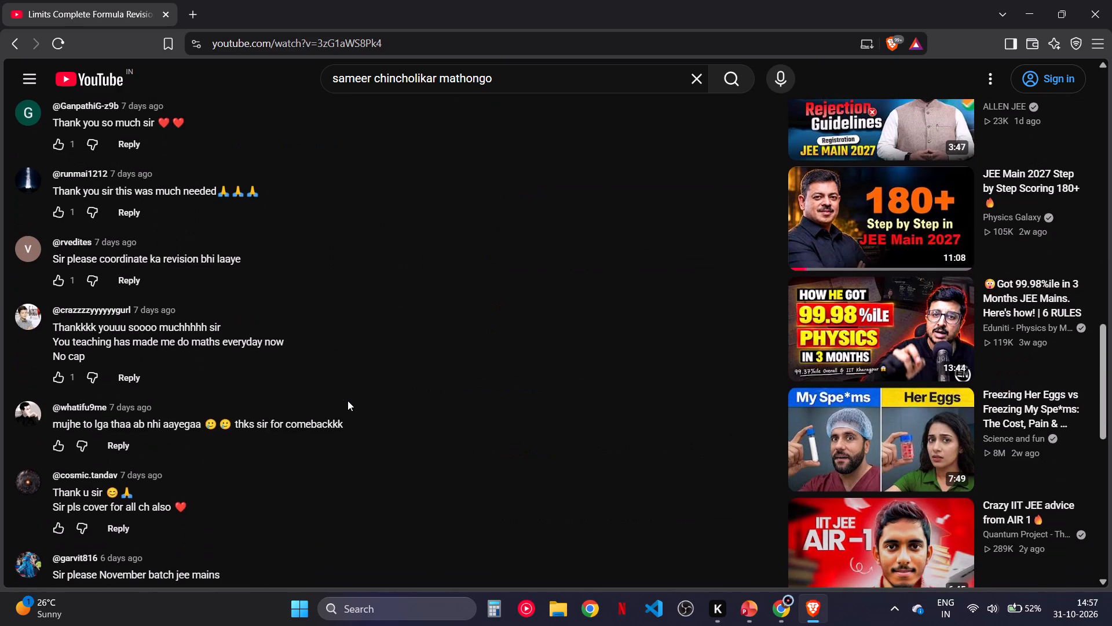
scroll(348, 401, "down", 1)
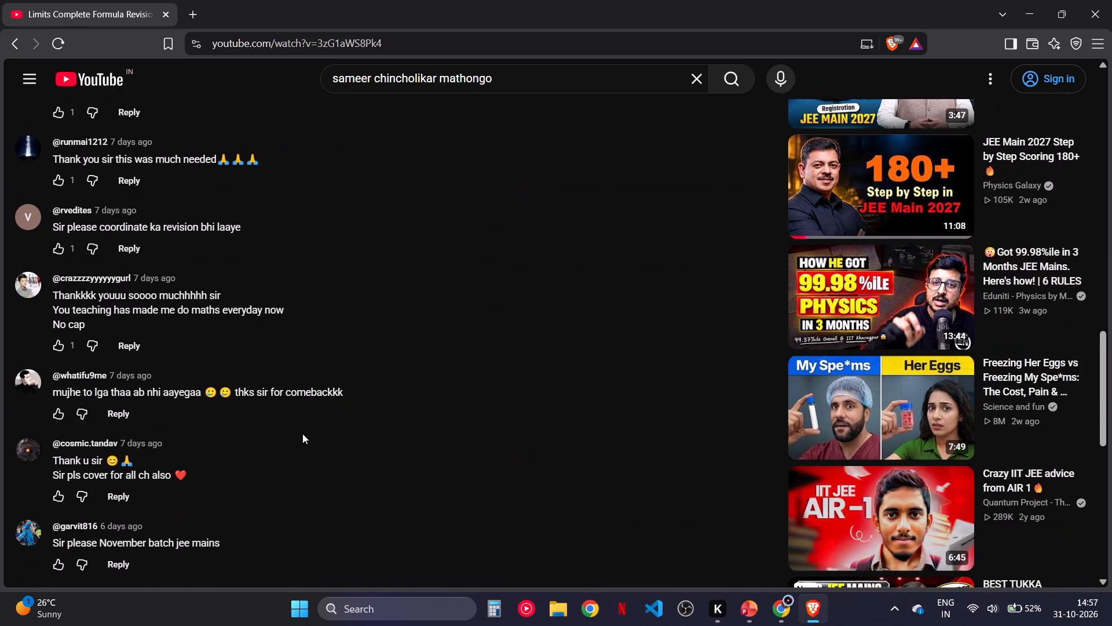
Capture a screenshot of the comment saying the teaching has made the student do maths every day.
key("Print")
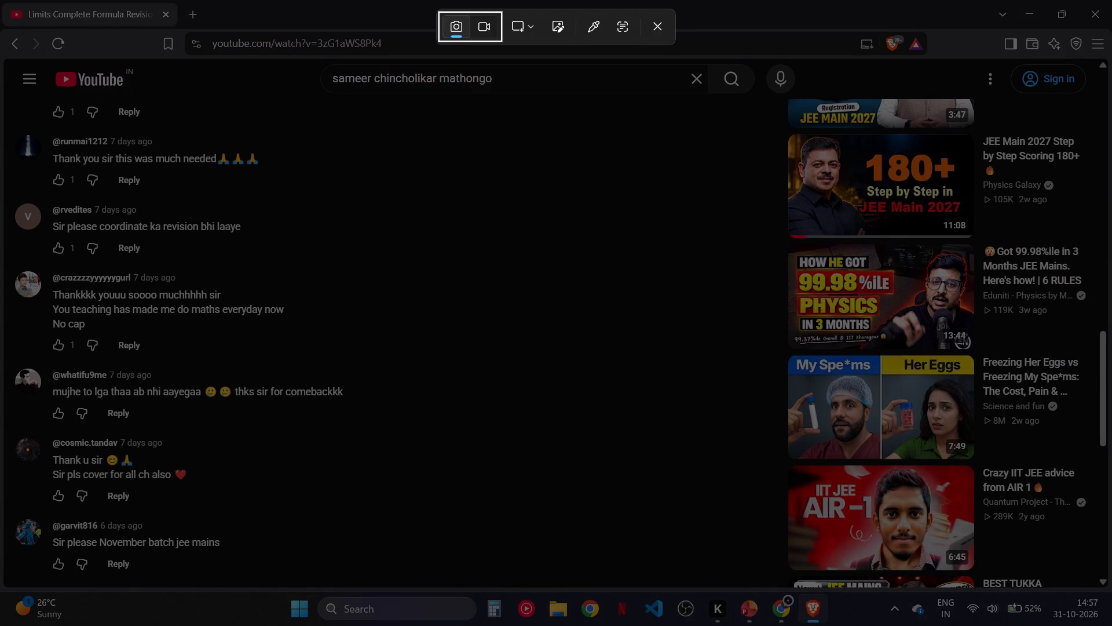
left_click_drag(9, 264, 317, 367)
key("Escape")
Delete all the old screenshots from the Screenshots folder in Pictures and close the file window.
left_click(552, 622)
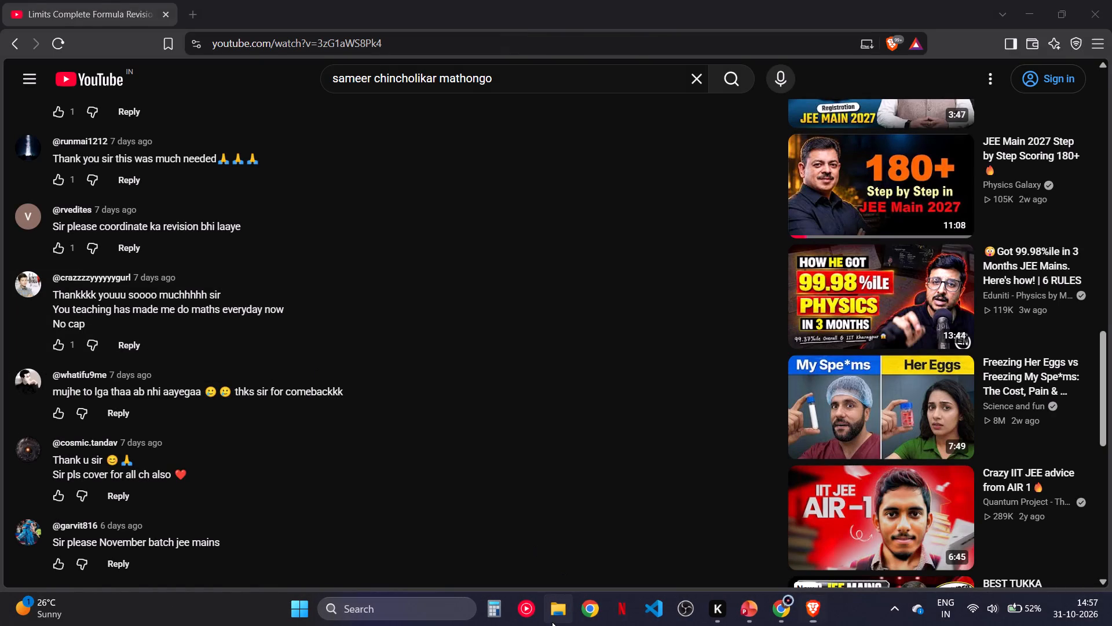
left_click(81, 283)
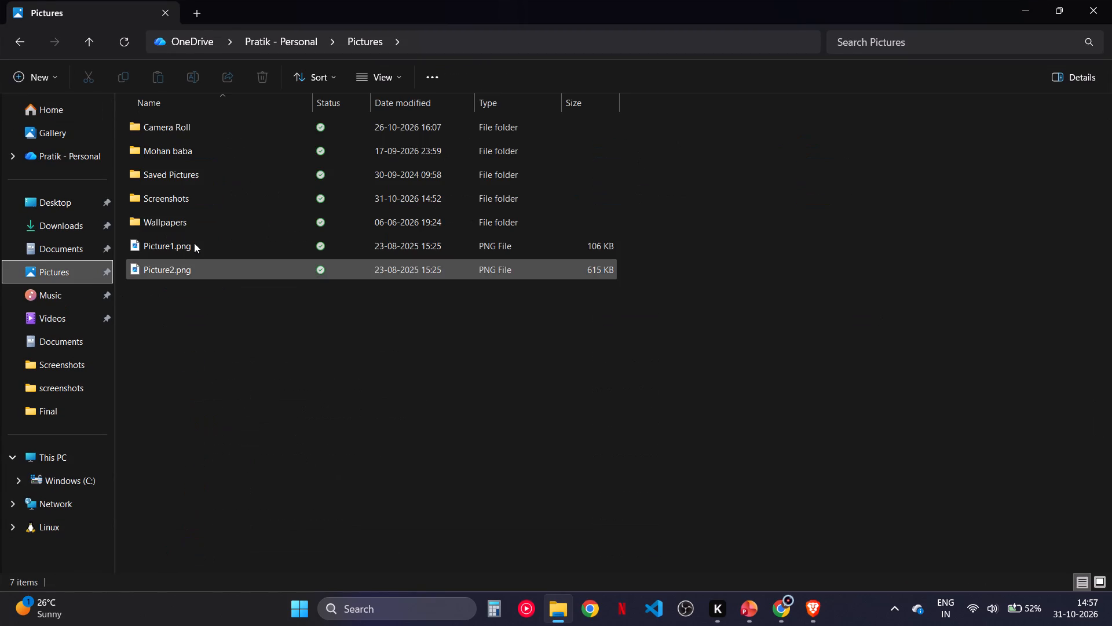
double_click(274, 203)
left_click(396, 252)
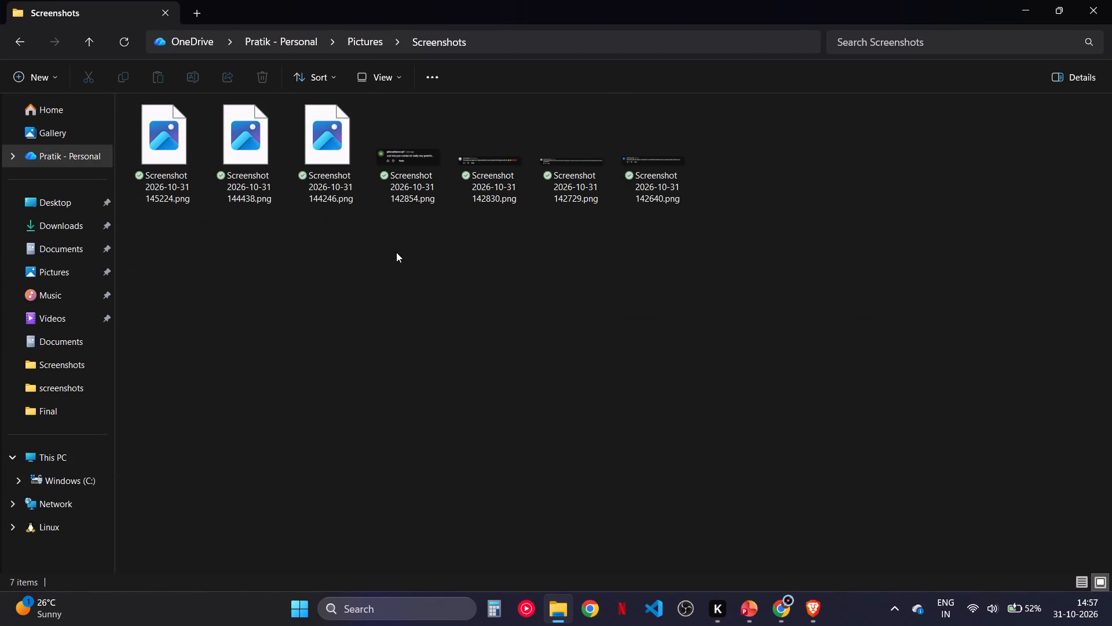
key("ctrl+a")
key("Delete")
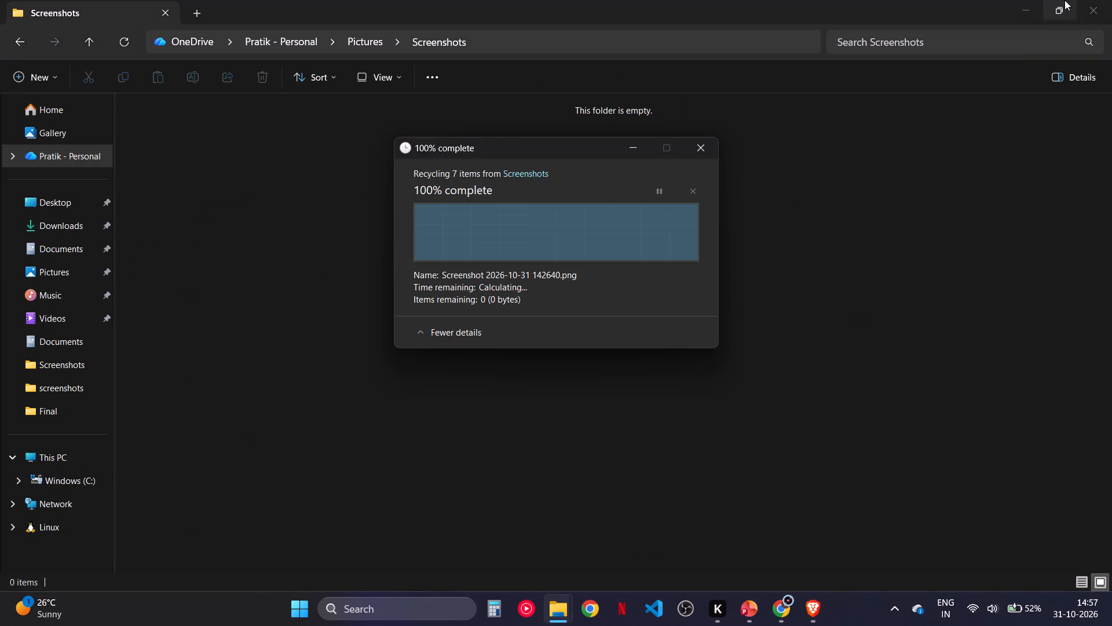
left_click(1095, 0)
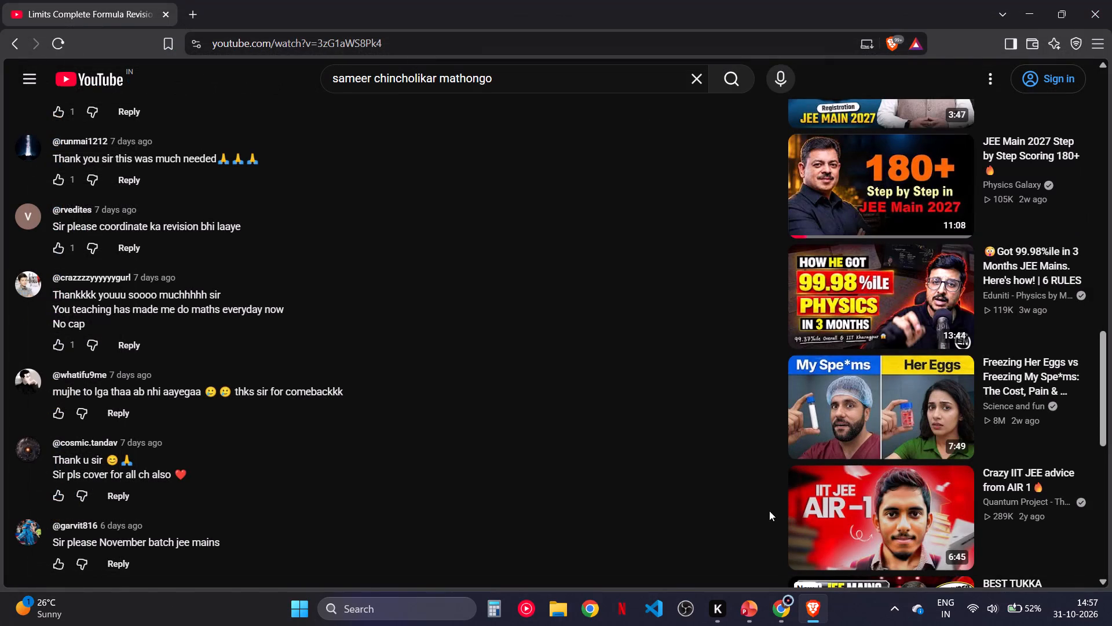
Capture a screenshot of the comment saying the teaching has made the student do maths every day.
key("Print")
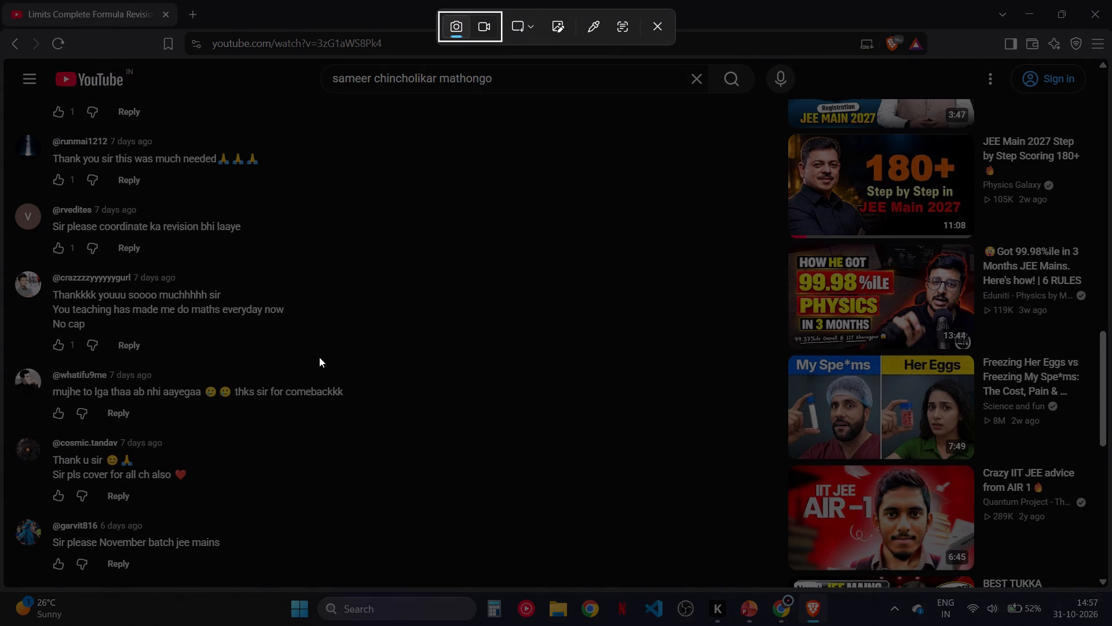
left_click_drag(9, 268, 215, 349)
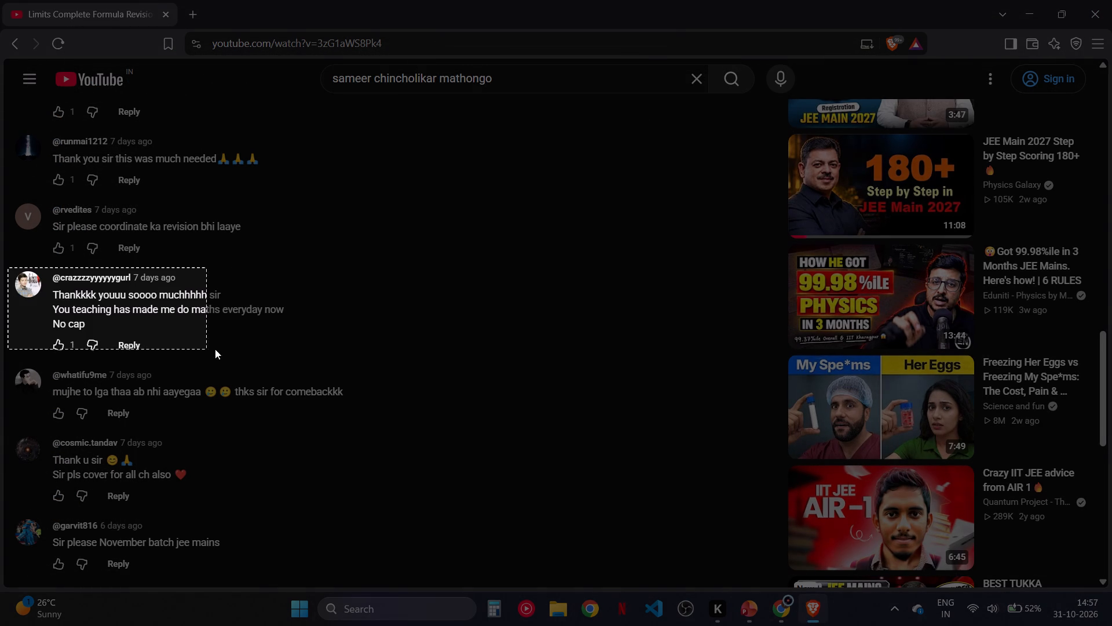
left_click_drag(215, 349, 331, 339)
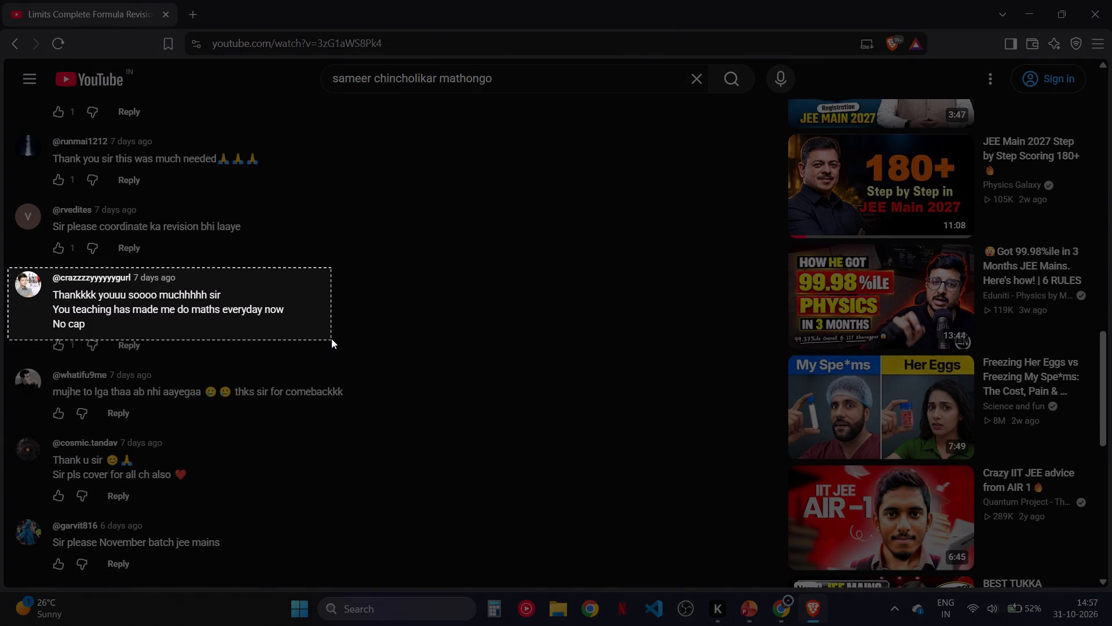
left_click_drag(331, 339, 332, 335)
Look through the rest of the comments under the Limits revision video for more praise of the teacher.
scroll(332, 335, "down", 2)
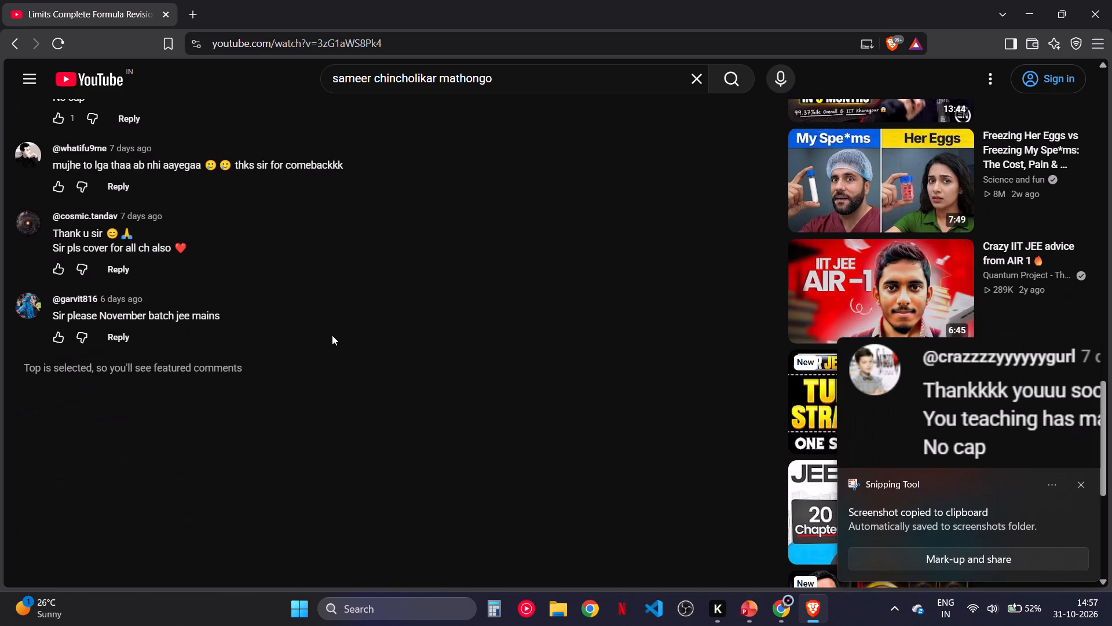
scroll(332, 335, "up", 17)
scroll(332, 335, "down", 1)
scroll(523, 317, "down", 1)
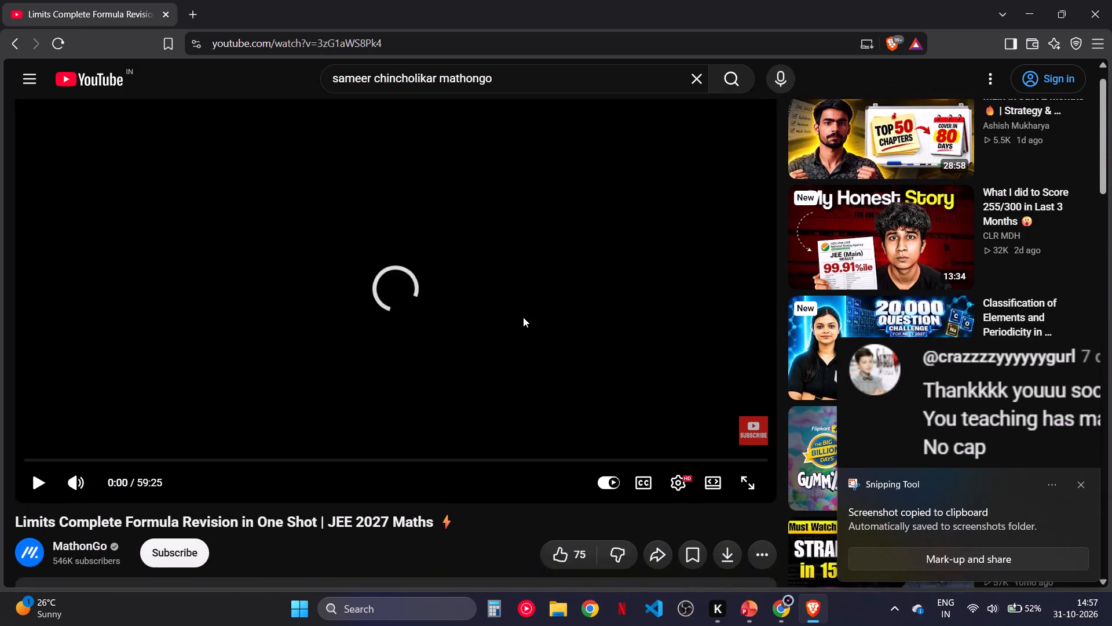
scroll(523, 317, "down", 1)
scroll(655, 366, "down", 3)
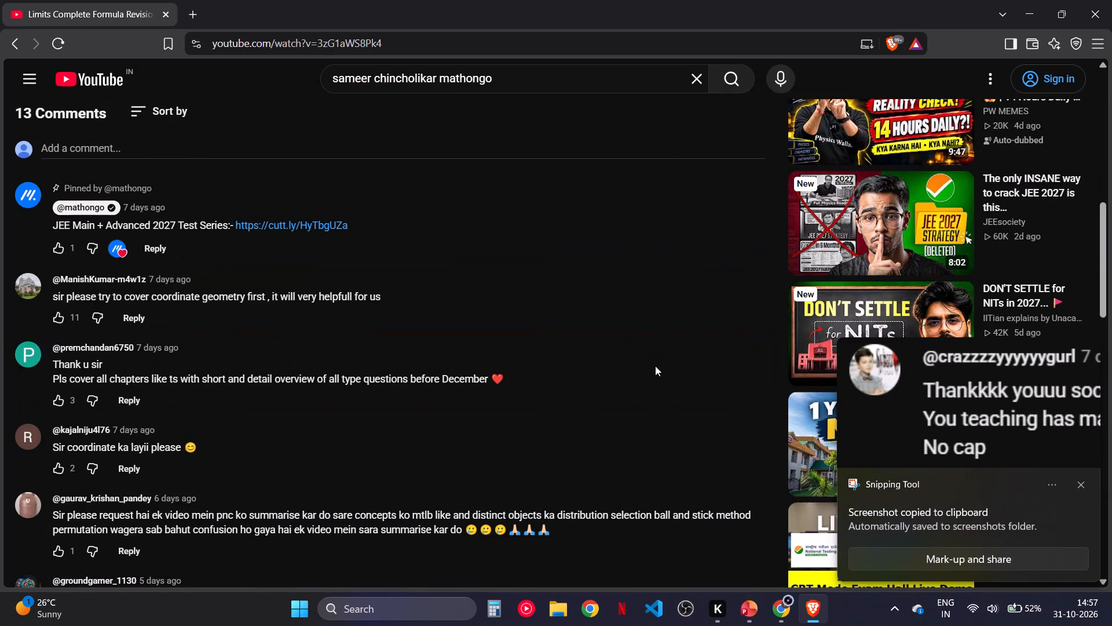
scroll(880, 271, "up", 2)
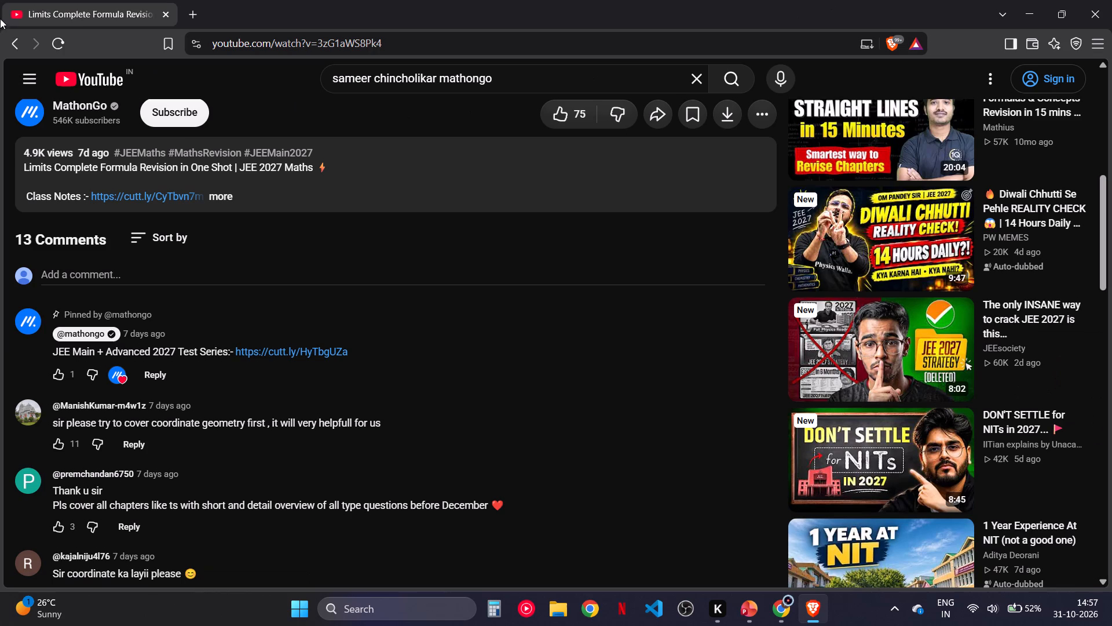
Return to the MathonGo channel's videos and open "Inverse Trigonometric Functions Complete Formula Revision in One Shot".
left_click(7, 41)
scroll(672, 335, "down", 1)
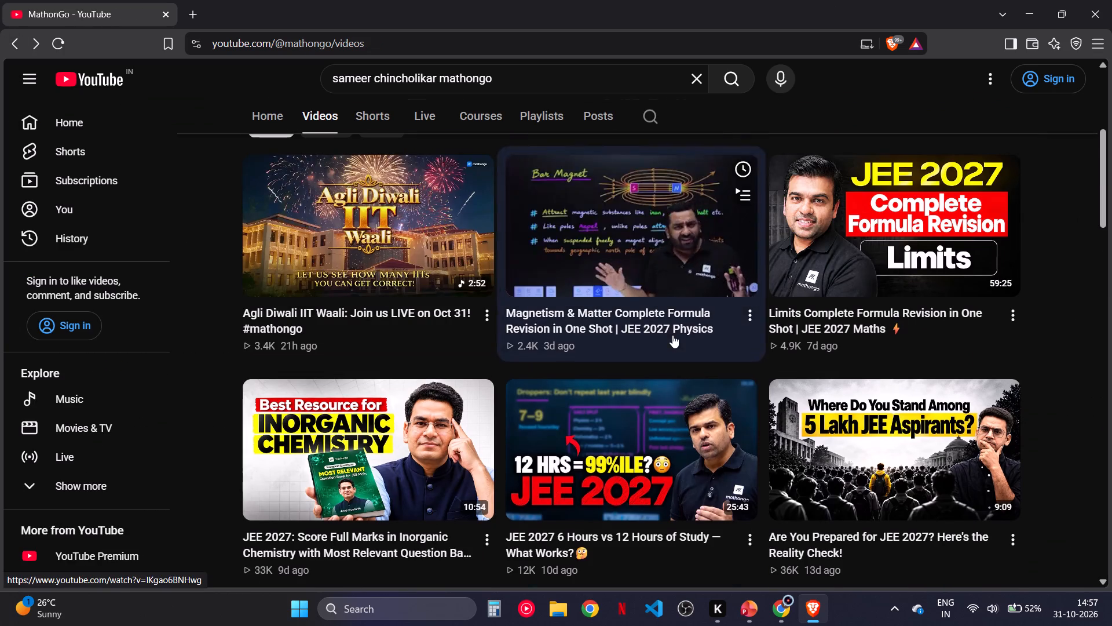
scroll(672, 335, "down", 1)
scroll(725, 417, "down", 2)
scroll(818, 384, "down", 1)
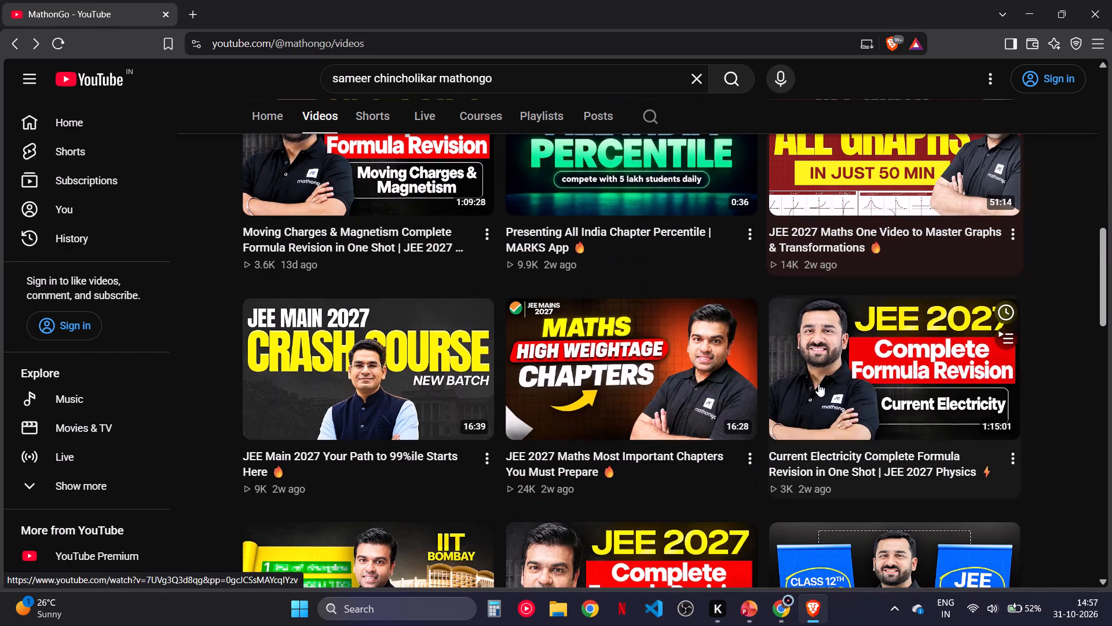
scroll(818, 384, "down", 1)
scroll(944, 357, "down", 1)
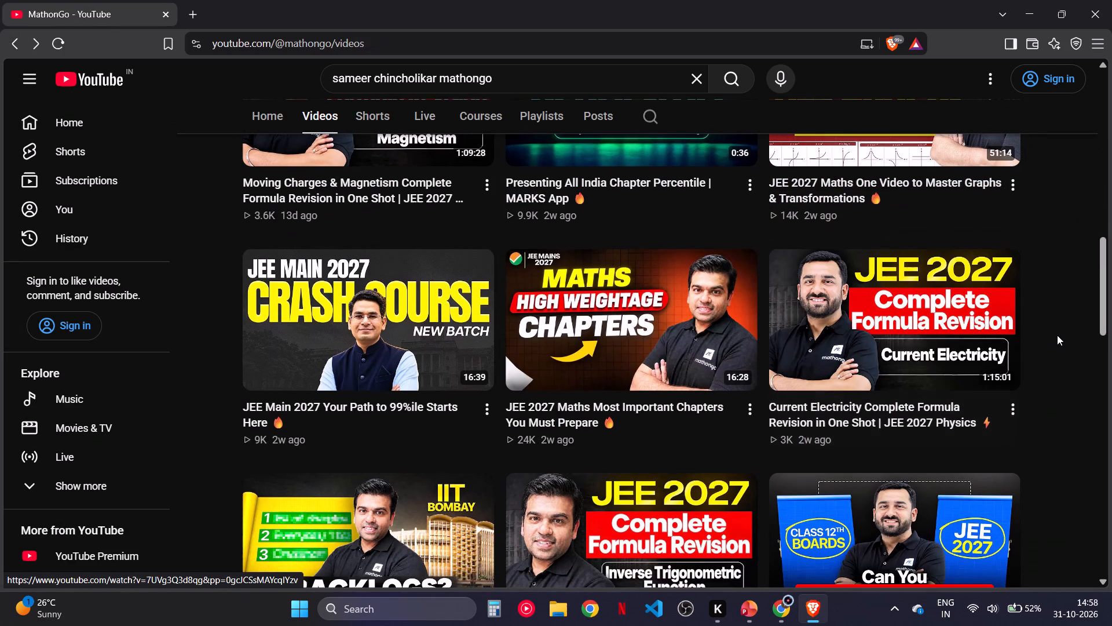
scroll(1057, 335, "down", 2)
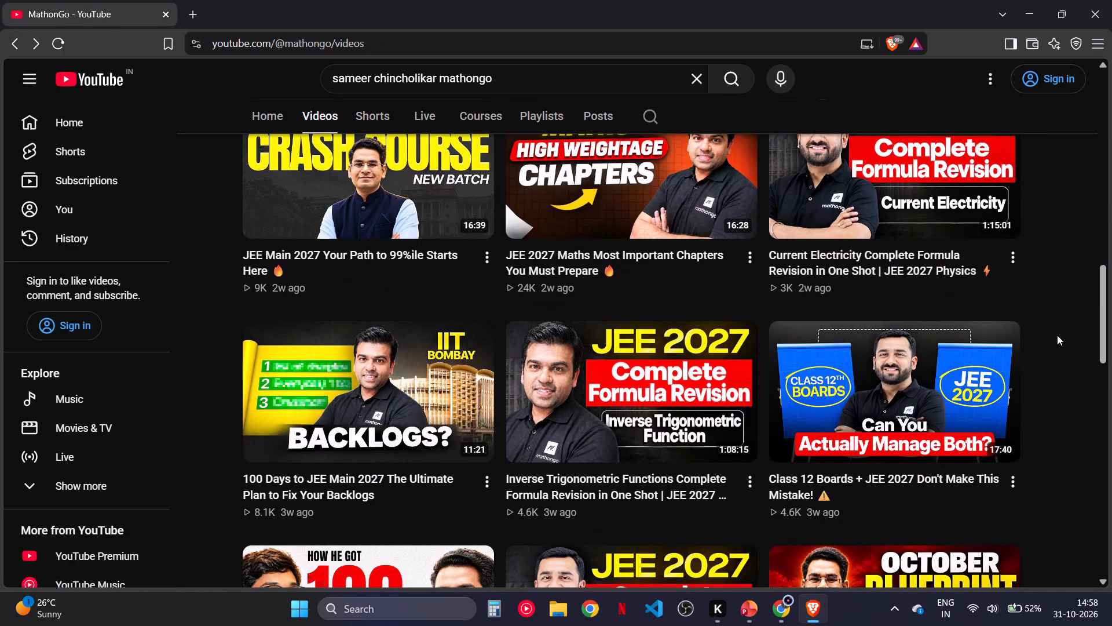
left_click(660, 418)
key("space")
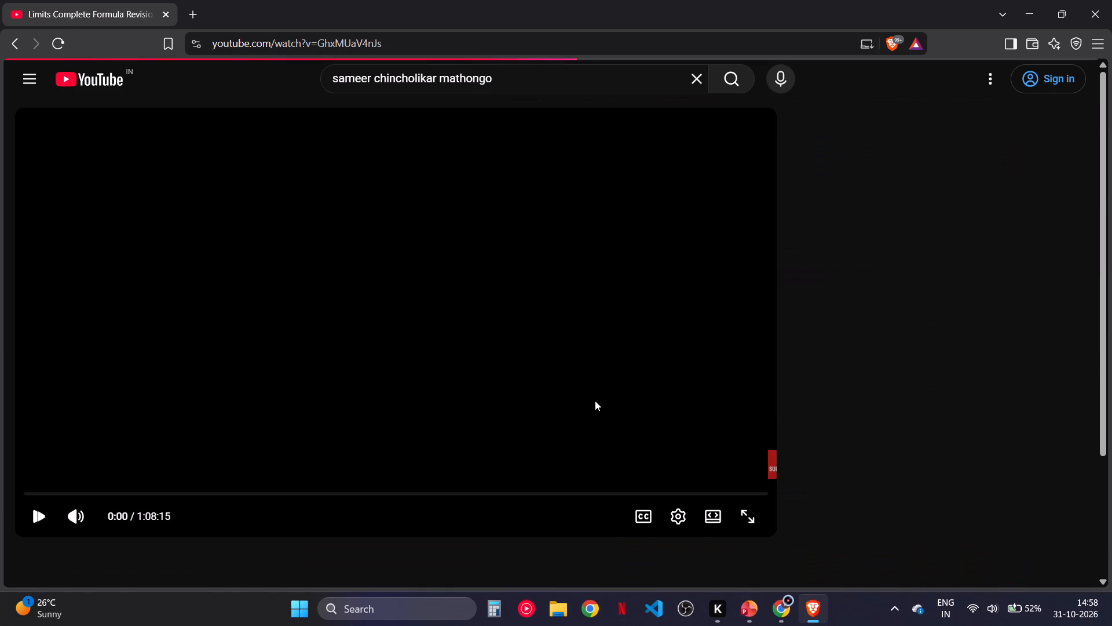
Pause the video and capture a screenshot of the senior JEE aspirant's comment ending "chini sir love you".
scroll(595, 401, "down", 6)
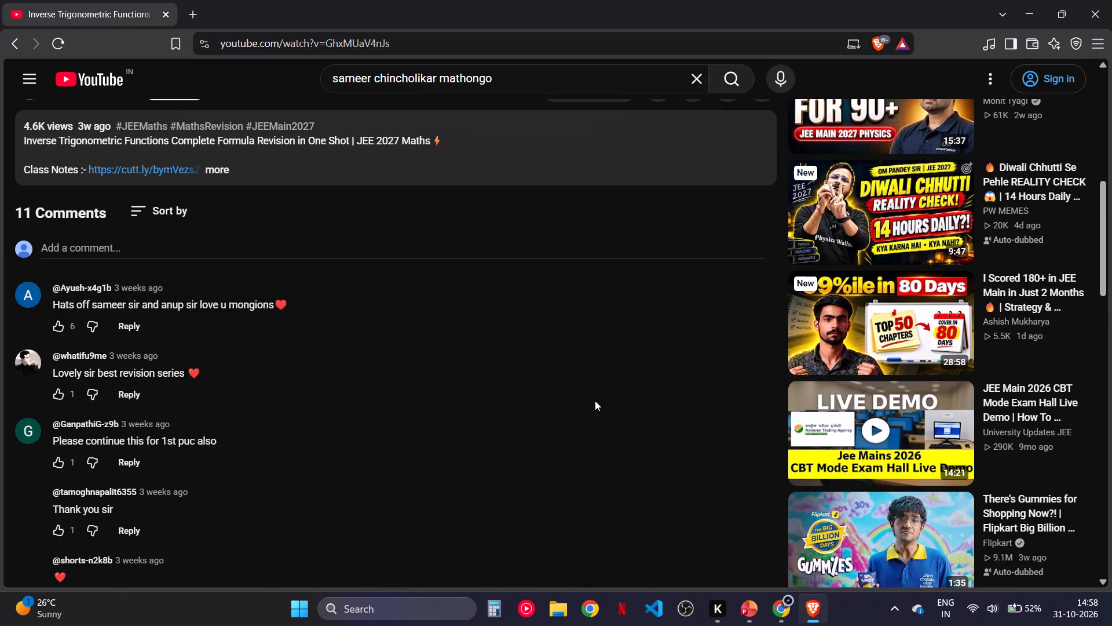
scroll(206, 299, "down", 2)
key("space")
scroll(206, 299, "down", 1)
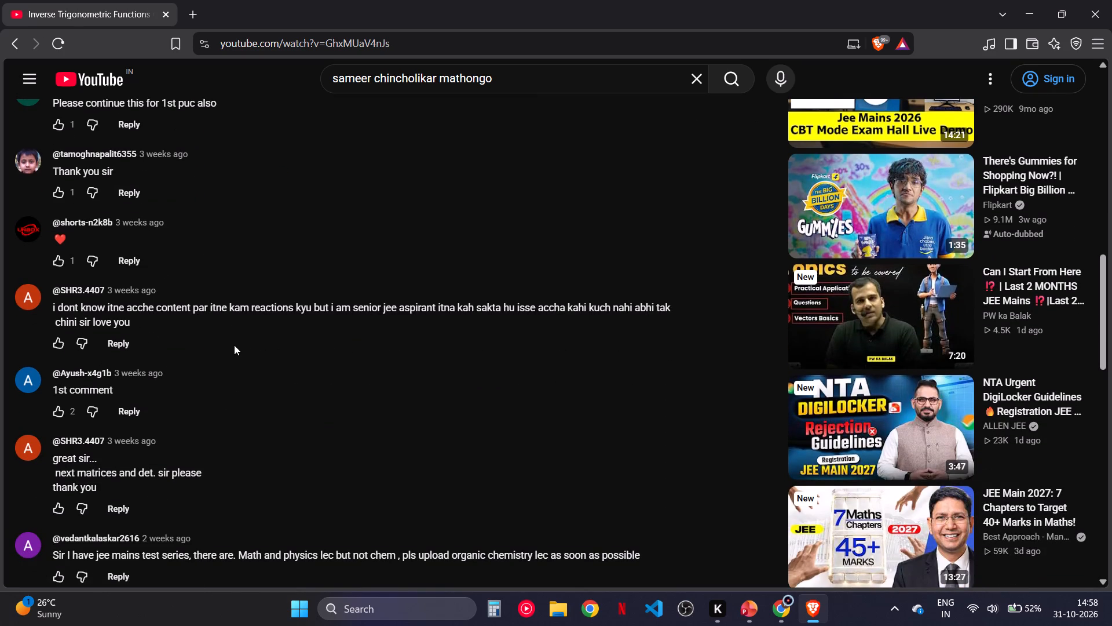
key("Print")
left_click_drag(13, 279, 367, 350)
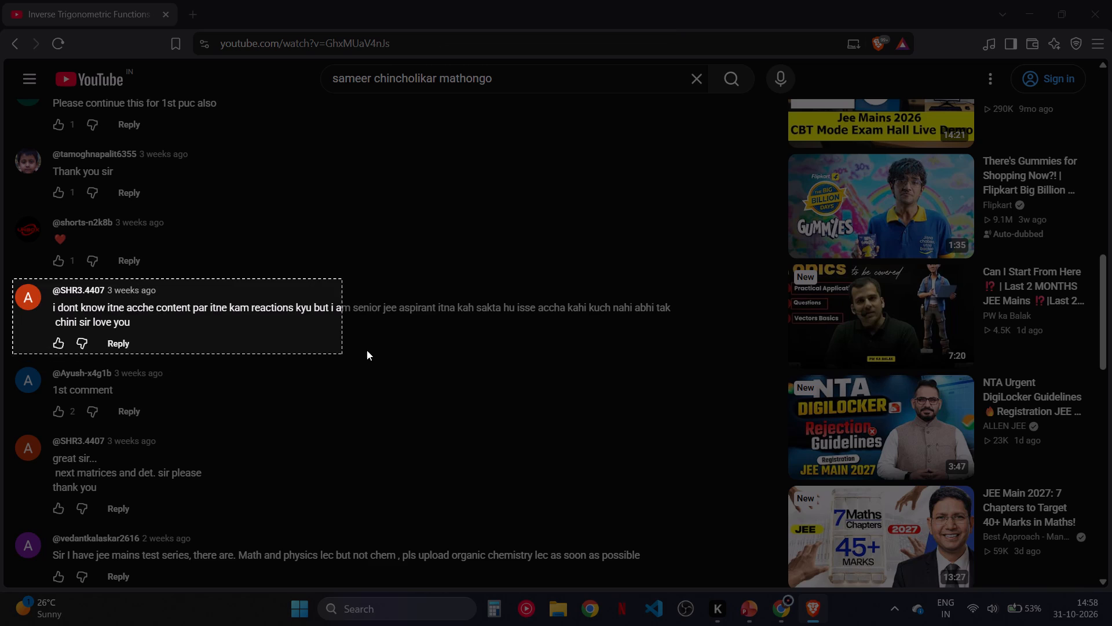
left_click_drag(367, 350, 695, 365)
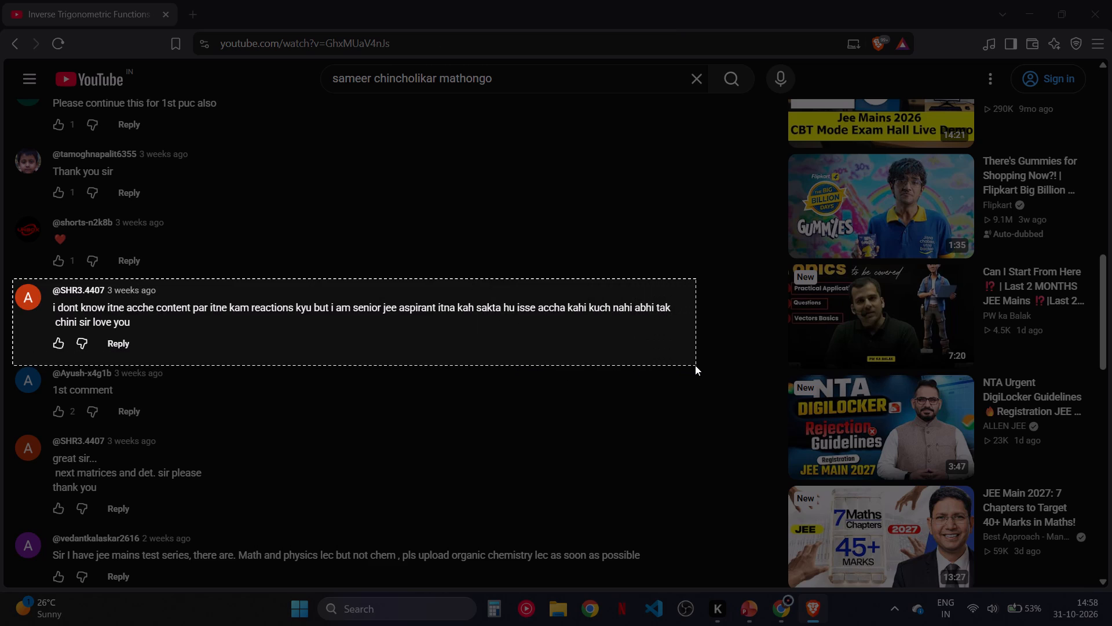
left_click_drag(695, 365, 679, 361)
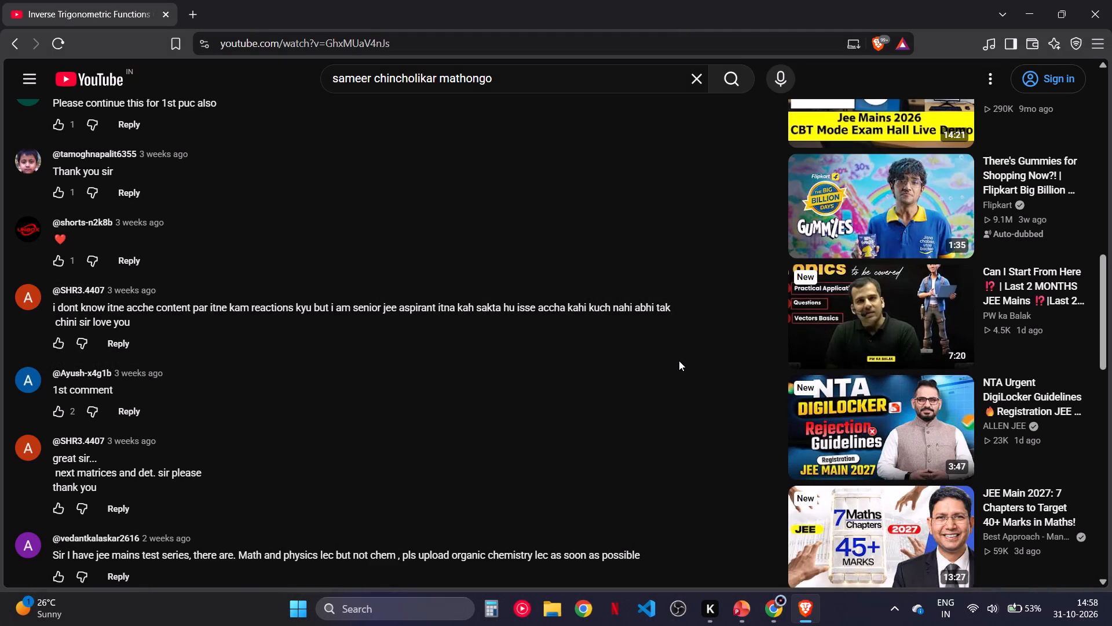
Read the remaining comments under the Inverse Trigonometric Functions video and reread the senior JEE aspirant's comment.
scroll(679, 361, "down", 1)
scroll(379, 455, "down", 1)
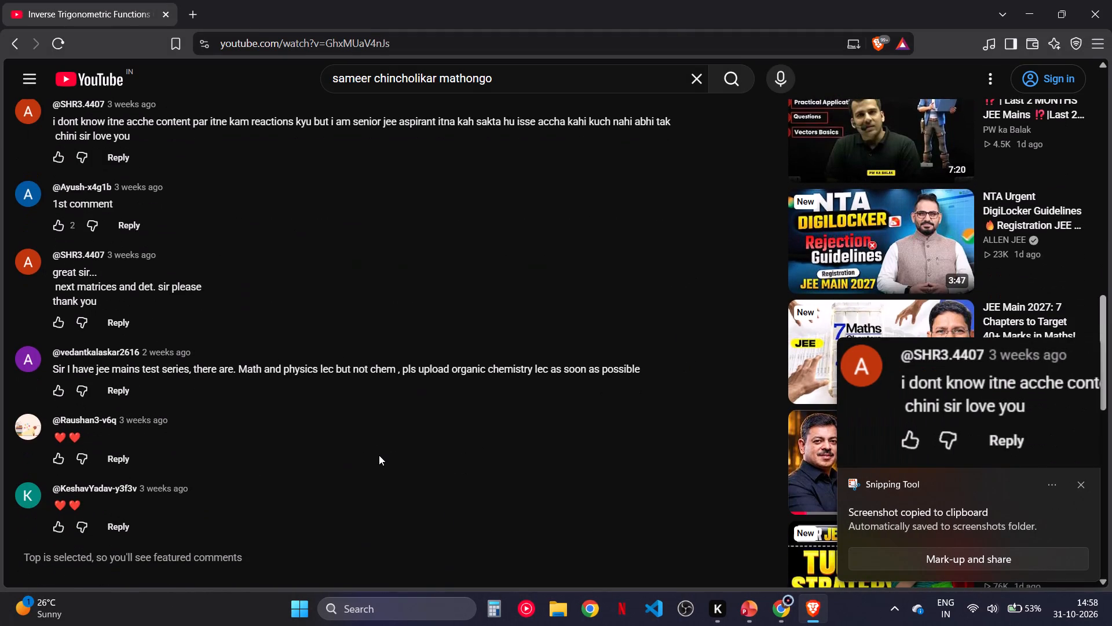
scroll(379, 455, "down", 3)
scroll(379, 455, "up", 1)
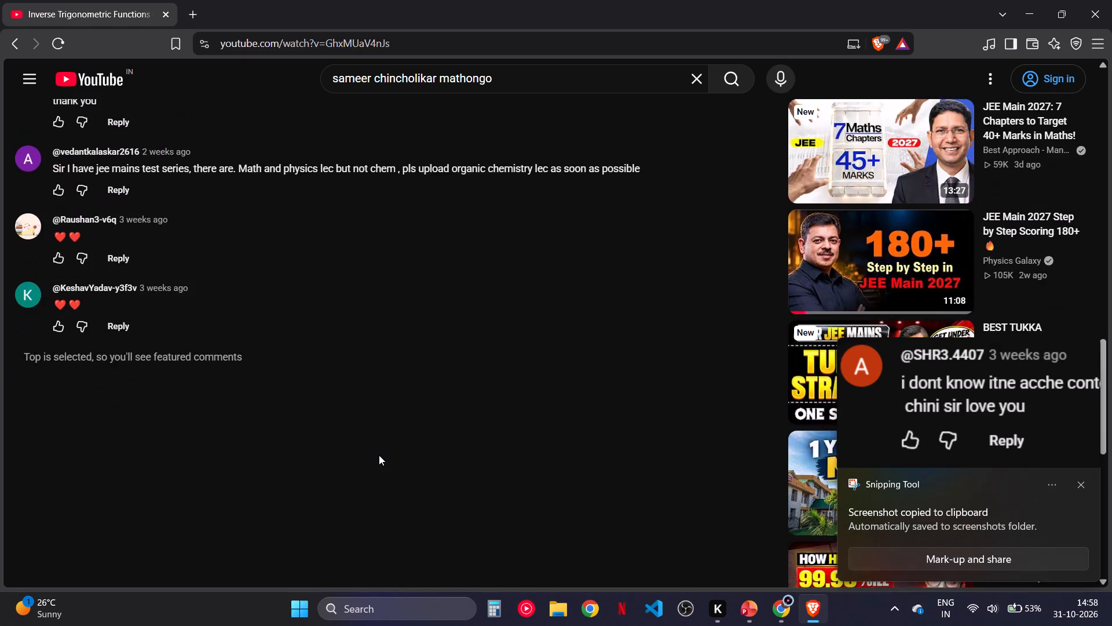
scroll(379, 455, "up", 1)
scroll(175, 257, "up", 2)
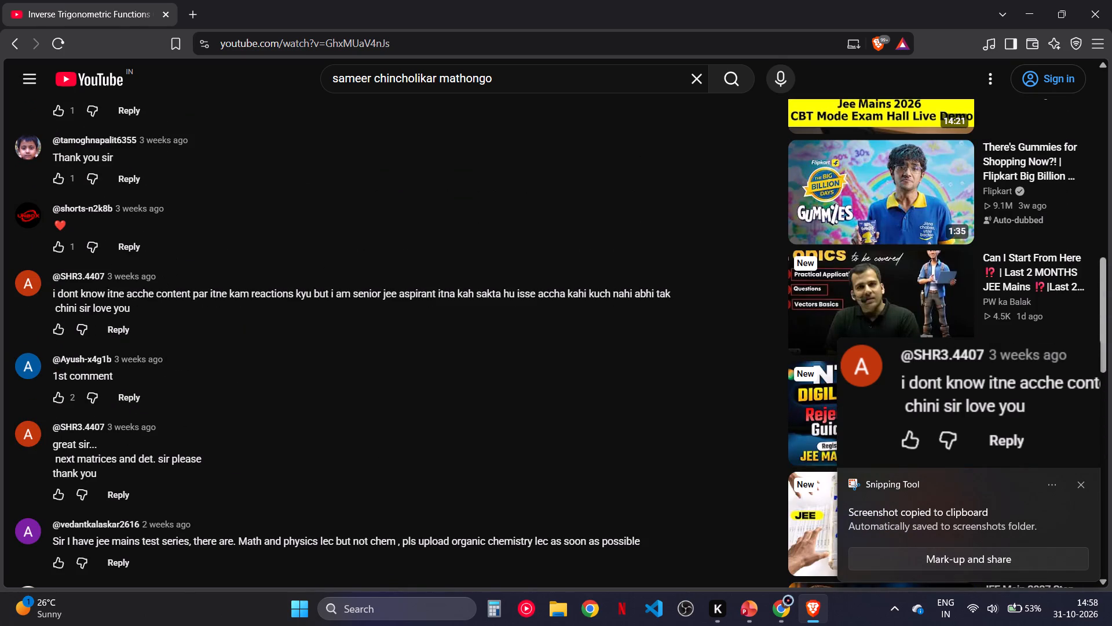
left_click_drag(171, 299, 295, 300)
left_click(295, 300)
left_click_drag(295, 300, 378, 293)
left_click_drag(378, 293, 416, 290)
left_click(416, 290)
left_click_drag(416, 290, 493, 288)
left_click(493, 288)
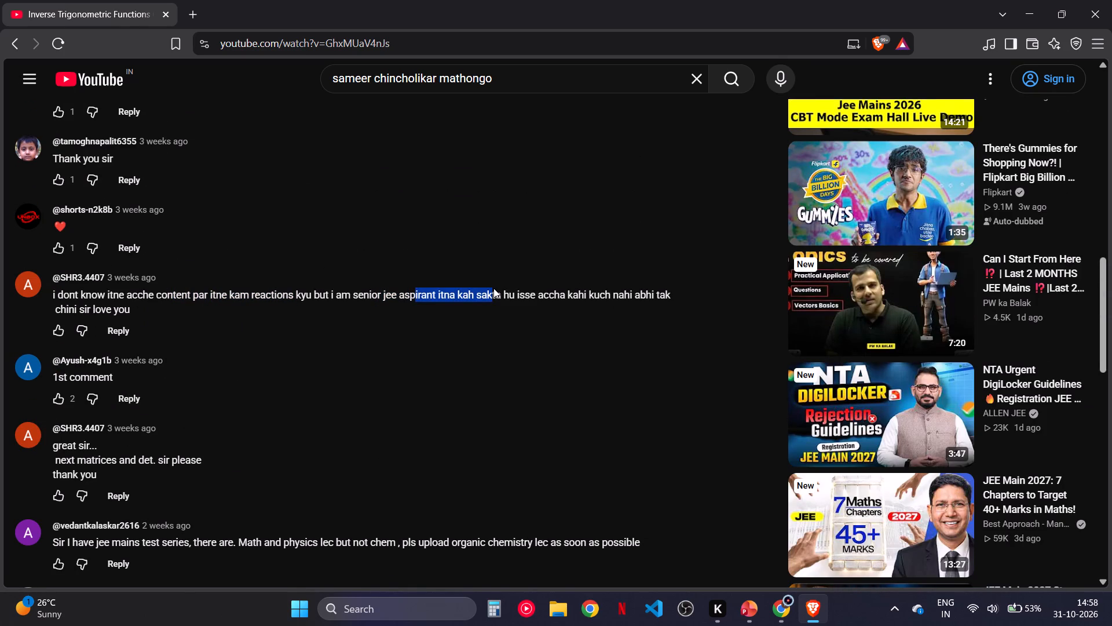
left_click_drag(493, 288, 540, 288)
left_click(540, 288)
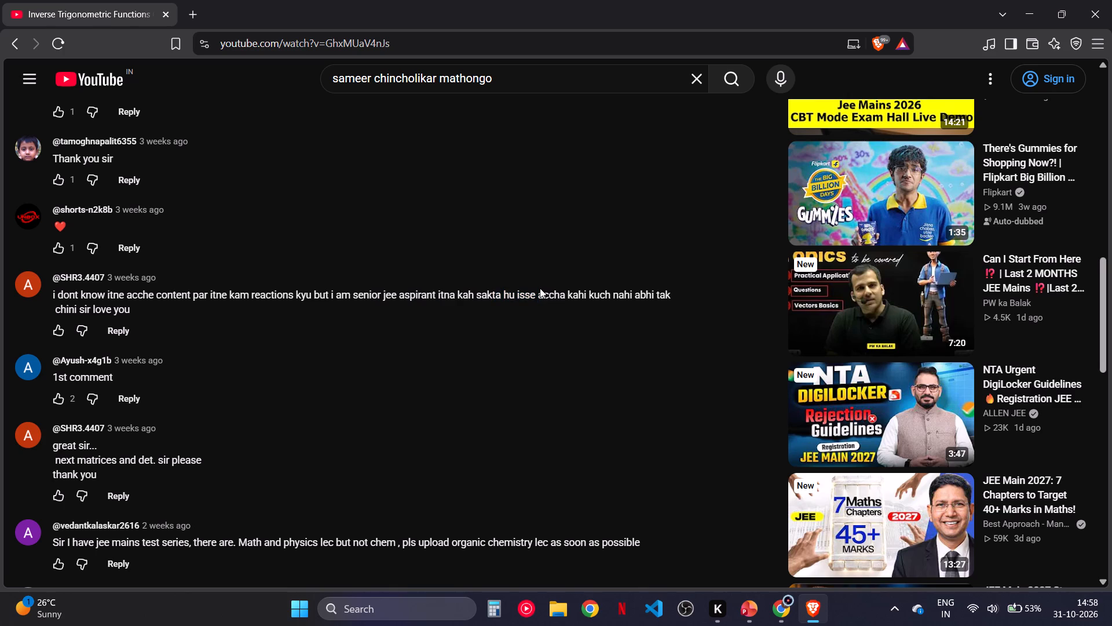
scroll(540, 288, "up", 3)
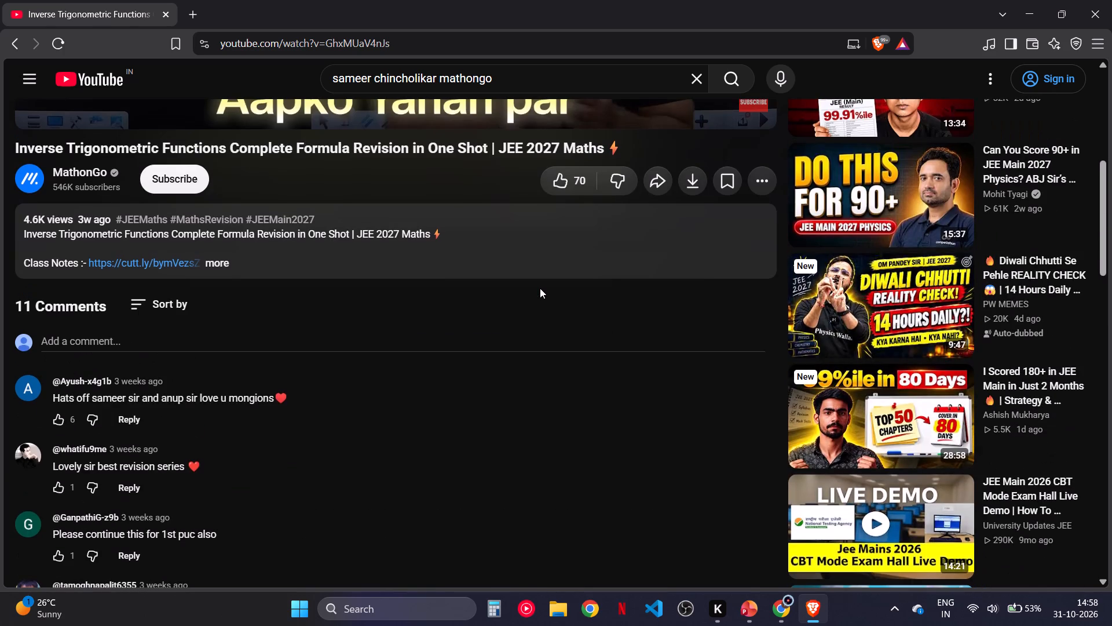
Return to the MathonGo channel's videos and open the Permutations & Combinations lecture "Generating Functions | Coefficient Extraction Method".
left_click(8, 37)
scroll(590, 234, "down", 1)
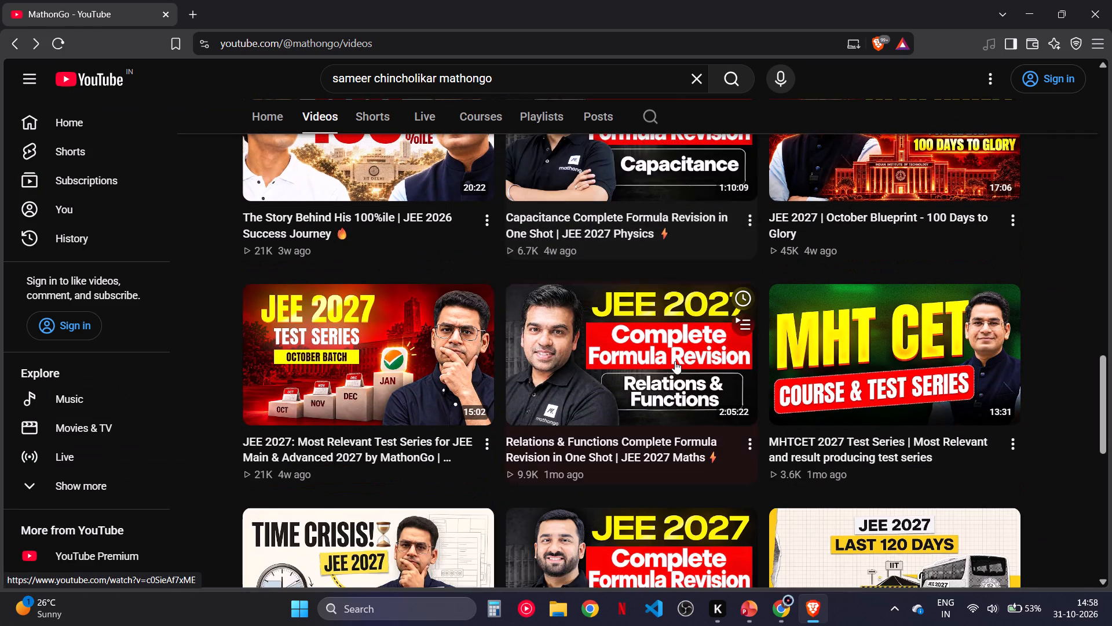
scroll(675, 361, "down", 4)
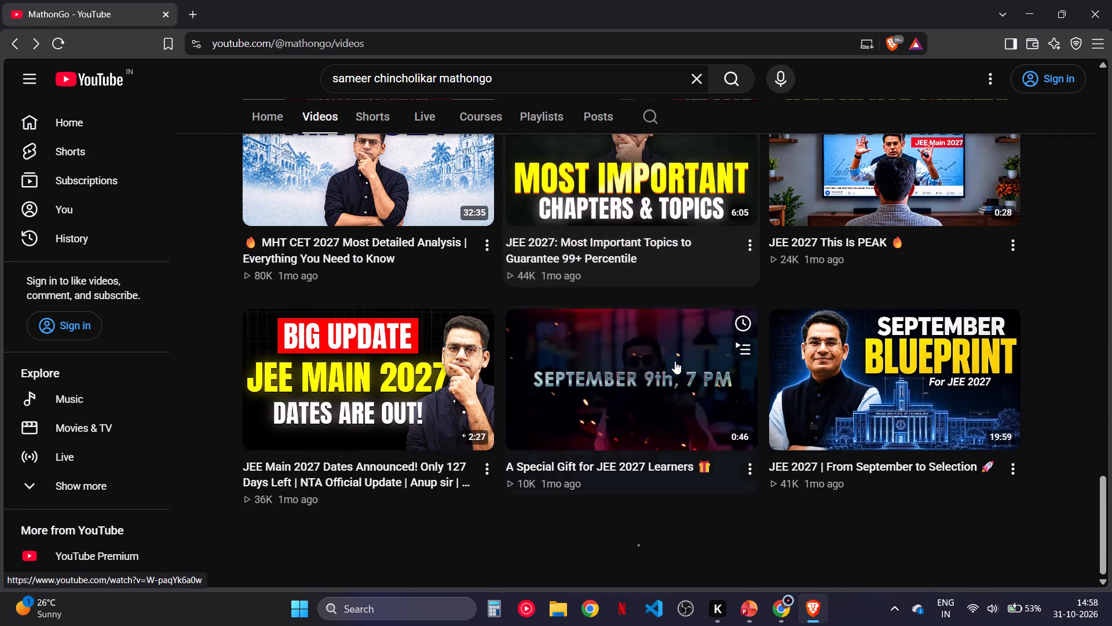
scroll(675, 361, "down", 6)
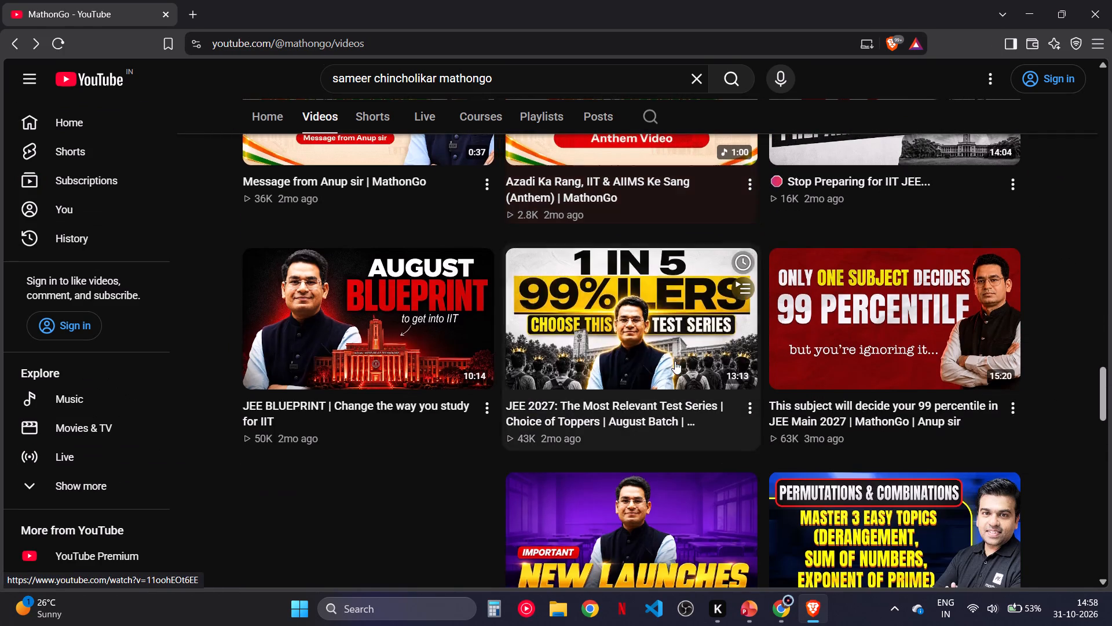
scroll(675, 361, "down", 4)
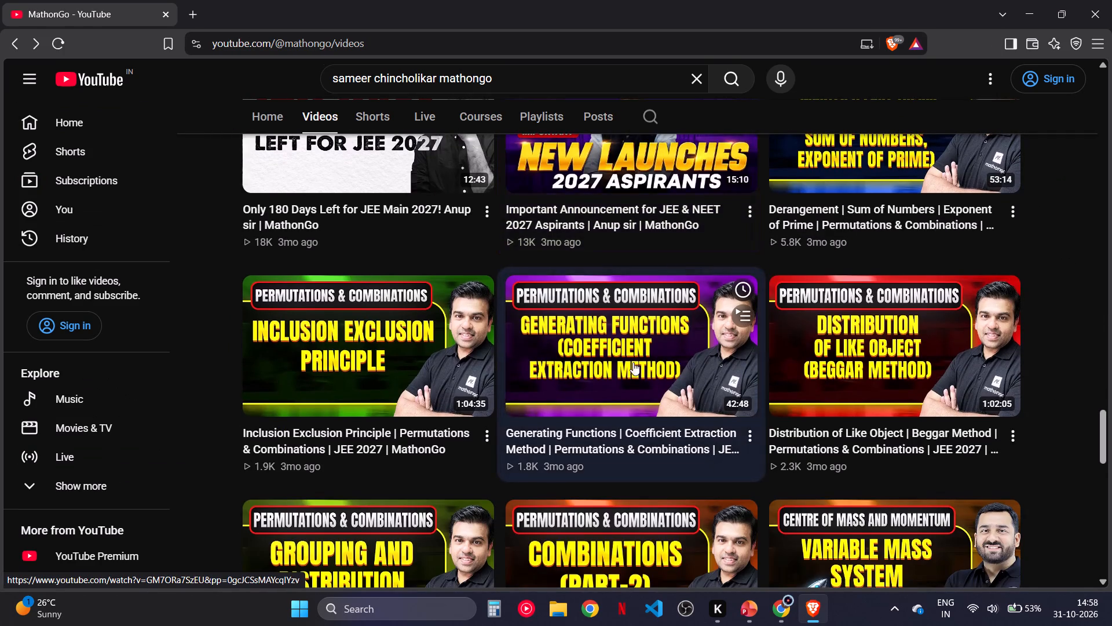
left_click(629, 362)
key("space")
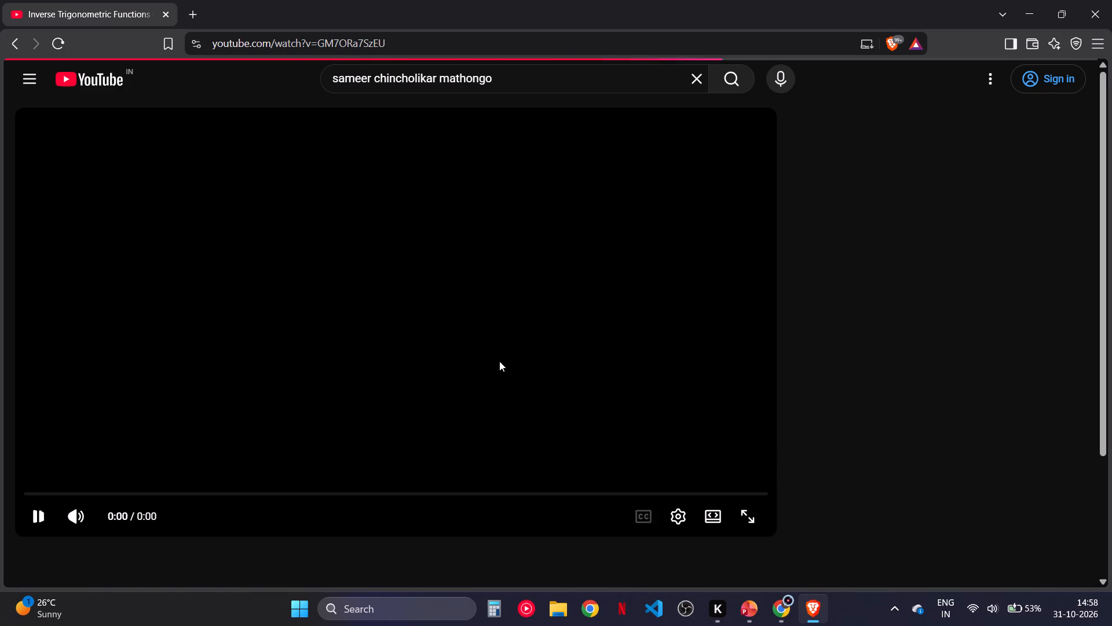
Capture a screenshot of the comment reading "Love the way you teach and explain. One of best maths teacher.".
scroll(499, 361, "down", 5)
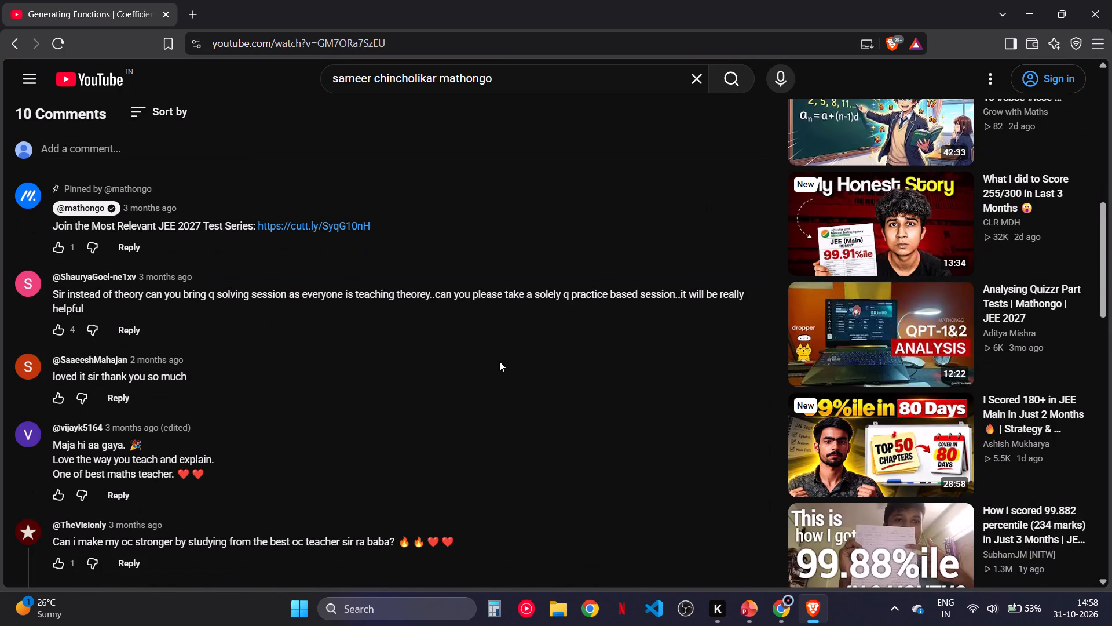
scroll(318, 326, "down", 1)
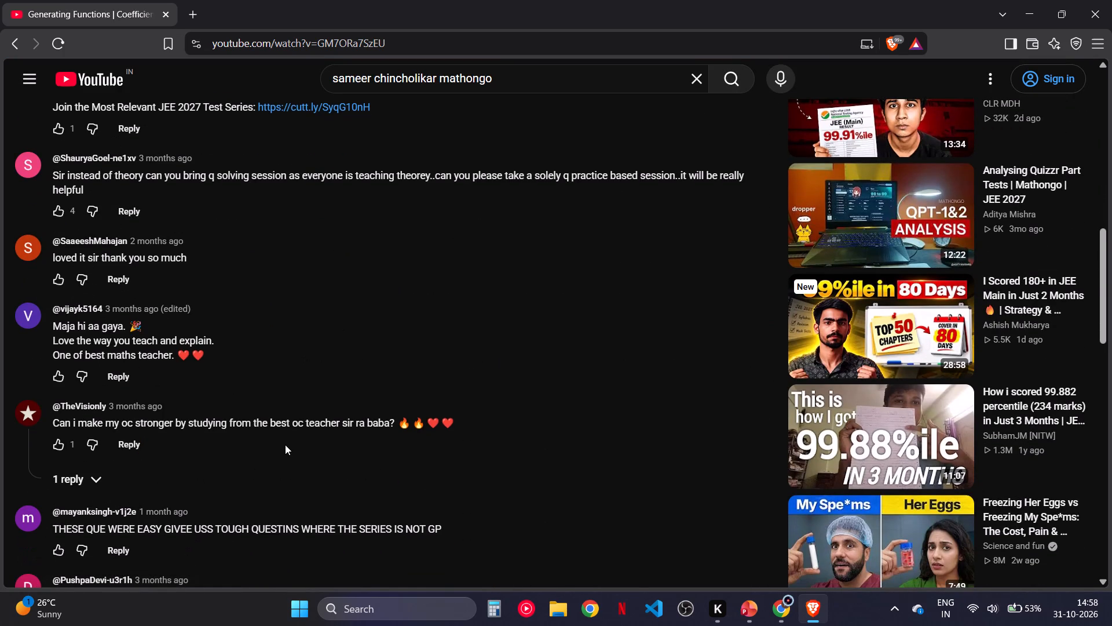
key("Print")
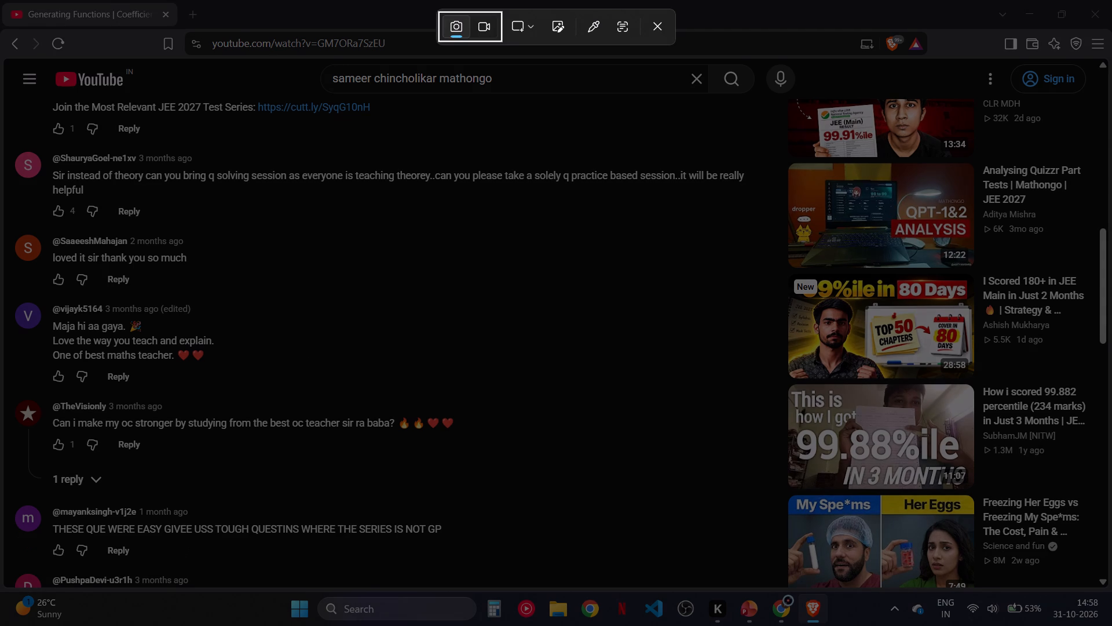
left_click_drag(10, 293, 236, 395)
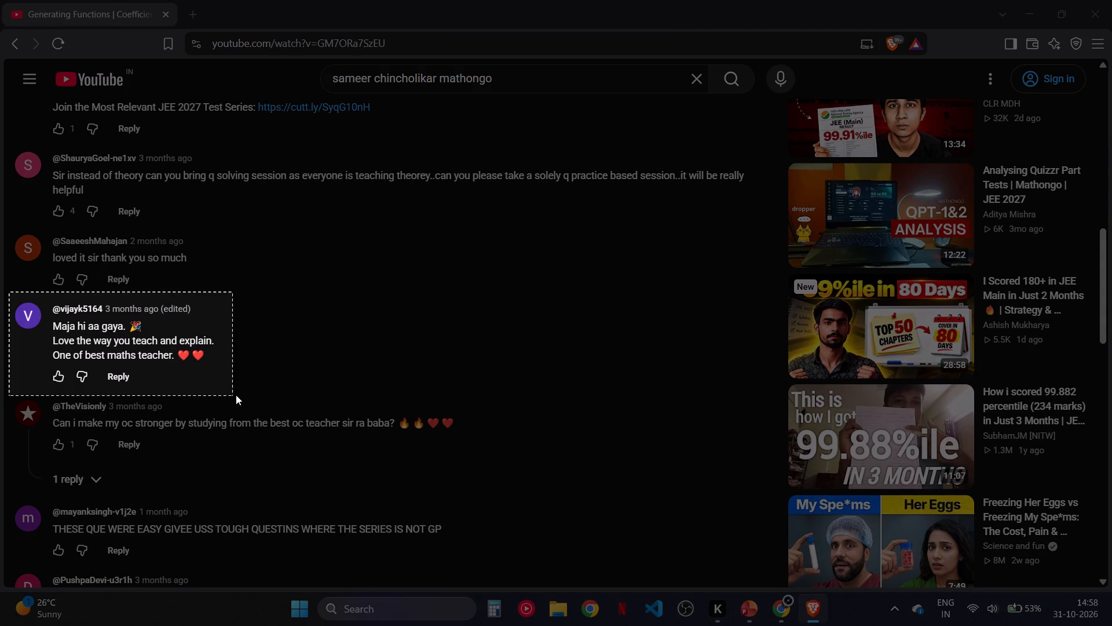
left_click_drag(236, 395, 255, 391)
Expand the reply under the comment complaining about the handwriting.
scroll(255, 391, "down", 2)
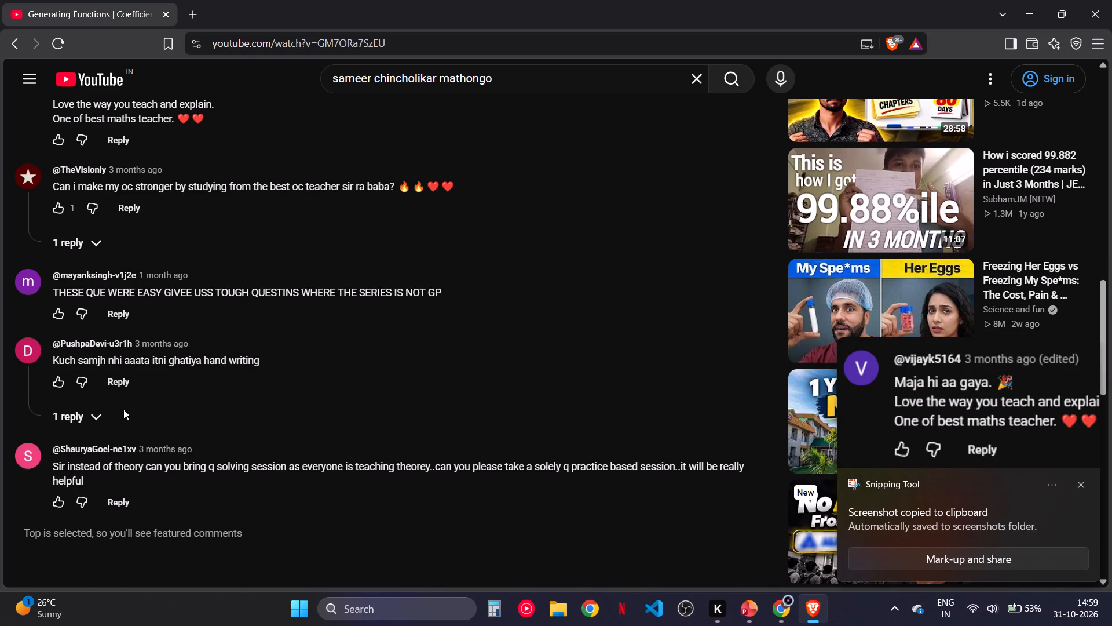
left_click(99, 412)
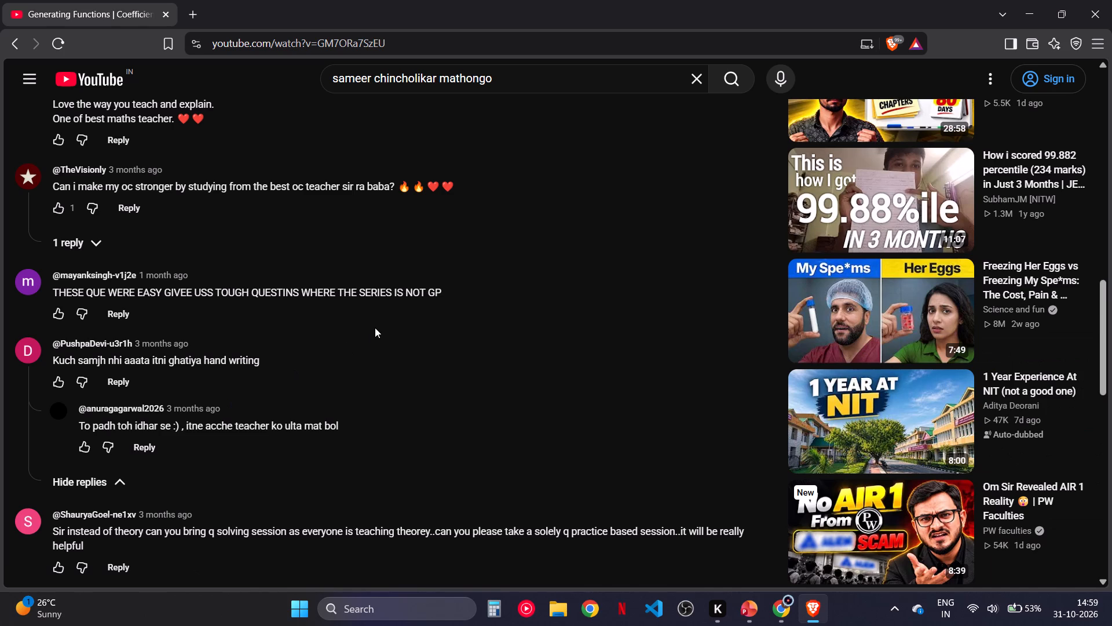
Return to the MathonGo channel's videos and open the "Combinations Part-1 | Permutations & Combinations" lecture.
scroll(375, 327, "up", 8)
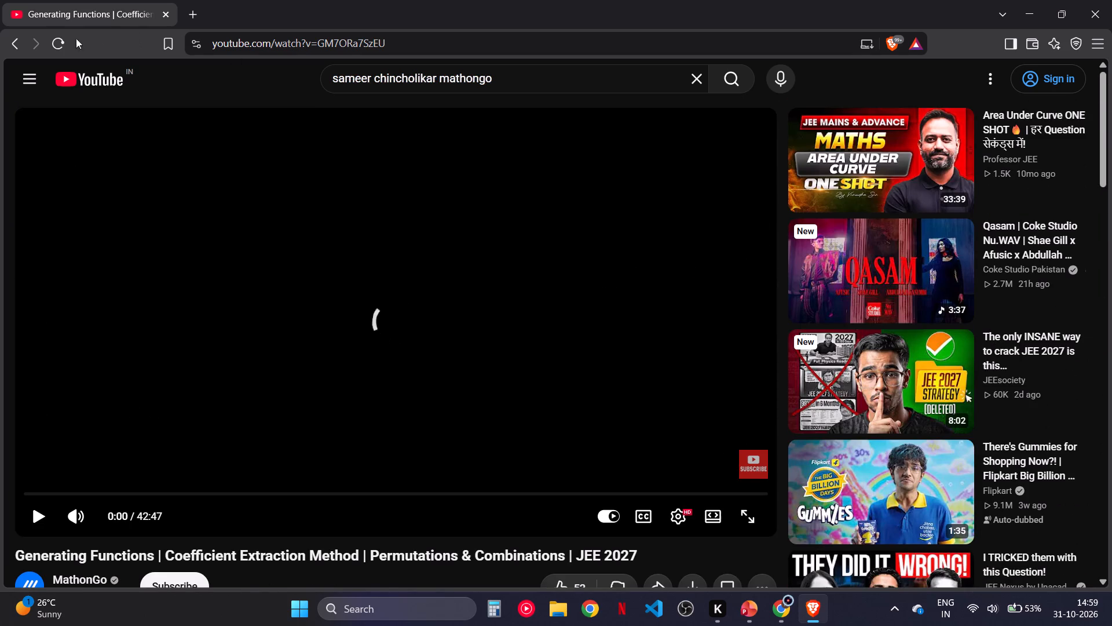
left_click(14, 43)
scroll(462, 319, "down", 1)
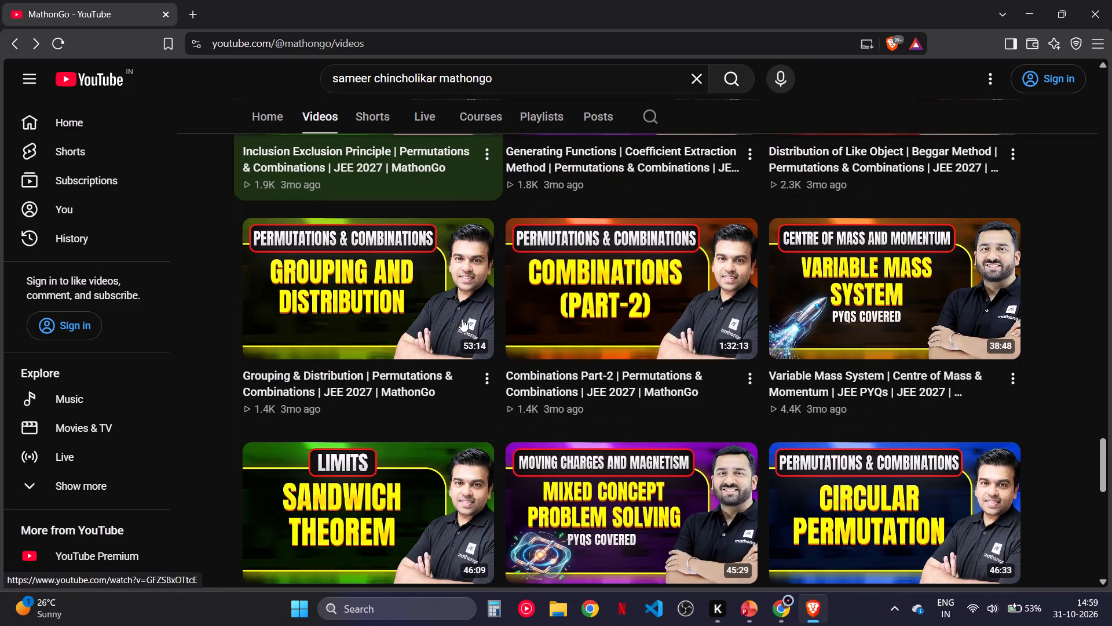
scroll(462, 319, "down", 1)
scroll(630, 308, "down", 4)
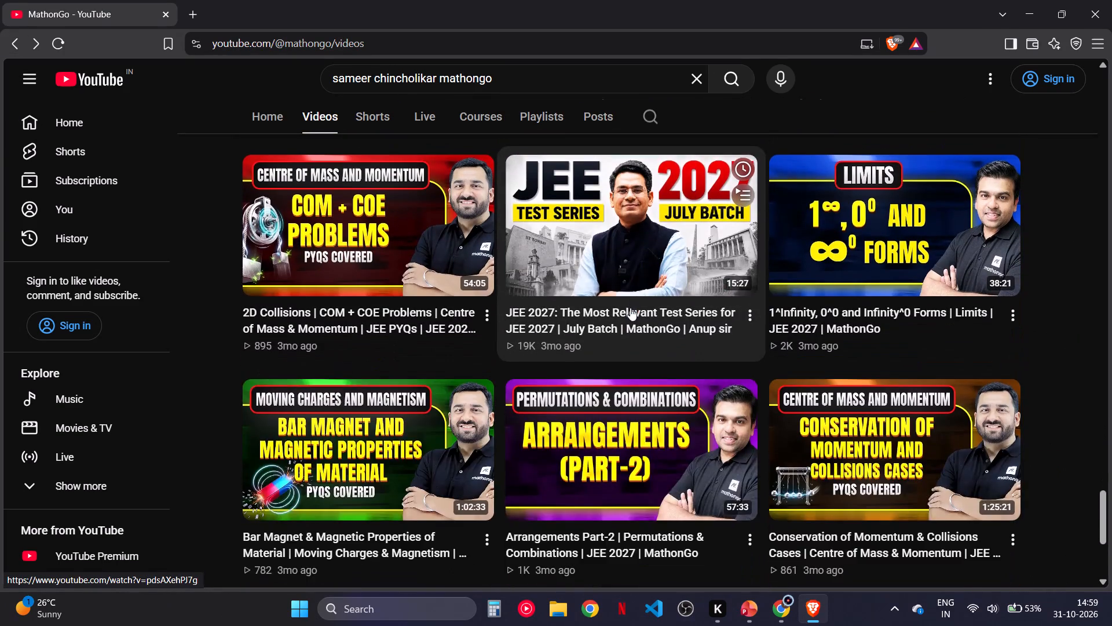
scroll(630, 308, "down", 3)
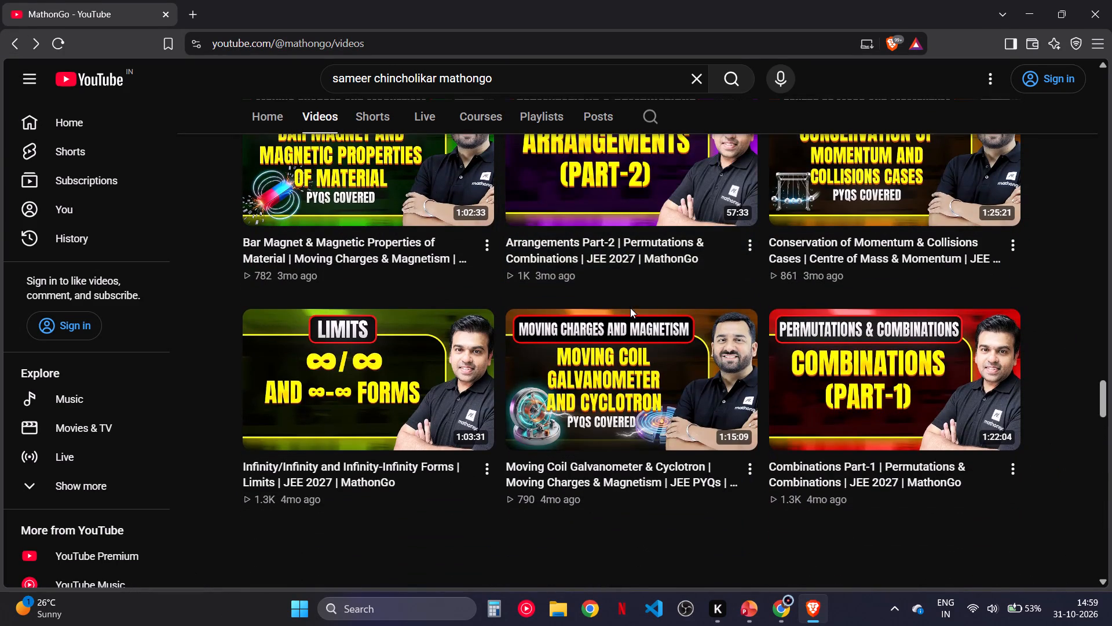
left_click(836, 373)
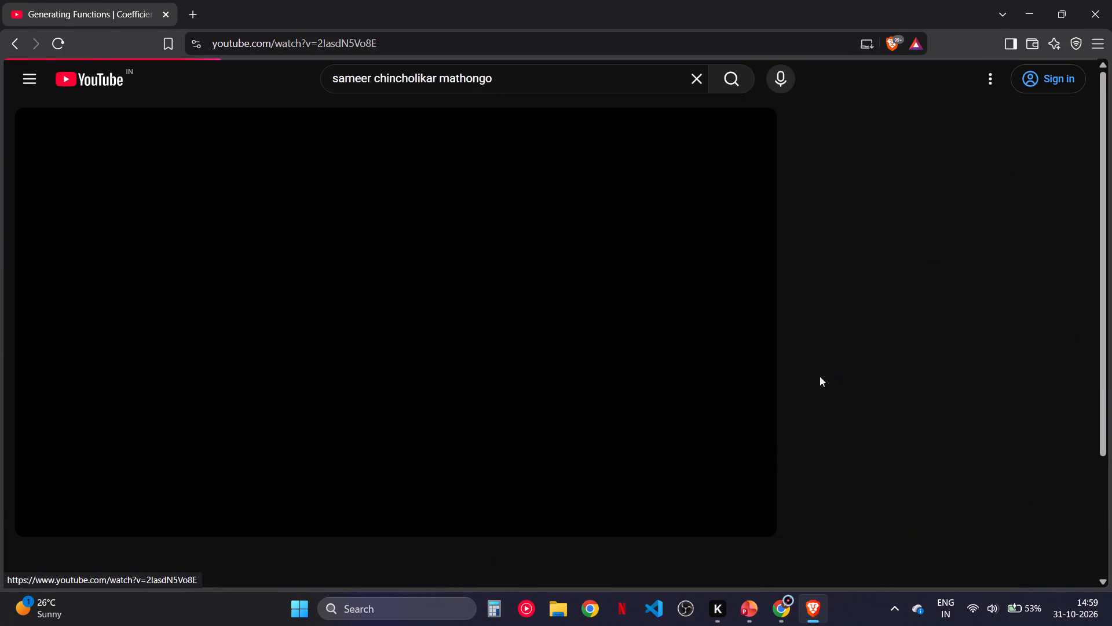
Read the comments under the Combinations Part-1 lecture, expanding the full comment that begins "Sir,thanks for this very good session.".
left_click(390, 360)
scroll(390, 360, "down", 1)
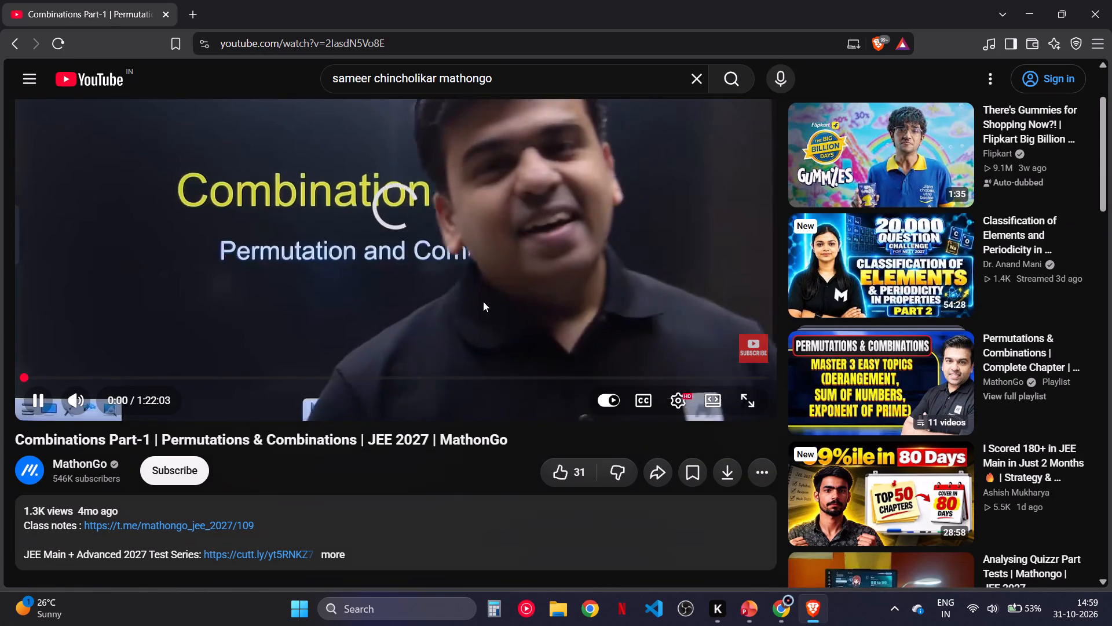
scroll(503, 289, "down", 1)
key("space")
scroll(503, 289, "down", 2)
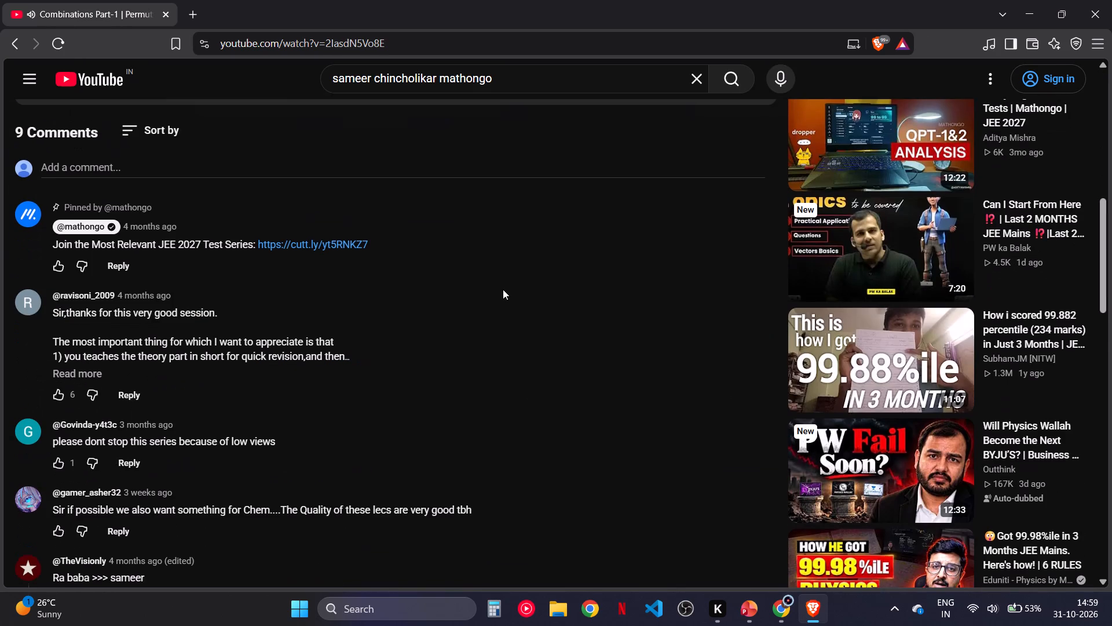
scroll(503, 289, "down", 1)
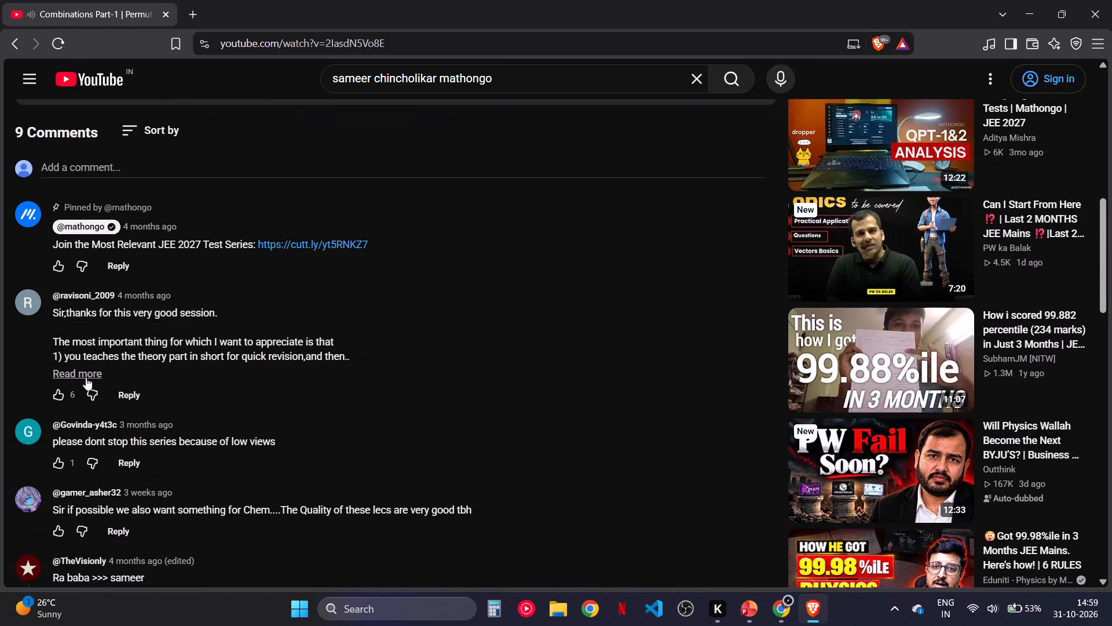
left_click(86, 377)
left_click_drag(126, 355, 179, 362)
left_click(179, 362)
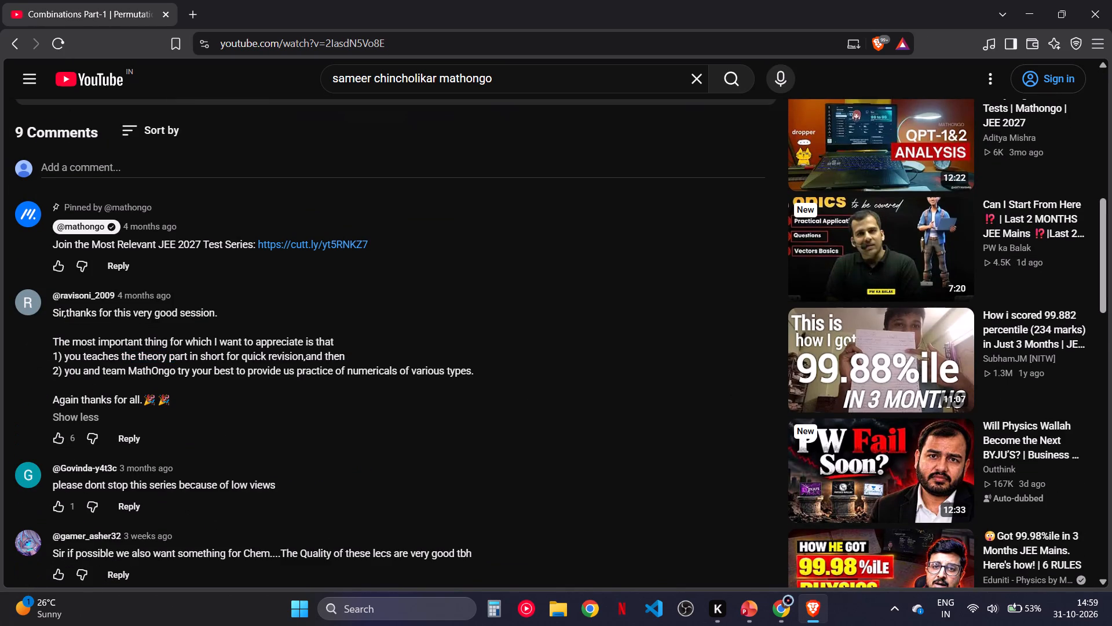
left_click_drag(169, 359, 118, 364)
left_click(118, 364)
scroll(118, 364, "down", 1)
scroll(208, 410, "down", 1)
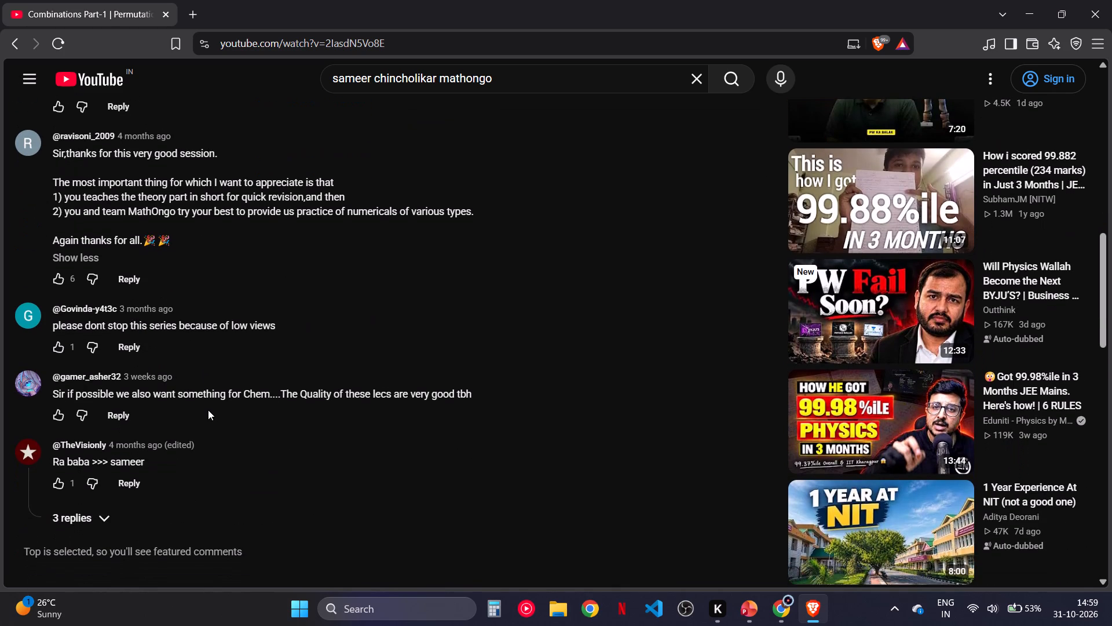
left_click_drag(208, 410, 242, 396)
left_click(242, 396)
scroll(102, 523, "down", 1)
Go back to the MathonGo channel's videos and open the "Addition and Multiplication Rule | Permutations & Combinations" lecture.
left_click(8, 40)
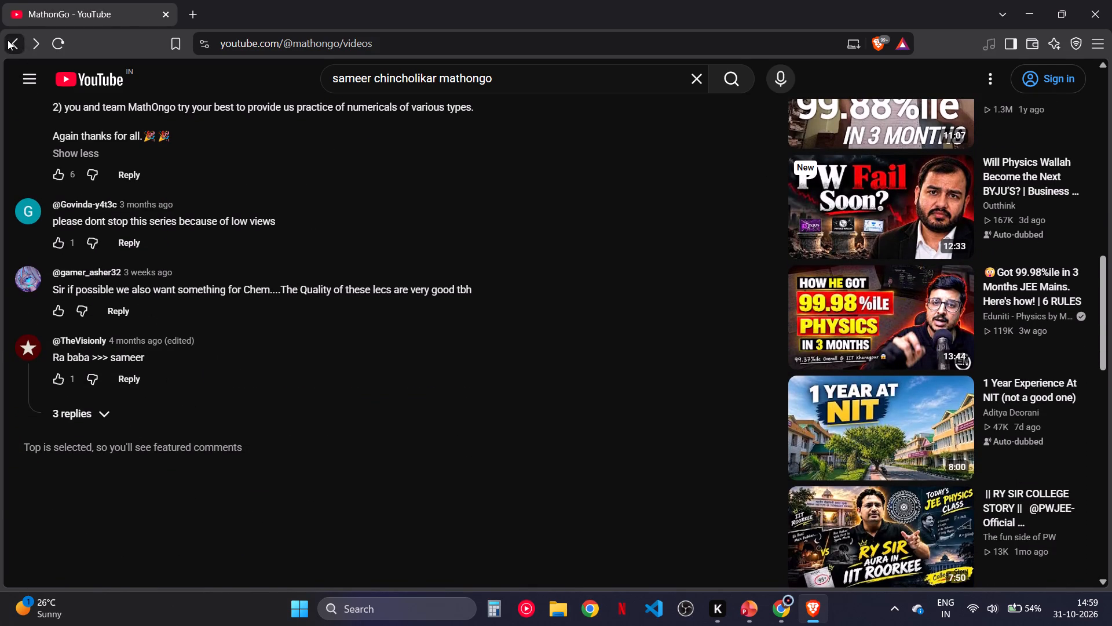
scroll(389, 374, "down", 2)
scroll(536, 378, "down", 1)
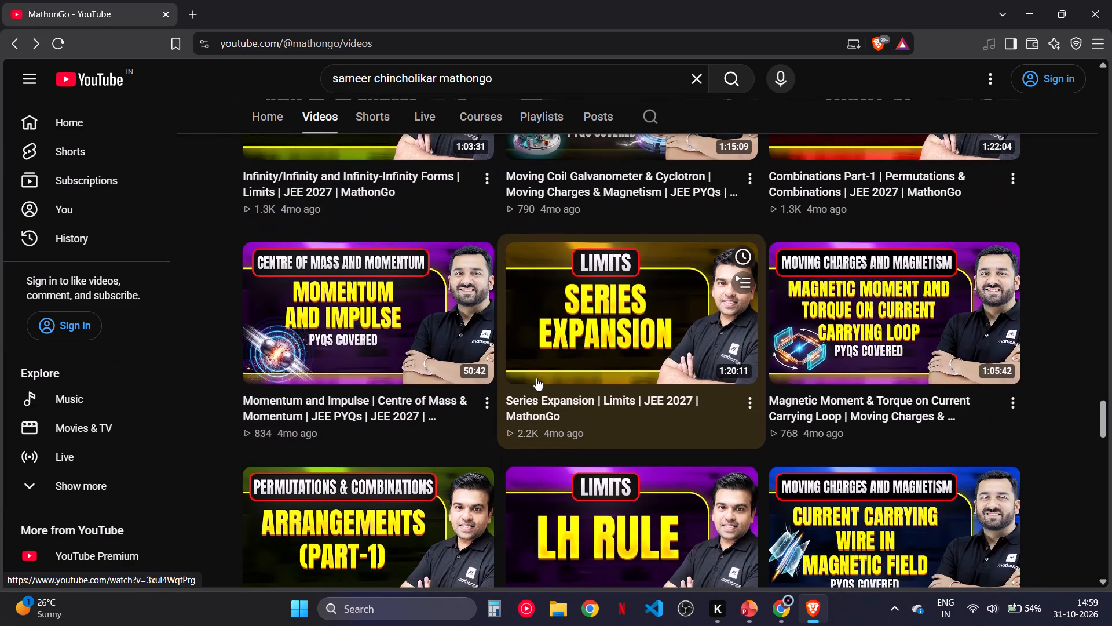
scroll(536, 378, "down", 3)
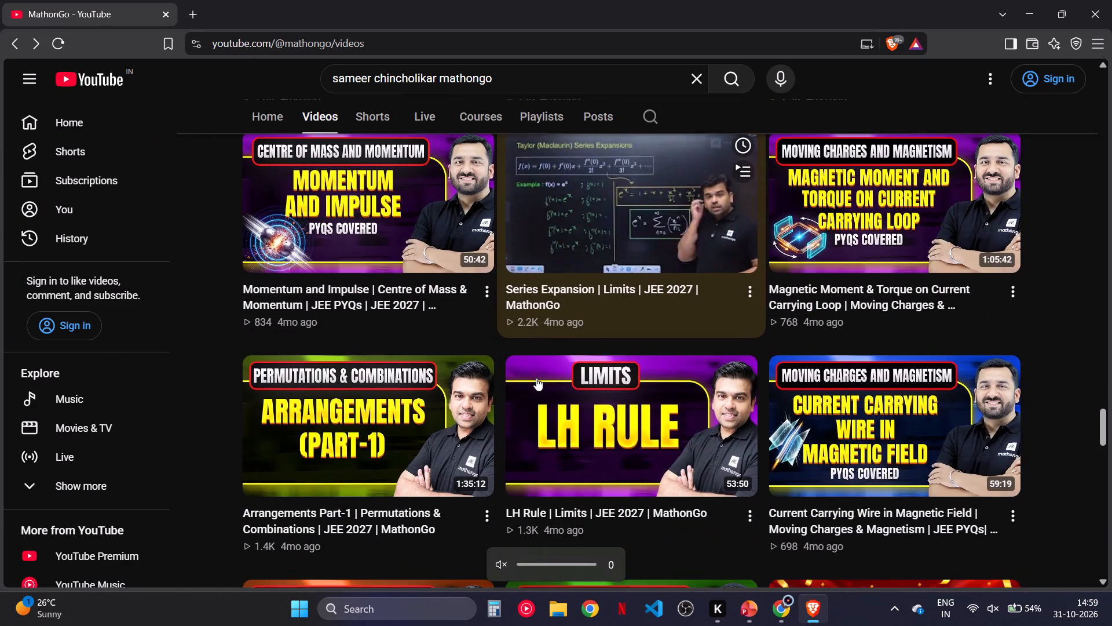
scroll(536, 378, "down", 1)
scroll(756, 385, "down", 3)
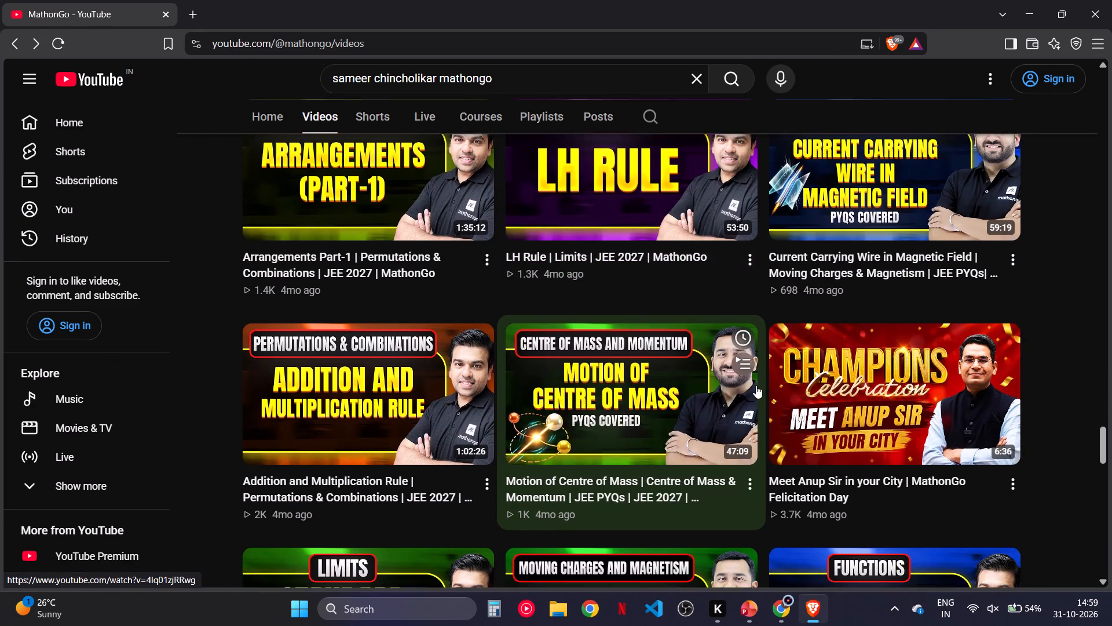
scroll(756, 385, "down", 1)
scroll(586, 327, "down", 1)
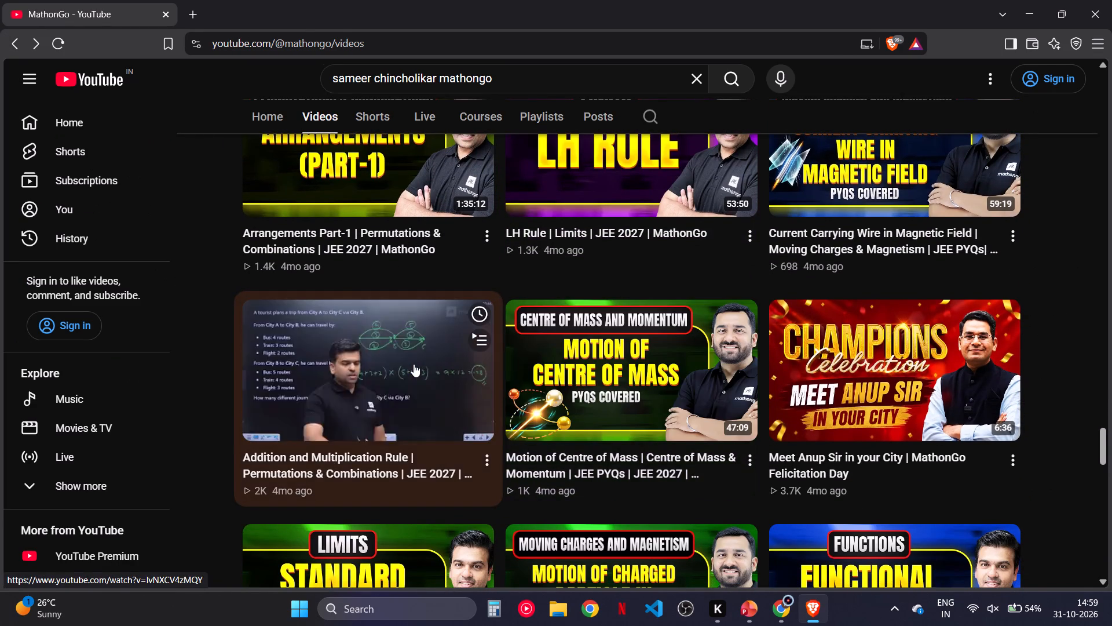
left_click(414, 364)
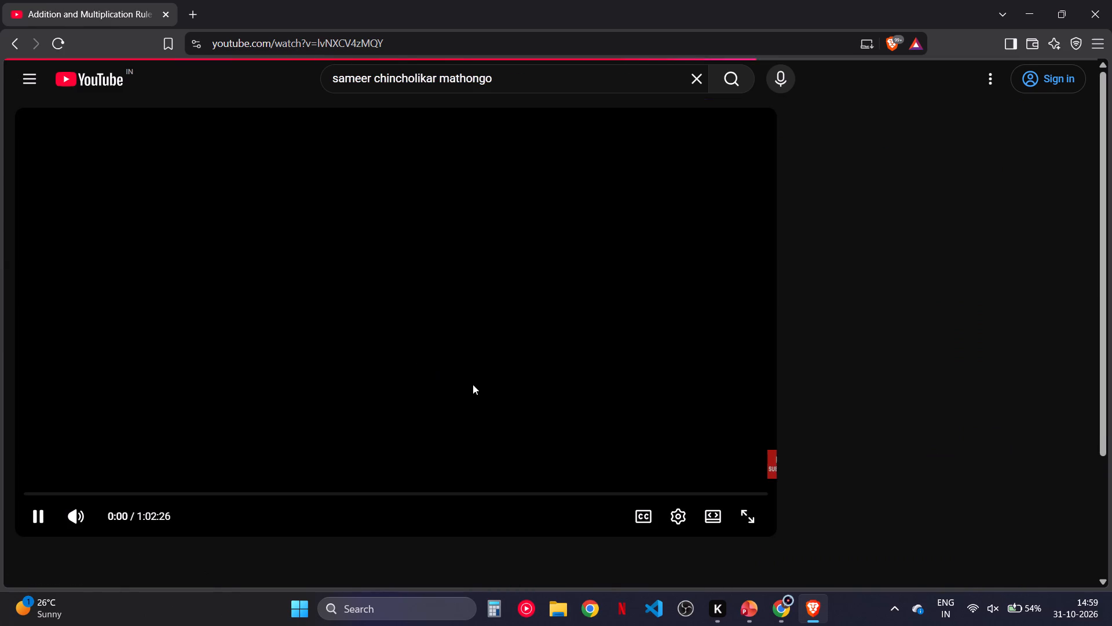
Read through the student comments under the Addition and Multiplication Rule lecture.
key("space")
scroll(473, 384, "down", 4)
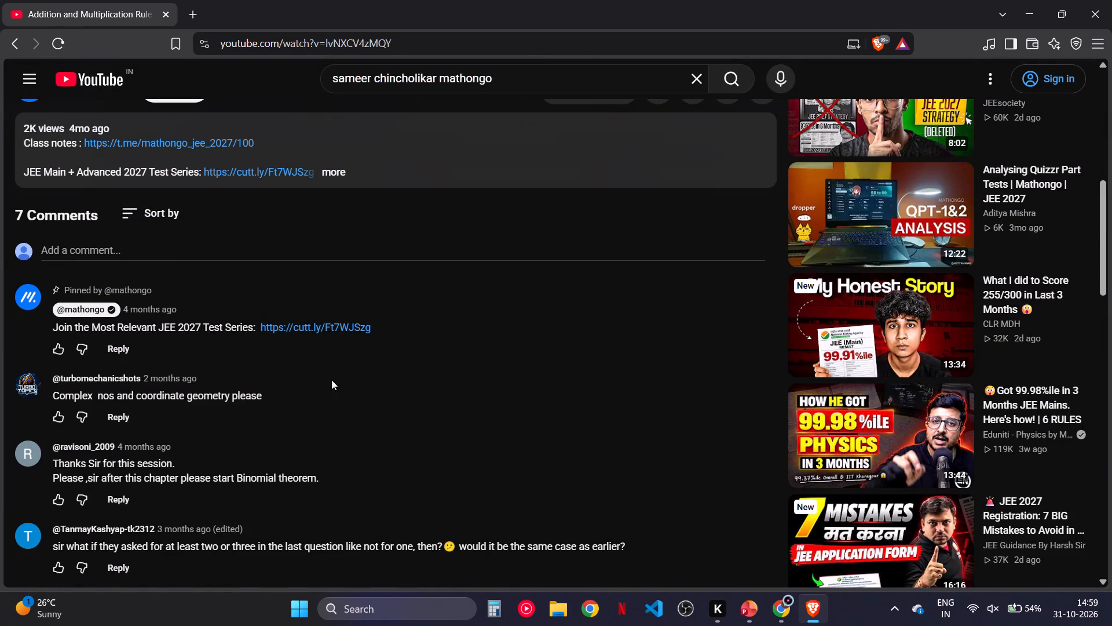
scroll(298, 381, "down", 1)
scroll(164, 419, "down", 1)
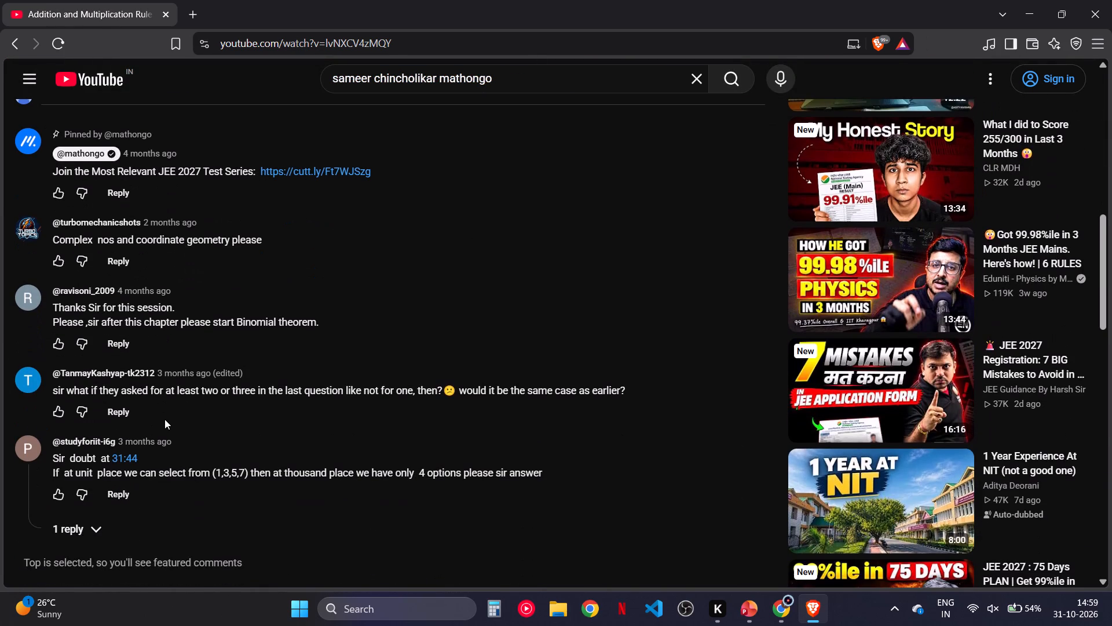
left_click_drag(225, 400, 265, 395)
left_click(265, 395)
left_click_drag(265, 395, 314, 199)
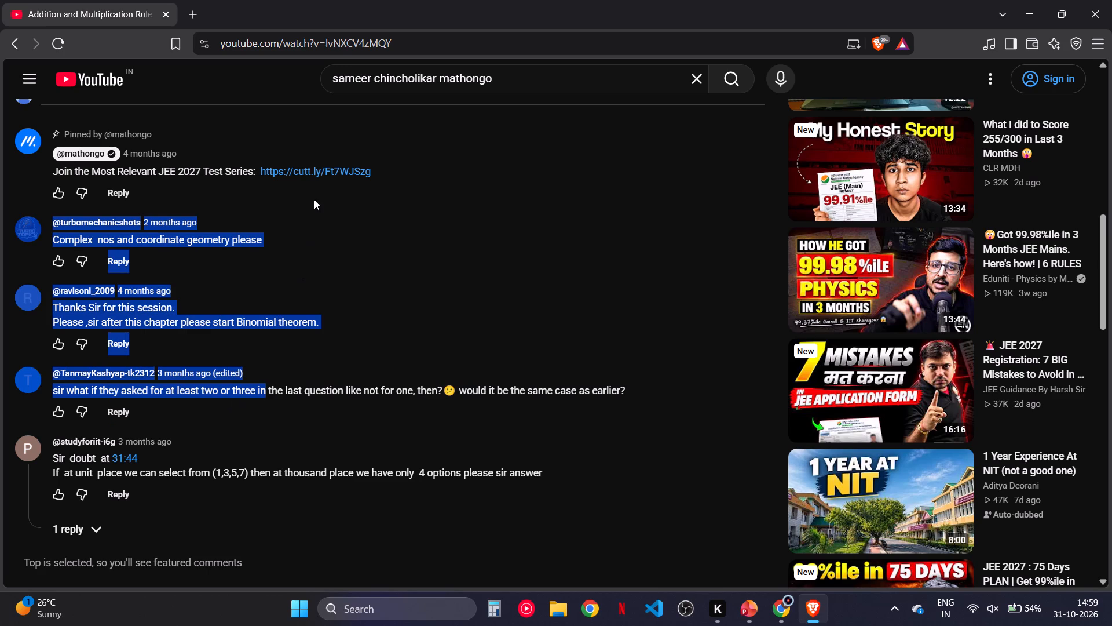
left_click(322, 220)
scroll(322, 220, "down", 2)
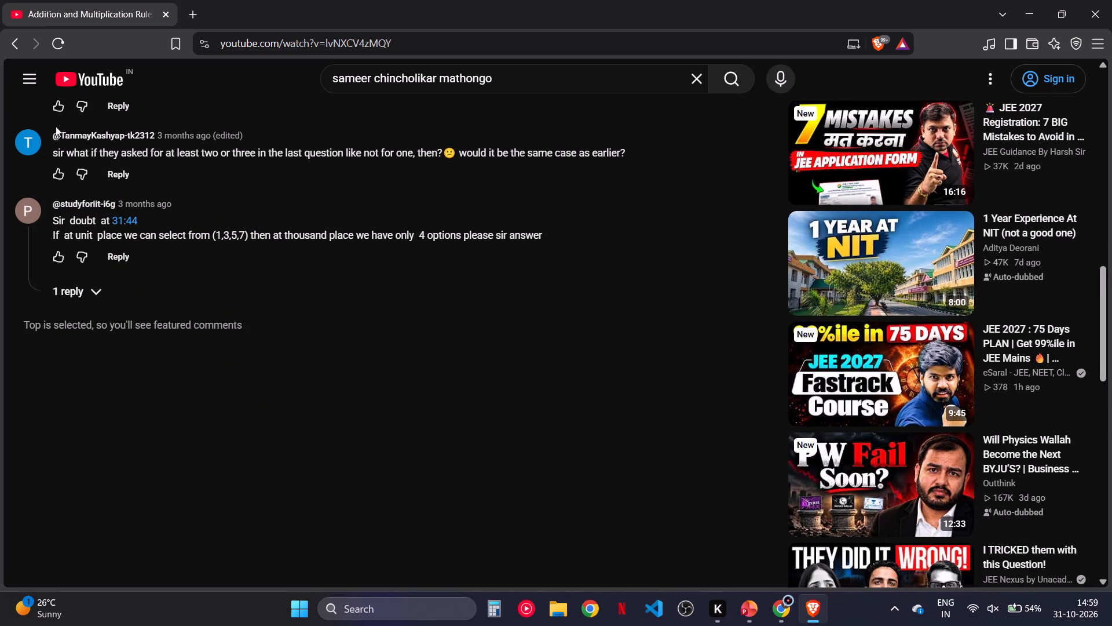
From the MathonGo channel's videos, open the "Functional Equation | Functions" lecture, pause it and read its comments.
left_click(15, 41)
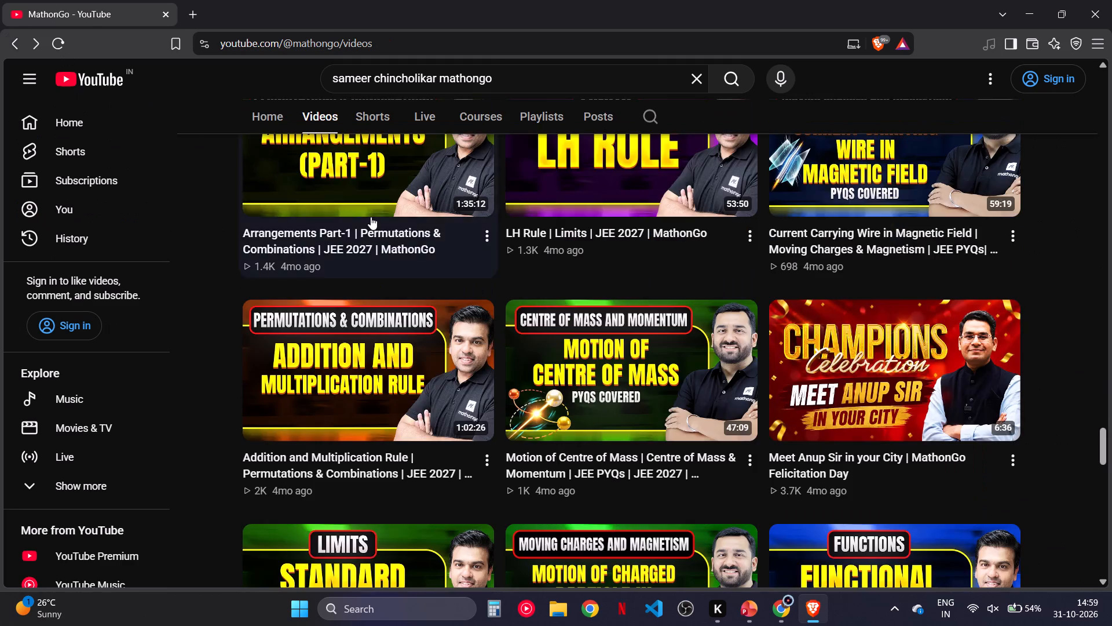
scroll(371, 217, "down", 2)
scroll(525, 324, "down", 1)
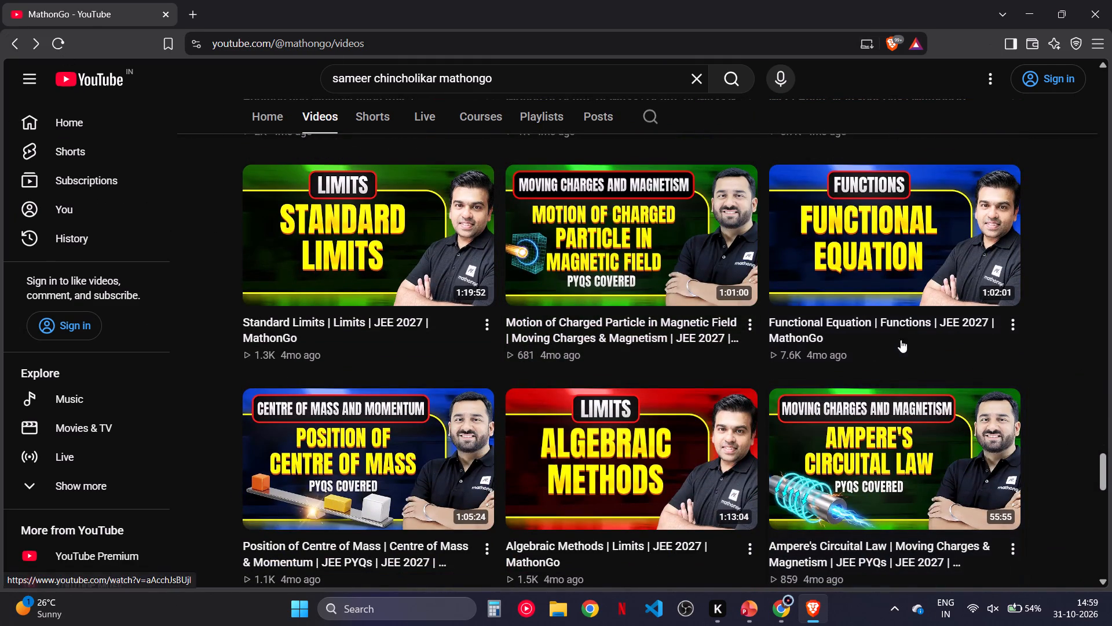
left_click(902, 326)
key("space")
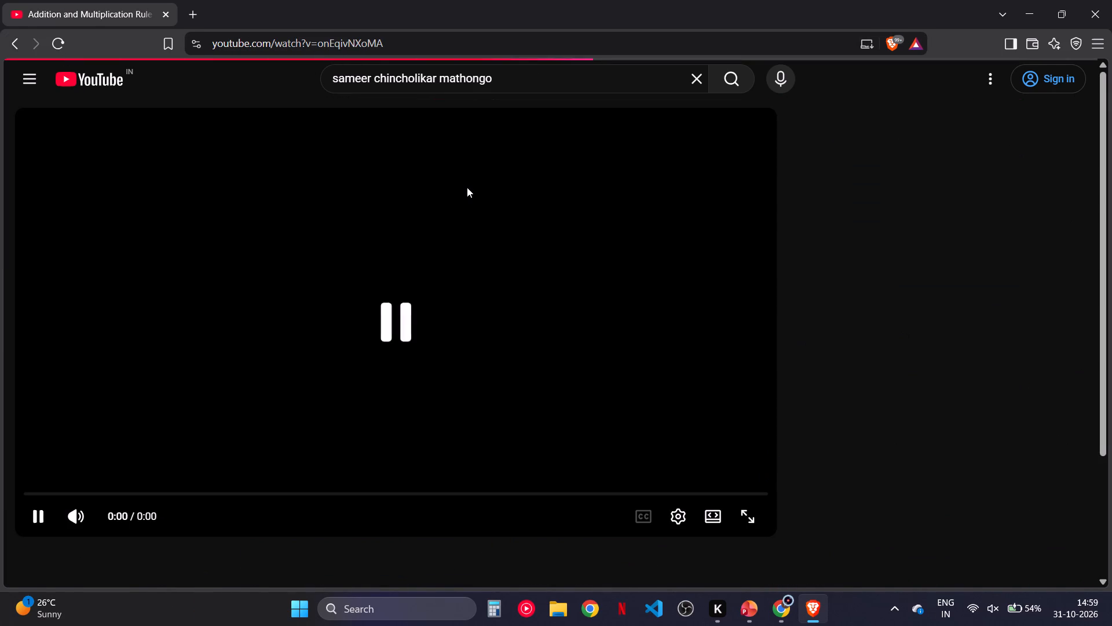
scroll(467, 187, "down", 2)
left_click(412, 101)
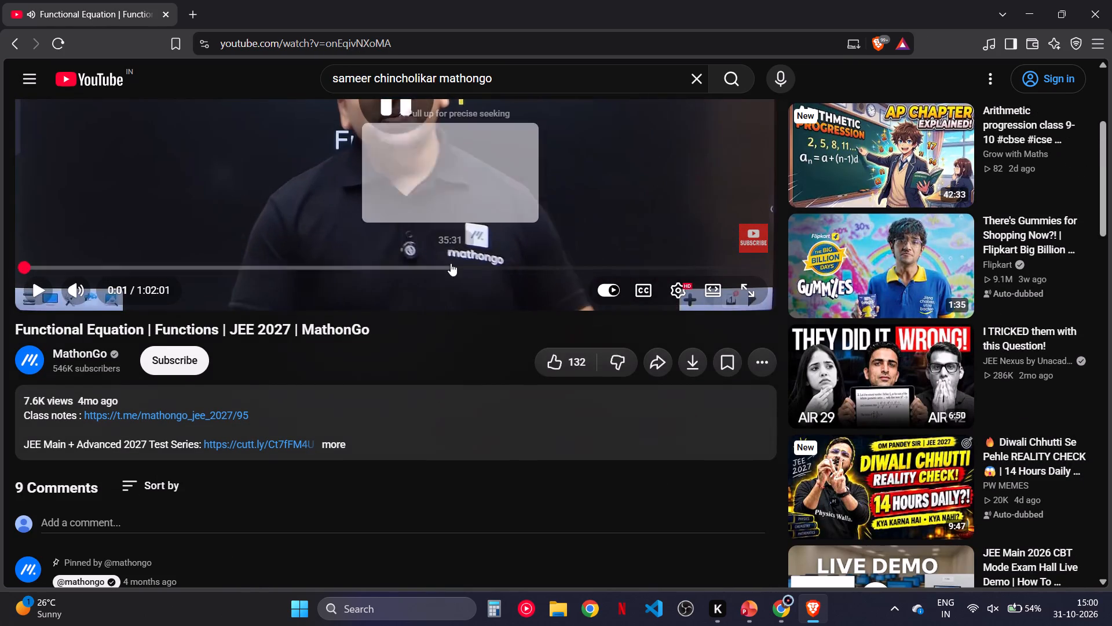
scroll(451, 263, "down", 3)
scroll(341, 421, "down", 1)
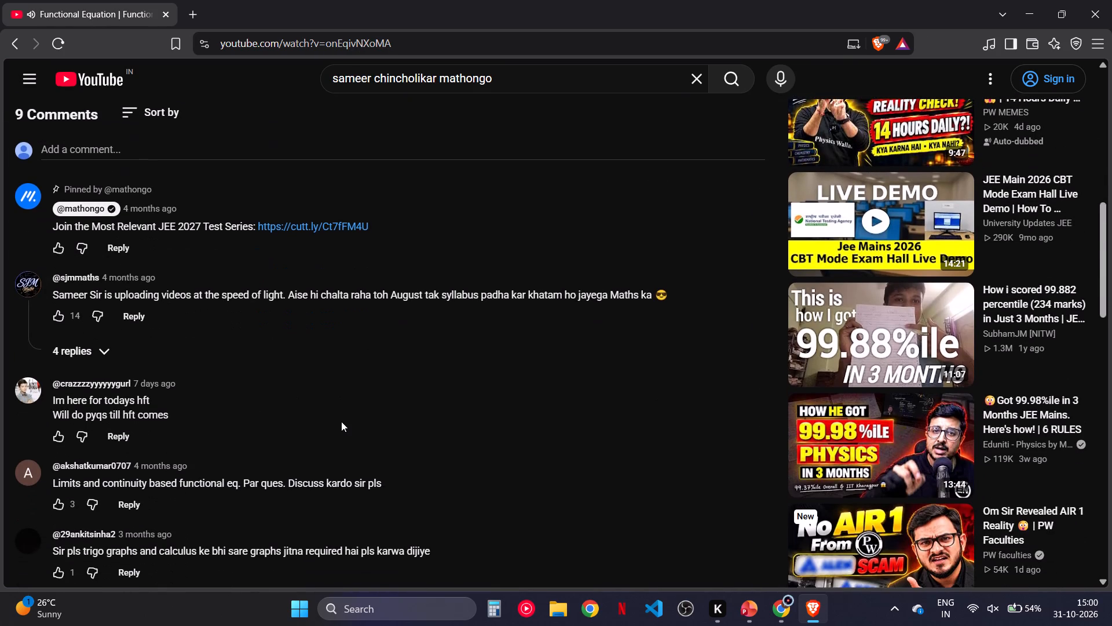
scroll(341, 421, "down", 1)
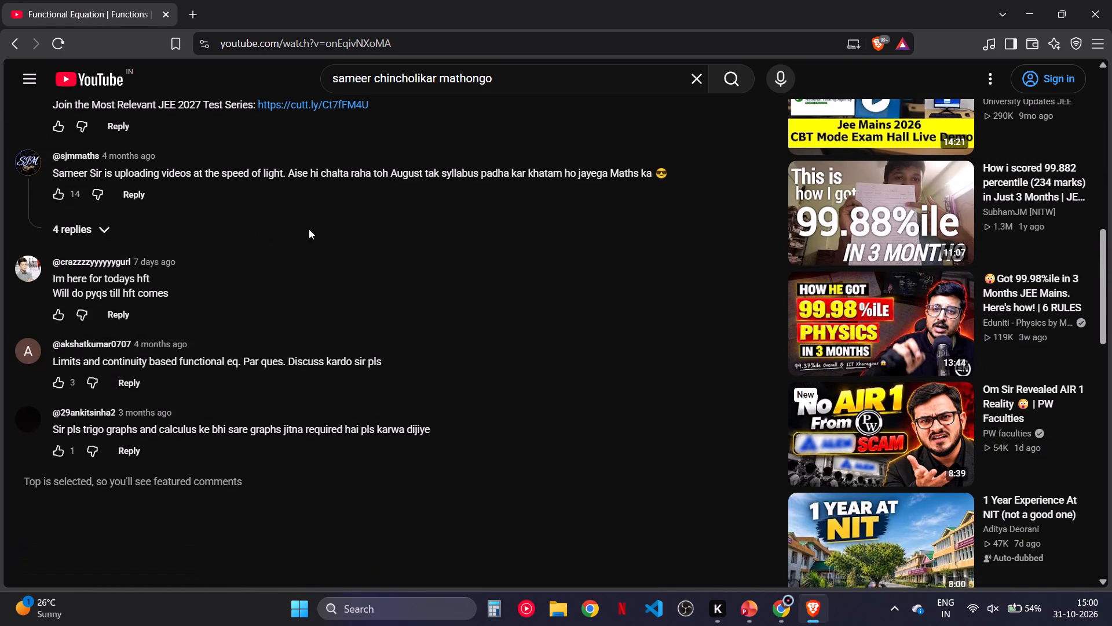
From the MathonGo channel's videos, open the "Inverse Function | Functions" lecture and read its comments.
left_click(4, 32)
left_click(11, 41)
scroll(507, 333, "down", 1)
scroll(681, 442, "down", 1)
left_click(688, 347)
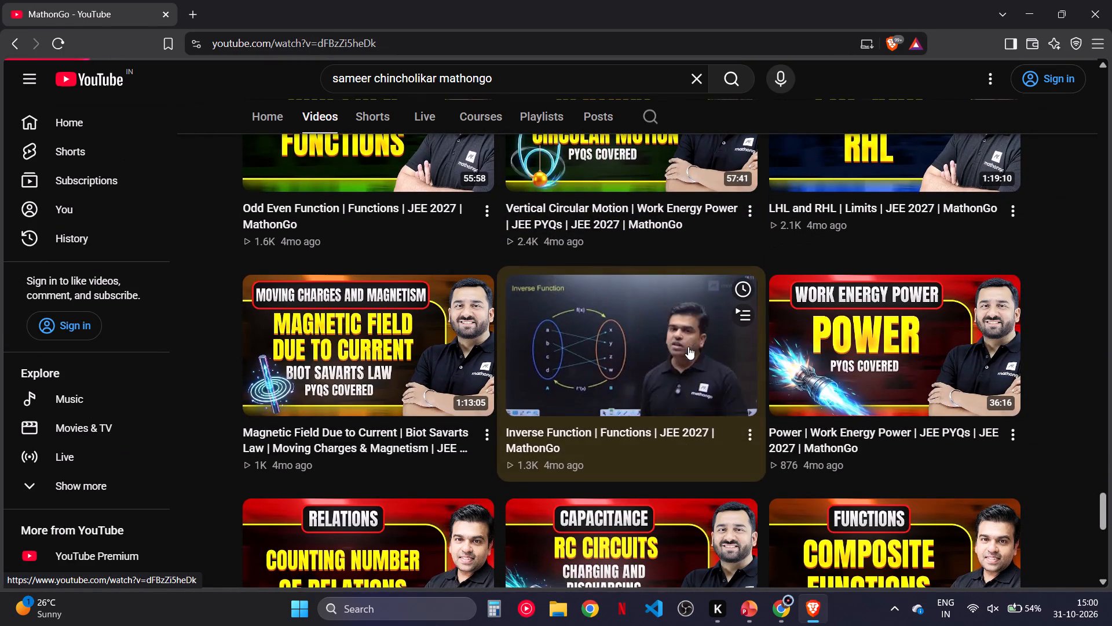
key("space")
scroll(641, 367, "down", 3)
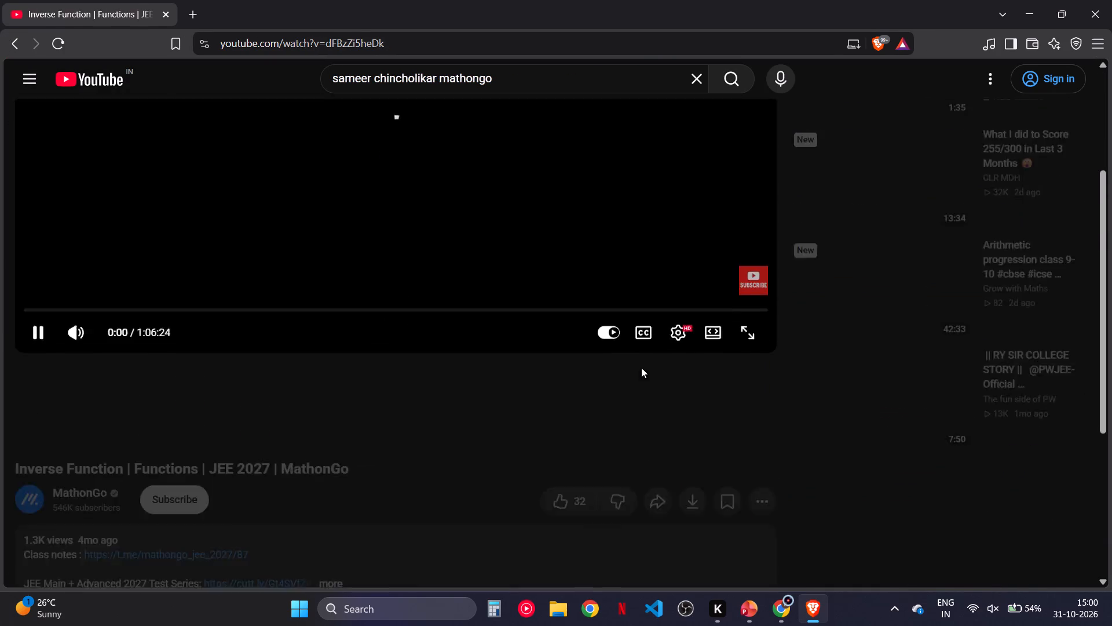
scroll(641, 367, "down", 1)
scroll(394, 415, "down", 1)
key("space")
scroll(394, 415, "down", 1)
Go back to the MathonGo channel's videos and open the "Summation of Series containing ITF | Inverse Trigonometric Functions" lecture.
left_click(16, 30)
left_click(16, 55)
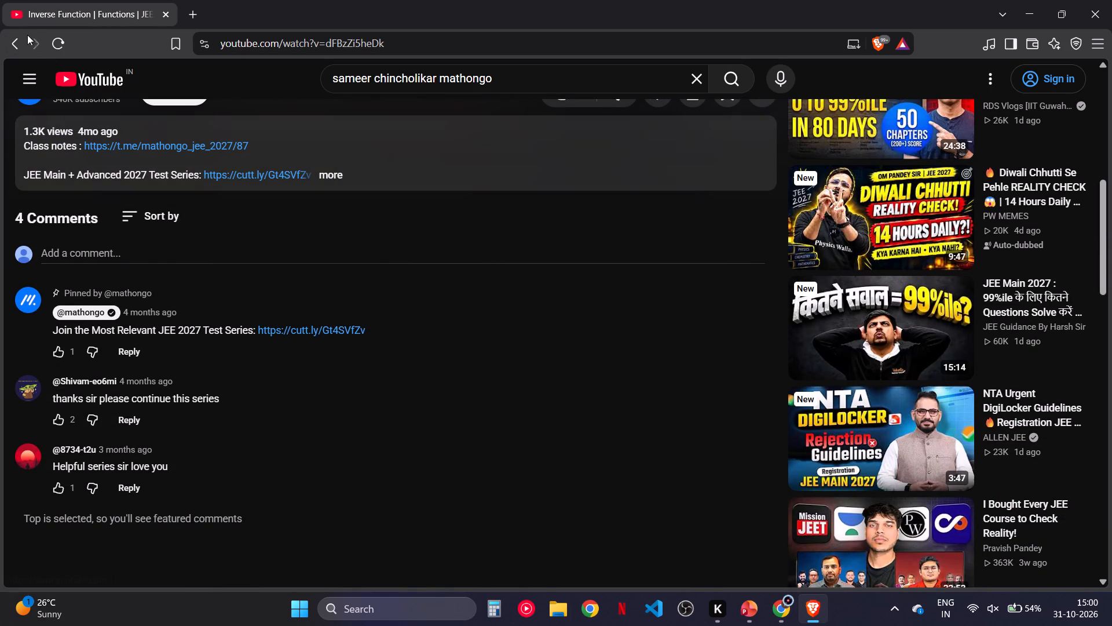
left_click(27, 43)
double_click(20, 42)
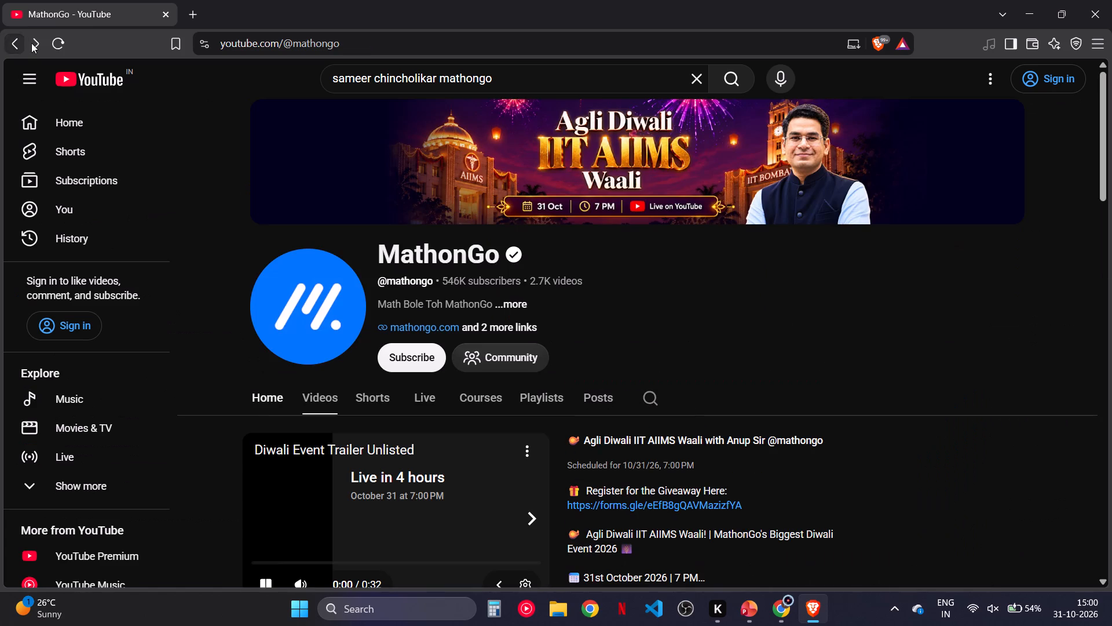
left_click(36, 43)
scroll(456, 357, "down", 18)
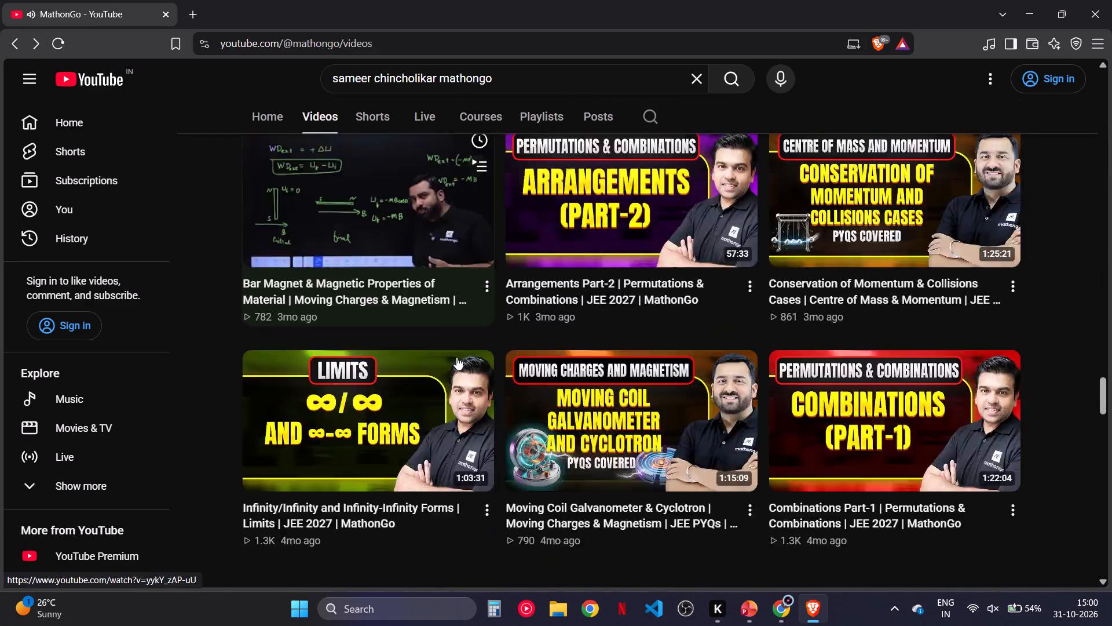
scroll(456, 357, "down", 5)
scroll(670, 398, "down", 1)
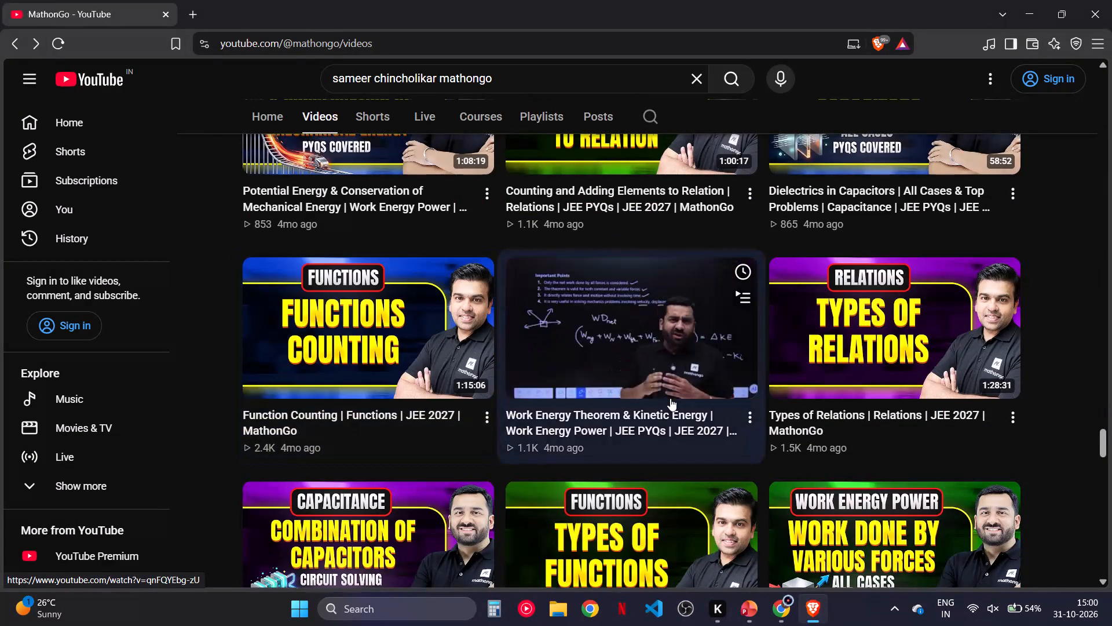
scroll(670, 398, "down", 2)
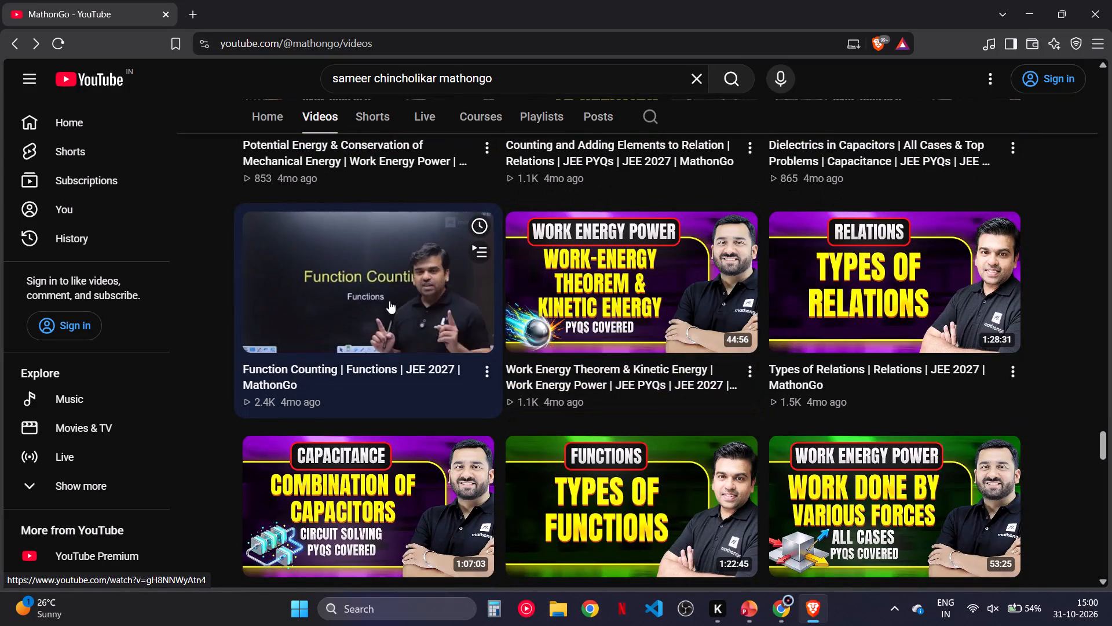
scroll(389, 301, "down", 2)
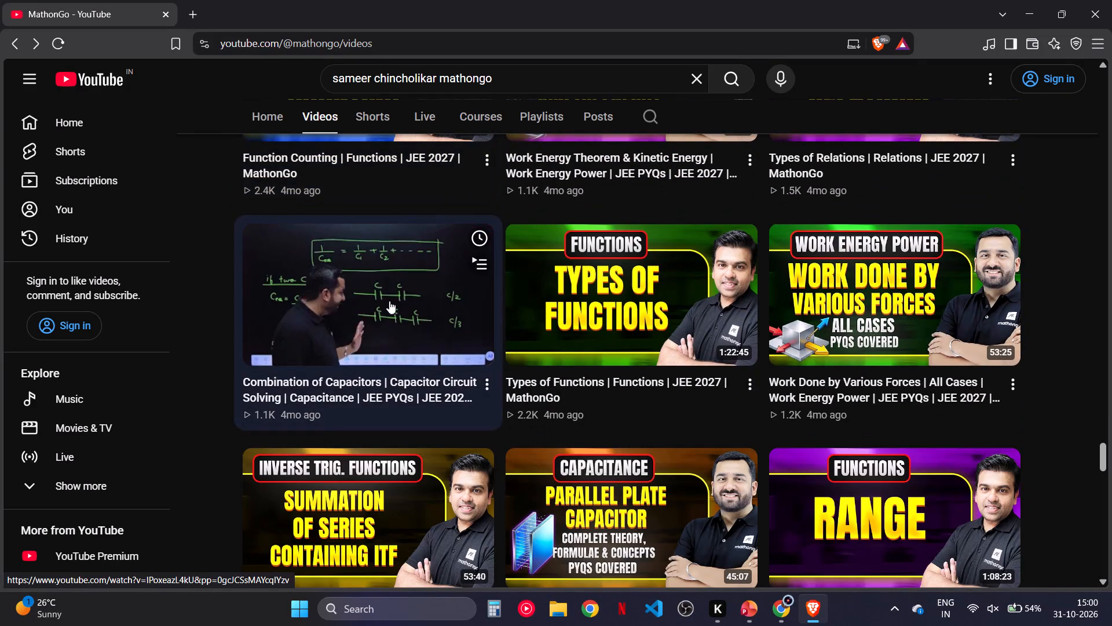
scroll(608, 335, "down", 1)
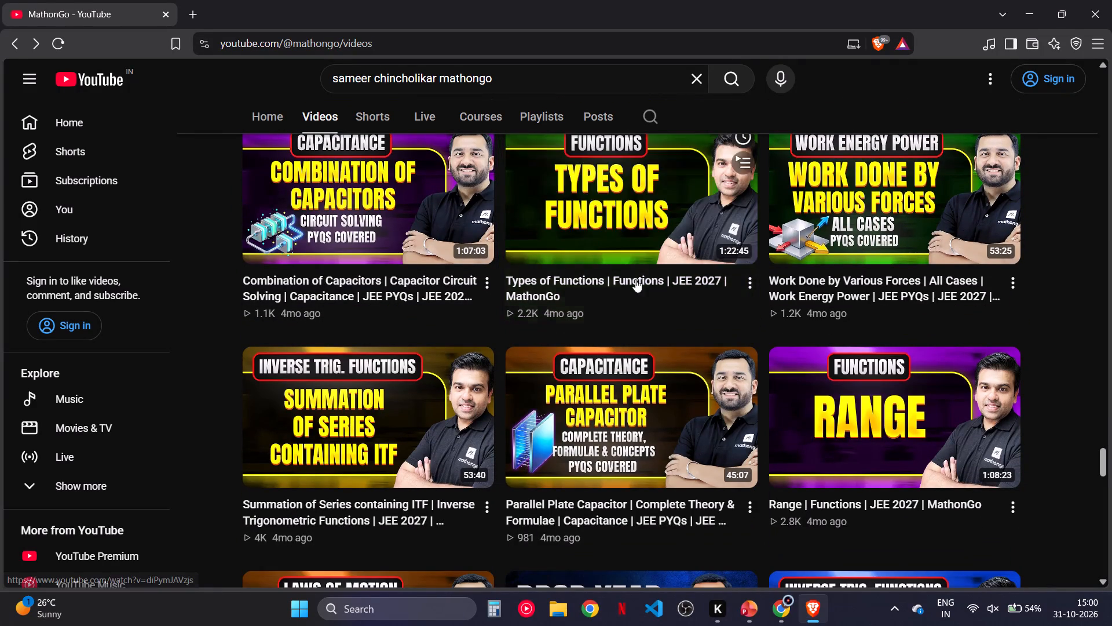
left_click(370, 428)
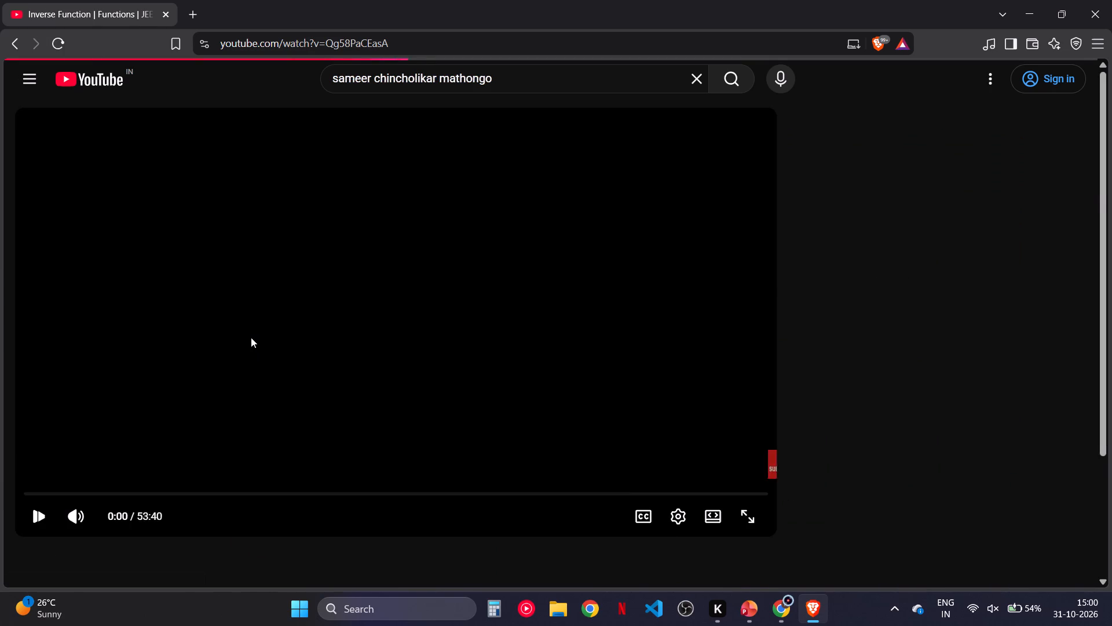
Pause the Summation of Series containing ITF lecture and read through its student comments.
scroll(251, 337, "down", 5)
key("space")
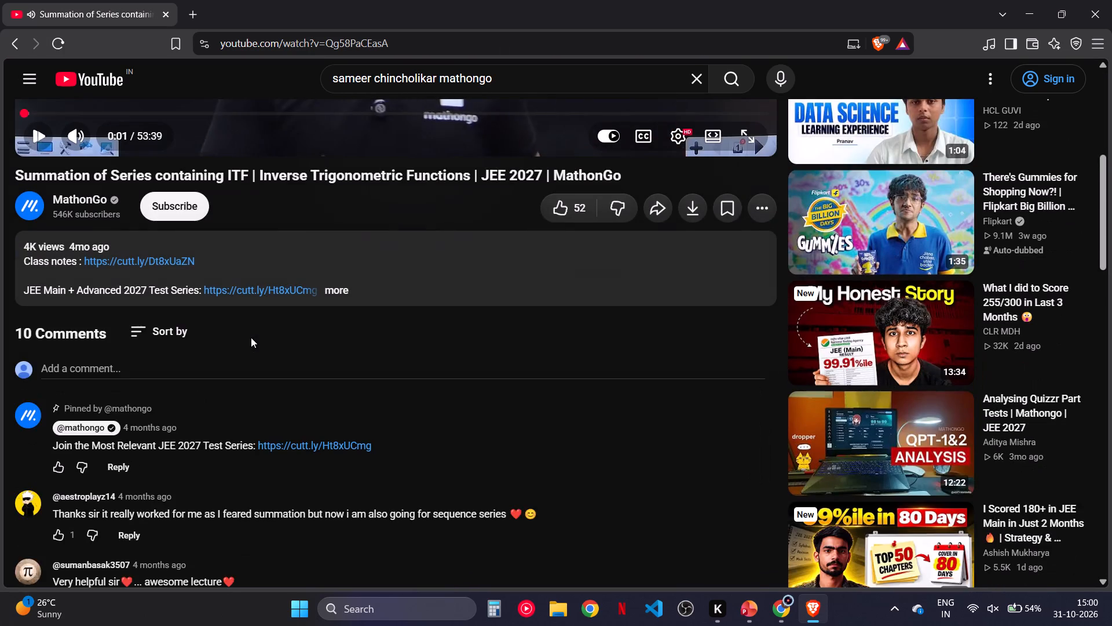
scroll(251, 337, "down", 1)
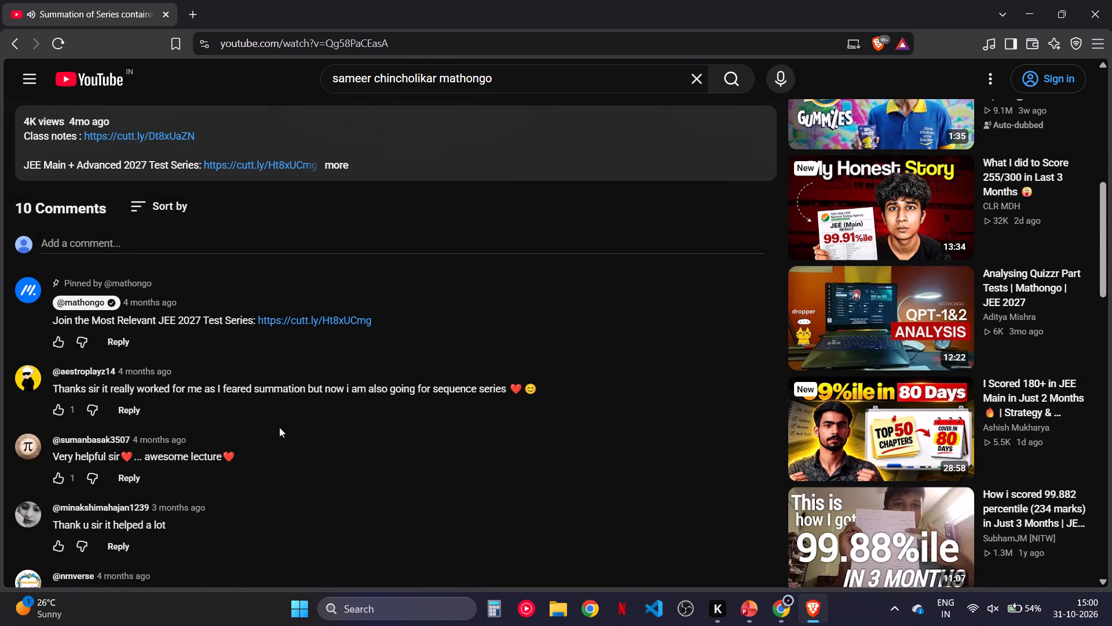
scroll(279, 427, "down", 1)
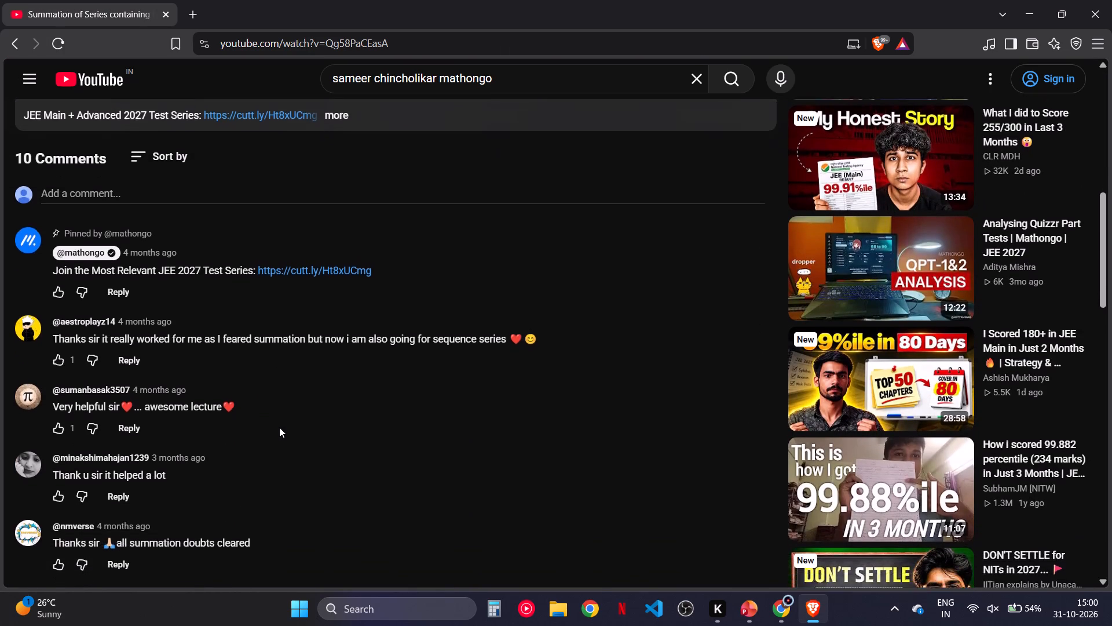
scroll(279, 427, "down", 3)
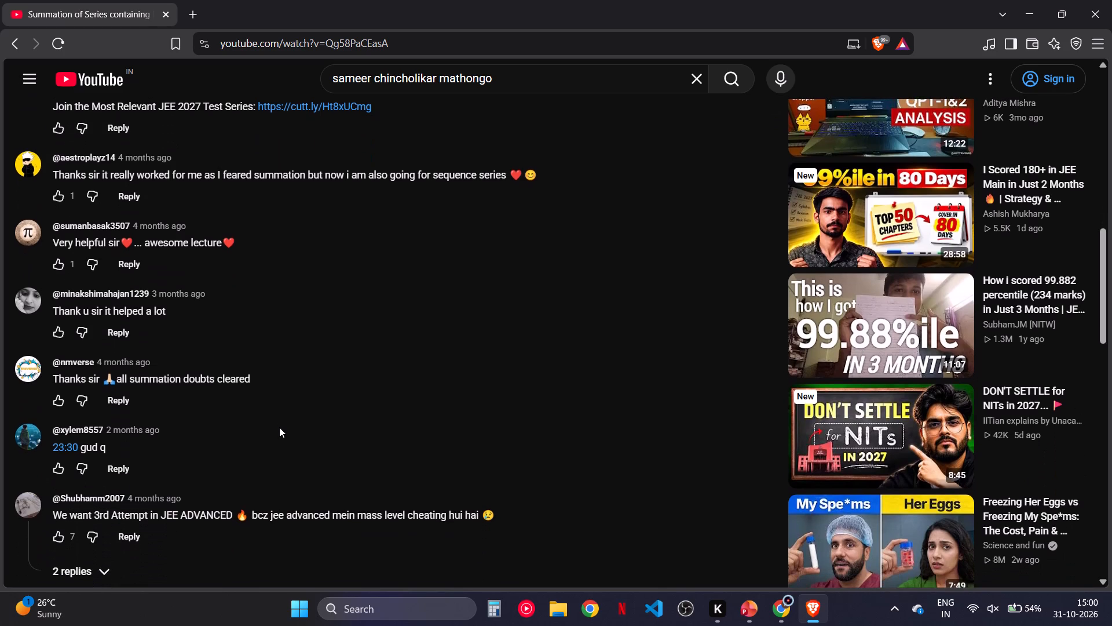
scroll(279, 427, "down", 2)
scroll(279, 427, "up", 1)
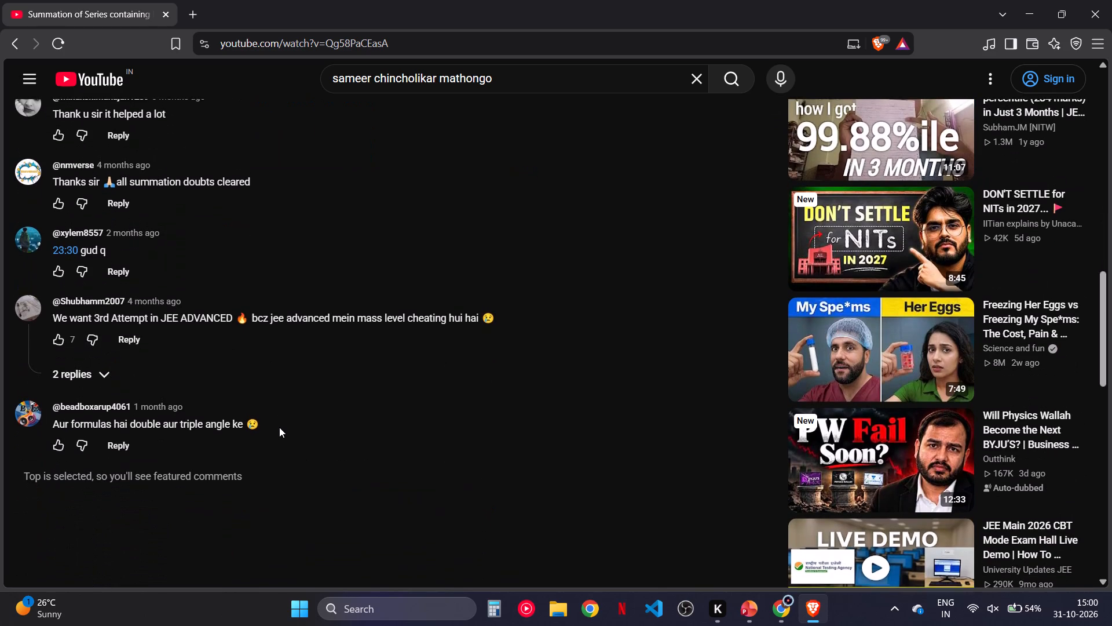
scroll(279, 427, "up", 3)
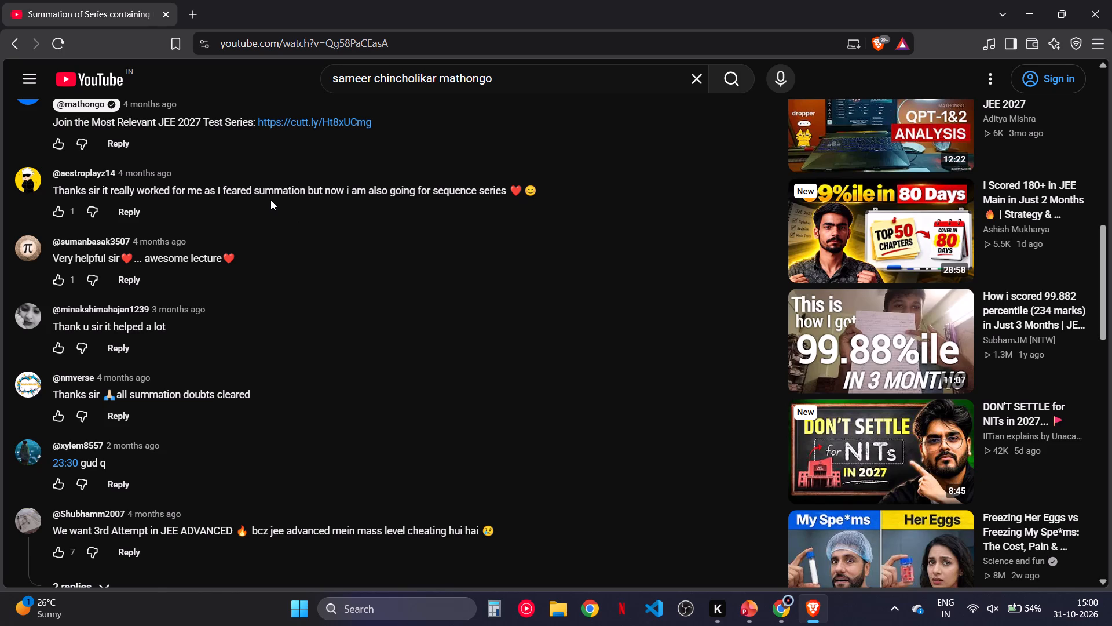
scroll(270, 200, "down", 1)
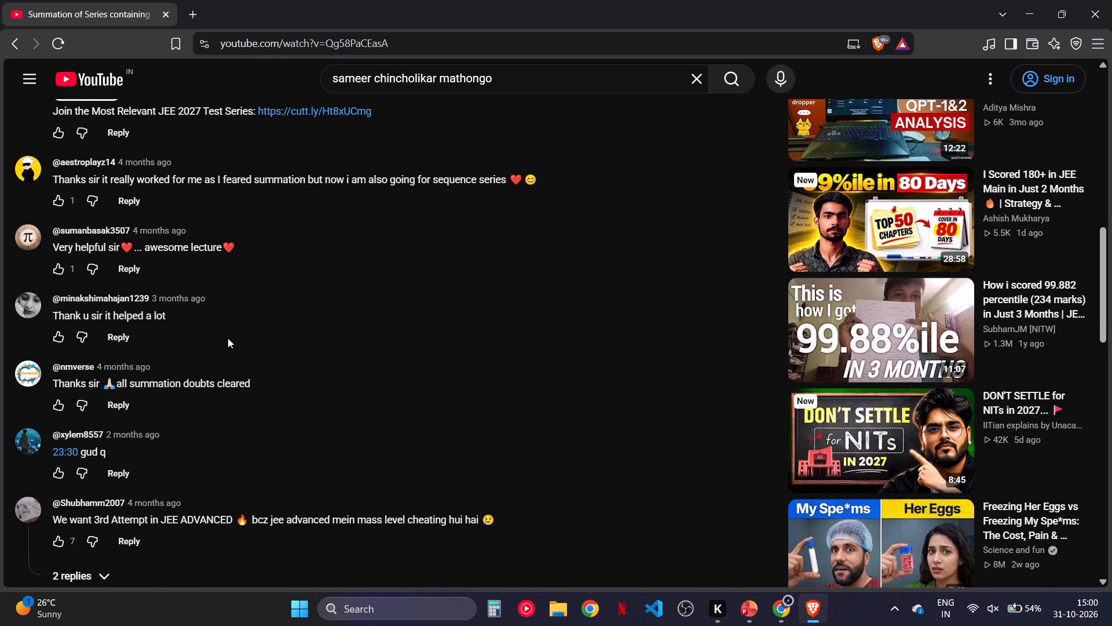
Return to the MathonGo channel's videos and open the older "AM GM HM | Insertion and Inequalities | Sequences and Series" lecture.
left_click(13, 36)
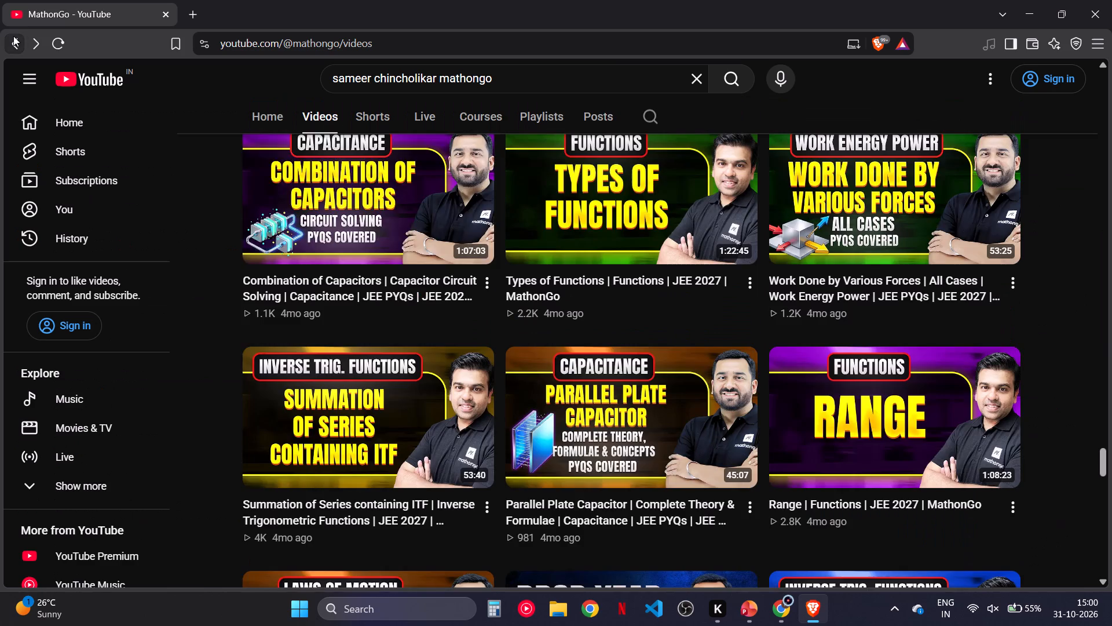
scroll(610, 359, "down", 8)
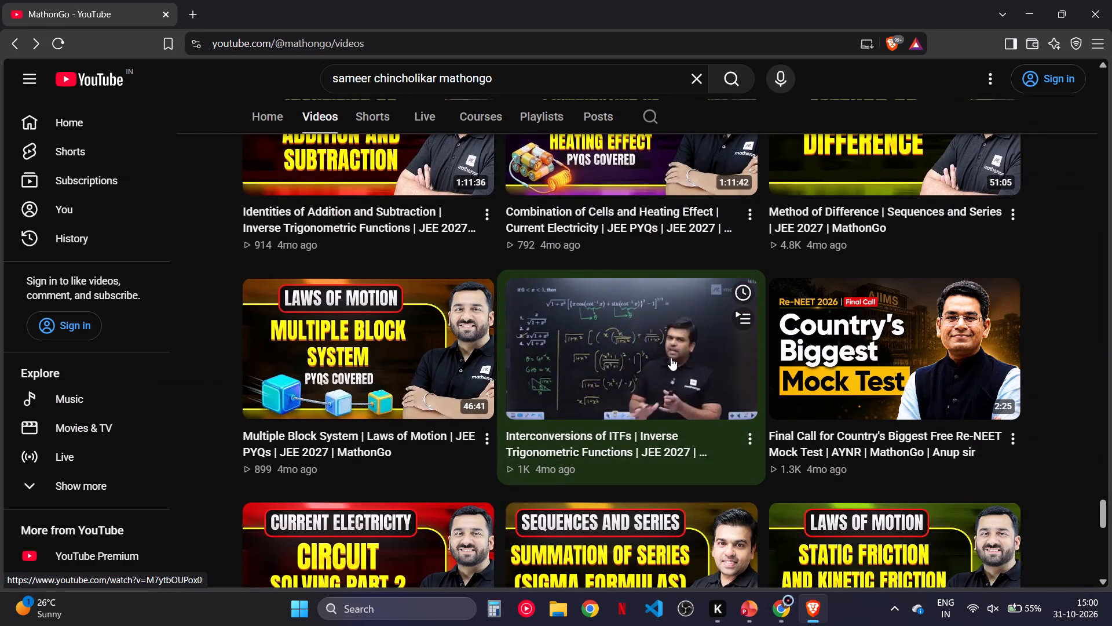
scroll(671, 358, "down", 2)
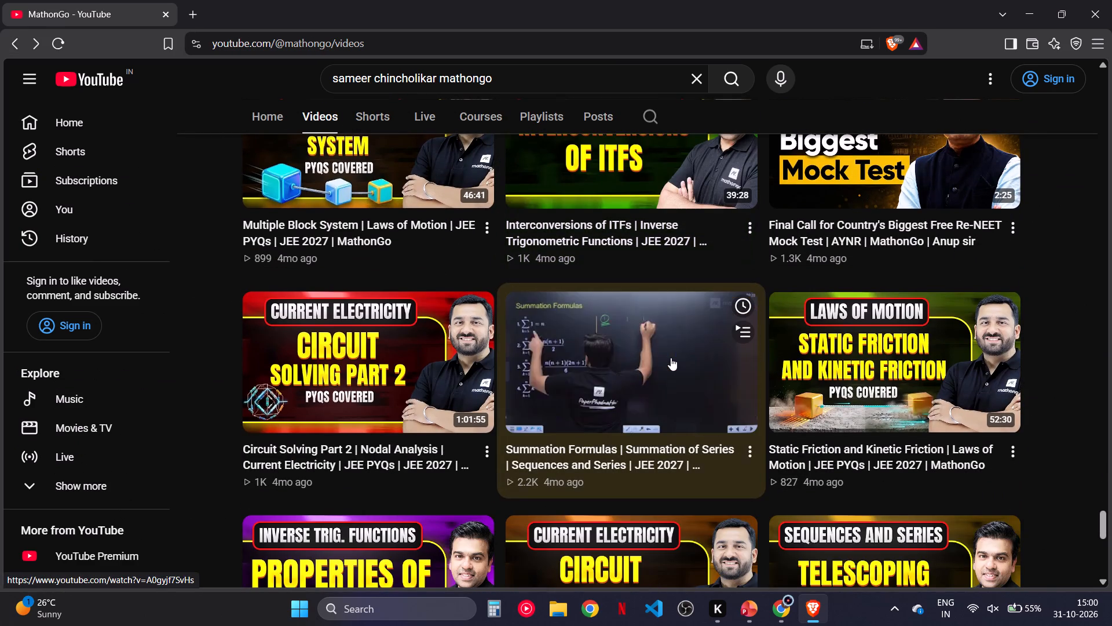
scroll(671, 358, "down", 1)
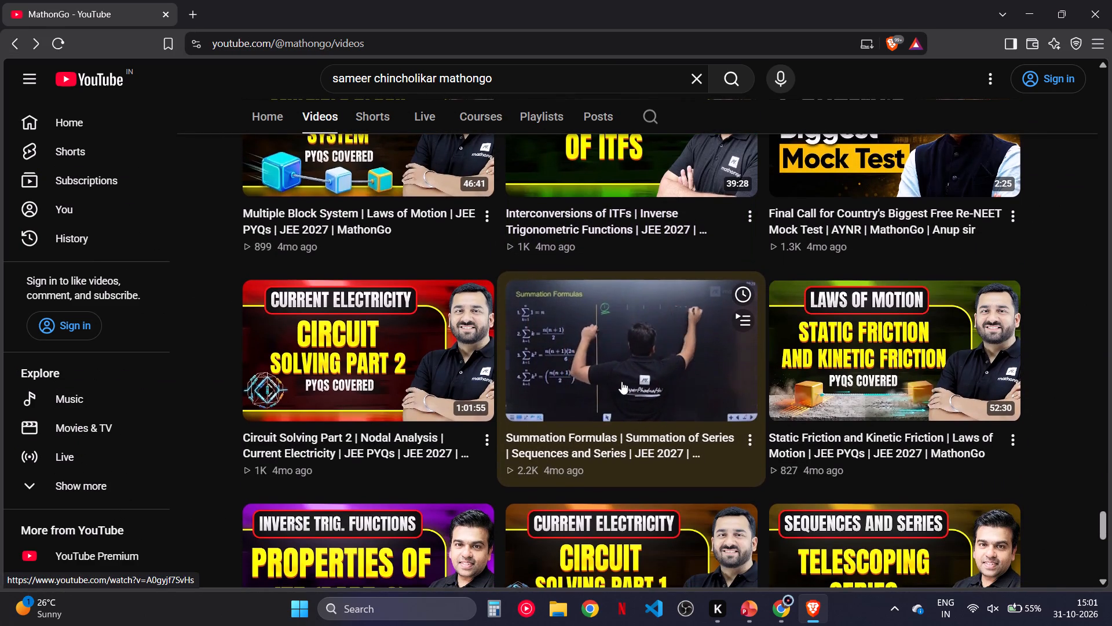
scroll(621, 381, "down", 2)
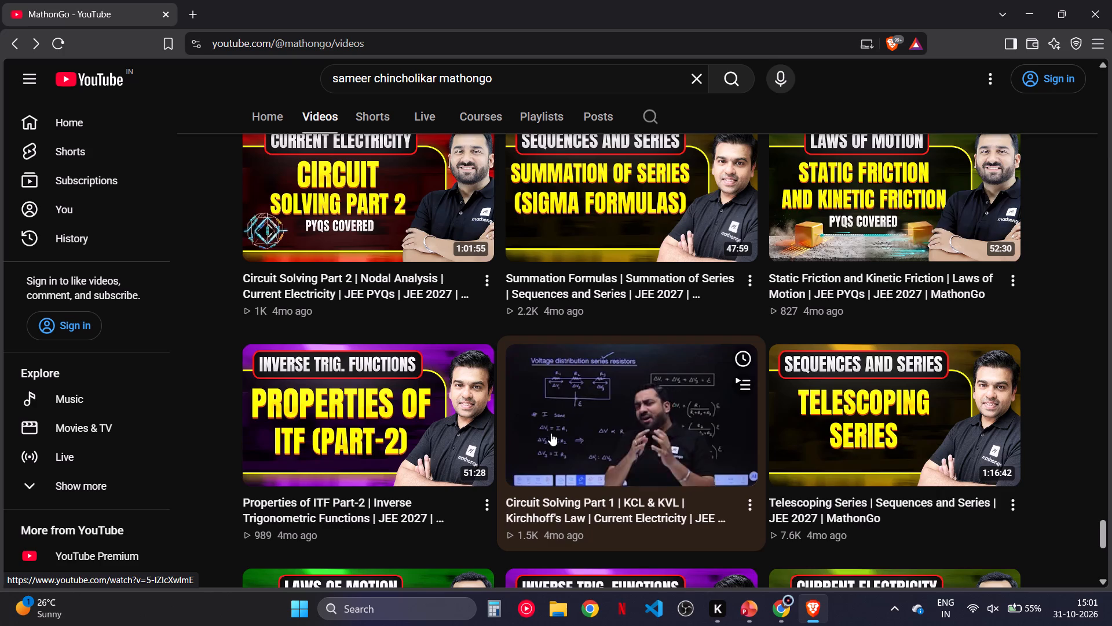
scroll(548, 434, "down", 2)
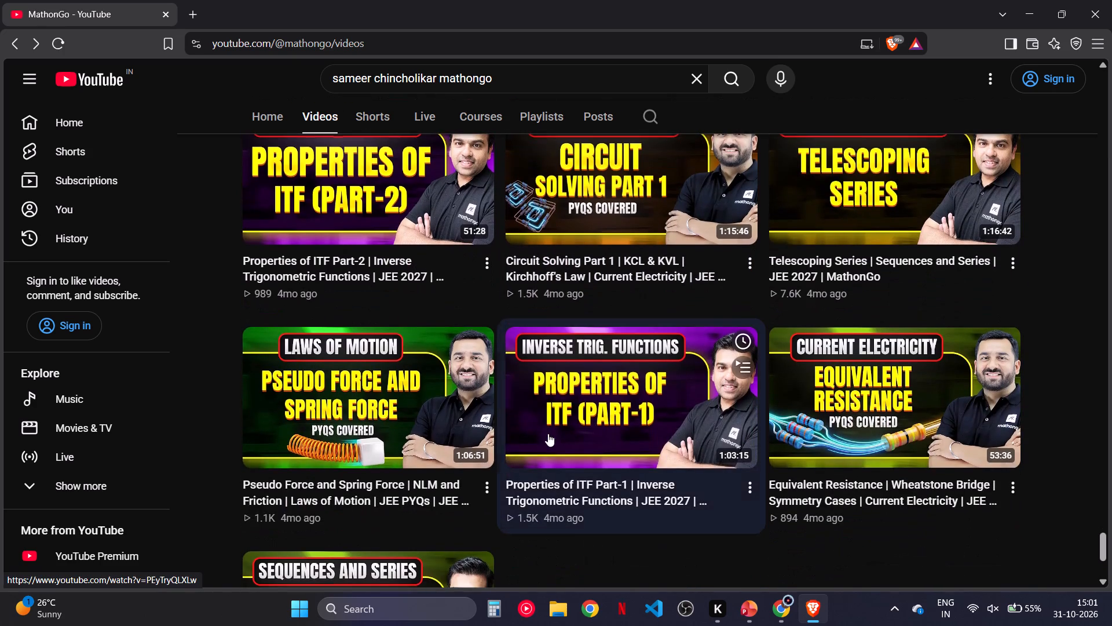
scroll(548, 434, "down", 1)
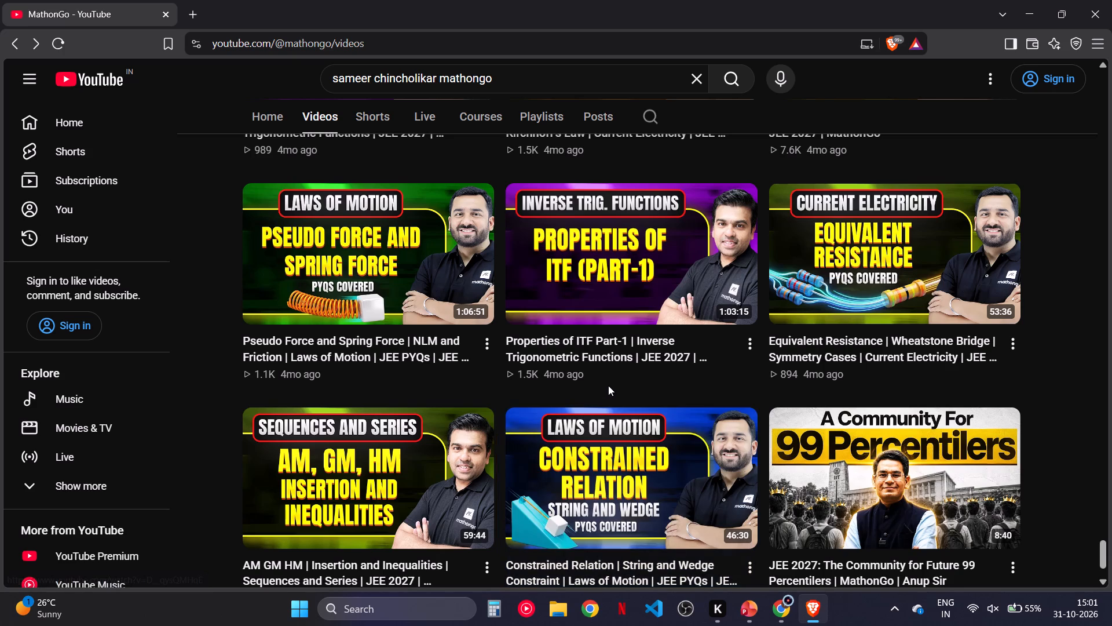
scroll(686, 472, "down", 1)
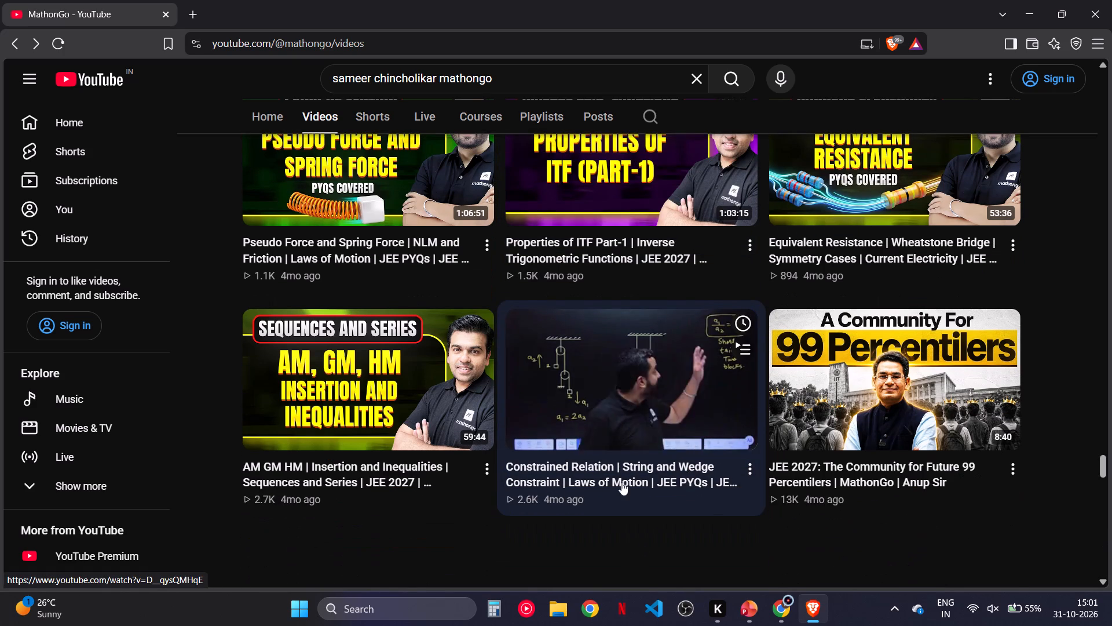
left_click_drag(496, 493, 502, 445)
left_click(401, 406)
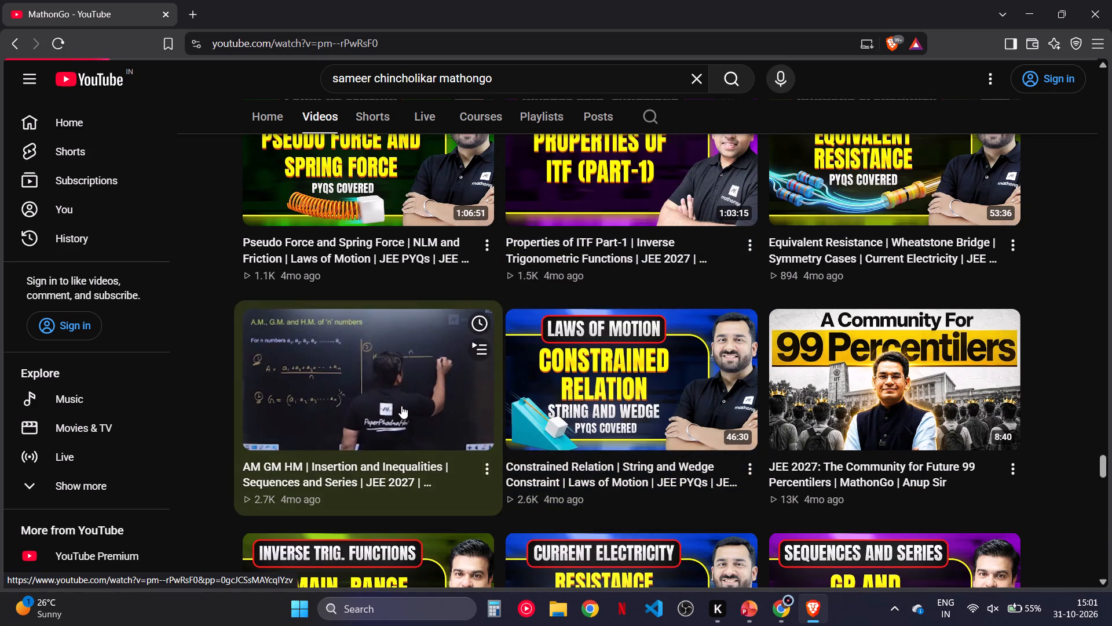
Pause the AM GM HM lecture and capture a screenshot of the student comment beginning "u DESERVE MILLIONS OF VIEWS".
key("space")
scroll(401, 406, "down", 1)
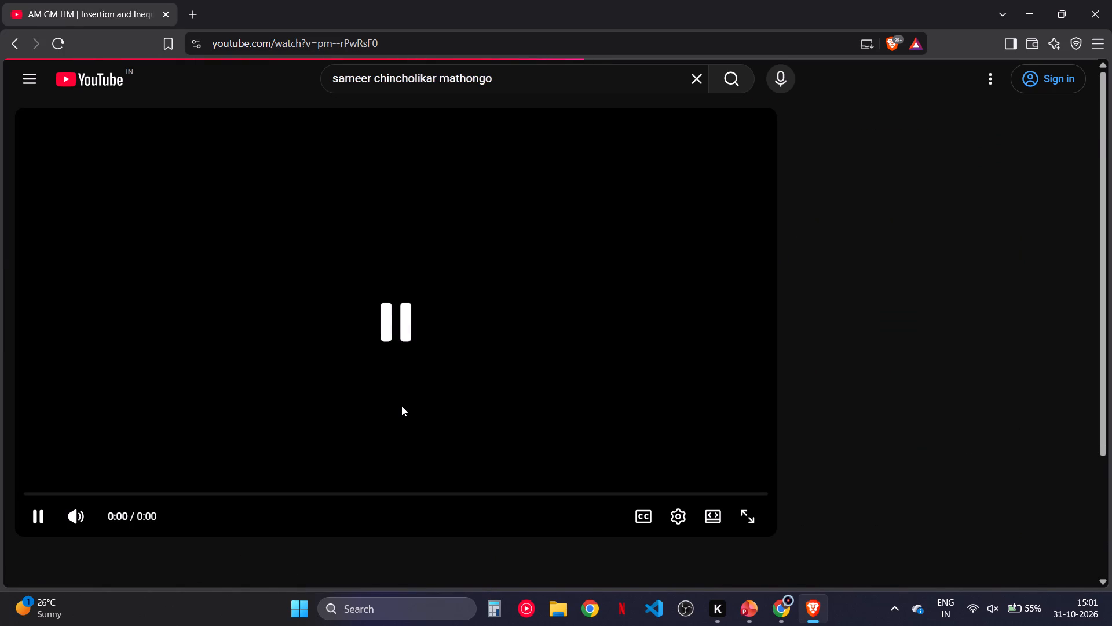
scroll(401, 406, "down", 1)
key("space")
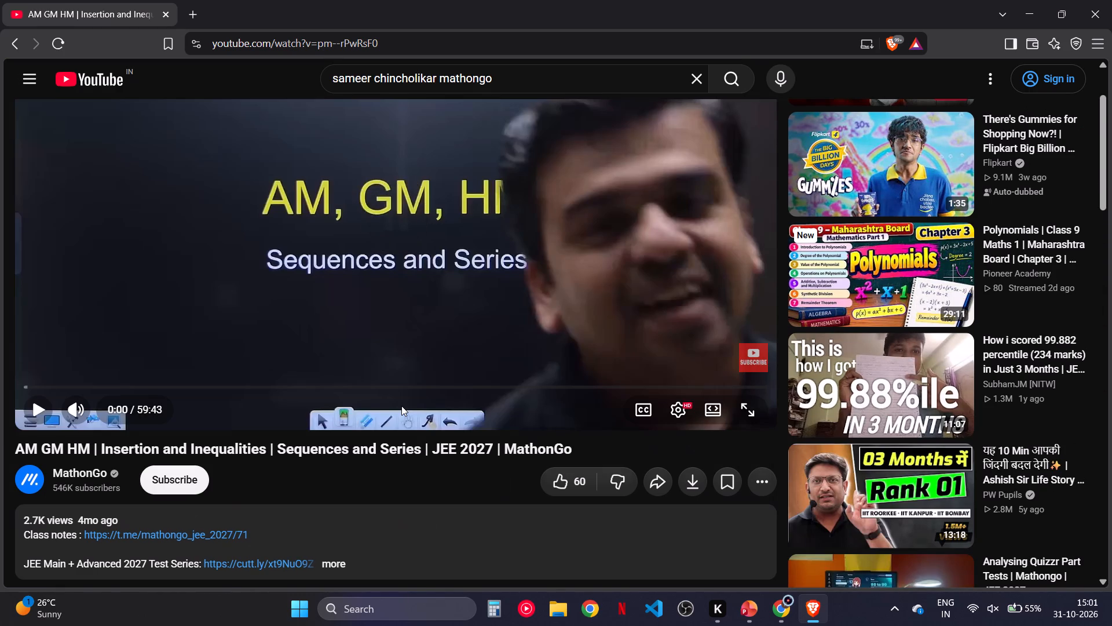
scroll(401, 406, "down", 1)
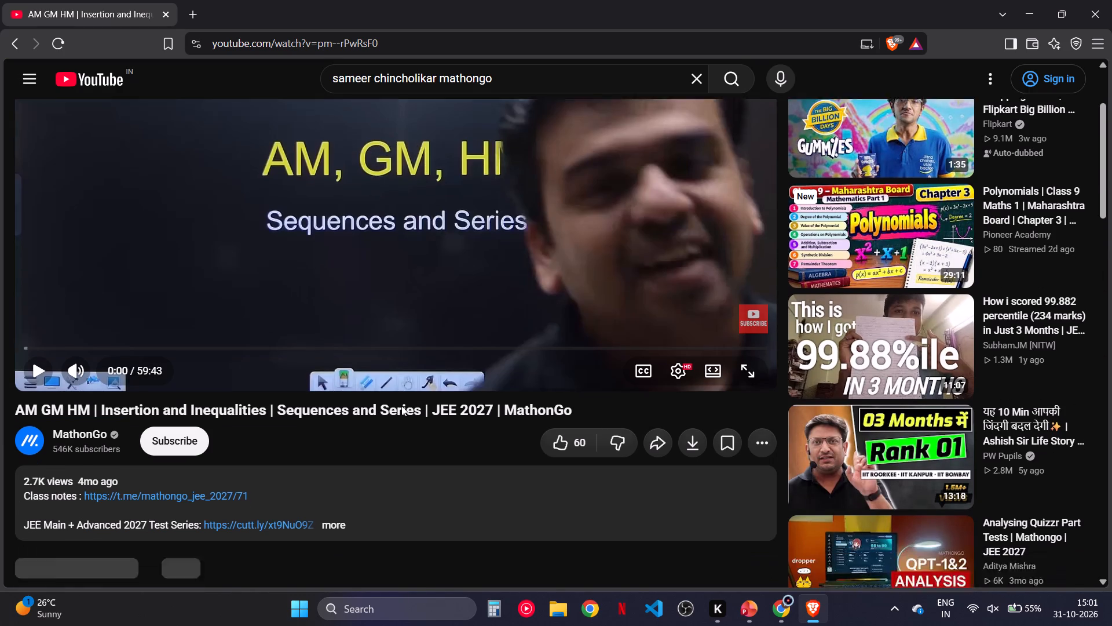
scroll(401, 406, "down", 4)
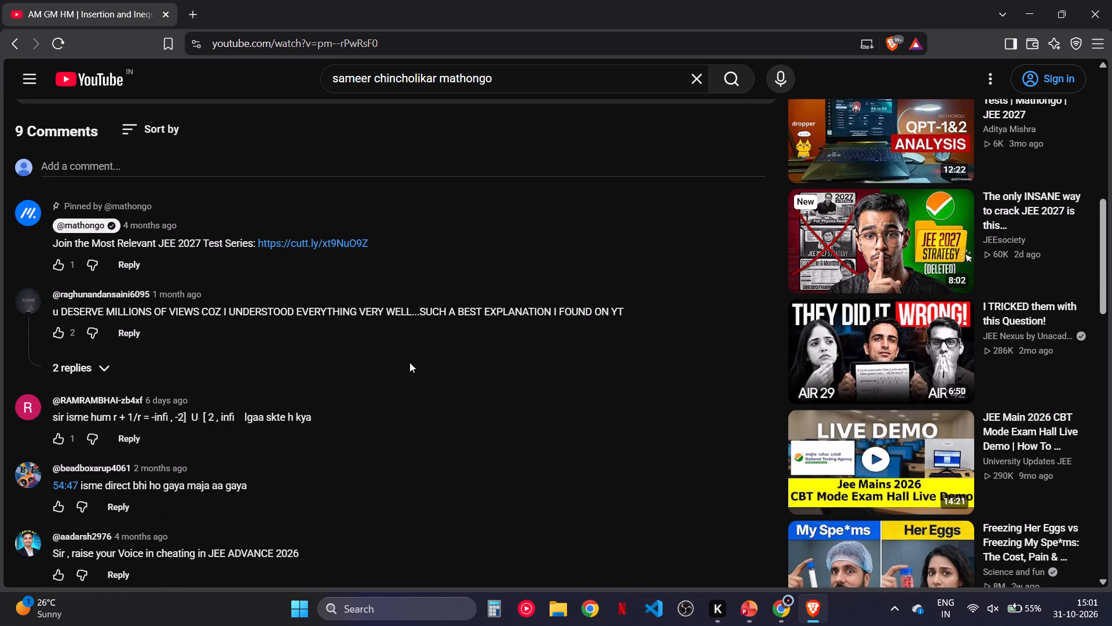
scroll(409, 362, "down", 1)
left_click_drag(350, 312, 364, 314)
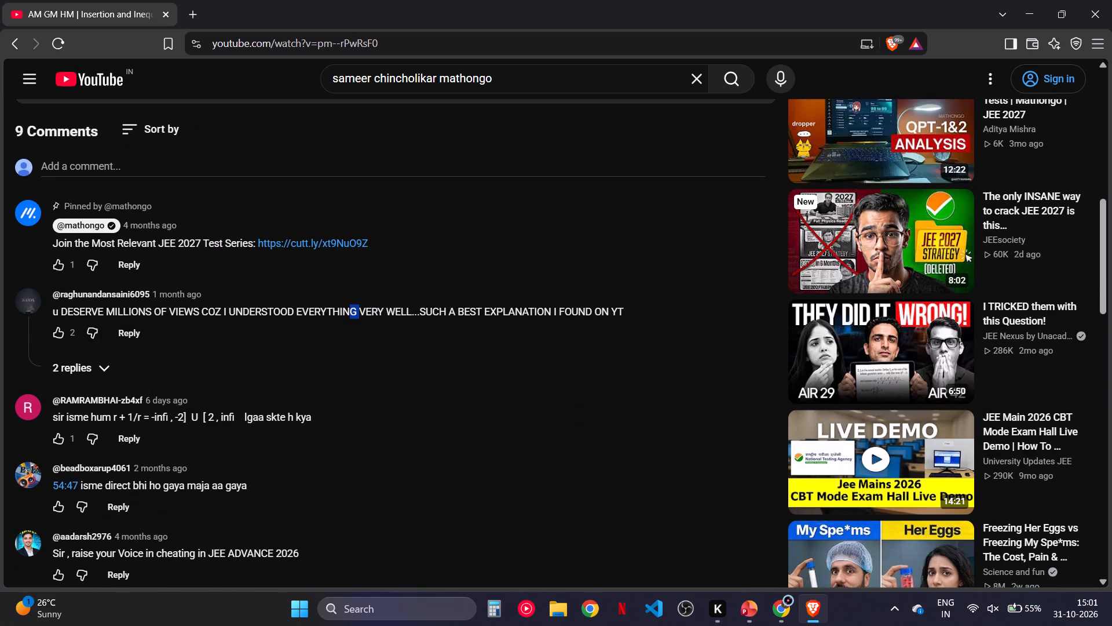
left_click_drag(364, 314, 372, 315)
left_click(372, 315)
left_click_drag(354, 311, 336, 313)
left_click(336, 313)
key("Print")
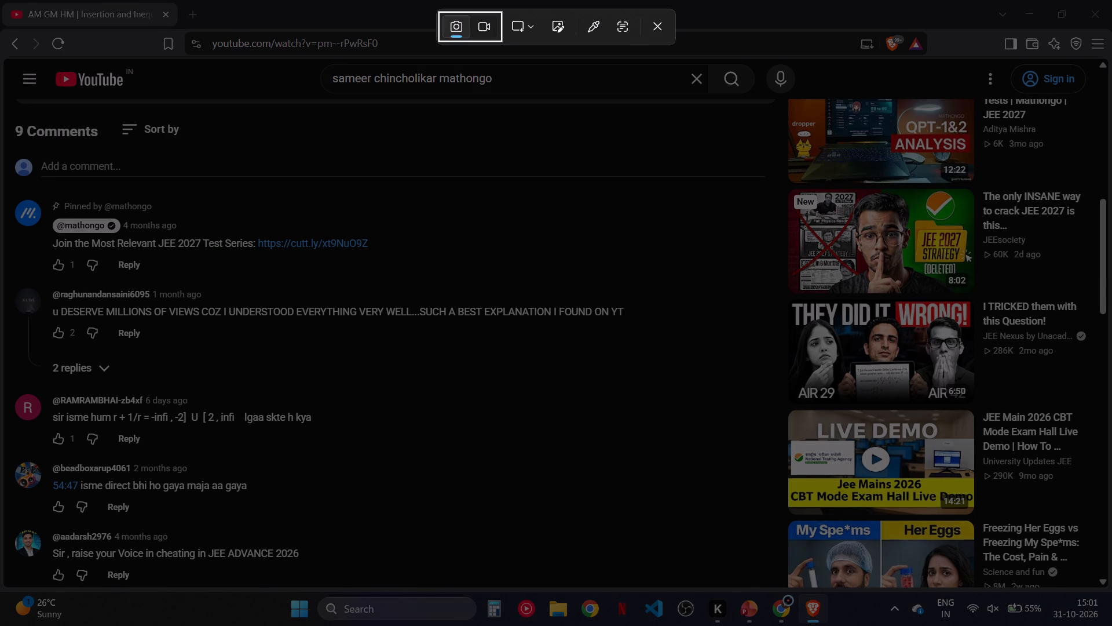
left_click_drag(9, 279, 660, 353)
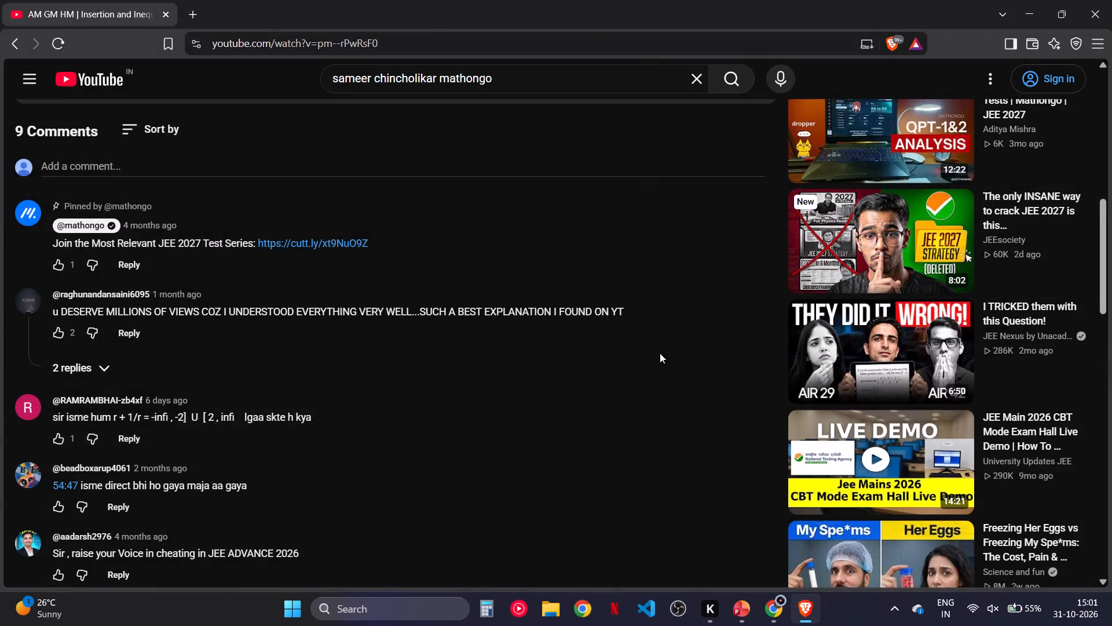
scroll(660, 353, "down", 2)
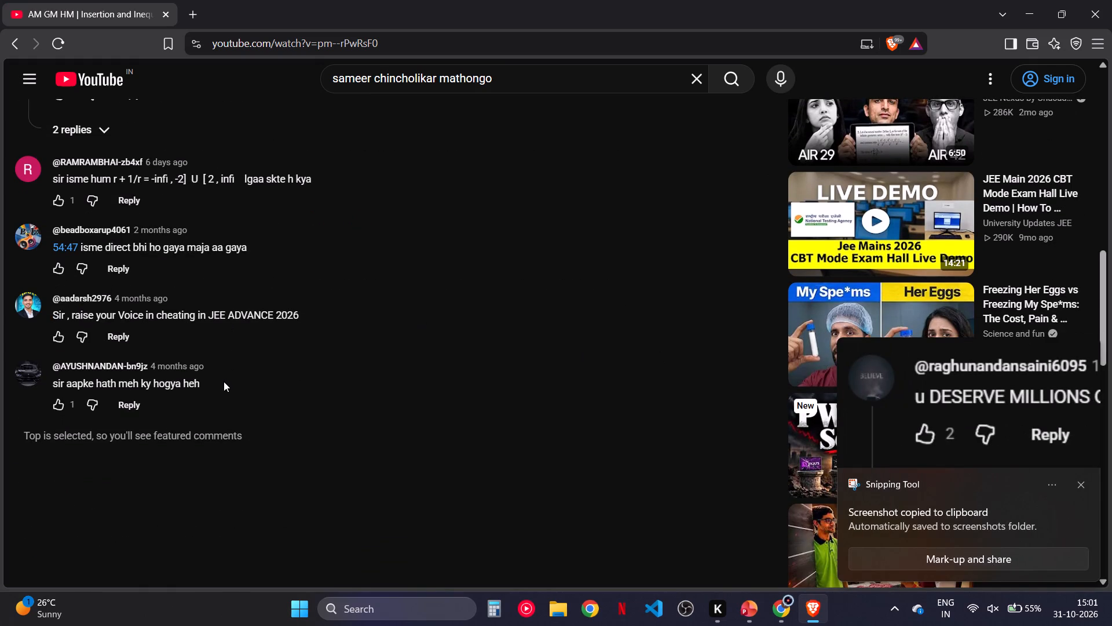
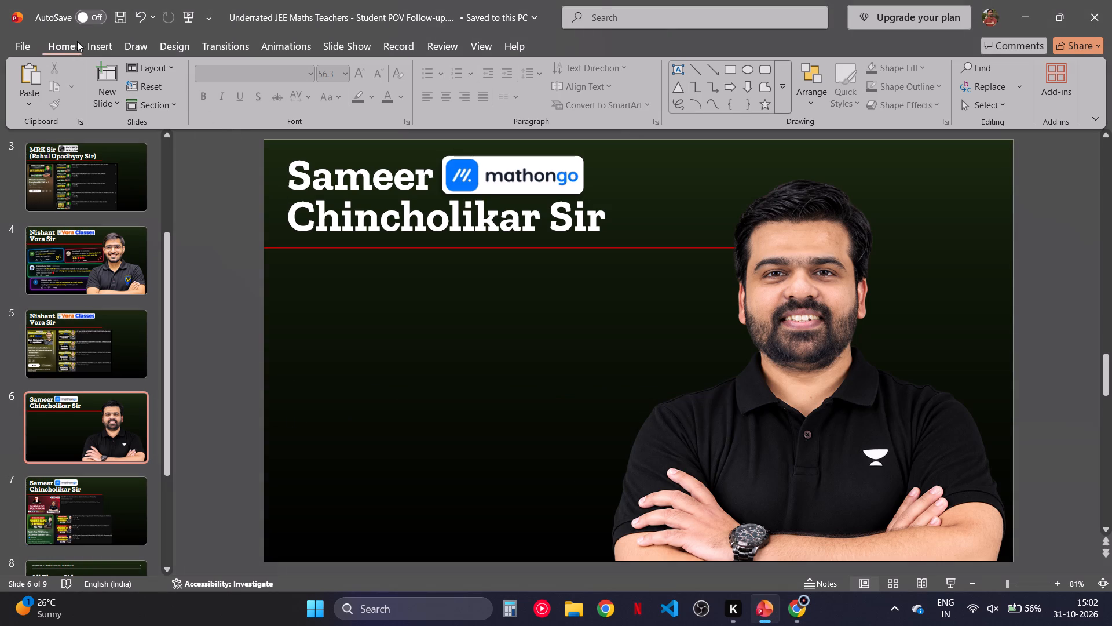
left_click(111, 54)
left_click(111, 62)
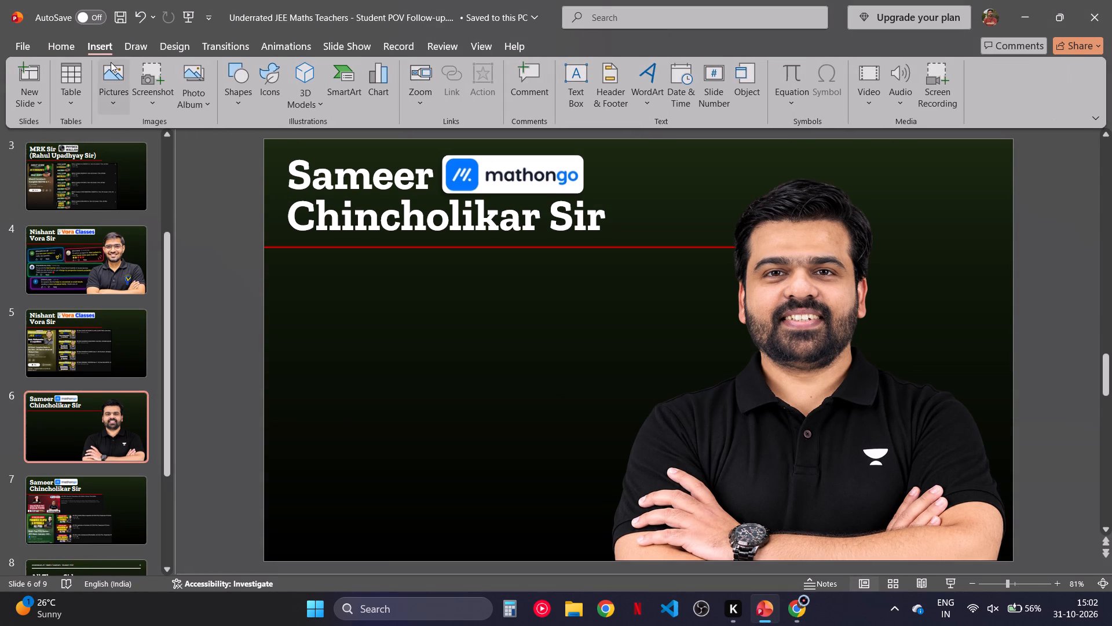
left_click(117, 140)
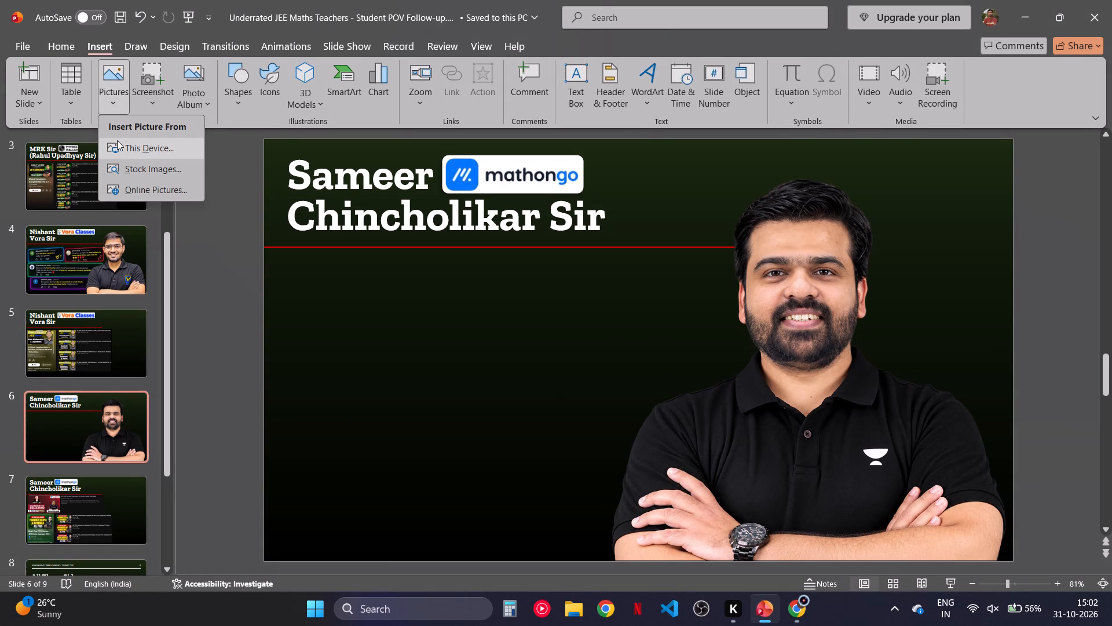
double_click(147, 146)
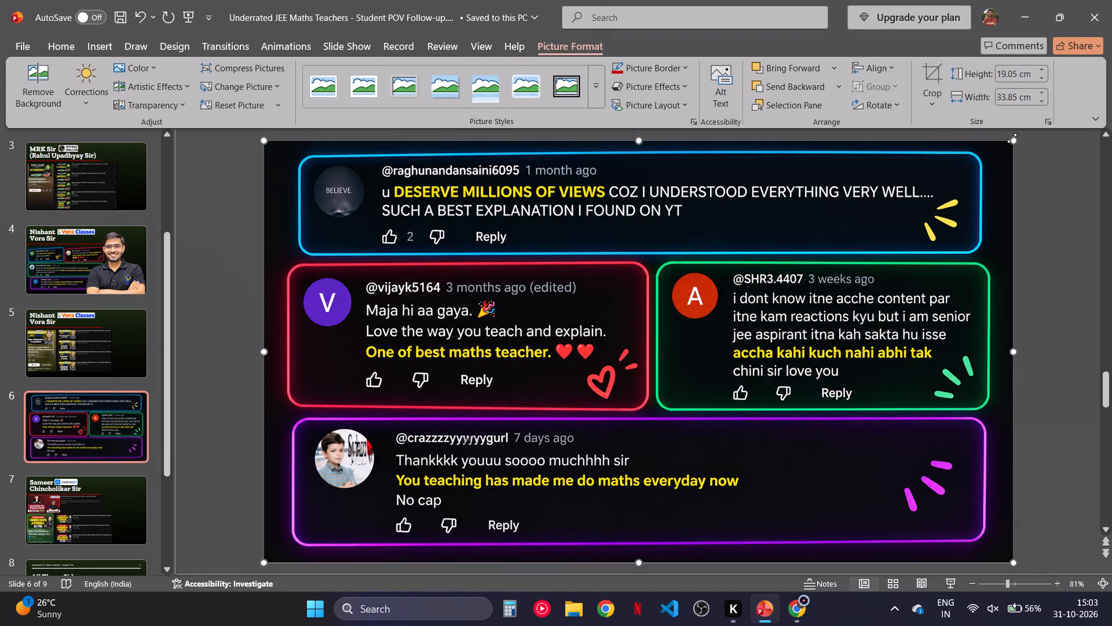
Shrink the collage to about 11.74 by 20.86 cm below the red heading line and give it a soft-edged picture style.
left_click_drag(1012, 138, 688, 318)
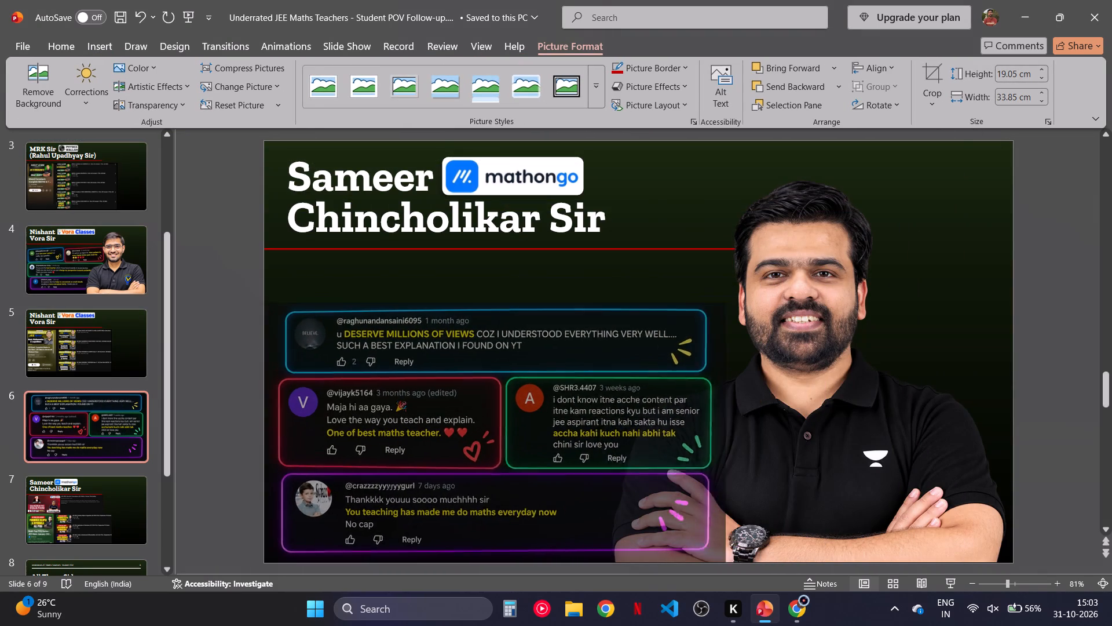
left_click_drag(688, 318, 687, 301)
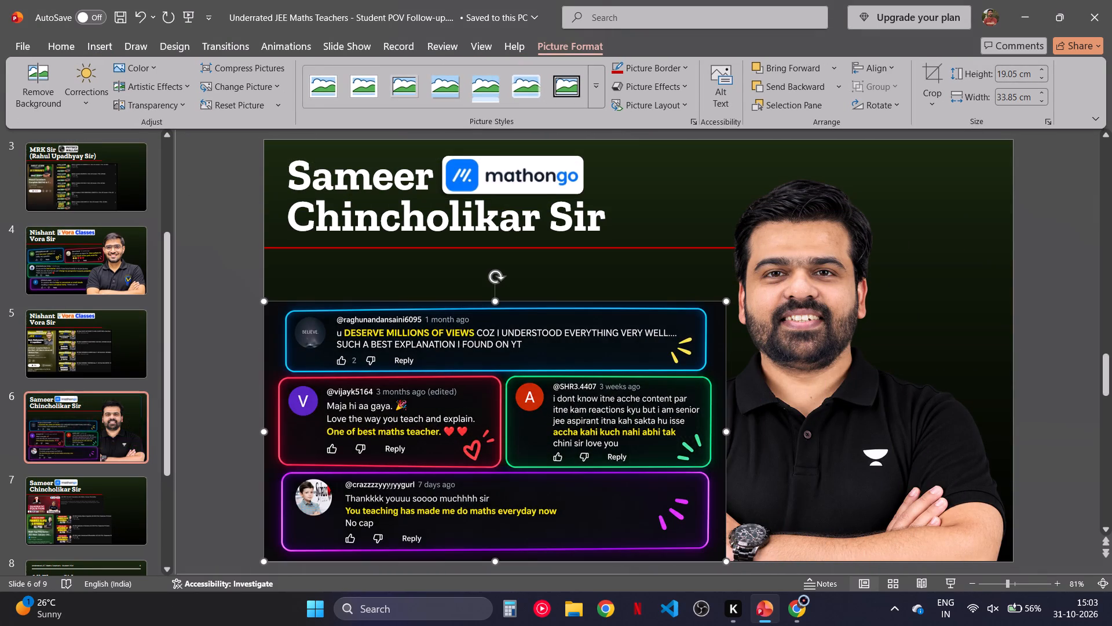
left_click_drag(635, 370, 635, 358)
left_click_drag(635, 358, 631, 352)
left_click_drag(631, 352, 638, 351)
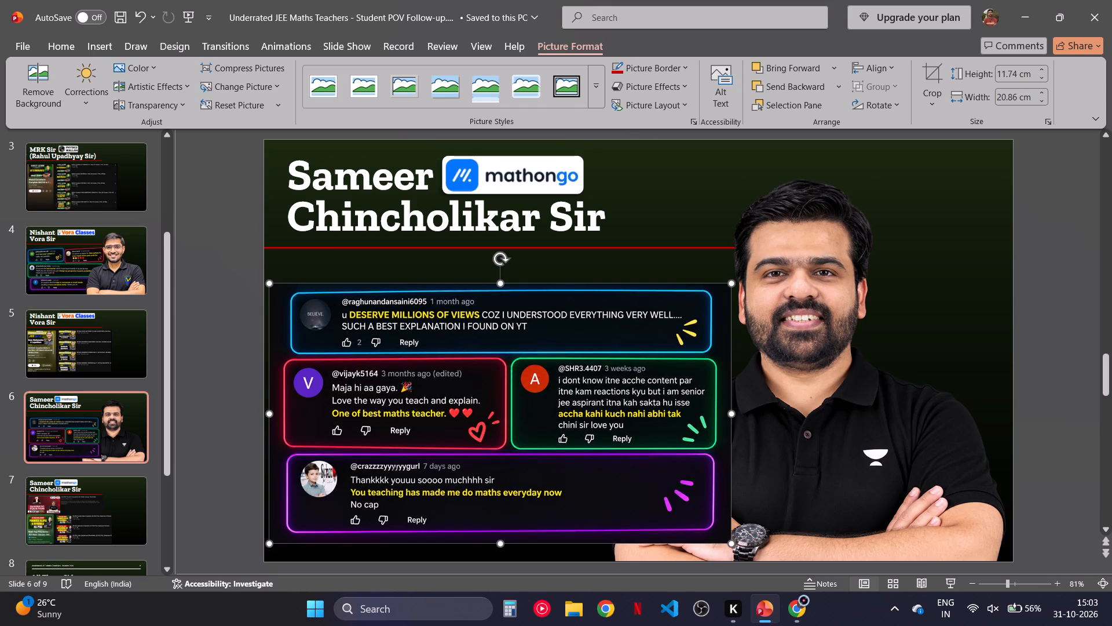
left_click(532, 89)
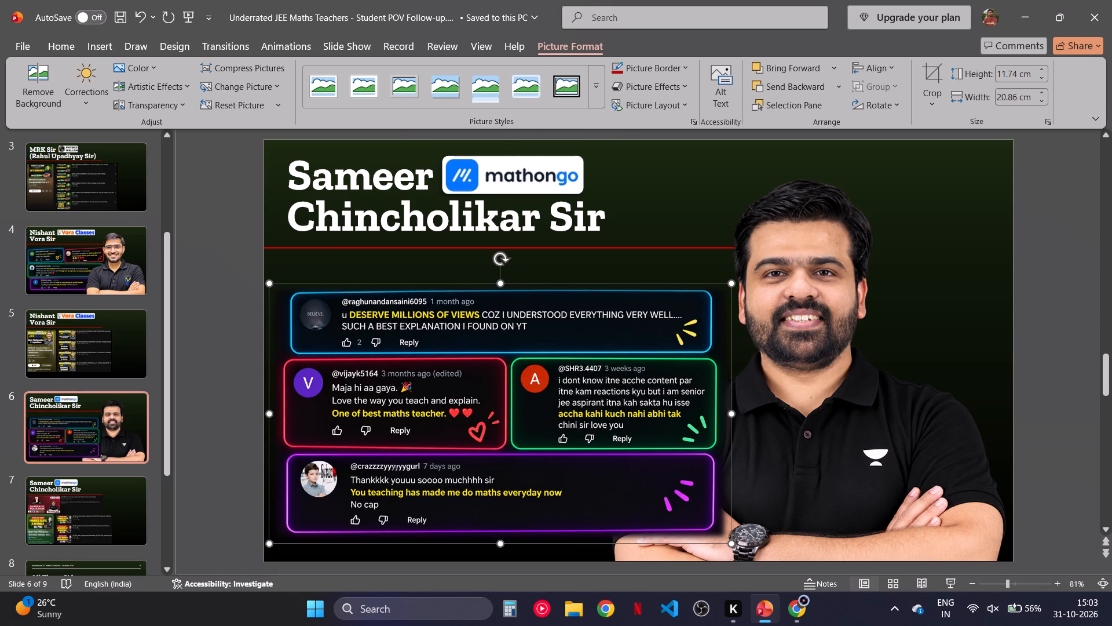
Shift the teacher's photo slightly right and bring it to the front of the comment collage.
left_click_drag(842, 434, 850, 432)
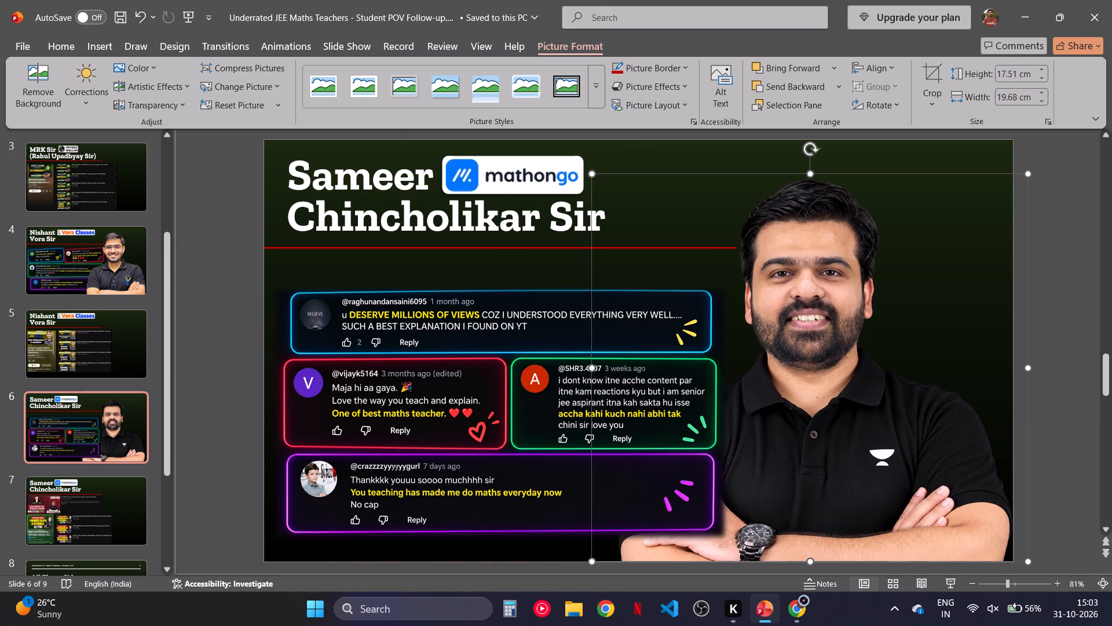
right_click(850, 432)
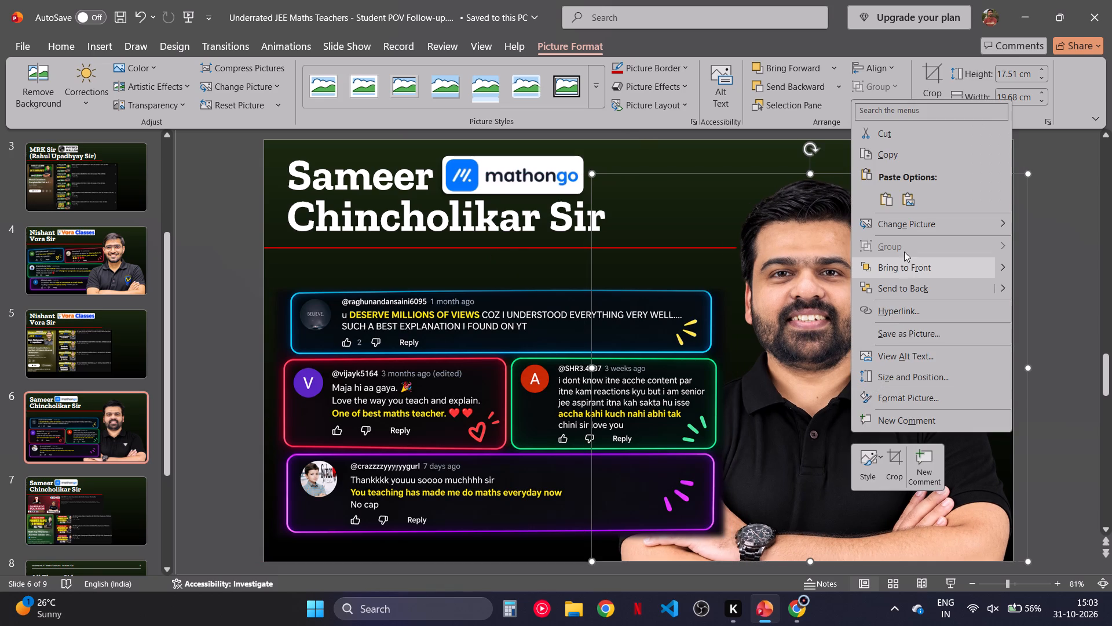
left_click(904, 263)
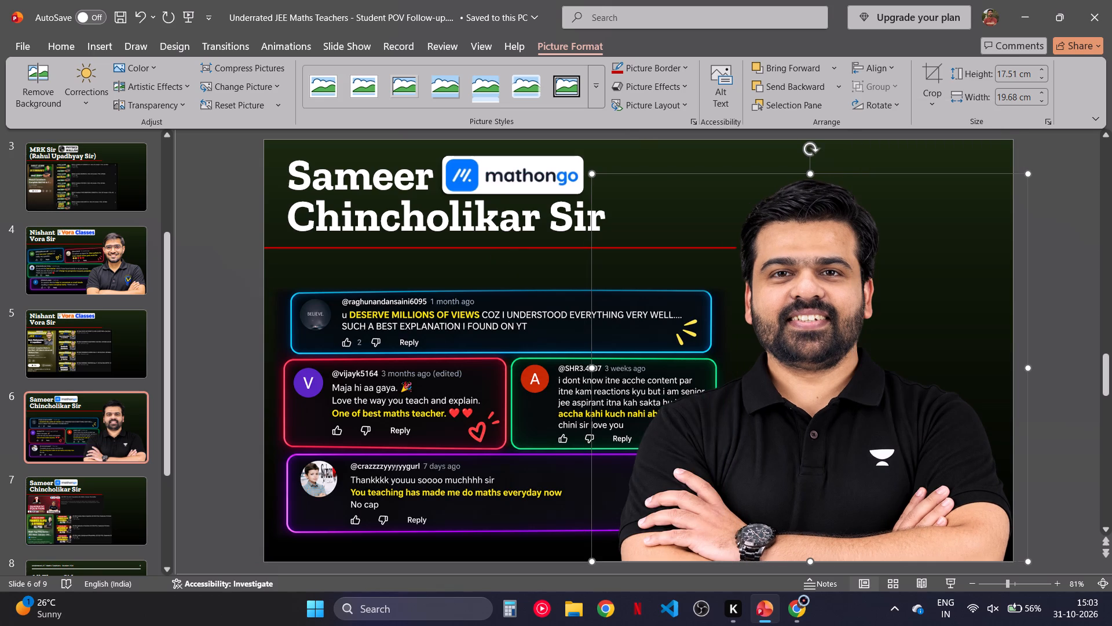
Move the comment collage up to just below the red line and slightly left, and save the presentation.
left_click_drag(569, 399, 569, 384)
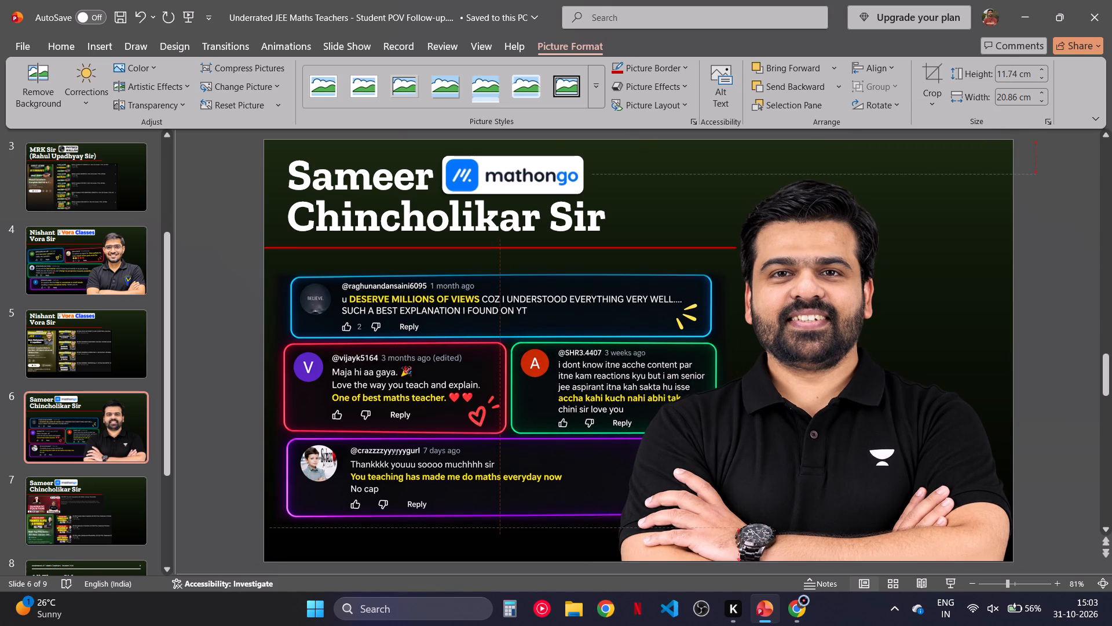
left_click_drag(569, 384, 562, 381)
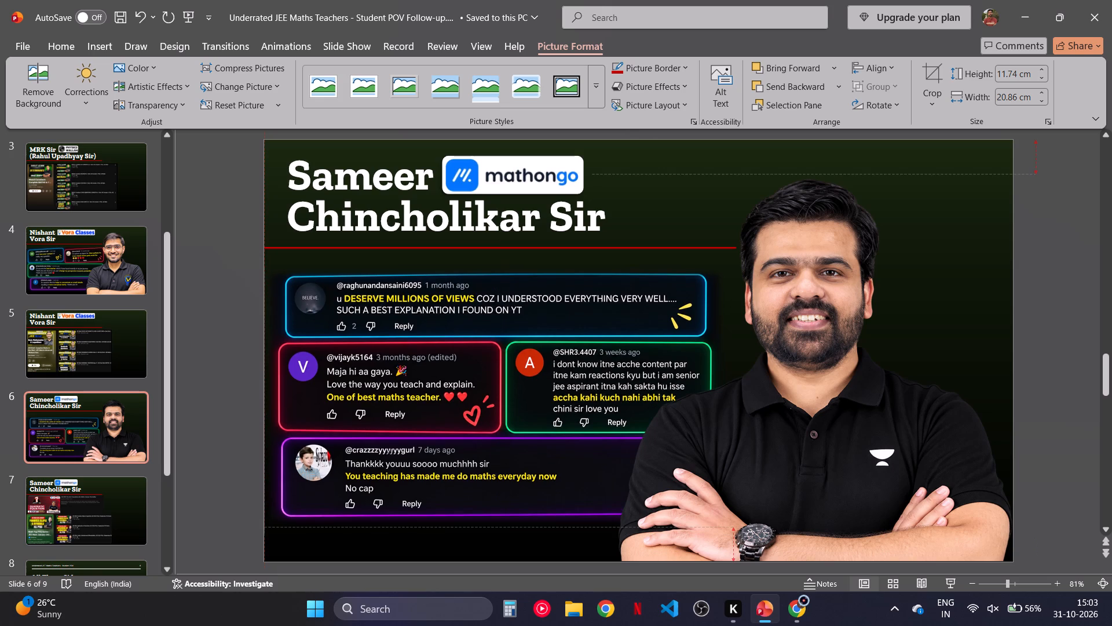
left_click_drag(562, 381, 566, 381)
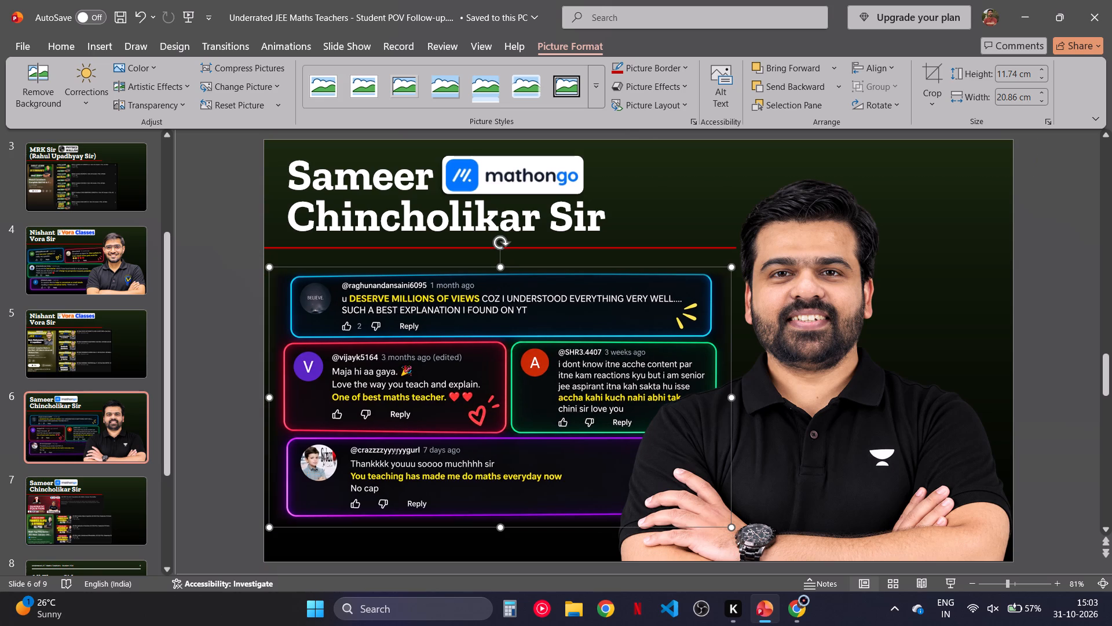
key("Left")
key("Left")
key("Left")
key("Left")
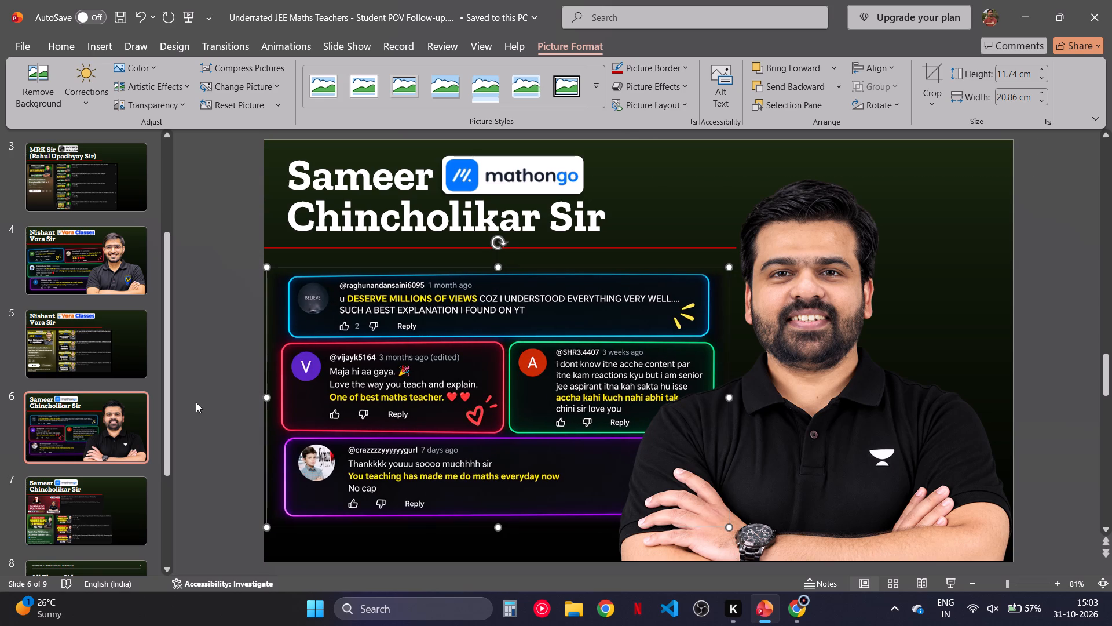
left_click(200, 399)
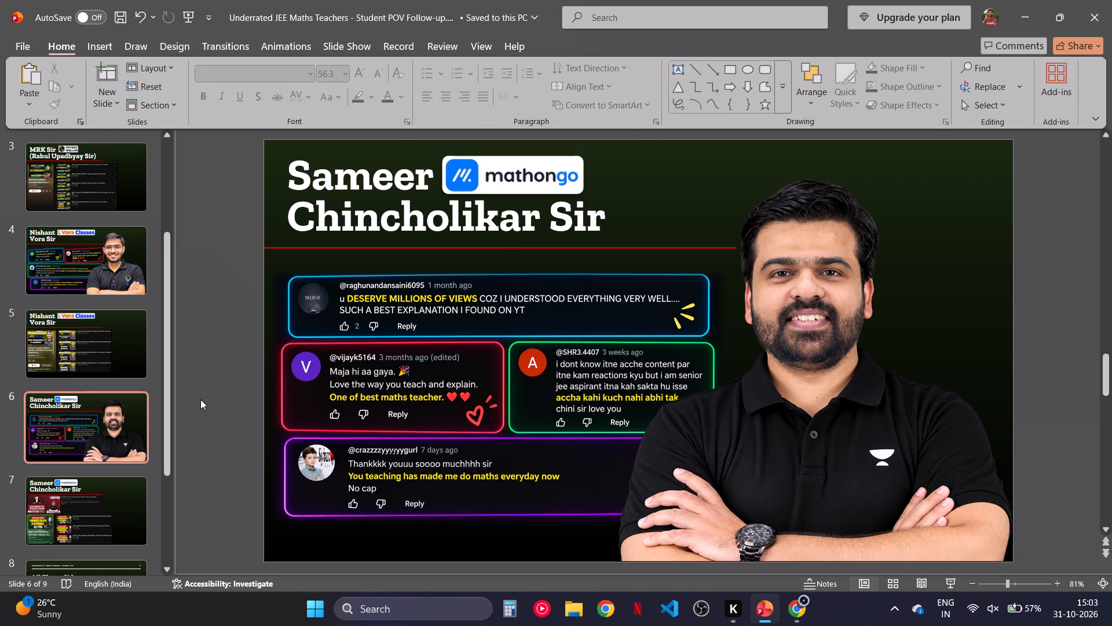
key("ctrl+s")
Delete slide 8, "All Three, Side By Side", from the presentation.
scroll(131, 456, "down", 2)
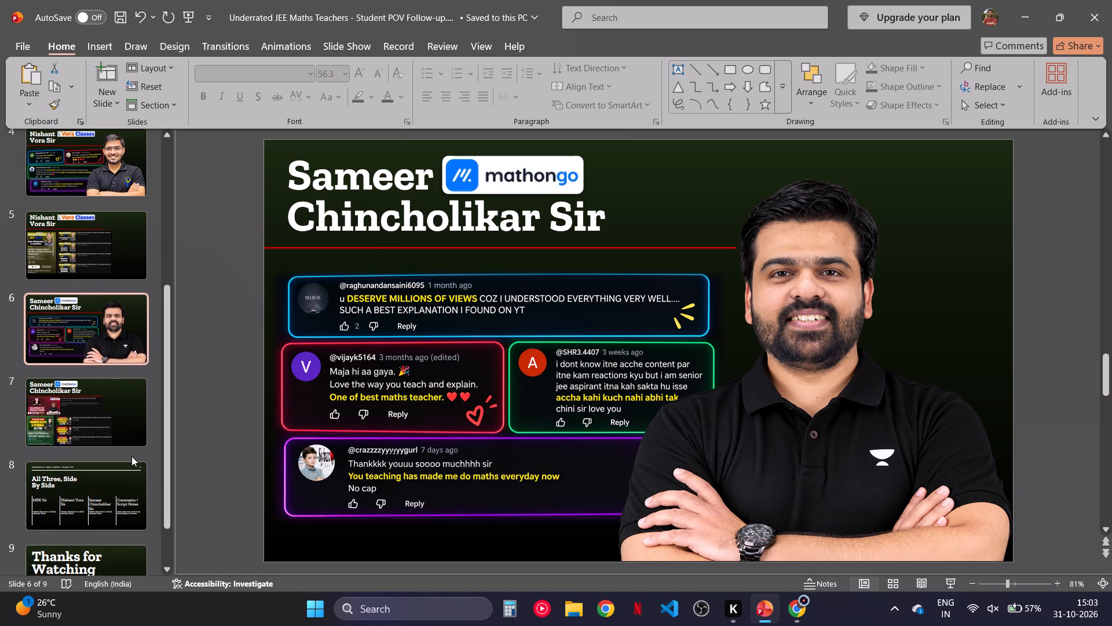
left_click(121, 472)
scroll(121, 472, "down", 1)
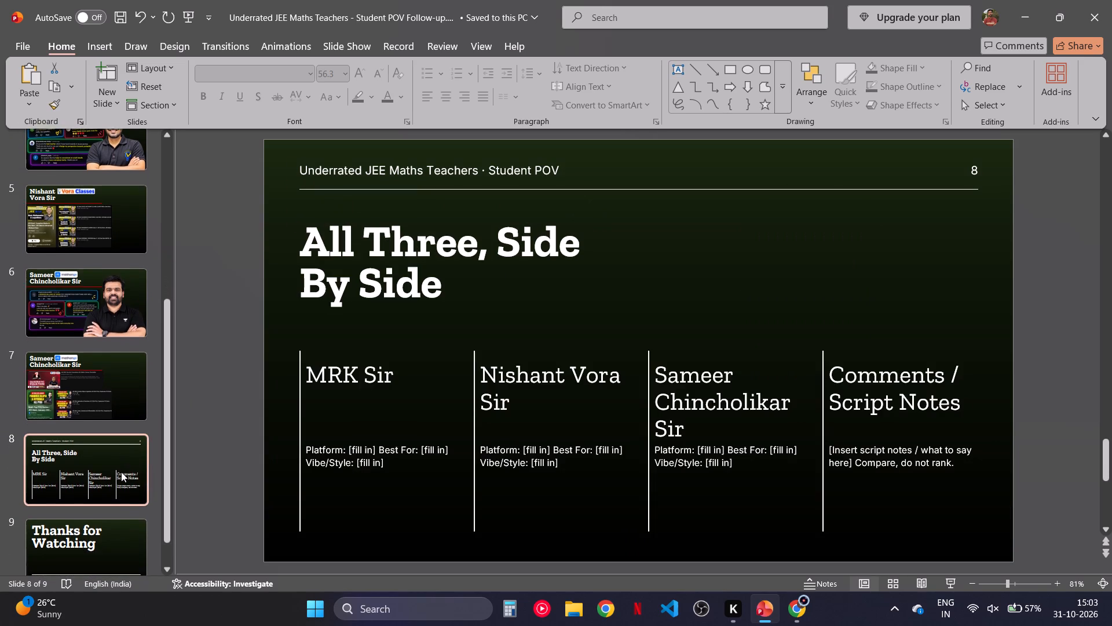
scroll(121, 472, "down", 1)
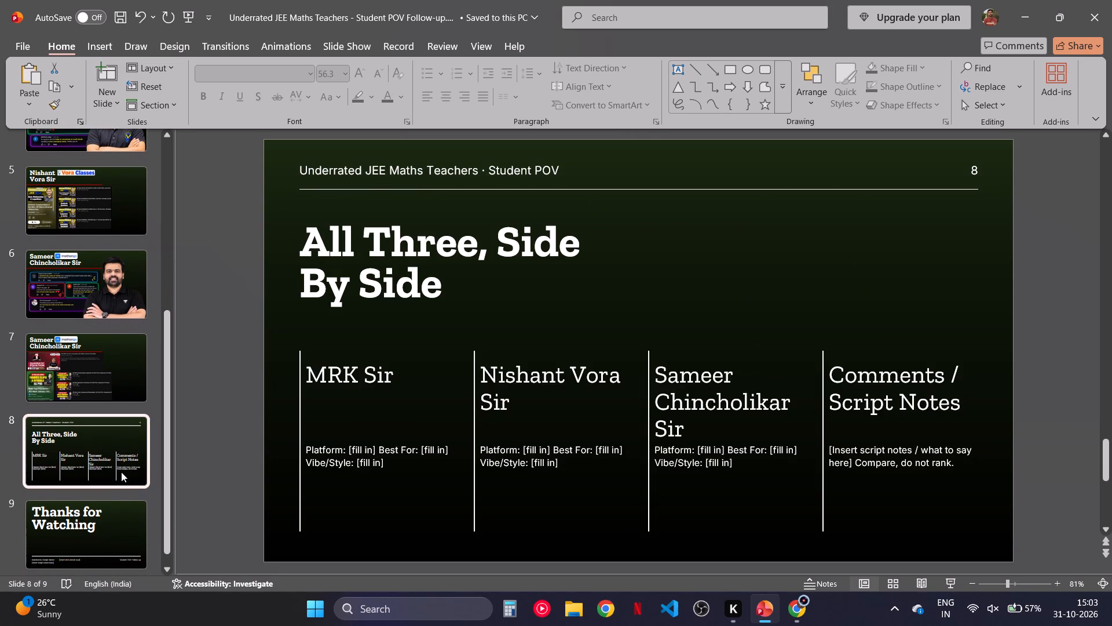
key("Delete")
scroll(121, 472, "left", 1)
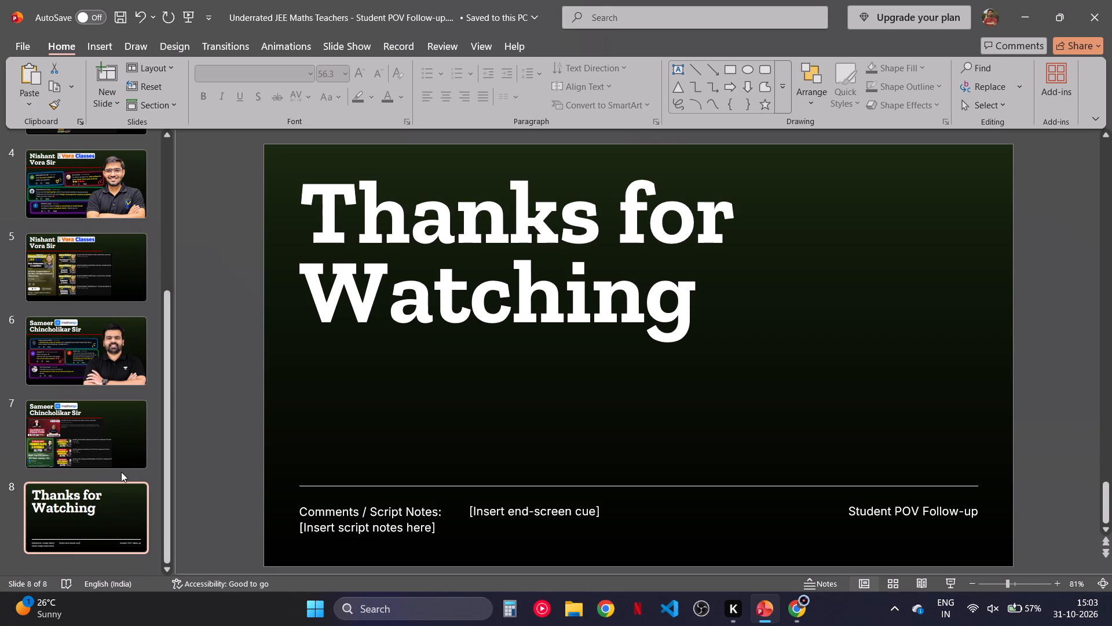
Copy the red heading line from slide 5 onto the "Thanks for Watching" slide and place it directly below the title.
left_click(105, 272)
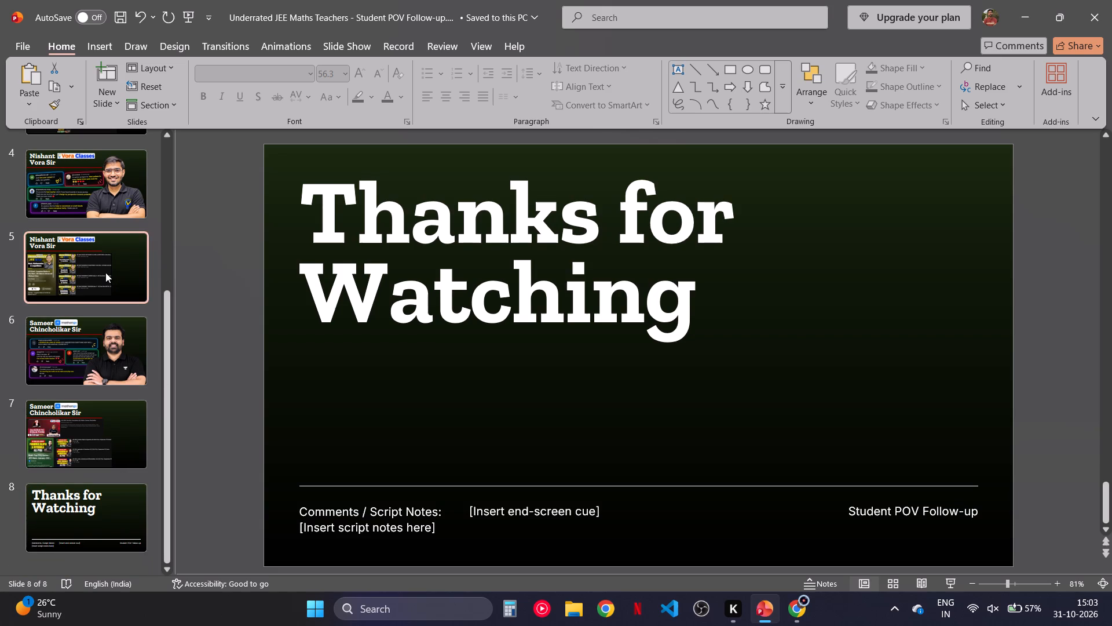
left_click(292, 245)
key("ctrl+c")
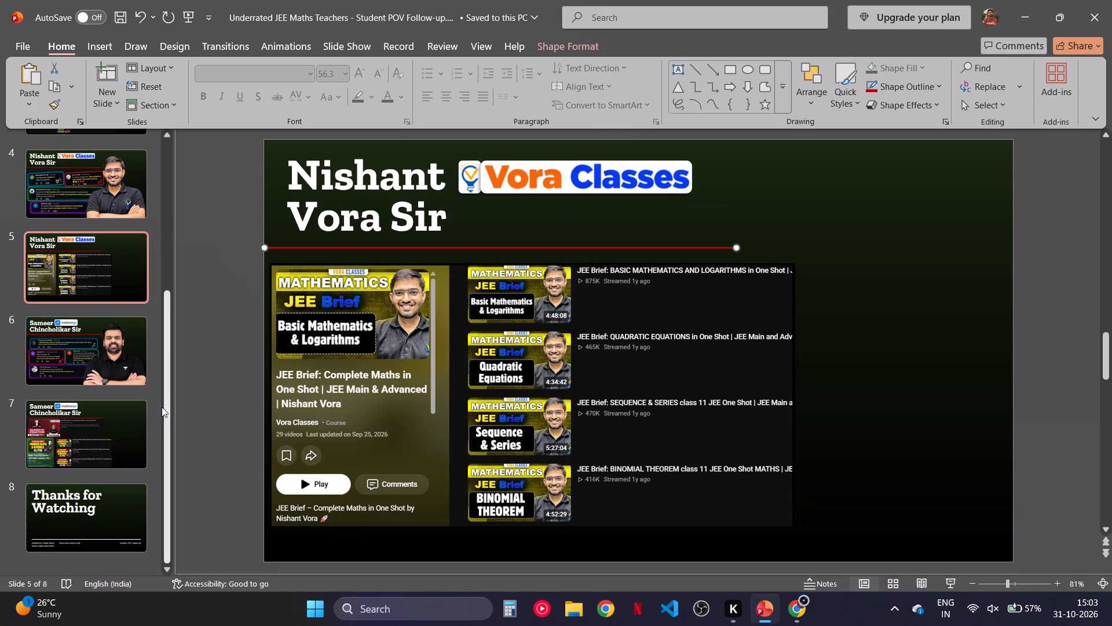
left_click(162, 407)
left_click(104, 511)
left_click(248, 432)
key("ctrl+v")
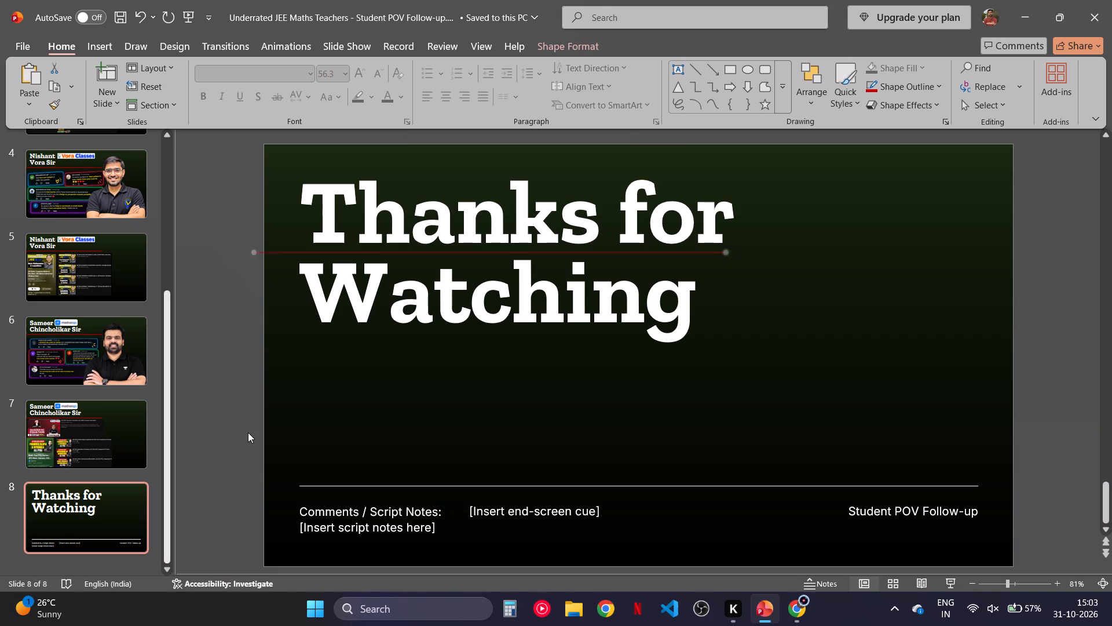
left_click_drag(371, 252, 379, 322)
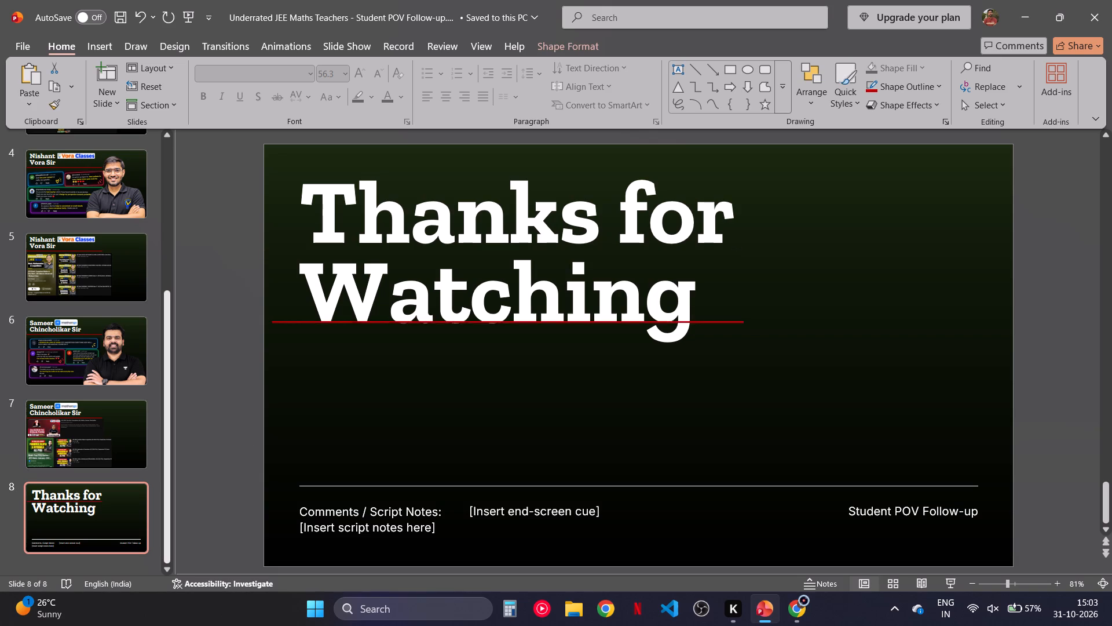
left_click_drag(379, 322, 375, 342)
Replace the closing slide's title with "THANK YOU!", keeping the bold white Zilla Slab formatting.
triple_click(533, 268)
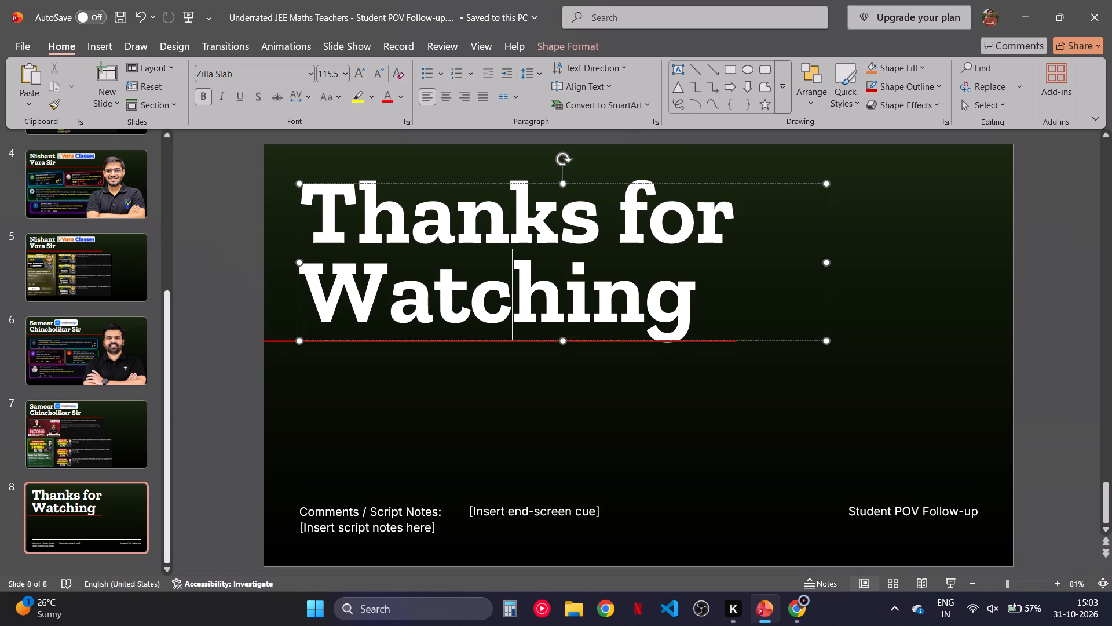
key("BackSpace")
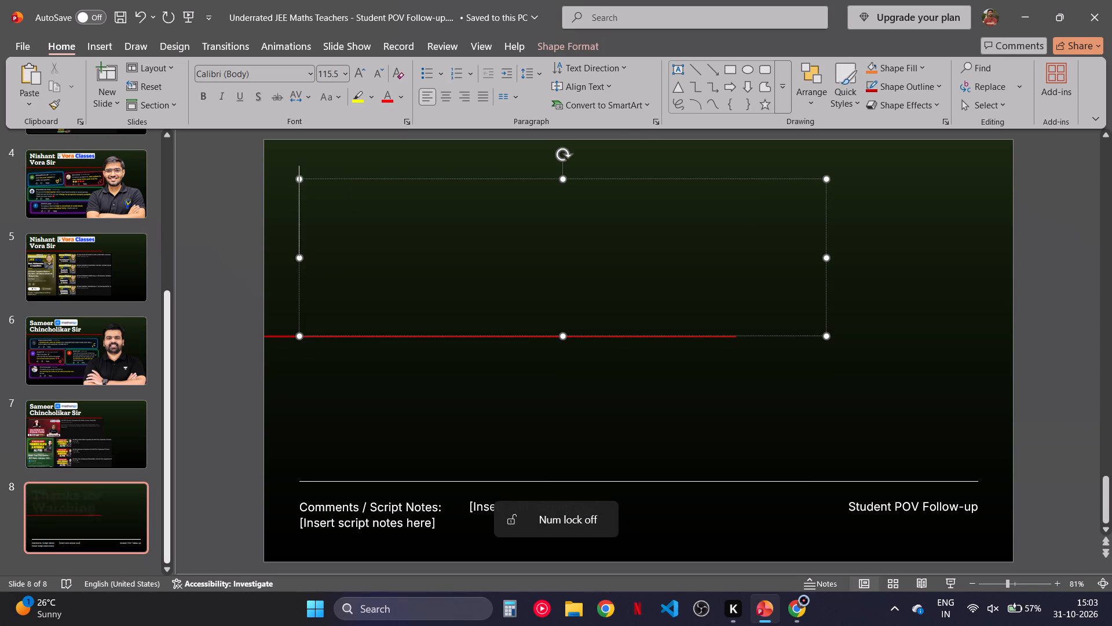
type("THAN")
key("ctrl+a")
key("ctrl+z")
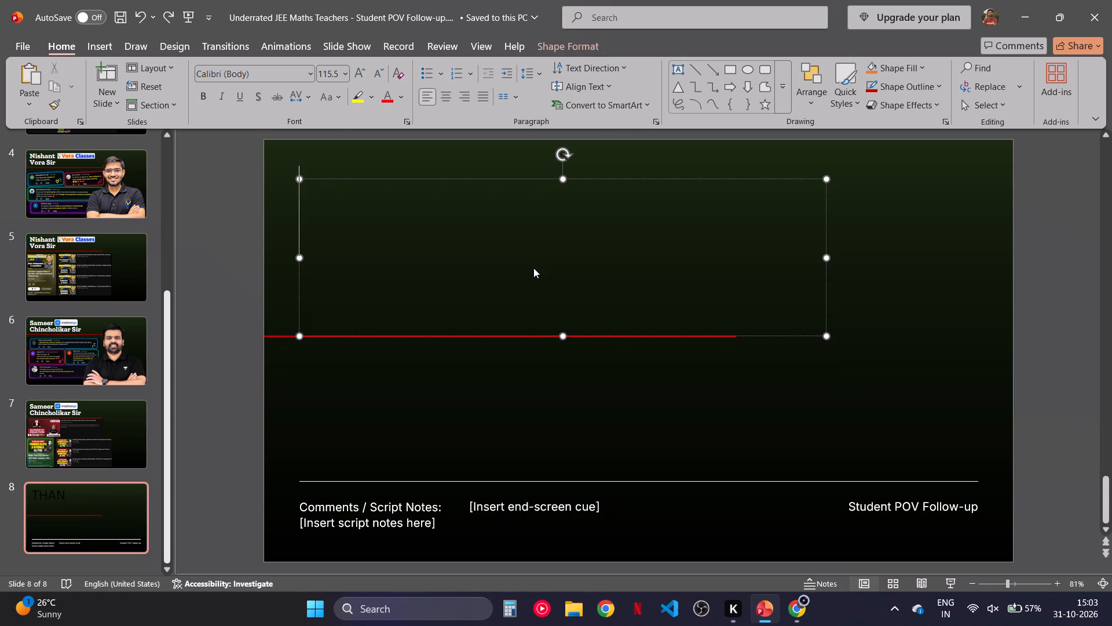
key("ctrl+z")
type("THANK YOU!")
left_click(747, 304)
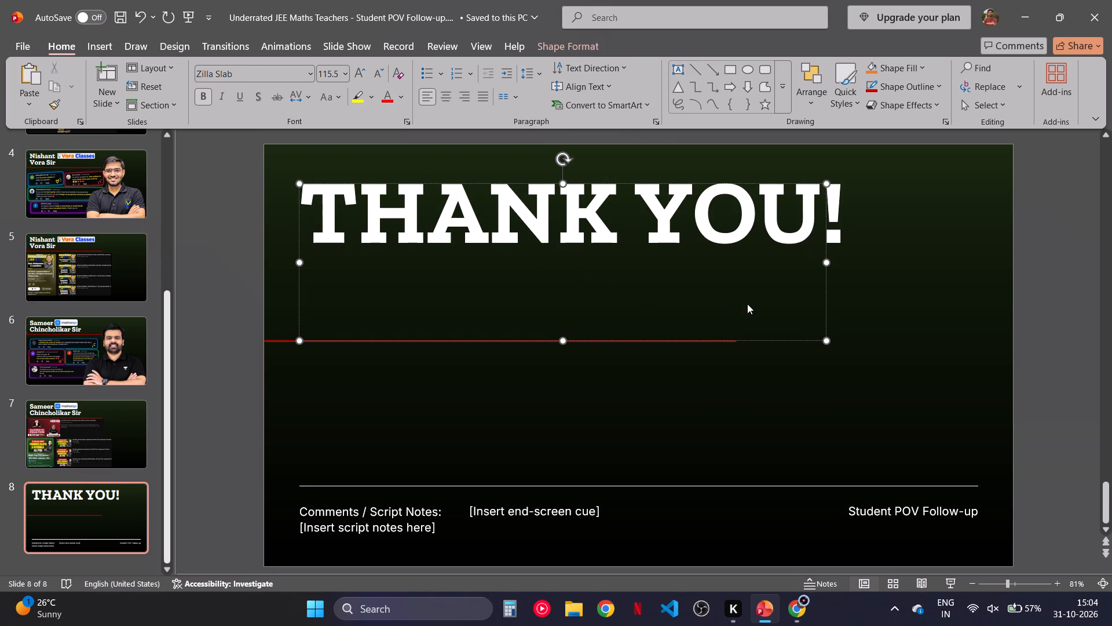
left_click(791, 267)
left_click(810, 237)
Reduce the title box's height to fit its single line and move it towards the slide's upper left corner.
left_click_drag(564, 335, 576, 253)
left_click_drag(588, 256, 561, 239)
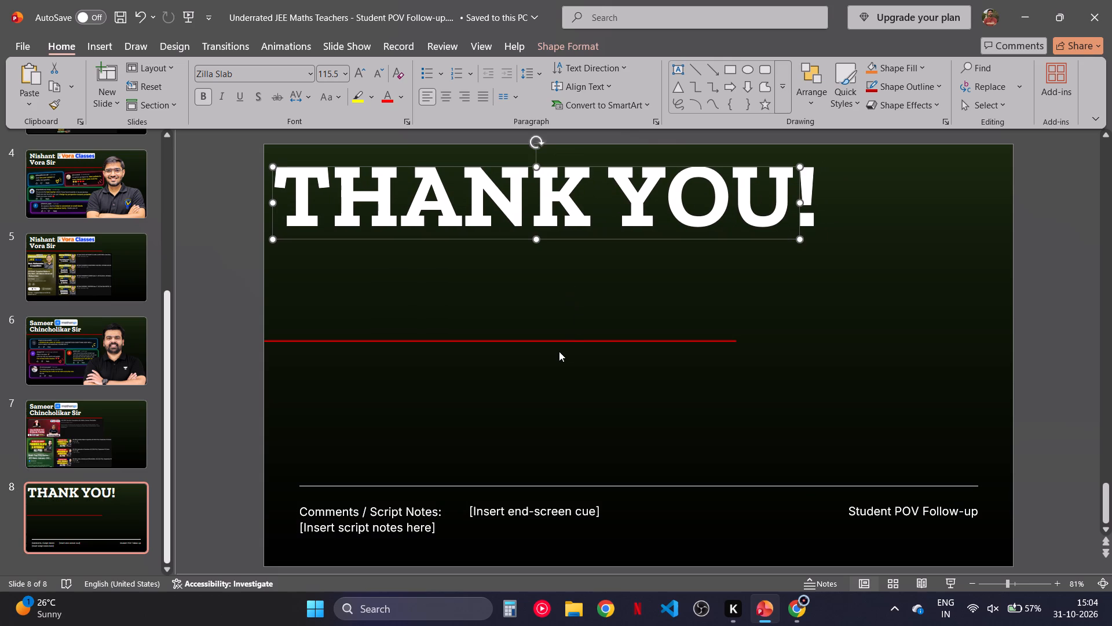
Move the red line up under "THANK YOU!" and lengthen it to extend just past the end of the title.
left_click_drag(555, 342, 552, 248)
left_click_drag(736, 246, 768, 242)
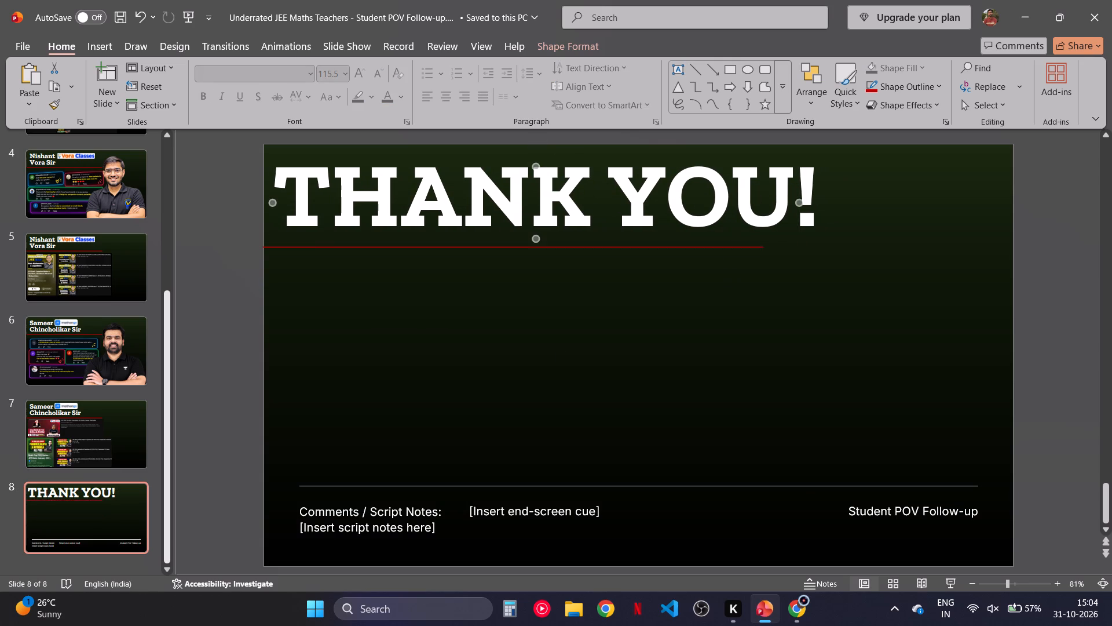
left_click_drag(768, 242, 832, 246)
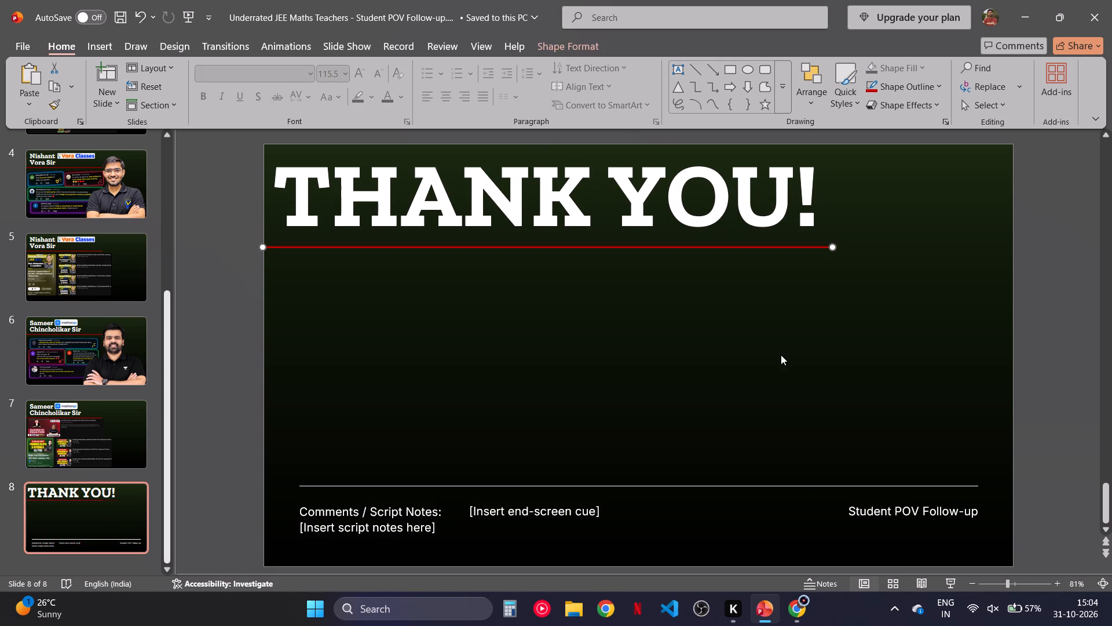
left_click(781, 355)
Delete the thin footer line and its three placeholder text boxes from the closing "THANK YOU!" slide, and save the presentation.
left_click_drag(257, 431, 1111, 609)
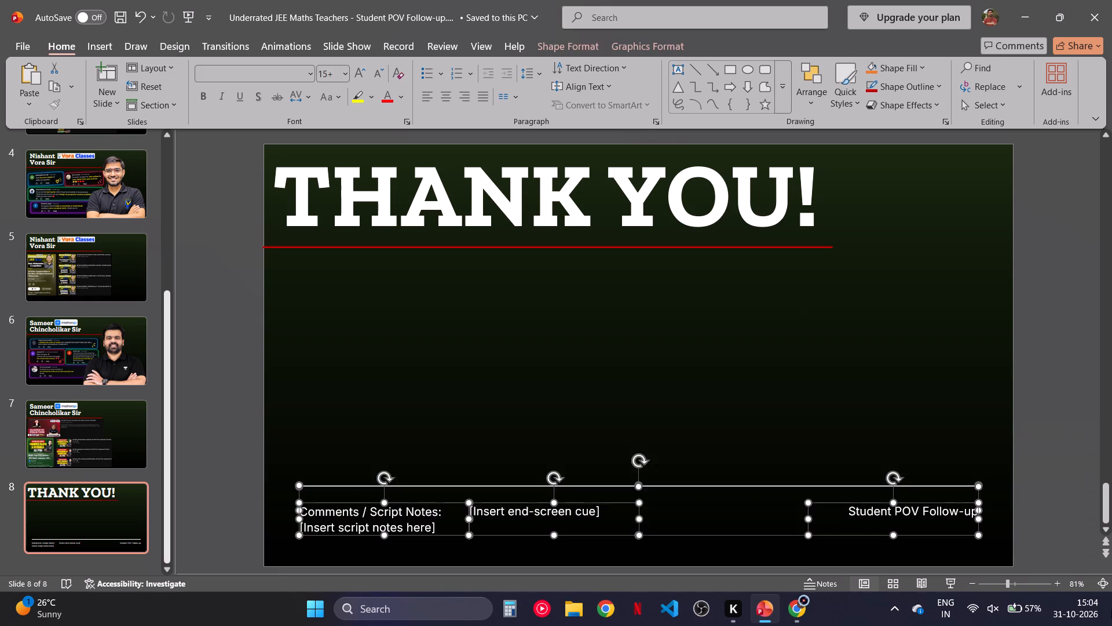
key("Delete")
left_click(868, 501)
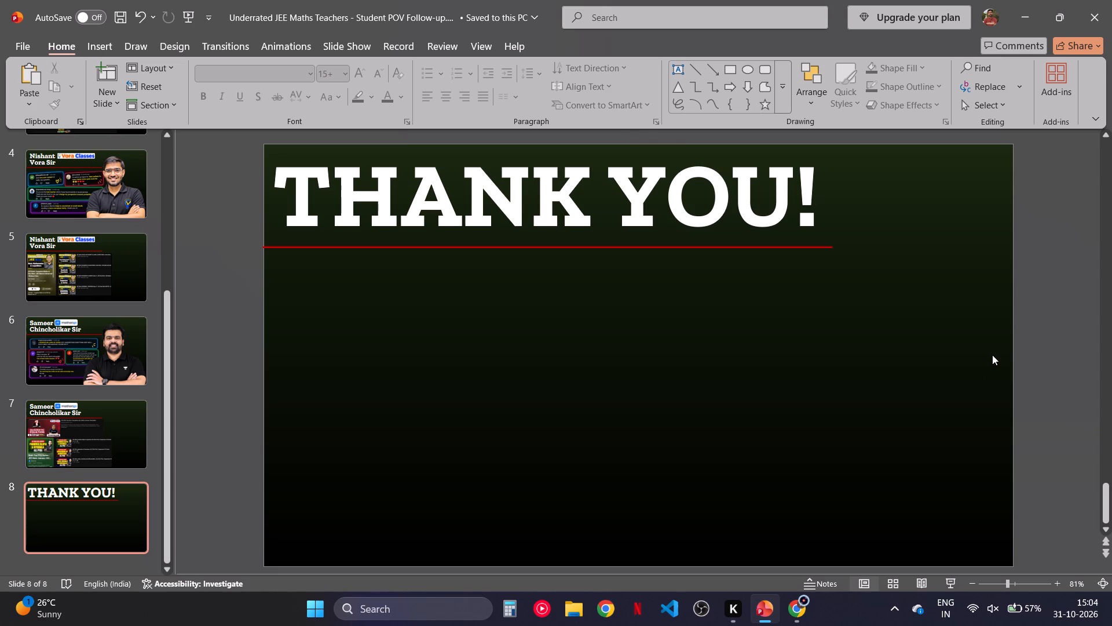
left_click_drag(992, 355, 880, 385)
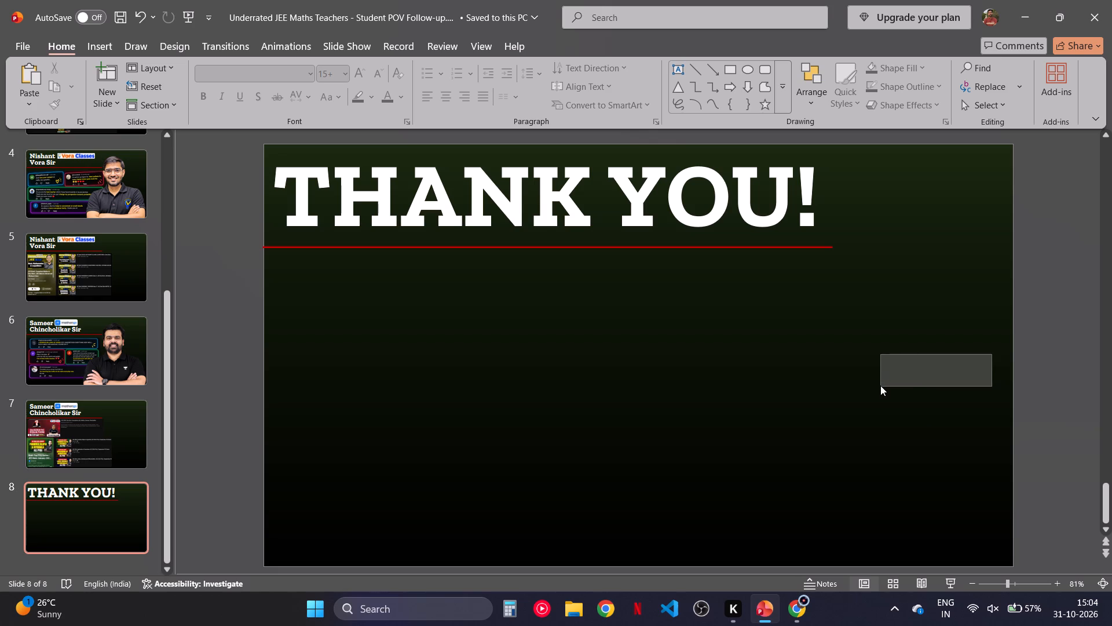
left_click_drag(880, 385, 993, 451)
key("ctrl+s")
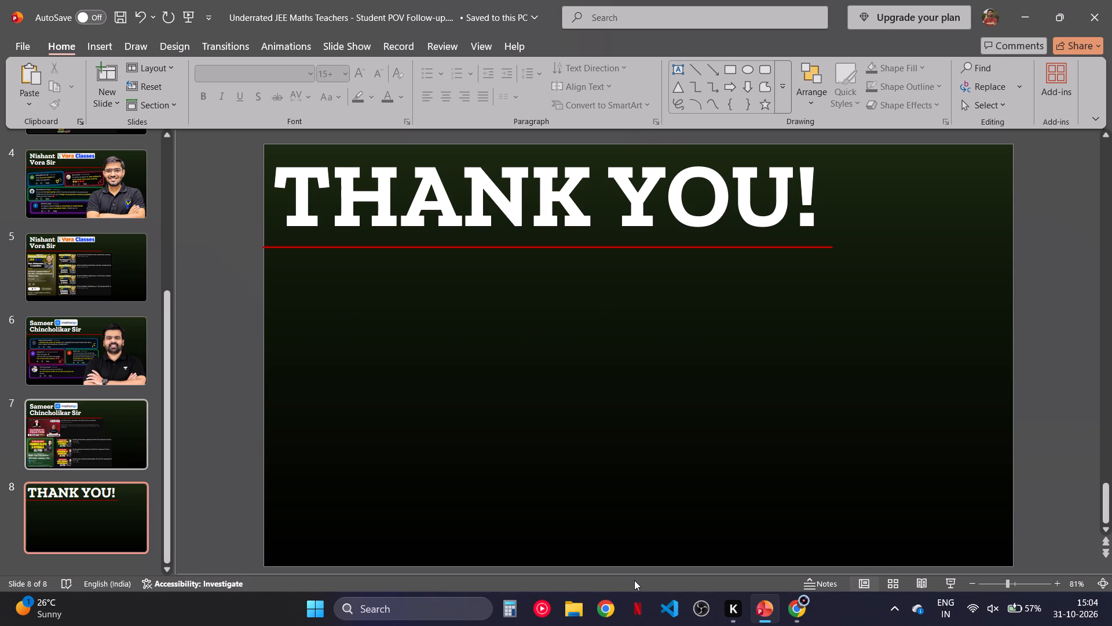
Switch to Chrome, open breakingbooks.in in a new tab and browse its full course catalogue.
left_click(797, 615)
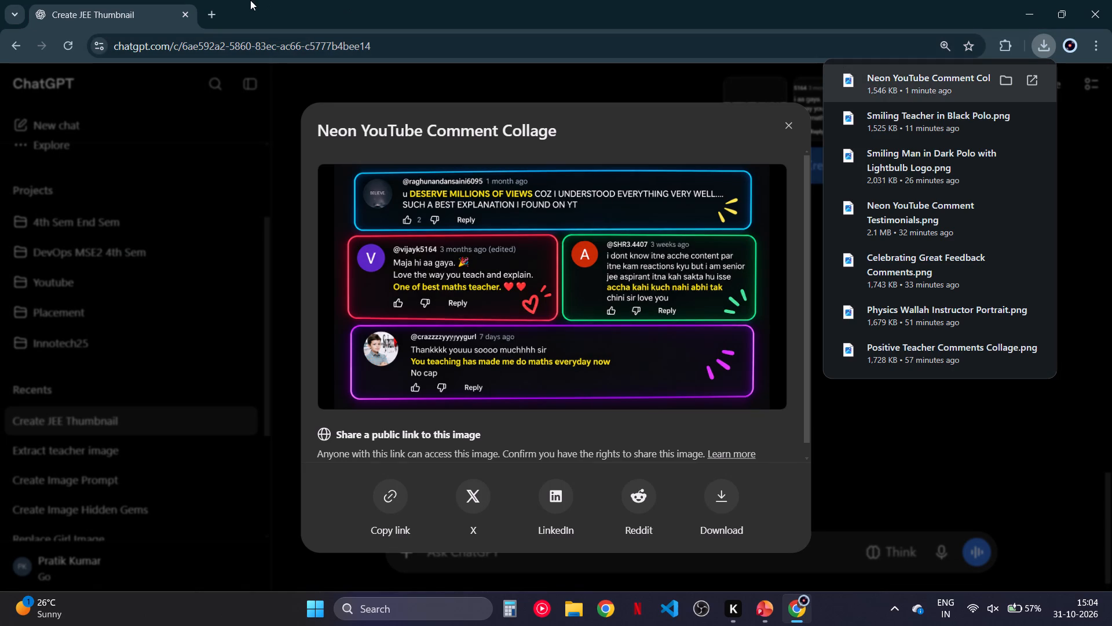
left_click(218, 0)
key("b")
key("Return")
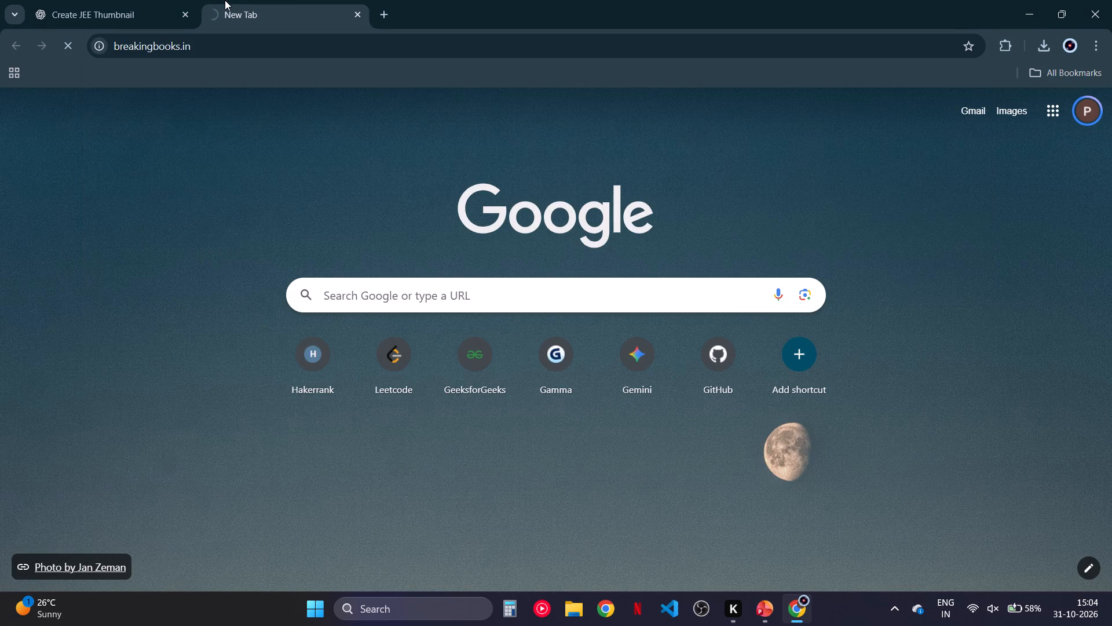
left_click(184, 0)
left_click(228, 0)
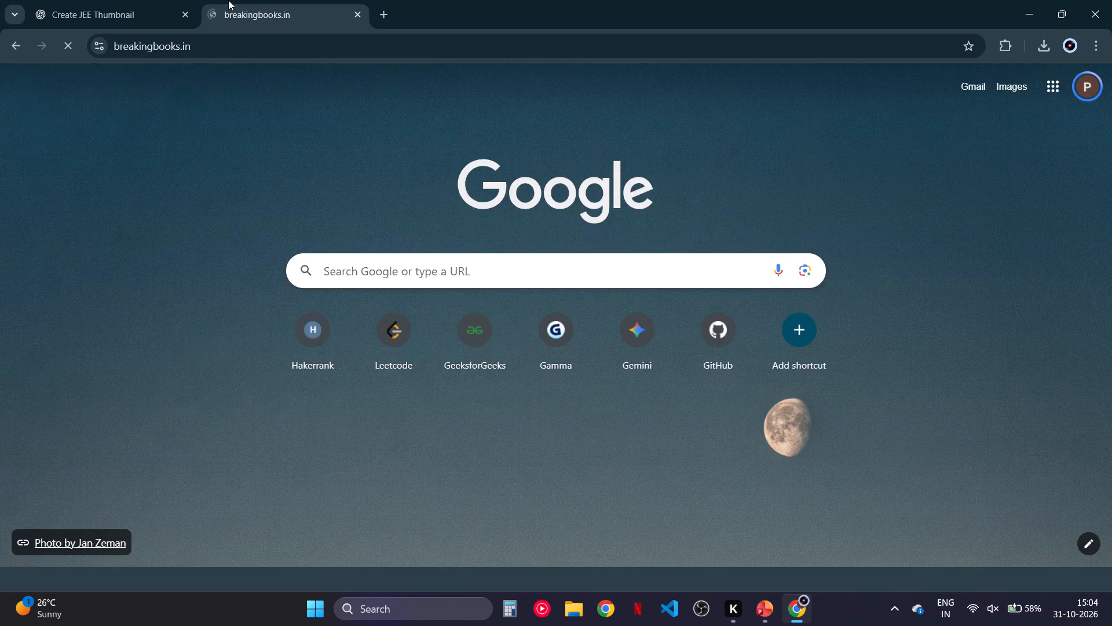
scroll(359, 295, "down", 4)
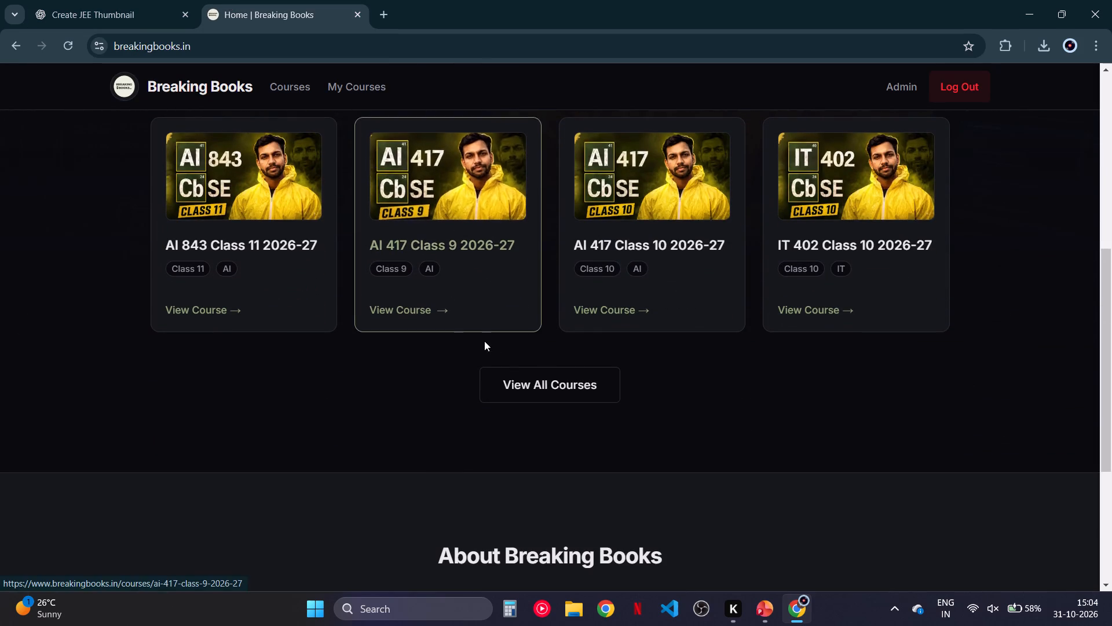
left_click(529, 372)
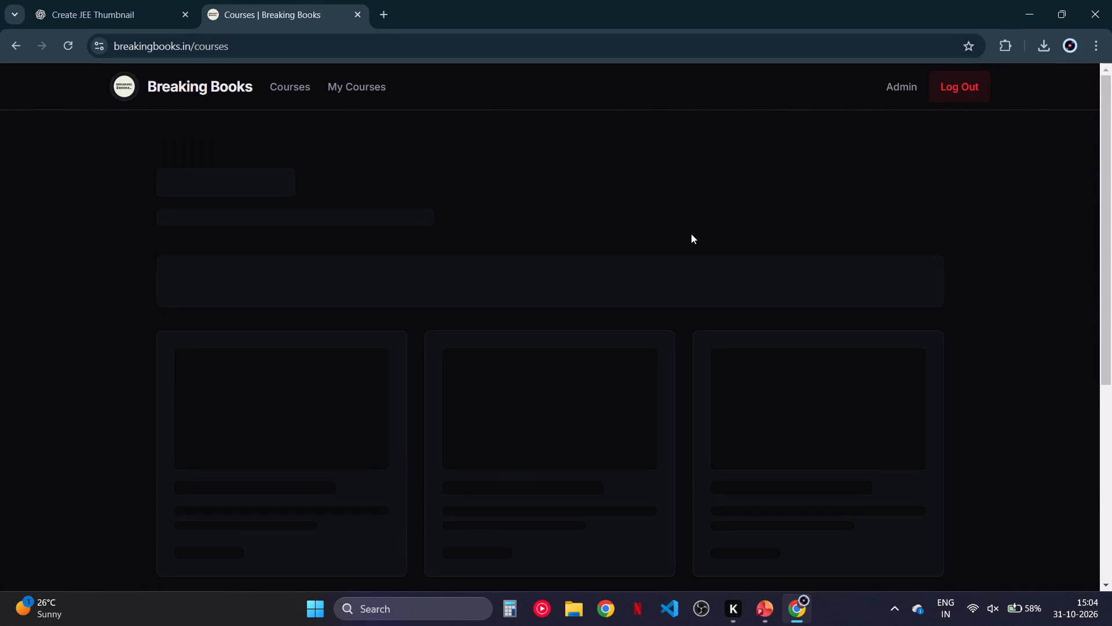
scroll(691, 234, "down", 1)
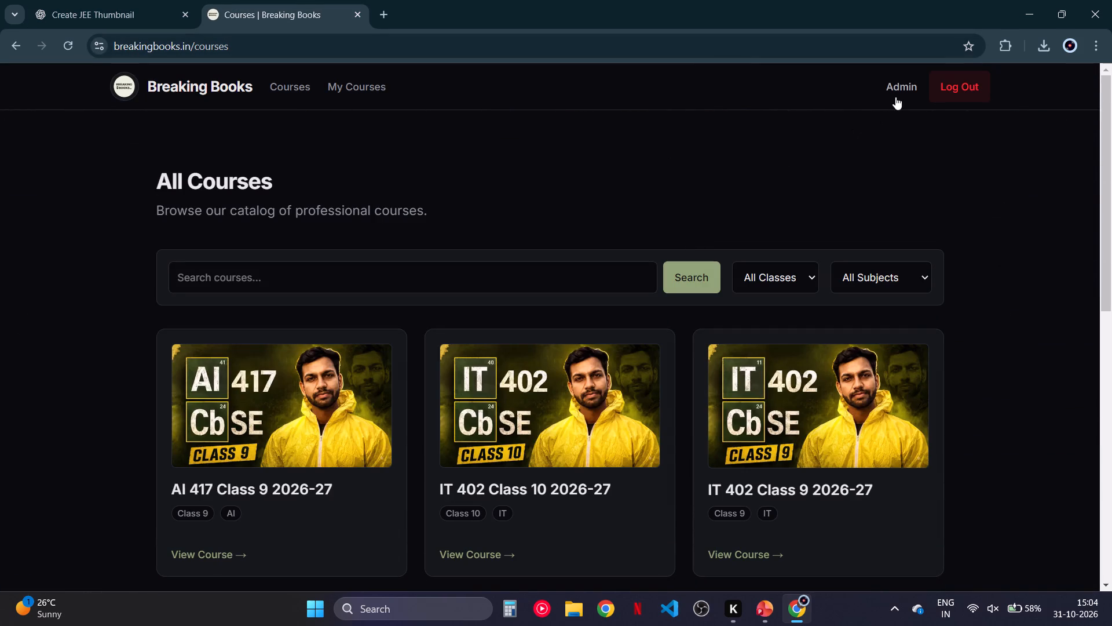
Log out of the Breaking Books site.
left_click(946, 83)
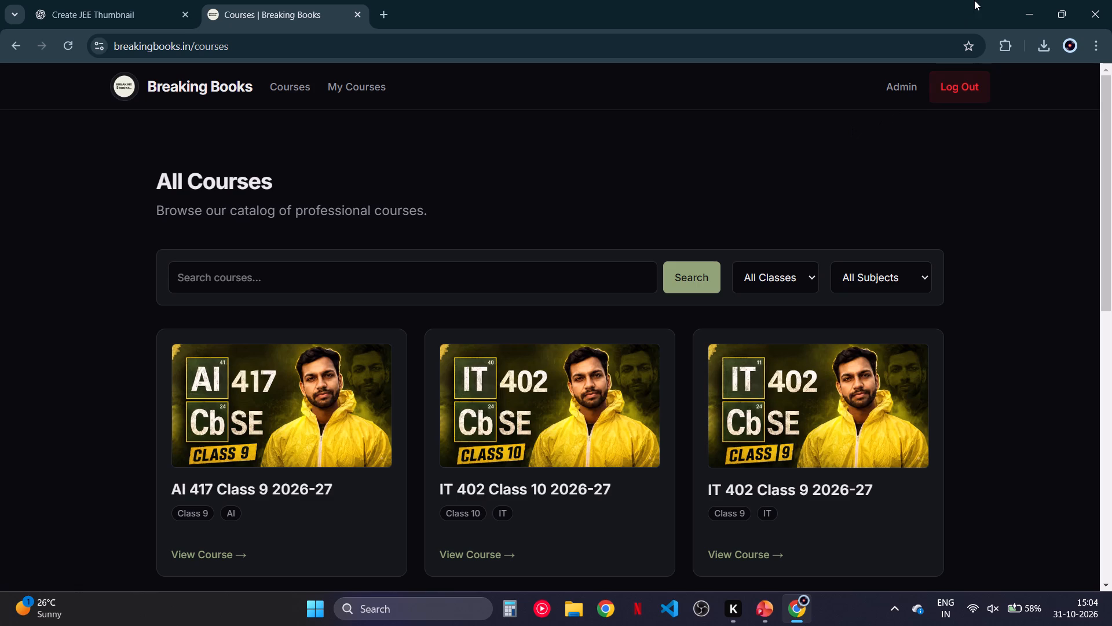
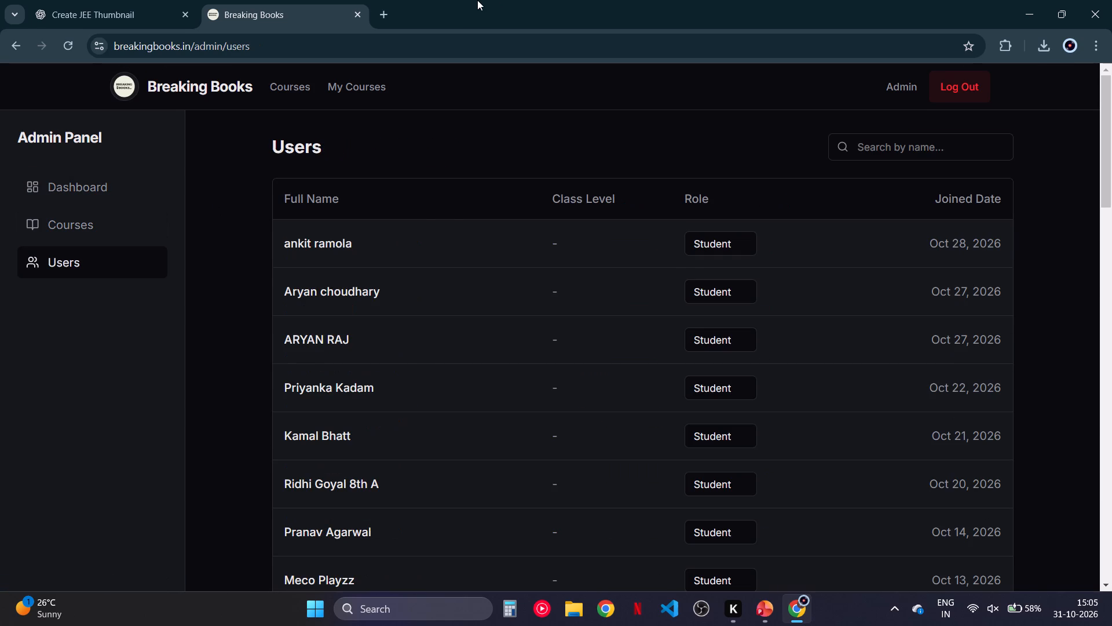
Close the Breaking Books tab and dismiss the share dialog for the Neon YouTube Comment Collage image in ChatGPT.
key("ctrl+w")
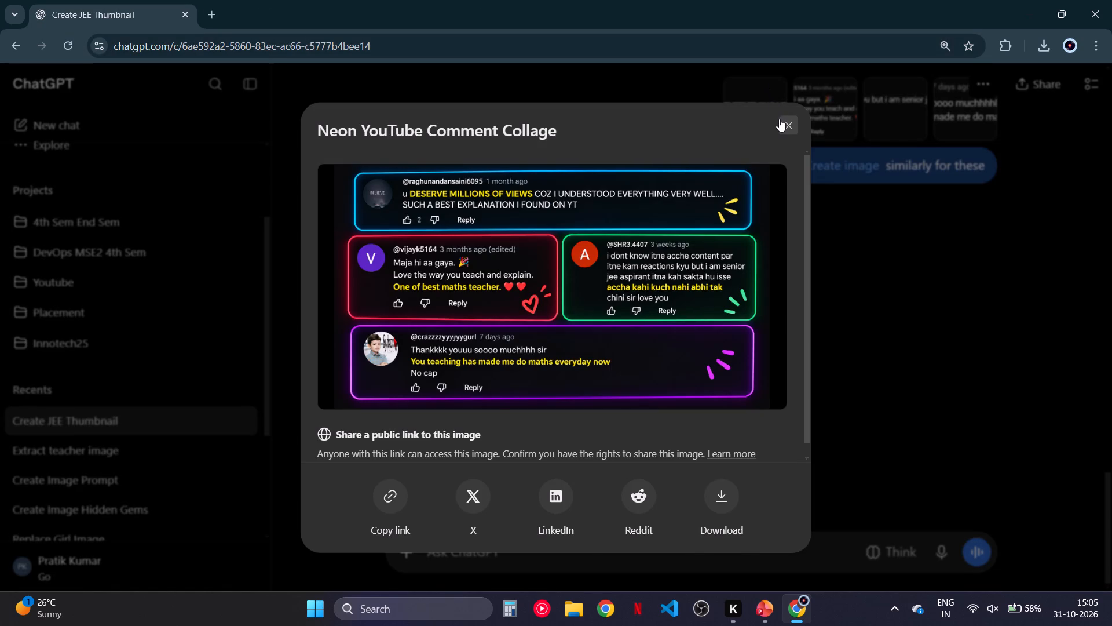
left_click(779, 119)
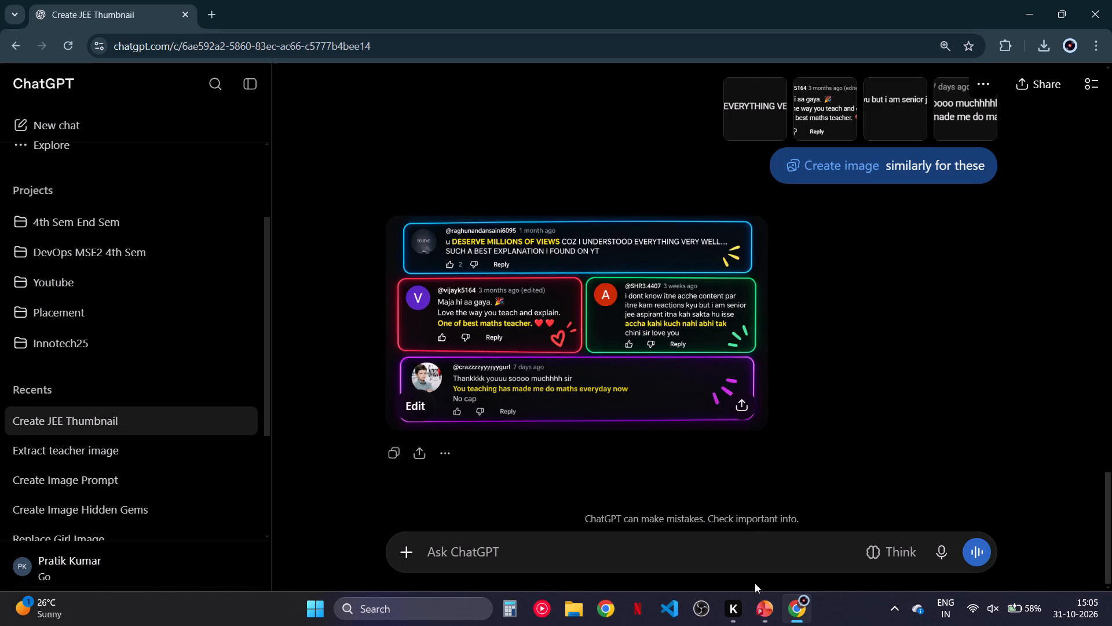
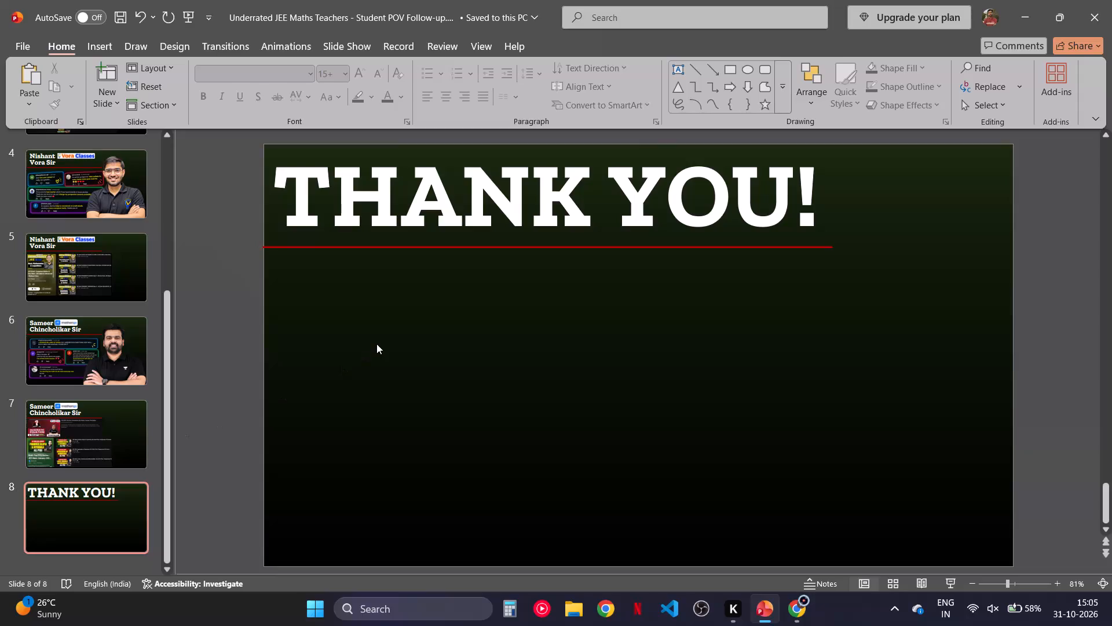
Undo the recent Thank You slide edits, and redo only the repositioning of the title and its red underline.
key("ctrl+z")
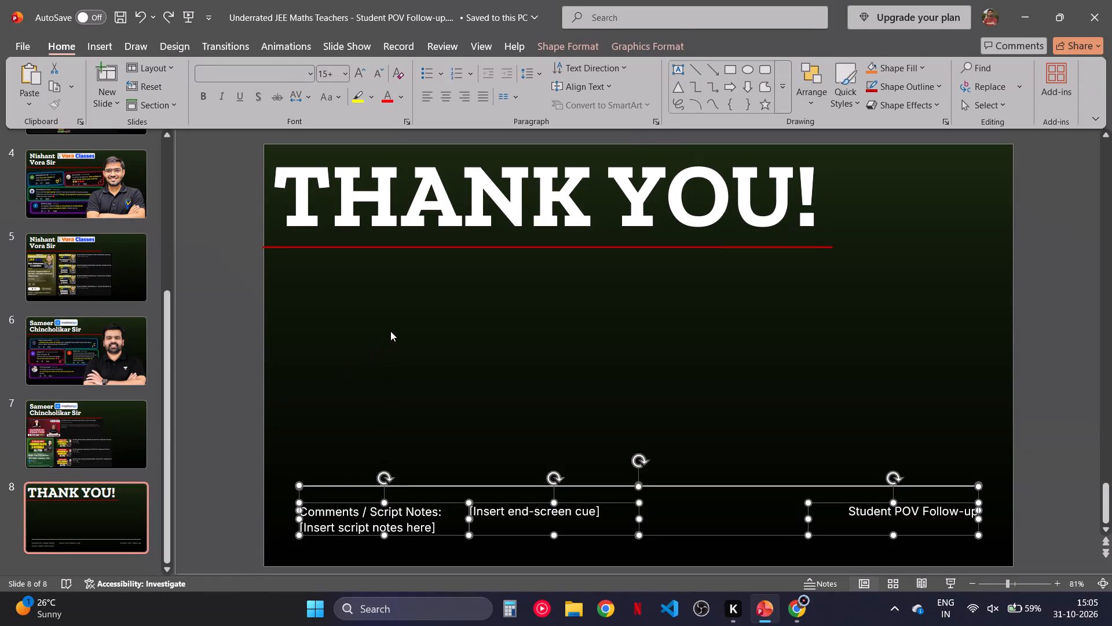
key("ctrl+z")
key("ctrl+z")
key("ctrl+z")
key("ctrl+z")
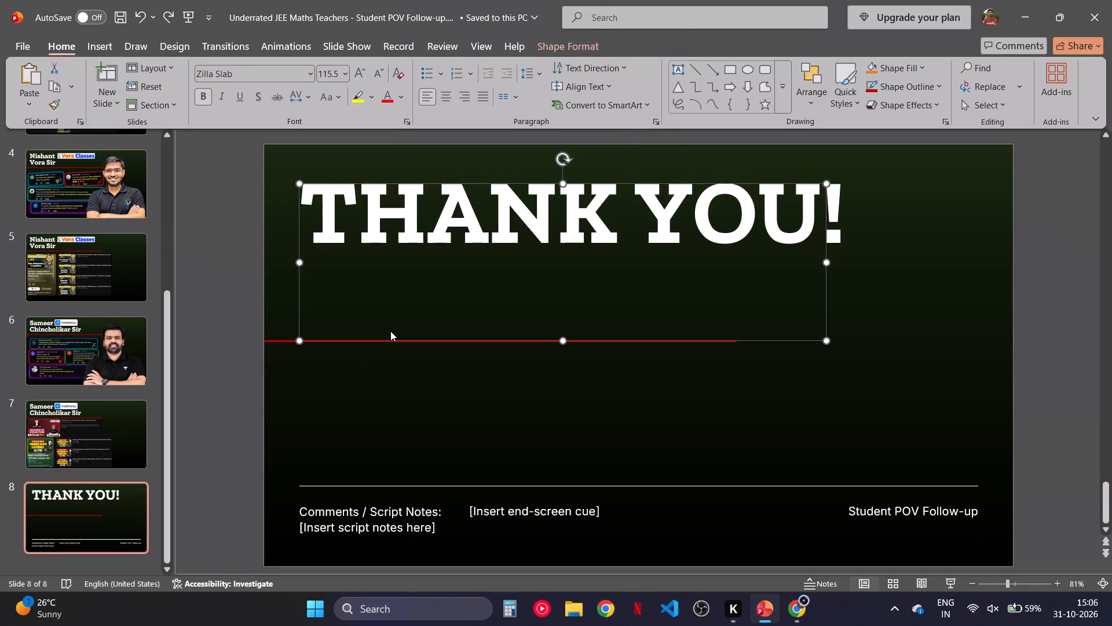
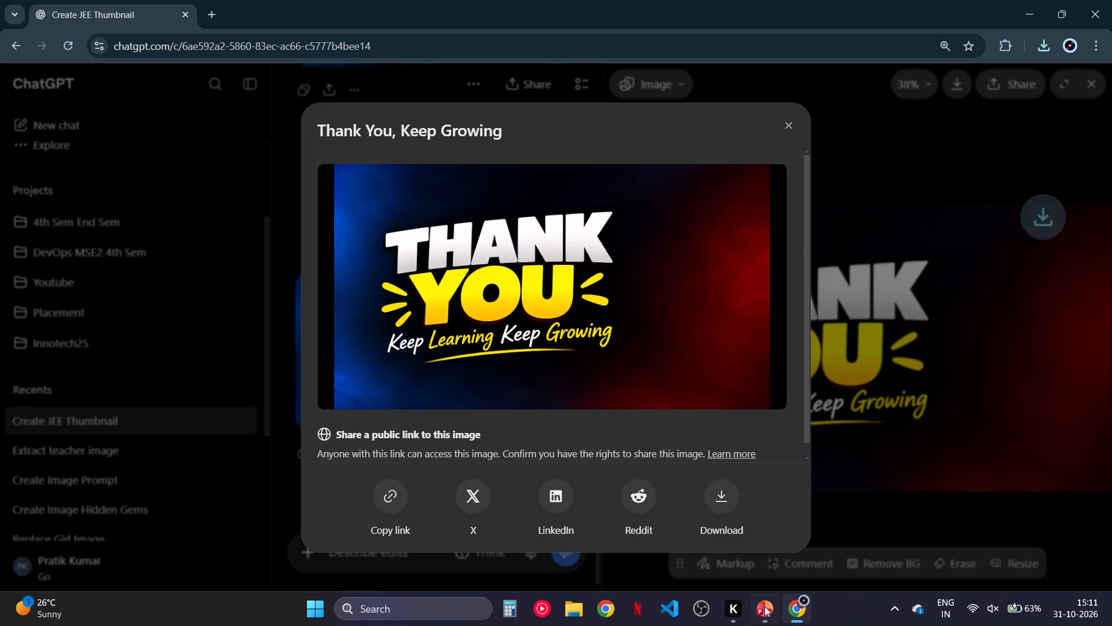
Switch to PowerPoint and delete all the content on the old THANK YOU! slide, slide 8.
left_click(767, 608)
left_click(127, 526)
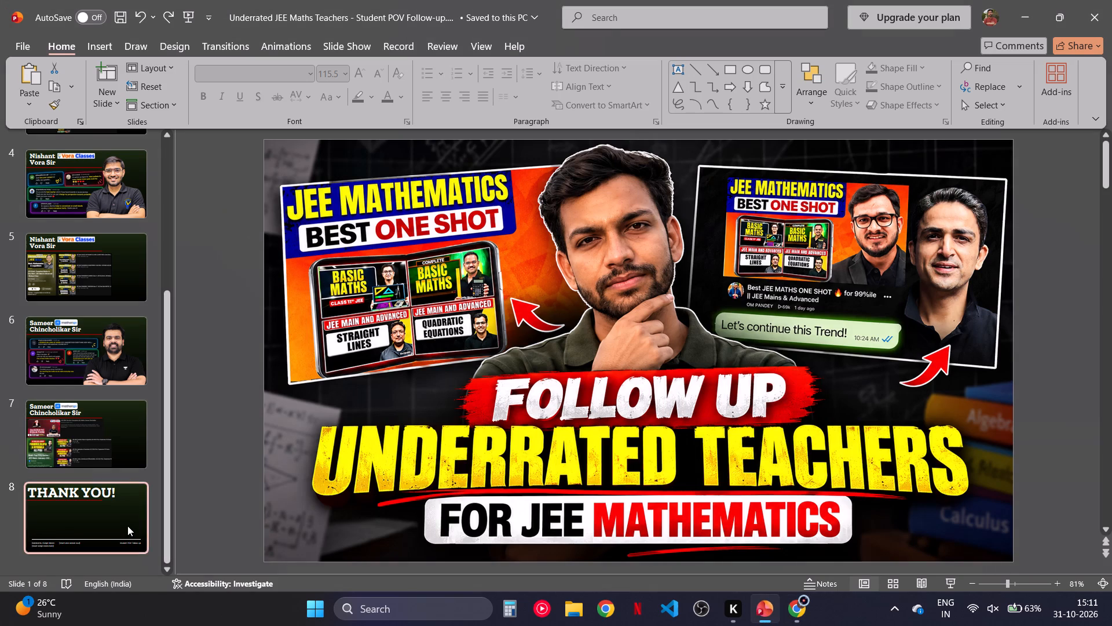
left_click(290, 443)
key("ctrl+a")
key("ctrl+Delete")
key("Delete")
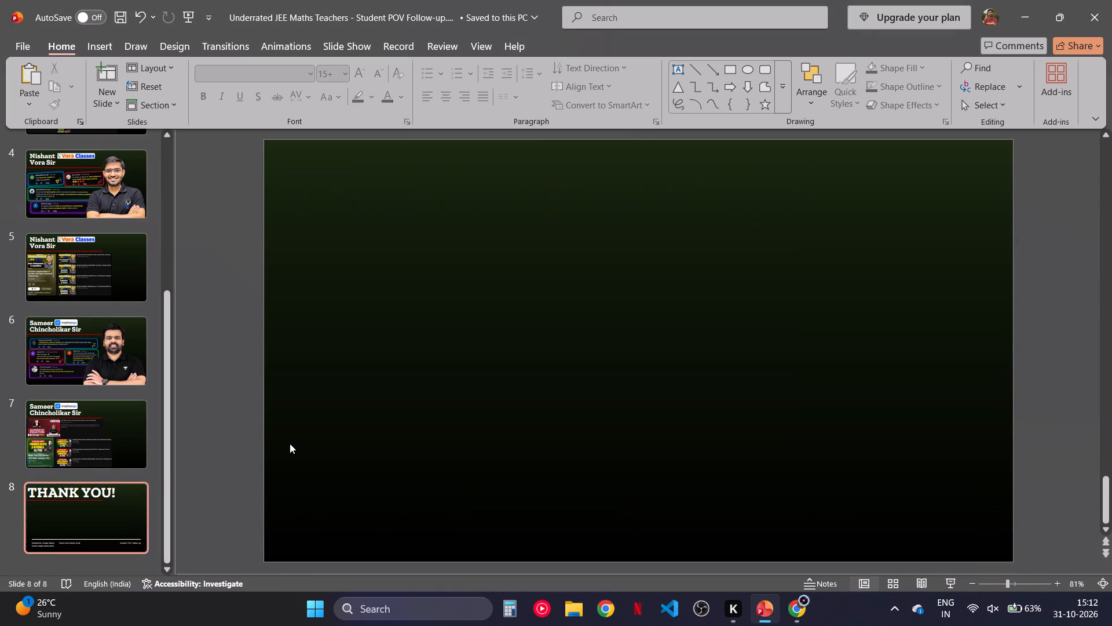
Insert the downloaded Thank You image from this device onto the emptied slide 8.
left_click(99, 57)
left_click(102, 51)
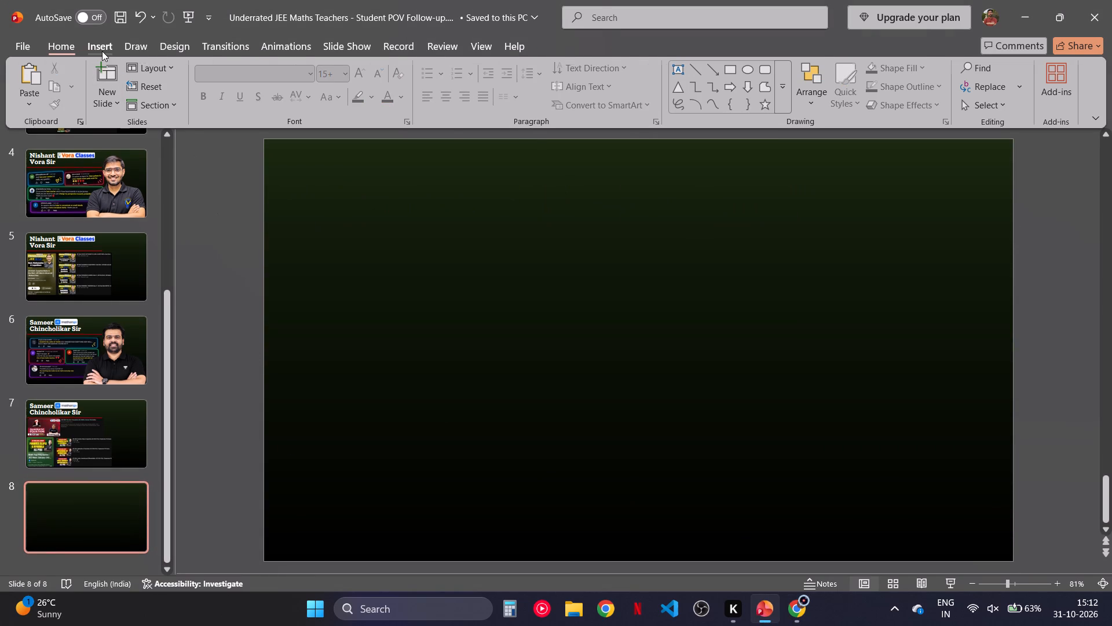
left_click(127, 90)
left_click(156, 145)
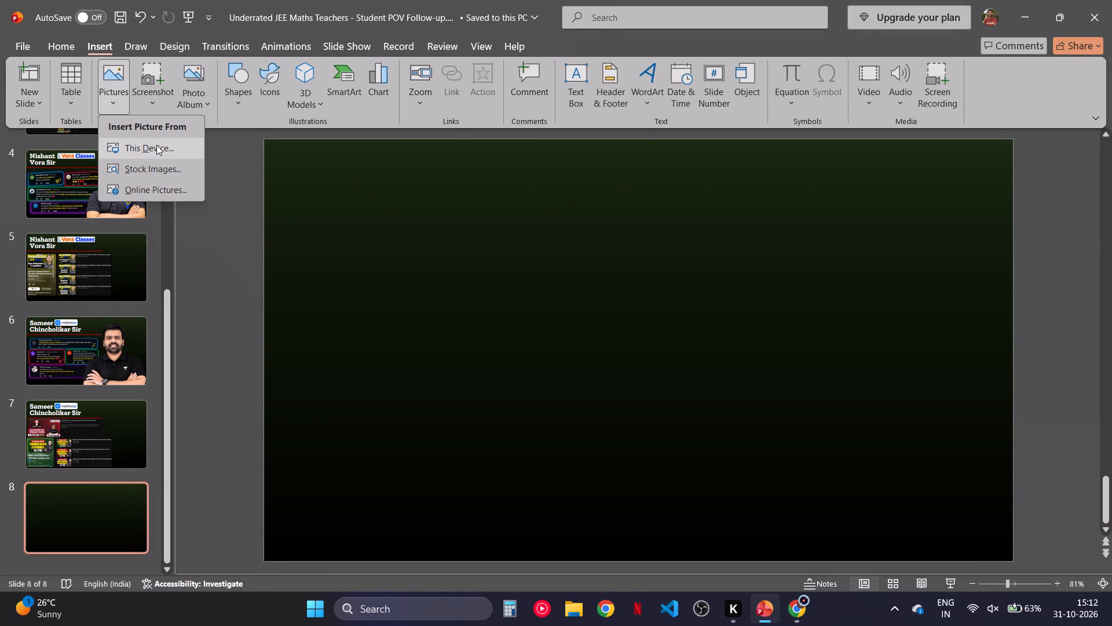
double_click(140, 165)
left_click(228, 290)
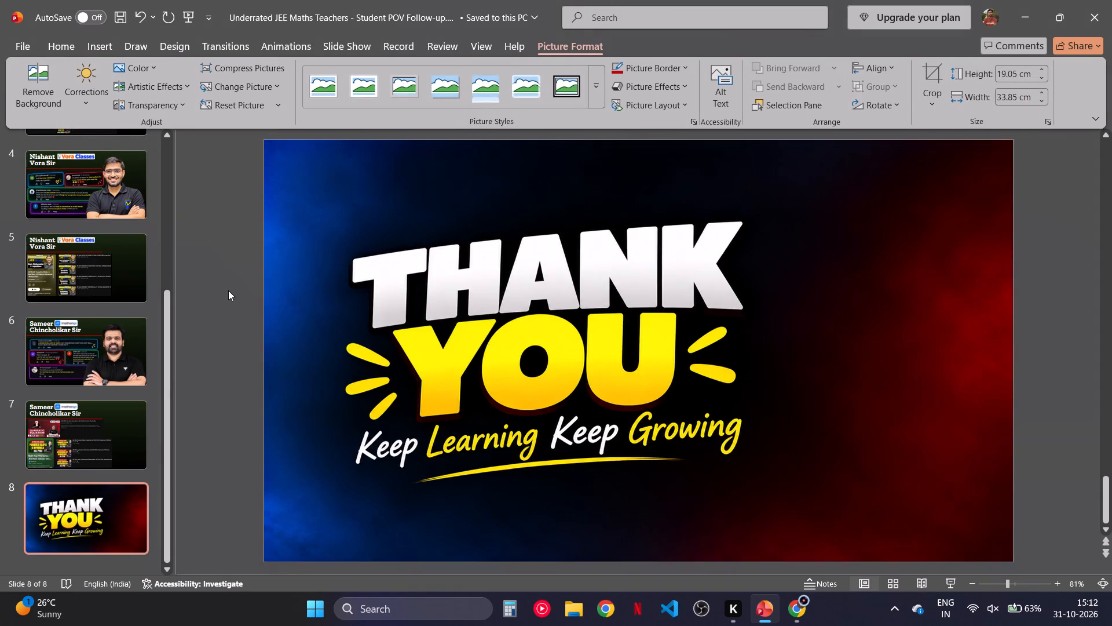
left_click(149, 417)
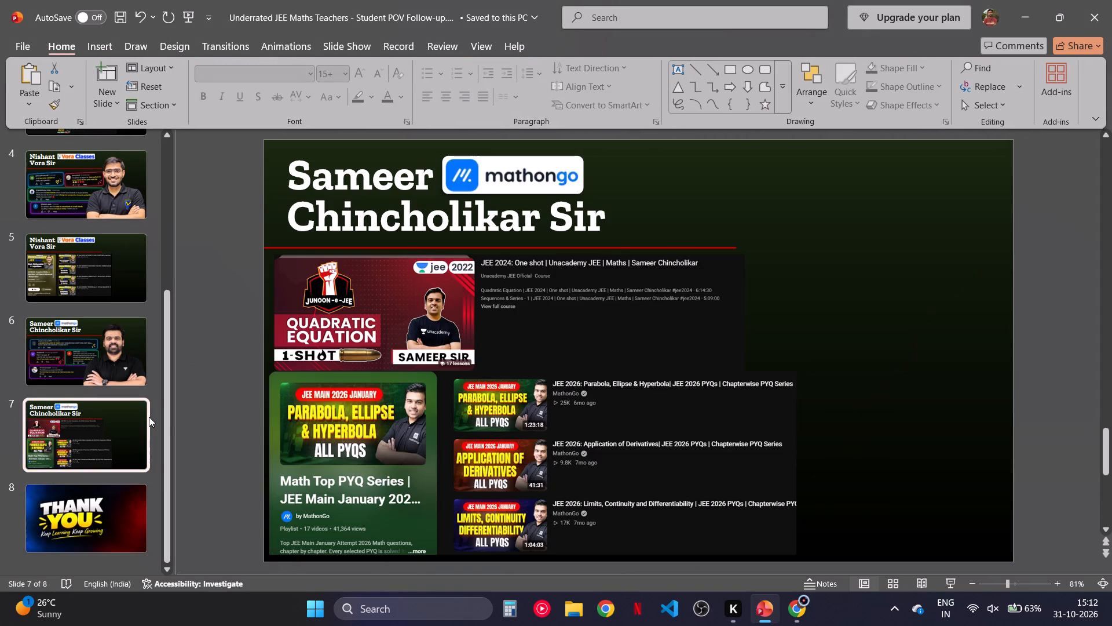
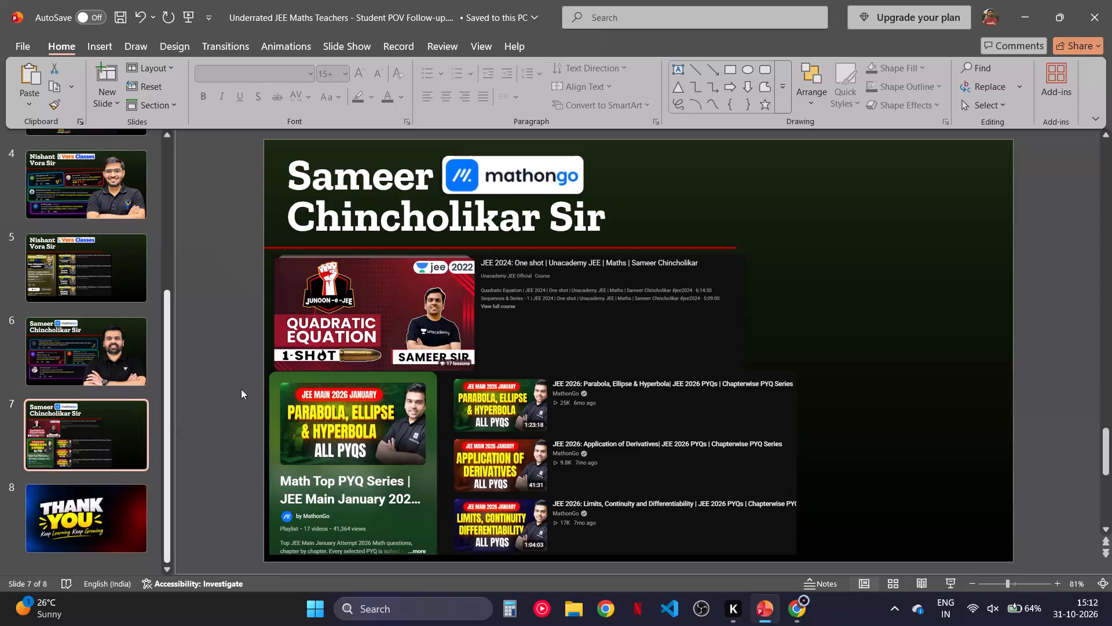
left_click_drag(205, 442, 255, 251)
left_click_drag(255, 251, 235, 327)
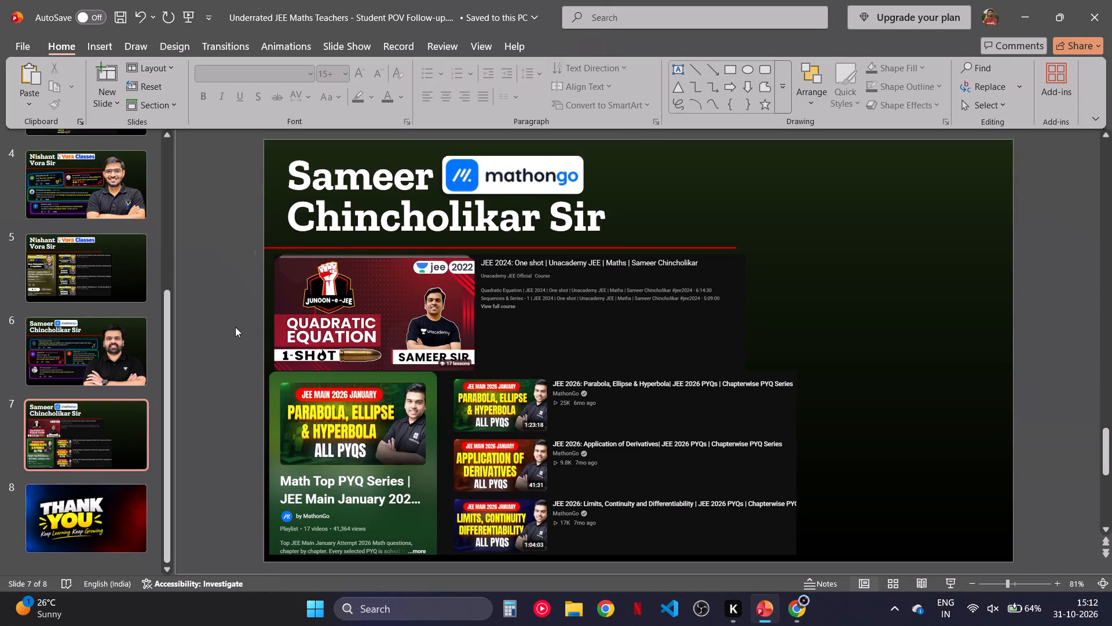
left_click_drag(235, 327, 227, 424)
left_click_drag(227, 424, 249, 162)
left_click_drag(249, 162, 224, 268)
Save the presentation.
key("ctrl+s")
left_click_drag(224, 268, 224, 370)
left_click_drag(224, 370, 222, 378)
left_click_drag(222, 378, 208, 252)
Review the slides in the editing view from slide 7 back to the title slide.
key("Up")
key("Up")
key("Up")
key("Up")
key("Up")
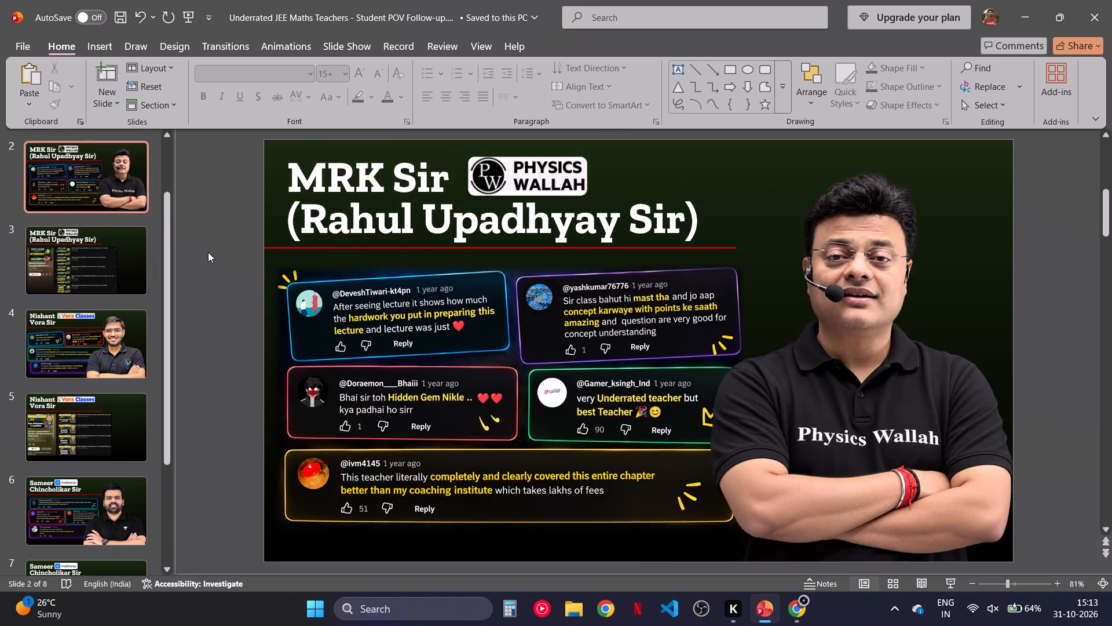
key("Up")
key("Up")
key("Up")
Review the slides in the editing view from the title slide forward to the closing Thank You slide.
key("Down")
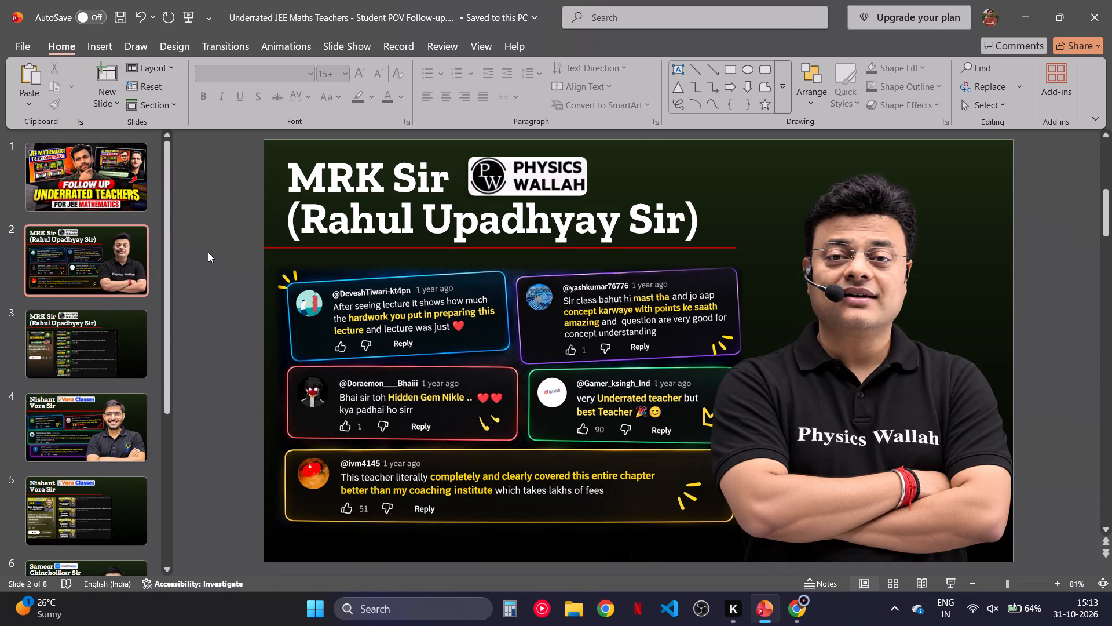
key("Down")
key("Down")
key("Down")
key("Down")
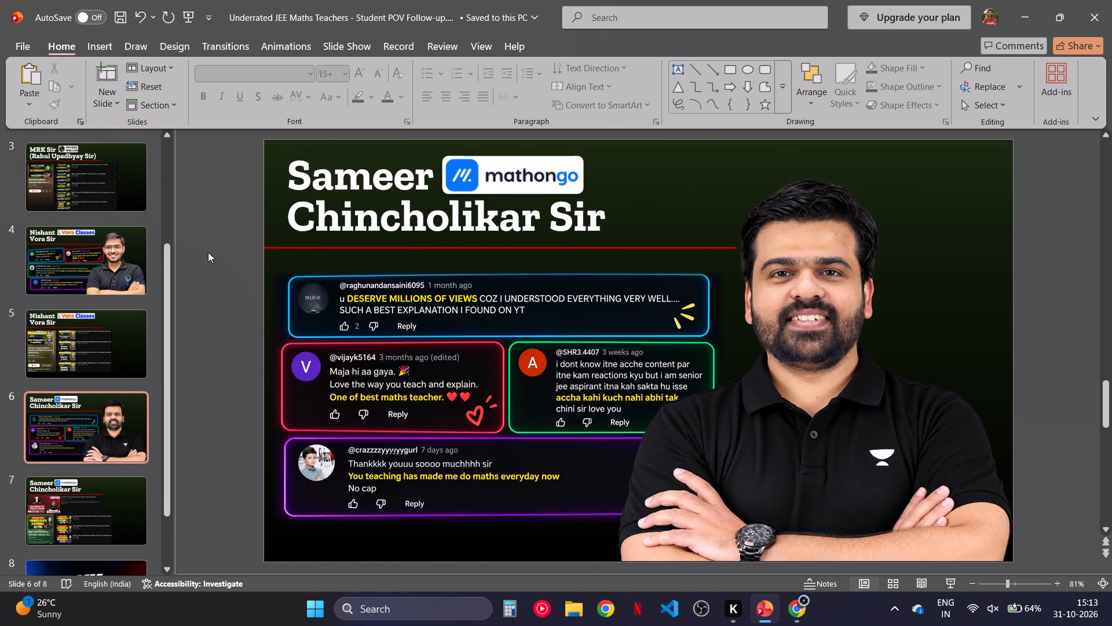
key("Down")
key("Down")
key("Down")
Go back through the slides in the editing view from the Thank You slide to the title slide.
key("Up")
key("Up")
key("Up")
key("Up")
key("Up")
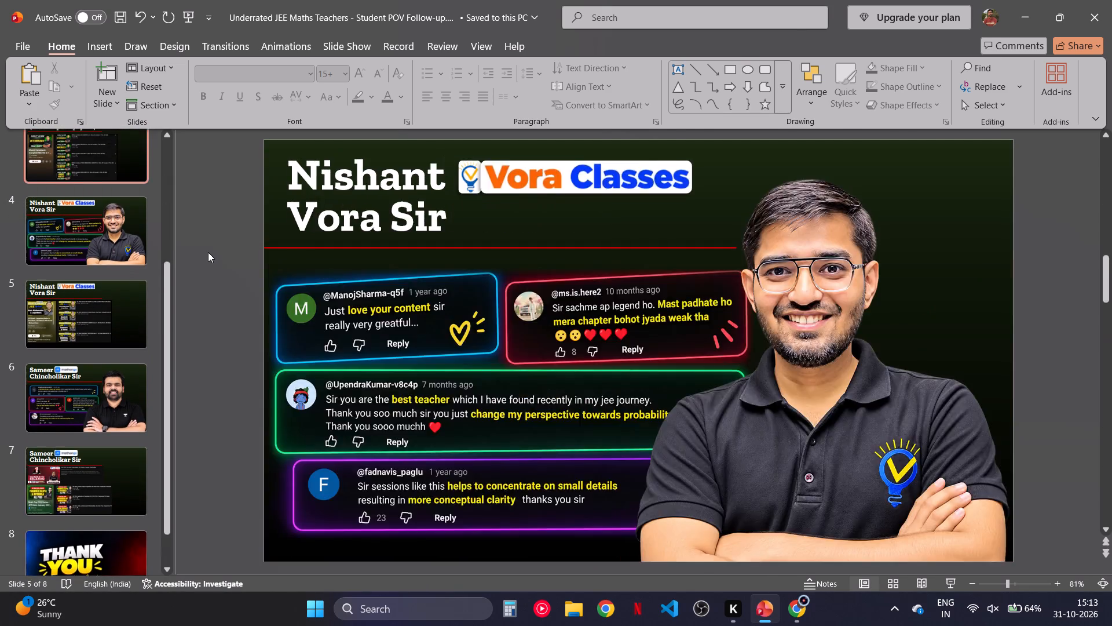
key("Up")
key("Up")
key("Up")
key("Up")
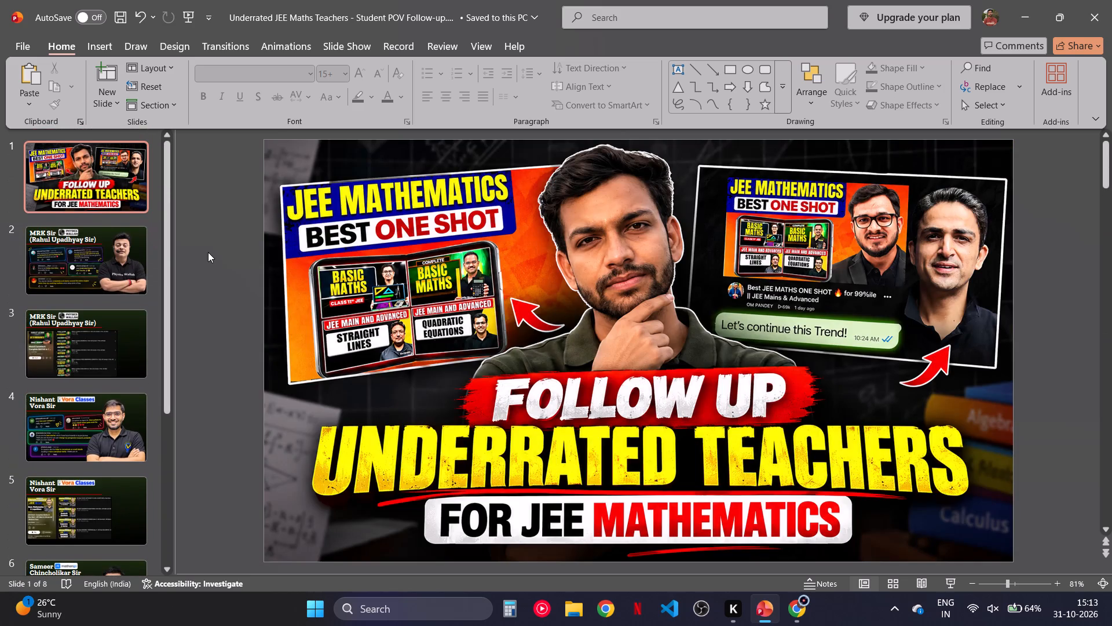
Save the presentation again with the title slide open.
left_click_drag(208, 252, 211, 327)
key("ctrl+s")
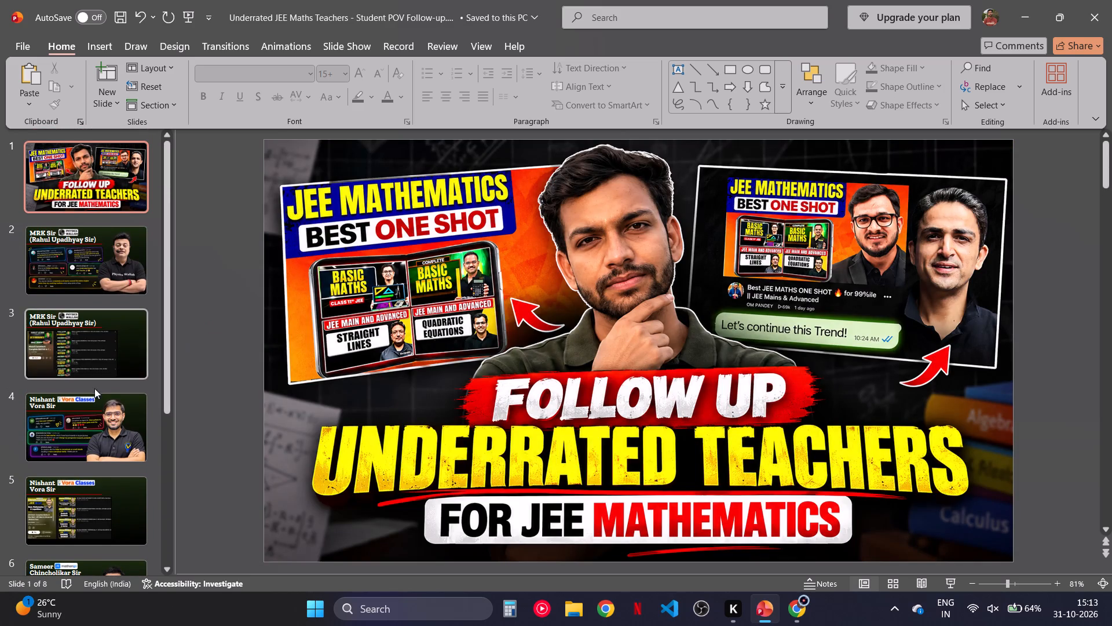
Look at the closing Thank You slide, slide 8, and return to the title slide.
scroll(46, 387, "down", 8)
left_click(36, 489)
scroll(36, 489, "up", 3)
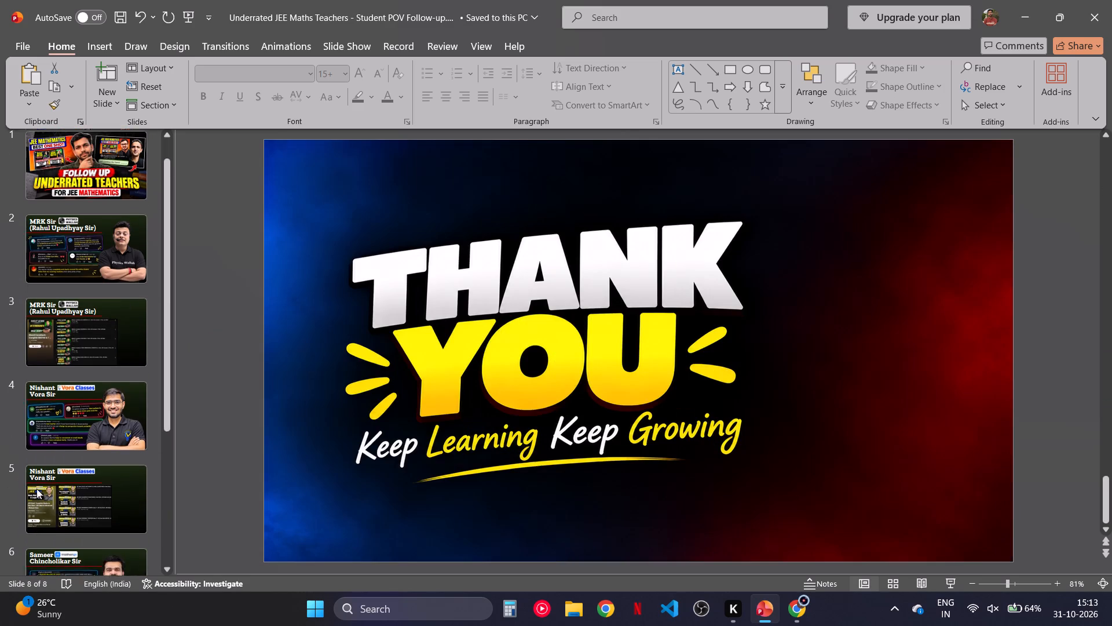
scroll(76, 337, "up", 1)
left_click(145, 169)
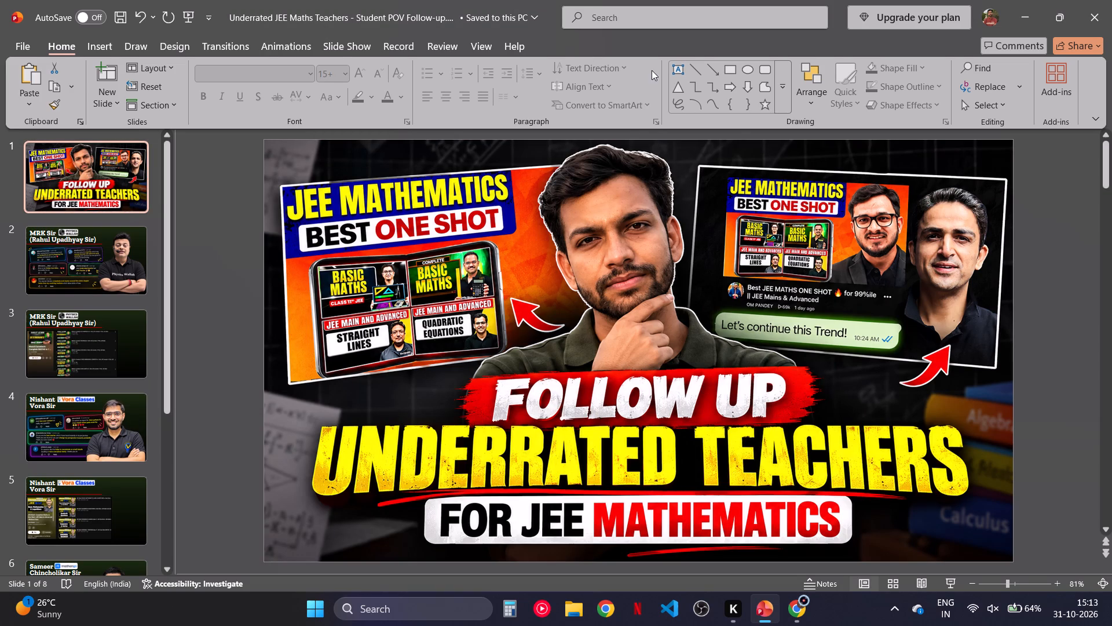
left_click(1085, 348)
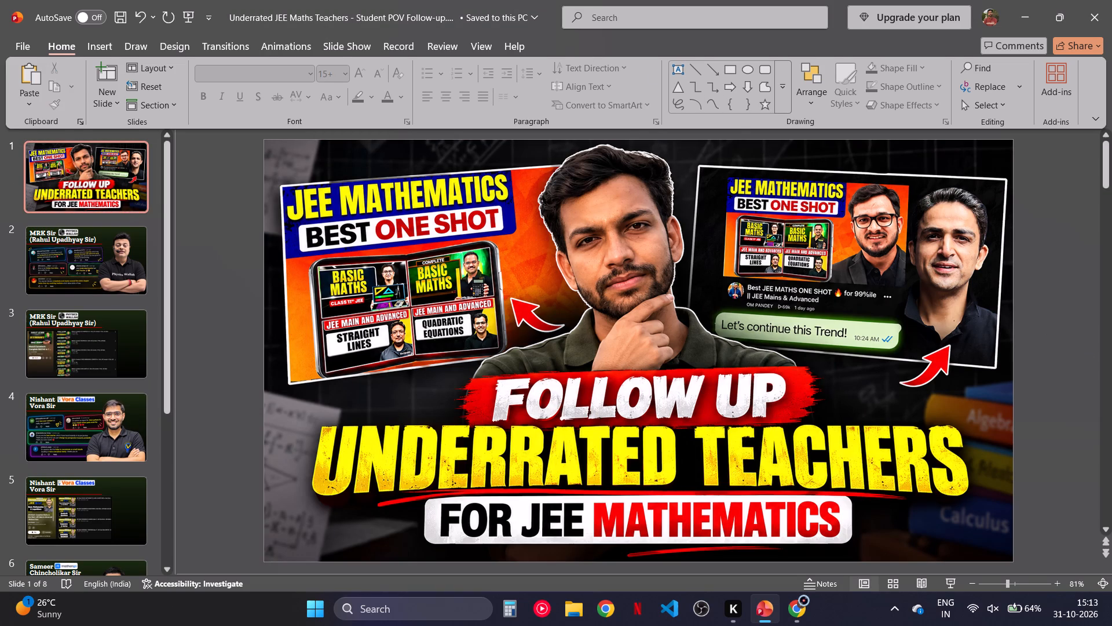
Start the slide show from the beginning, advance to the MRK Sir comments slide and end the show.
left_click(186, 16)
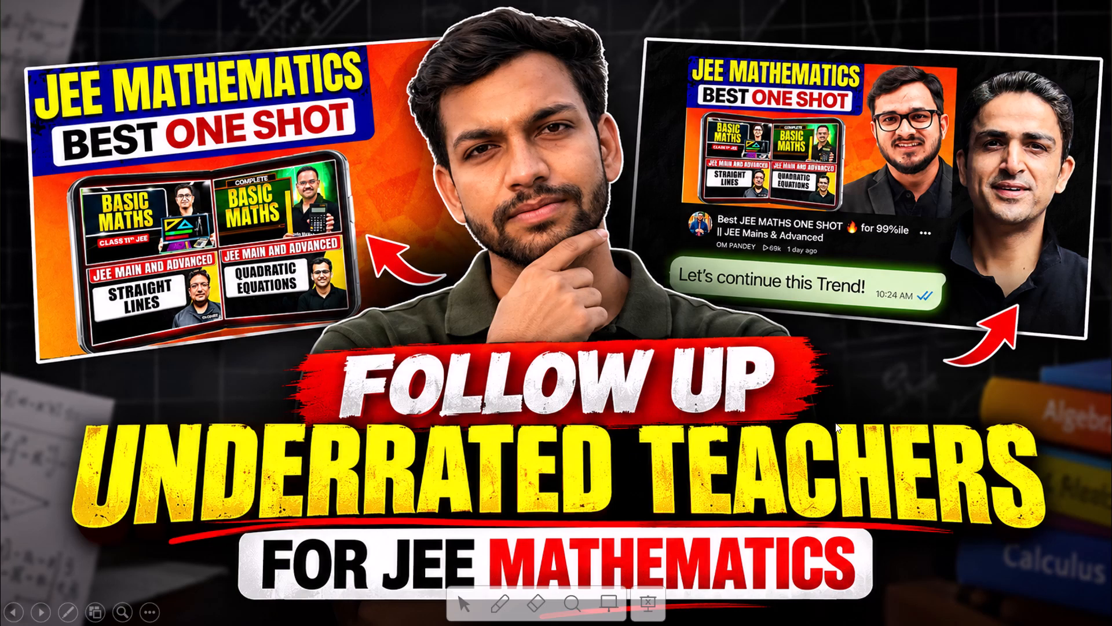
left_click(839, 514)
left_click(912, 553)
key("Right")
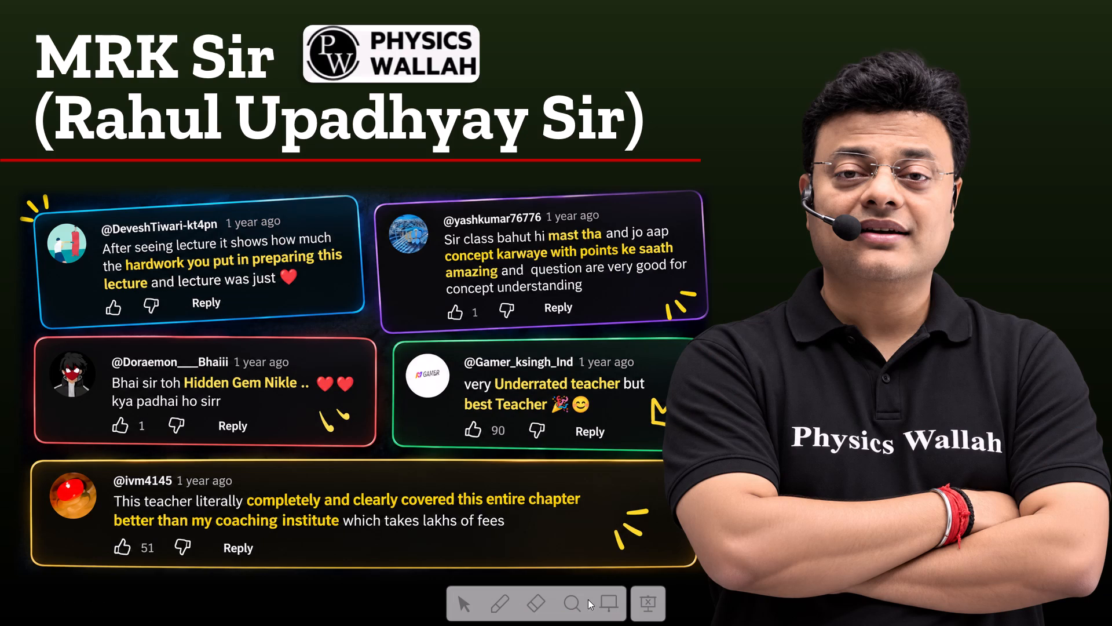
left_click(656, 616)
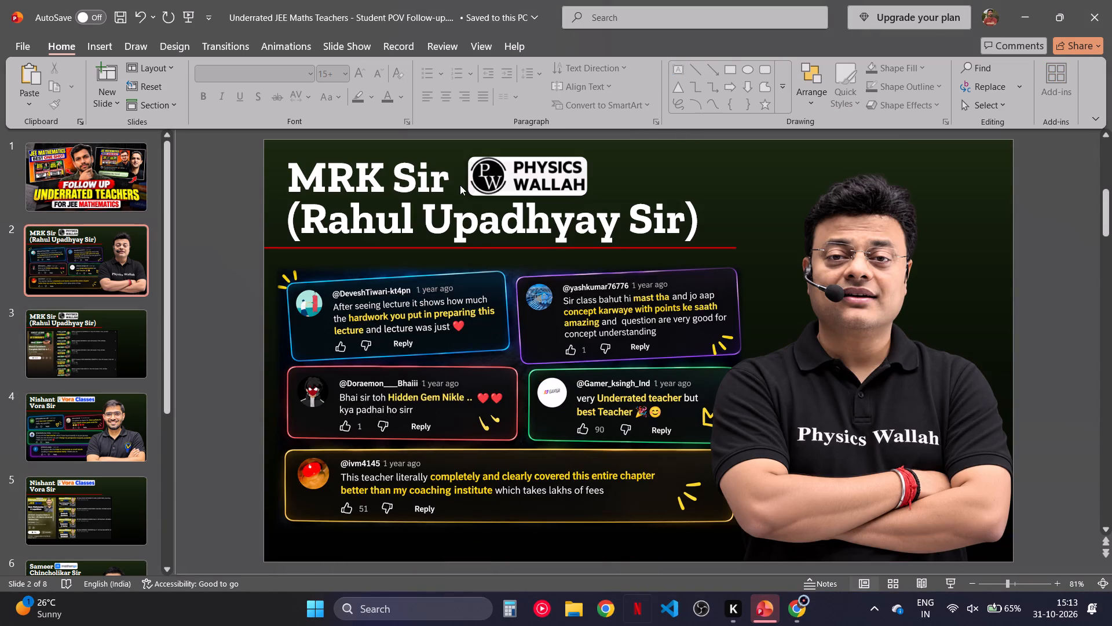
Restart the slide show from the beginning and run through all slides to the closing Thank You slide.
left_click(193, 12)
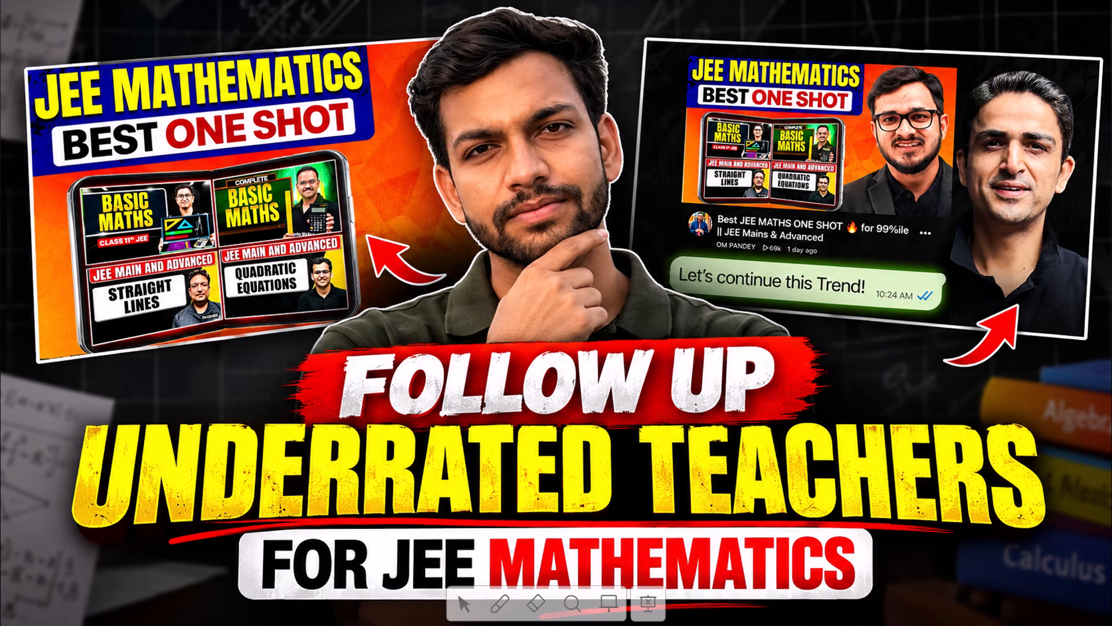
key("Left")
key("Left")
key("Right")
key("Right")
key("Right")
key("Right")
key("Right")
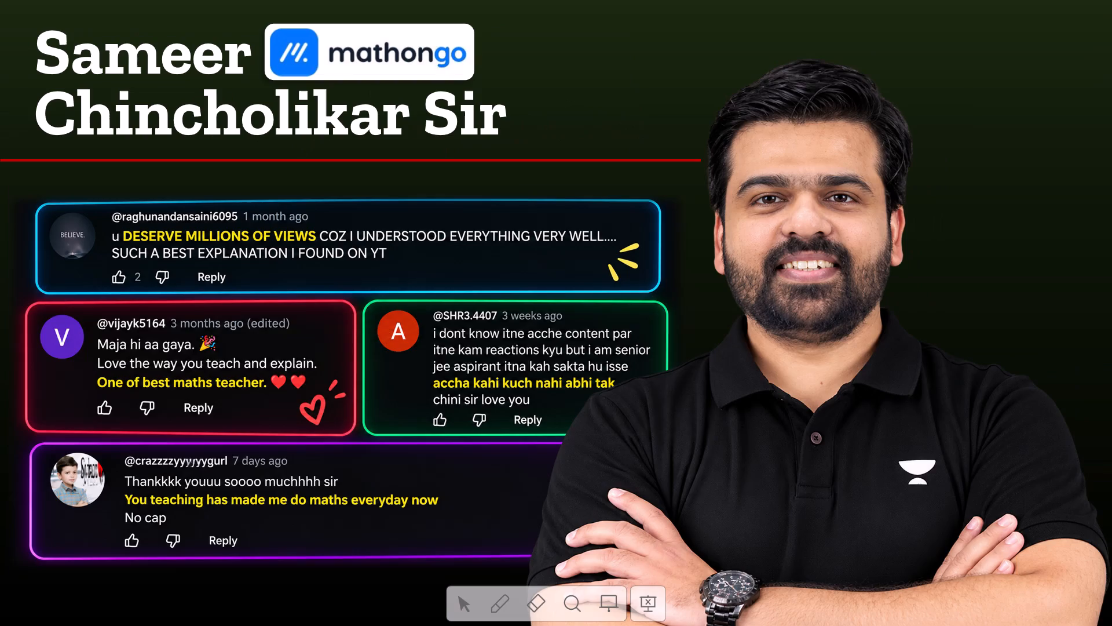
key("Right")
key("Right")
Step back through the running slide show from the Thank You slide to the title slide.
key("Left")
key("Left")
key("Left")
key("Left")
key("Left")
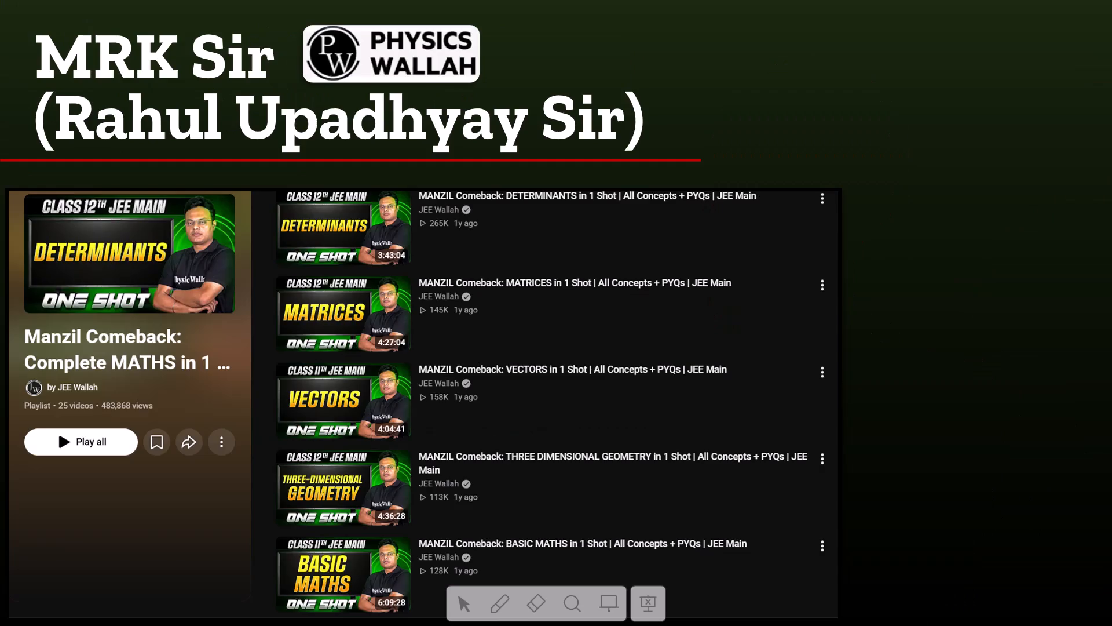
key("Left")
key("Left")
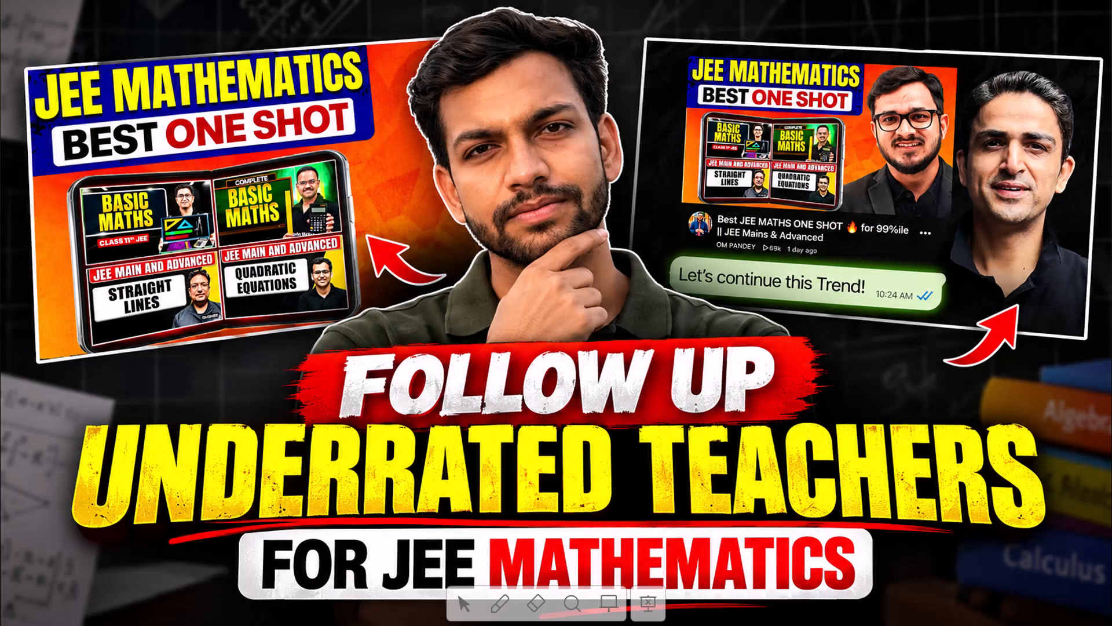
Run the slide show forward once more from the title slide to the Thank You slide.
key("Right")
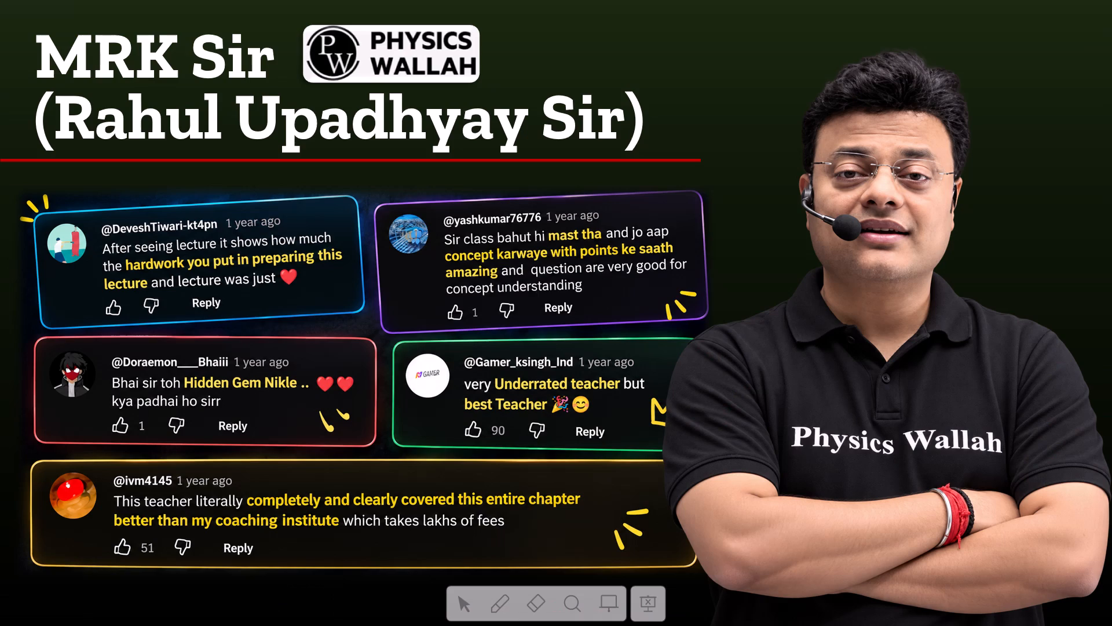
key("Right")
key("Right")
key("Right")
key("Right")
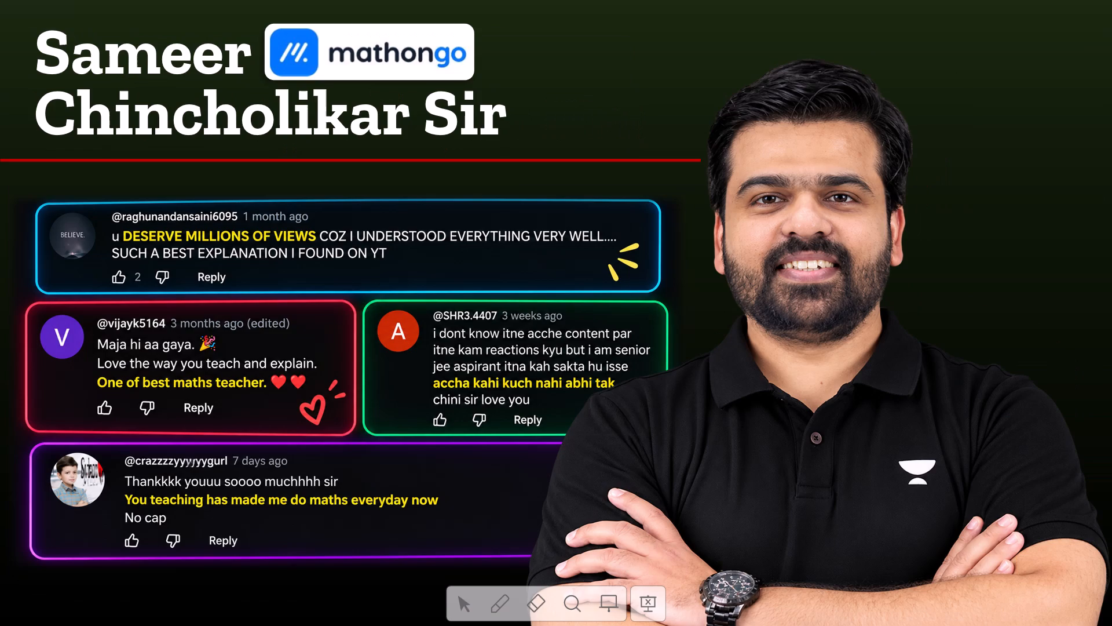
key("Right")
key("Right")
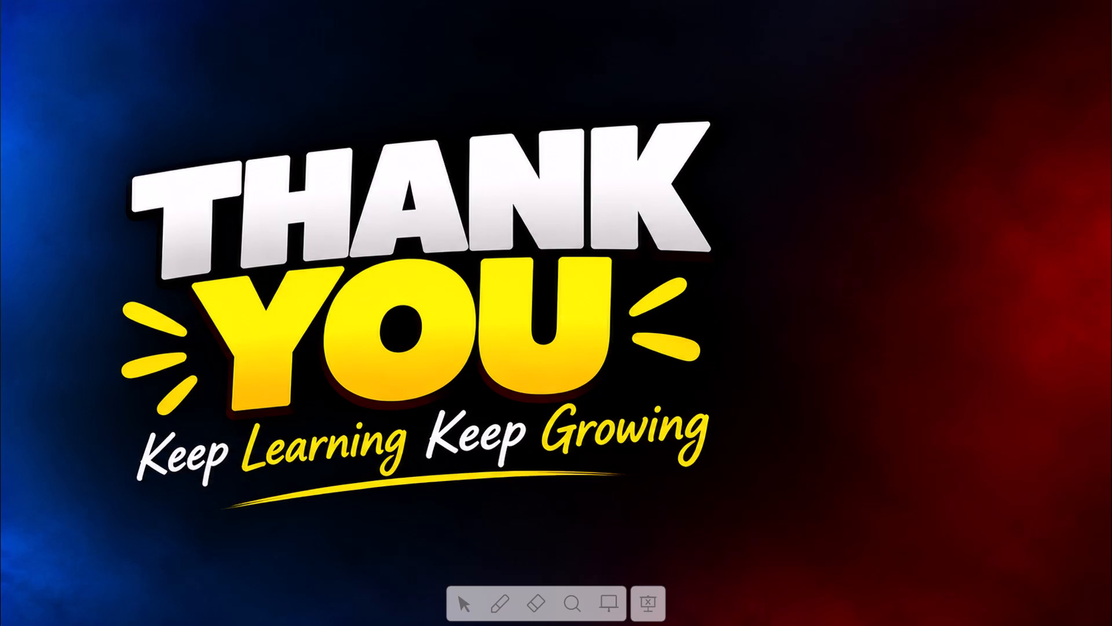
Return the running slide show from the Thank You slide to the title slide.
key("Left")
key("Left")
key("Left")
key("Left")
key("Left")
key("Left")
key("Left")
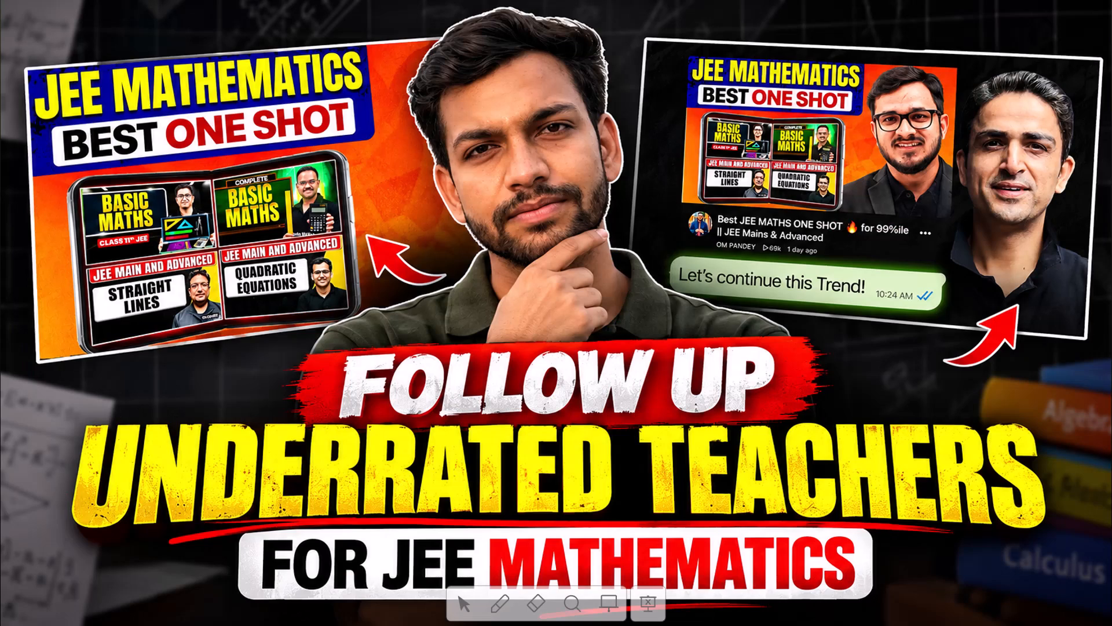
Preview slides 2 to 4 in the show, return to the title, advance to slide 2 and exit the show.
key("Right")
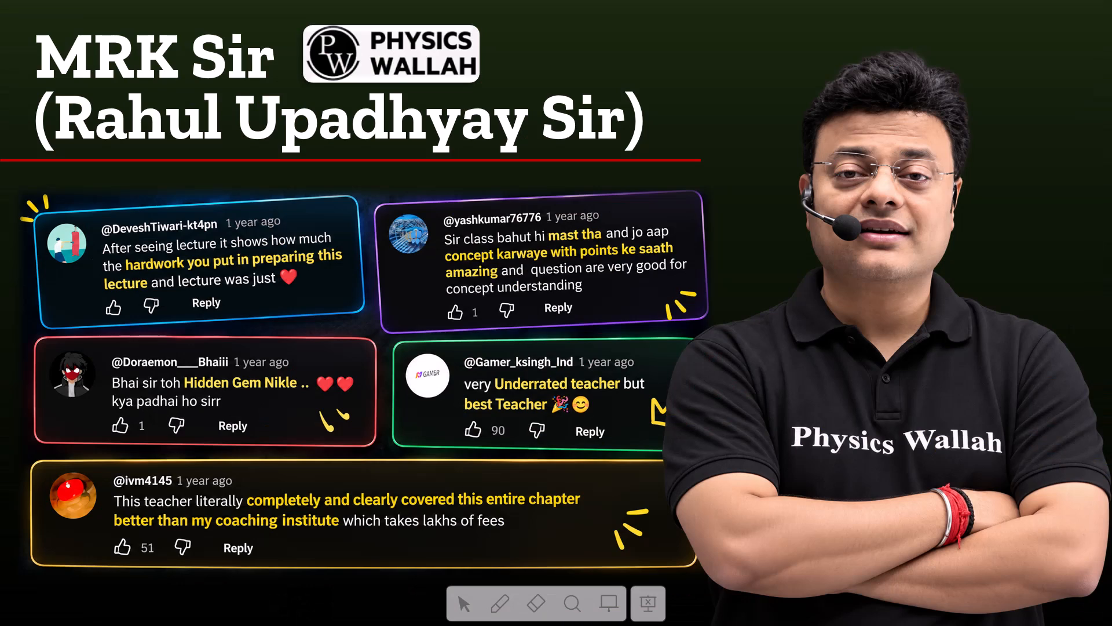
key("Right")
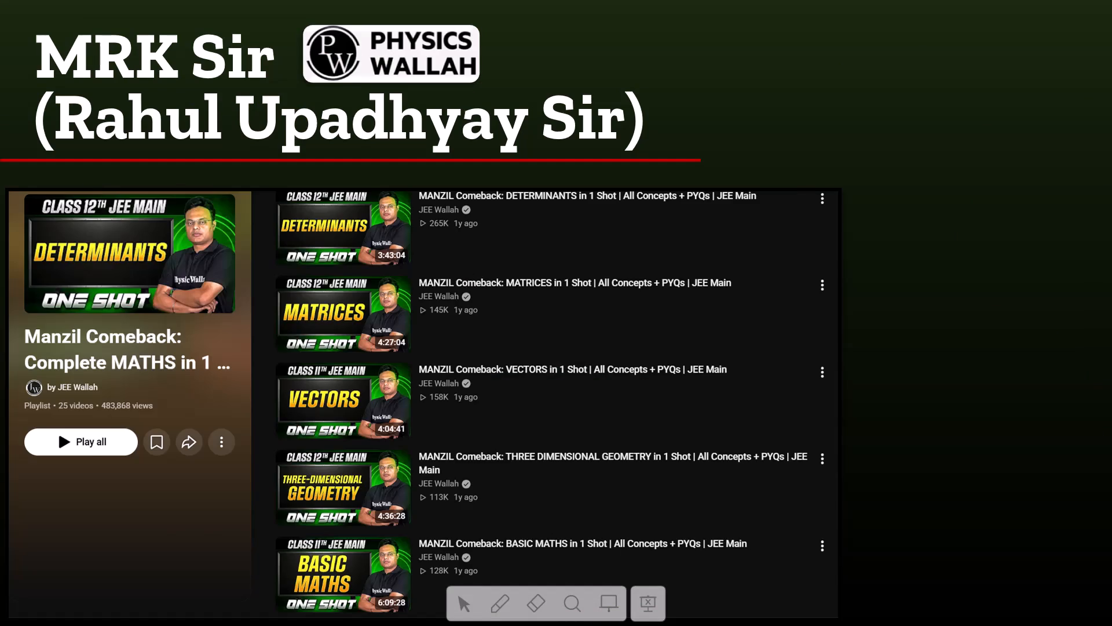
key("Right")
key("Up")
key("Up")
key("Up")
key("Up")
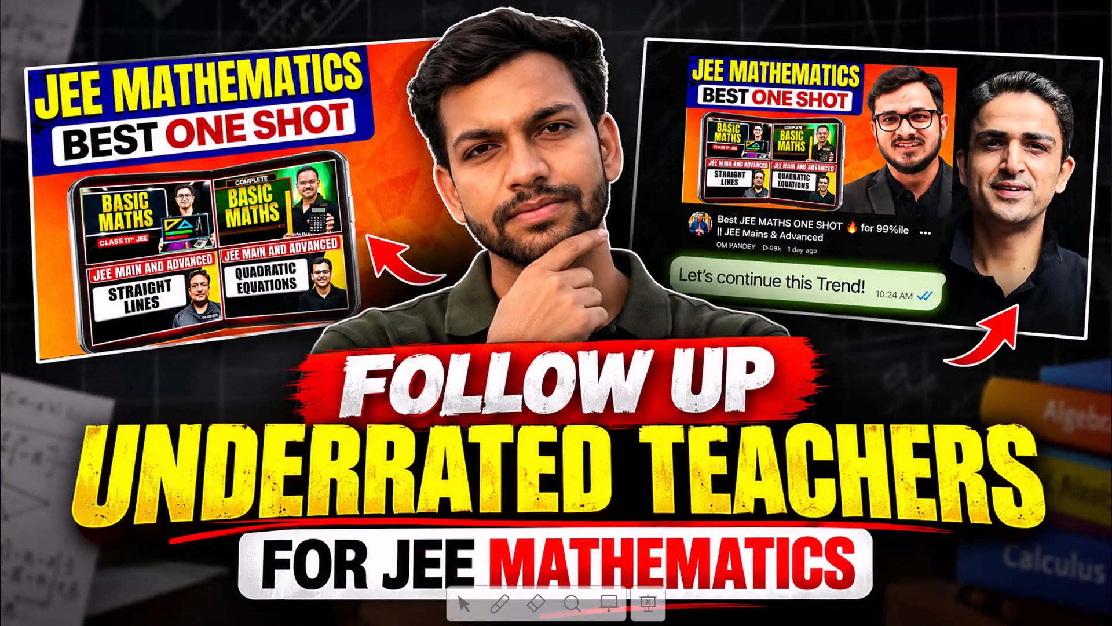
key("Right")
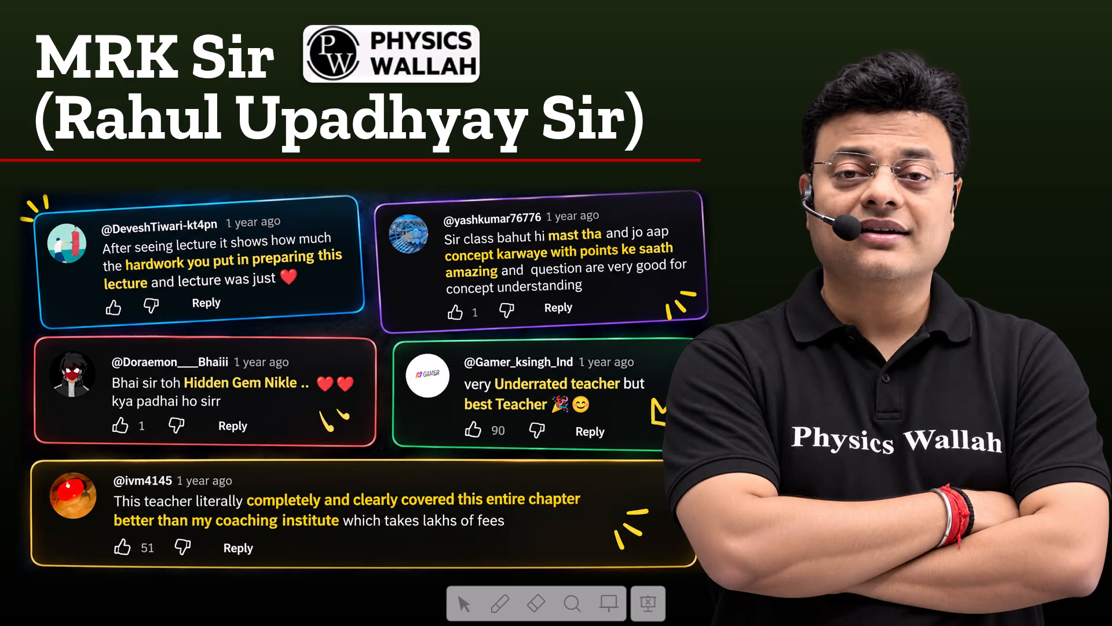
key("Escape")
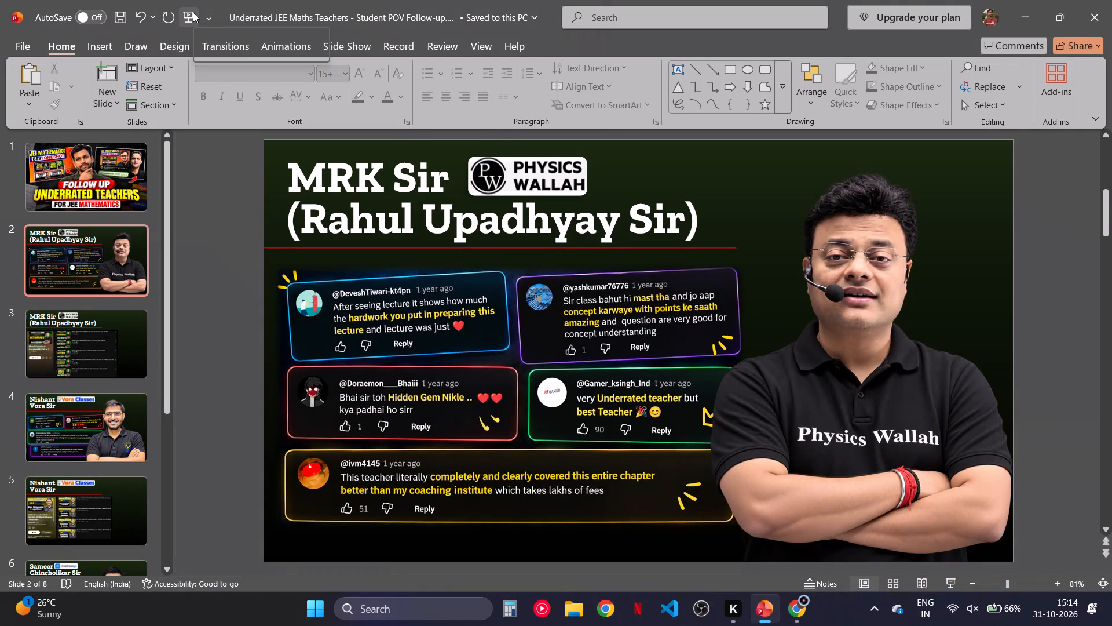
Check the slides in the editing view as far as slide 6 and return to the title slide.
key("Down")
key("Down")
key("Down")
key("Down")
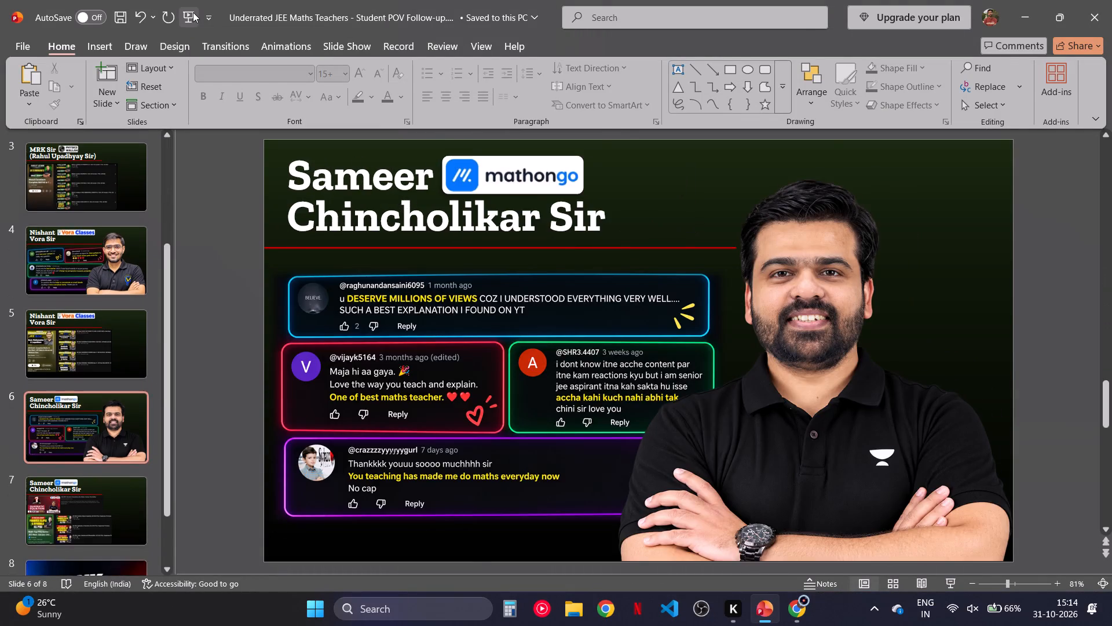
key("Up")
key("Up")
key("Up")
key("Up")
key("Up")
key("Up")
key("Up")
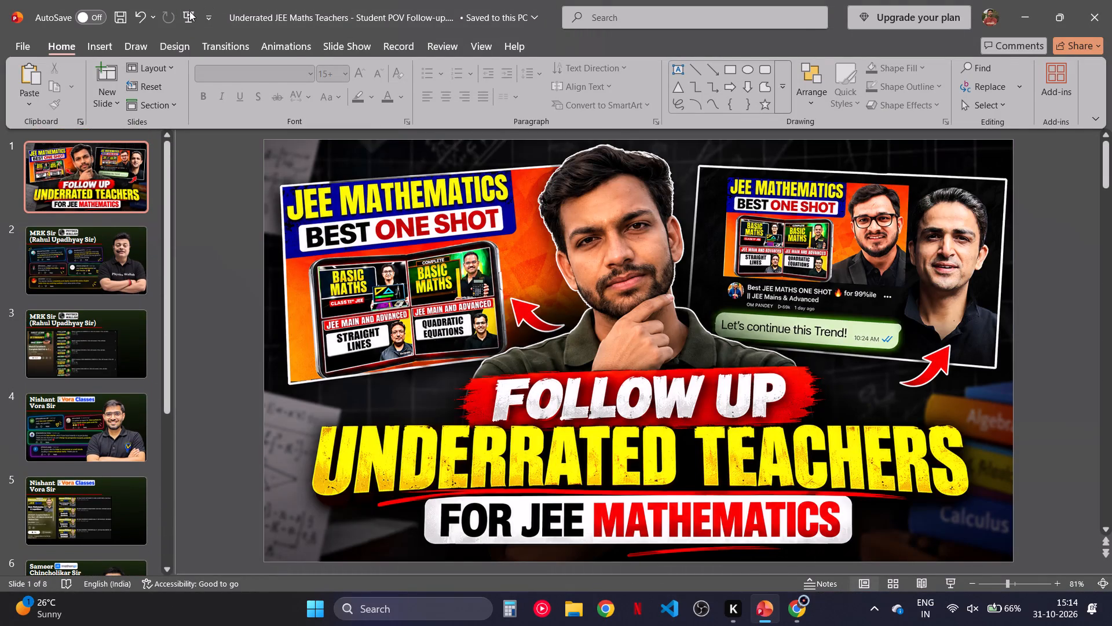
left_click(189, 11)
key("Right")
key("Right")
key("Right")
key("Right")
key("Up")
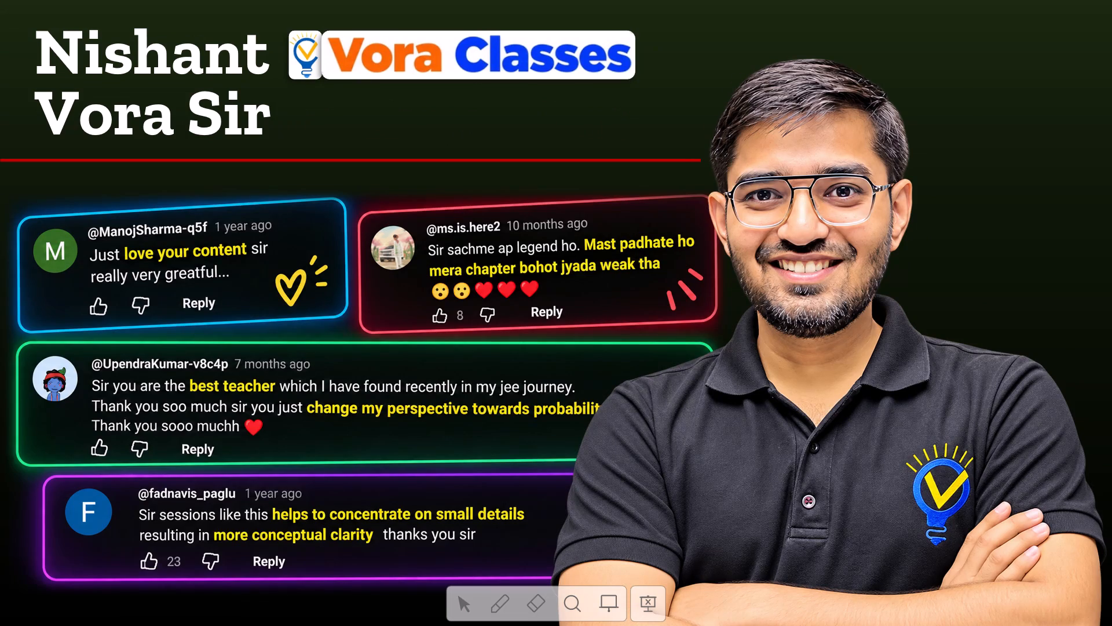
key("Right")
key("Right")
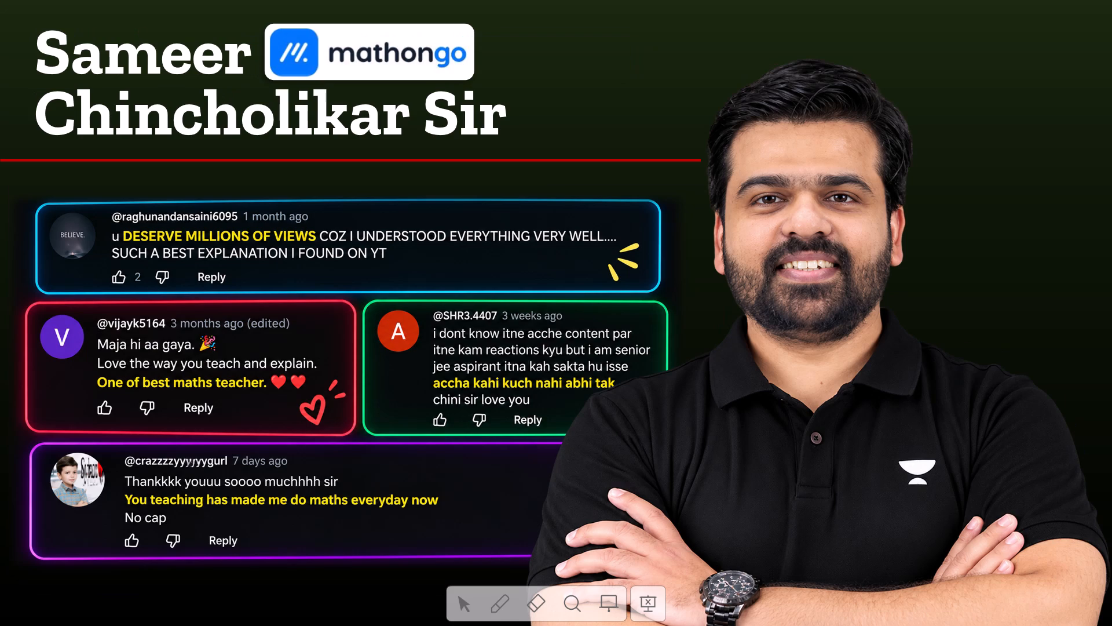
key("Right")
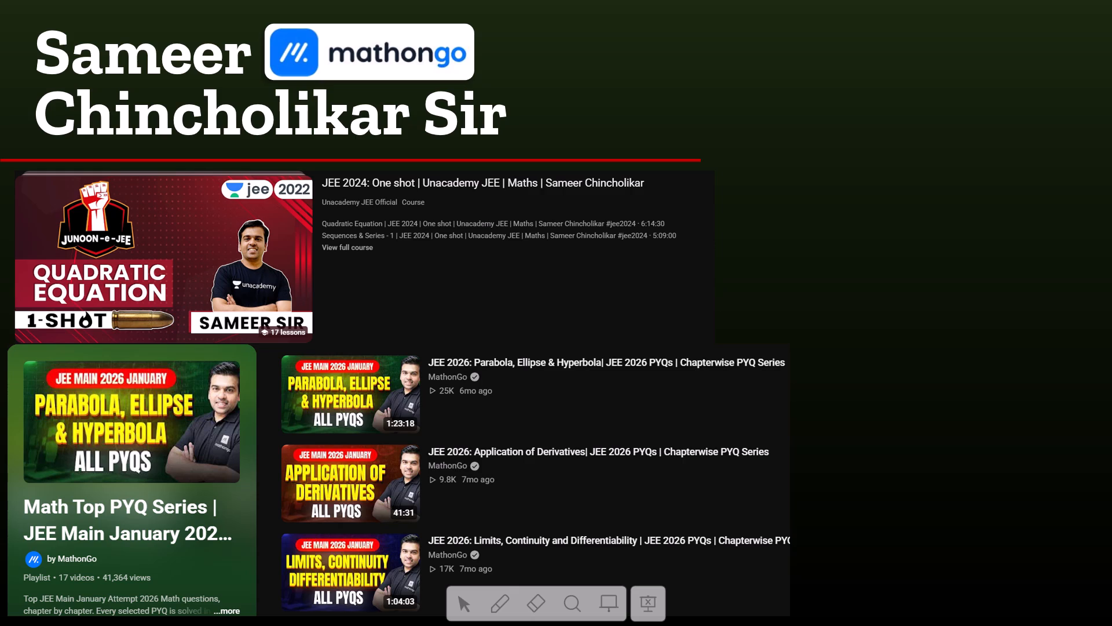
Go back through the running slide show from slide 7 to the title slide.
key("Left")
key("Left")
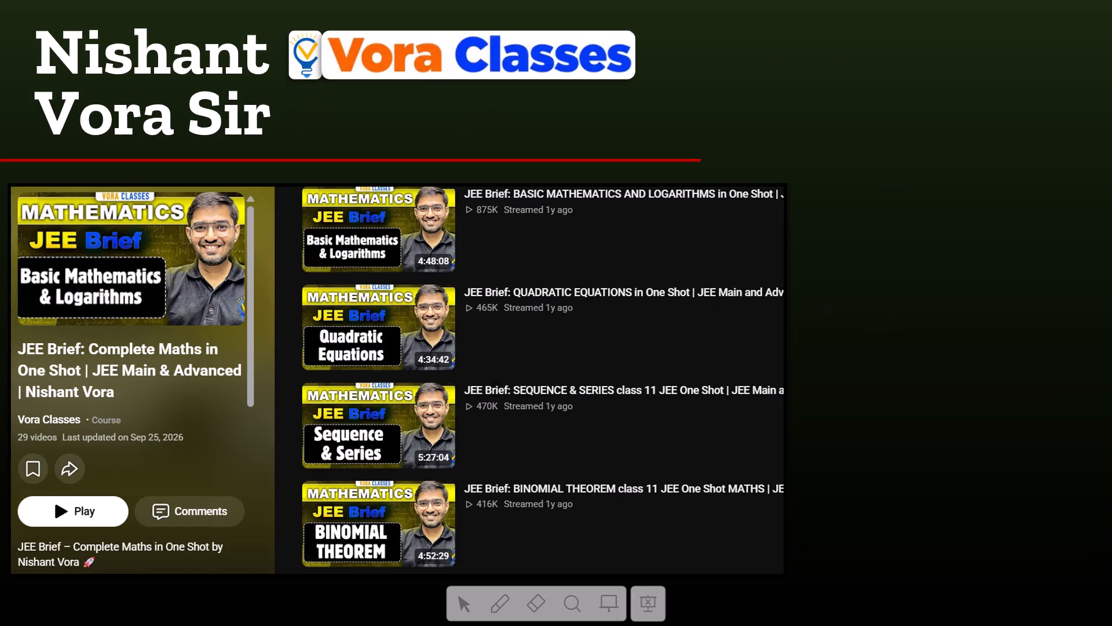
key("Left")
key("Left")
key("Left")
key("Left")
key("Left")
key("Left")
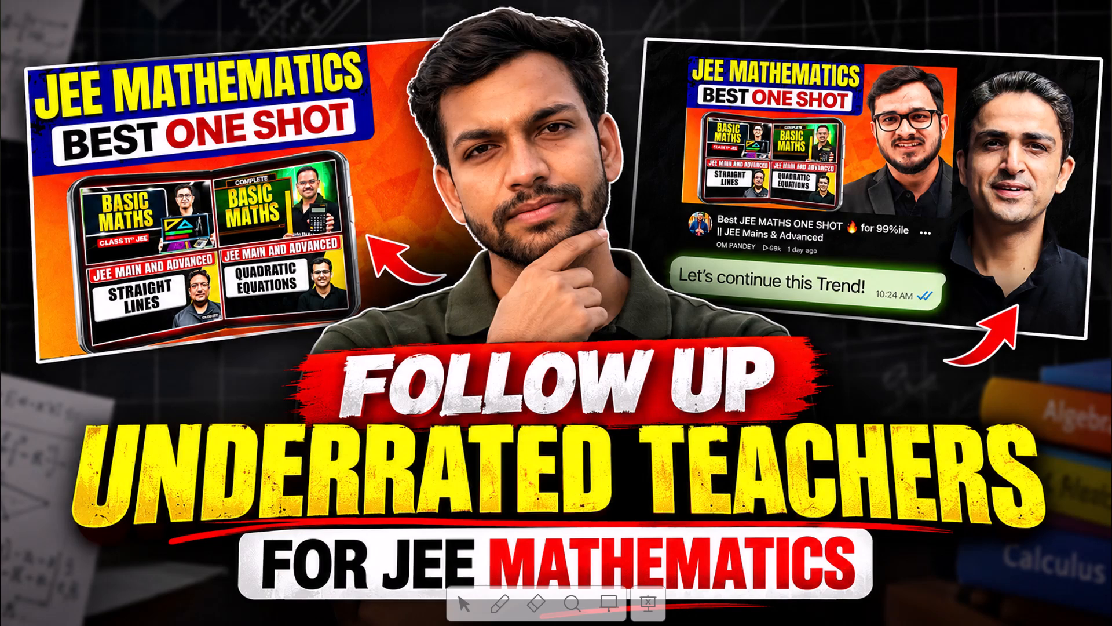
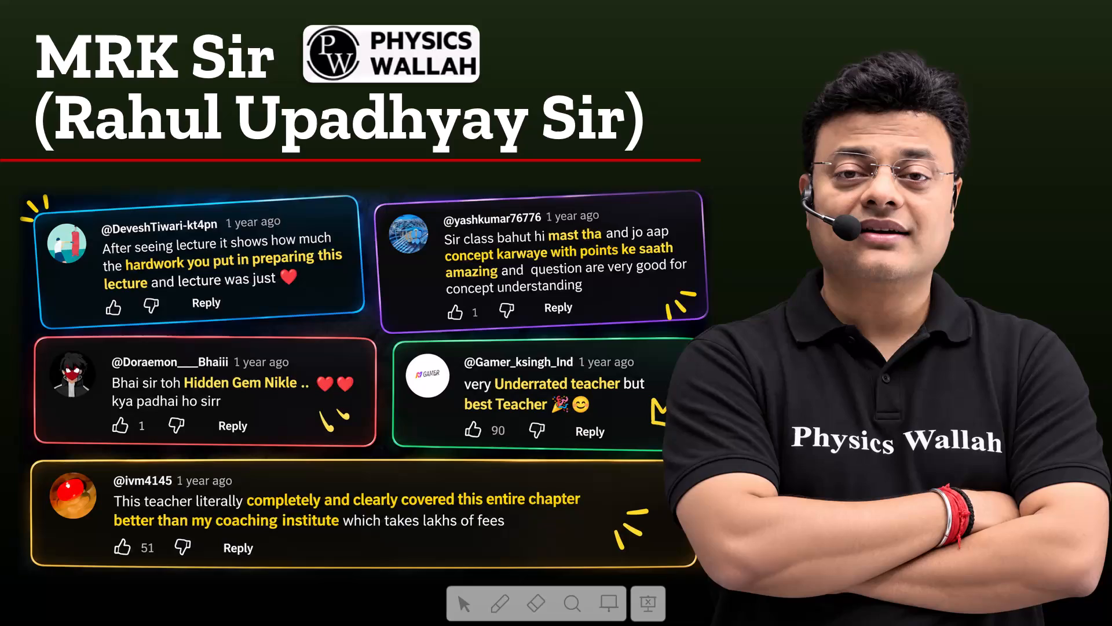
Advance the slide show through the remaining teacher slides to the closing "Thank You" slide.
key("Right")
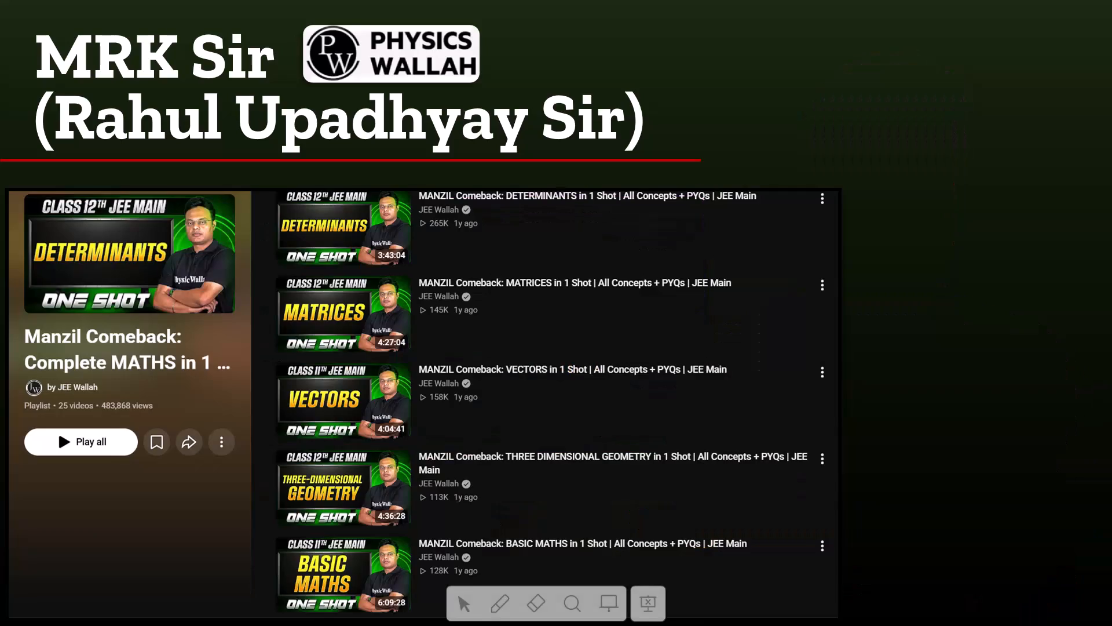
key("Right")
key("Right")
key("Right")
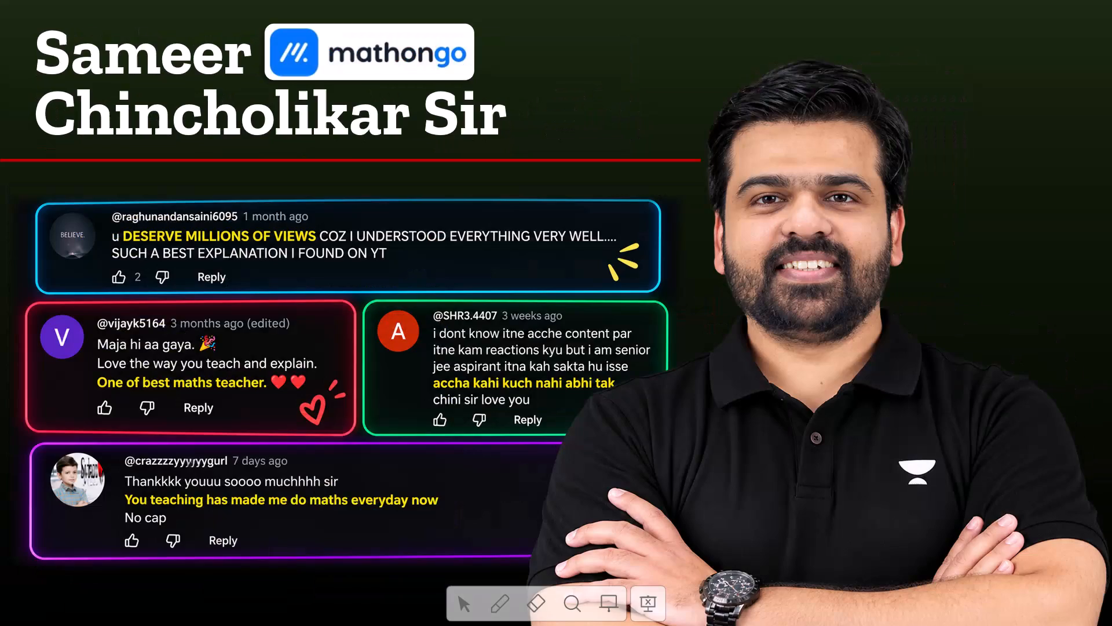
key("Right")
key("Right")
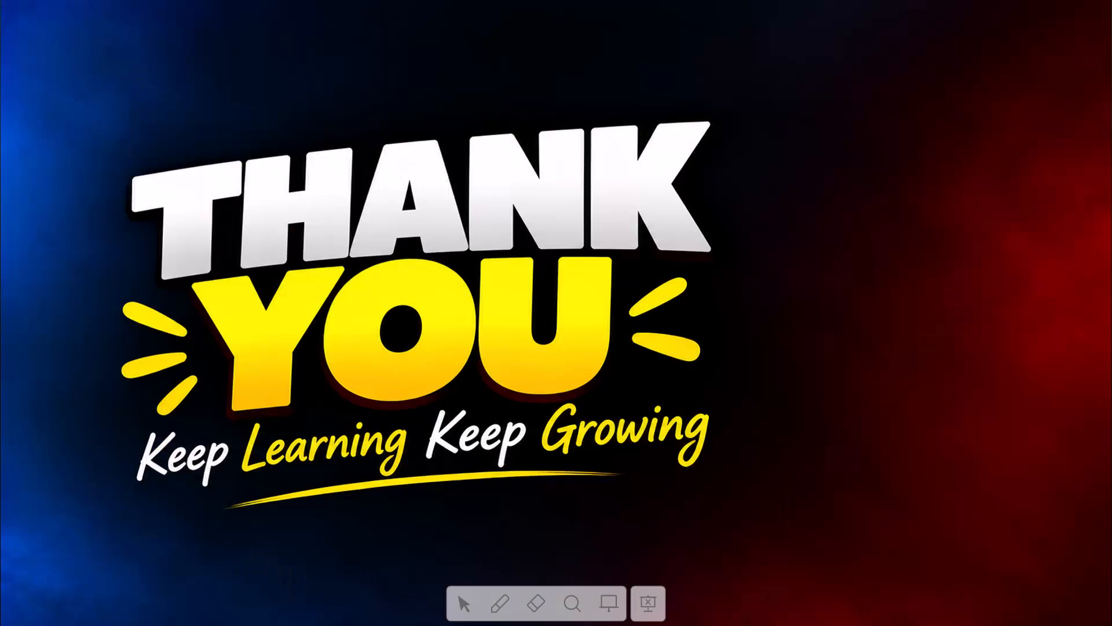
Go back through the slide show to the "Follow Up Underrated Teachers for JEE Mathematics" title slide.
key("Left")
key("Left")
key("Left")
key("Left")
key("Left")
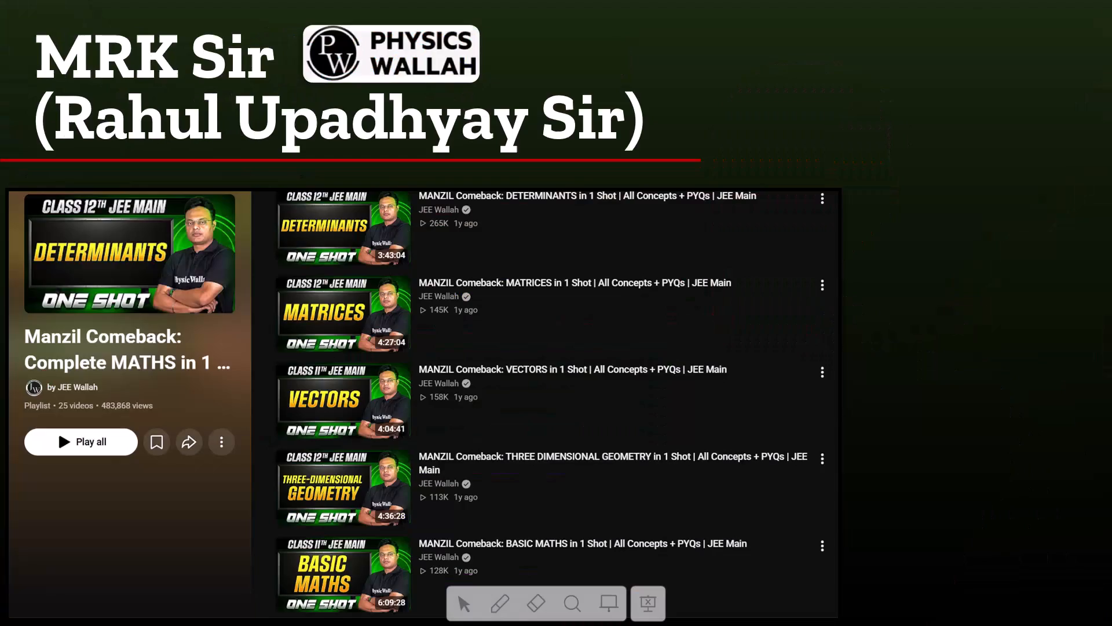
key("Left")
key("Left")
key("Left")
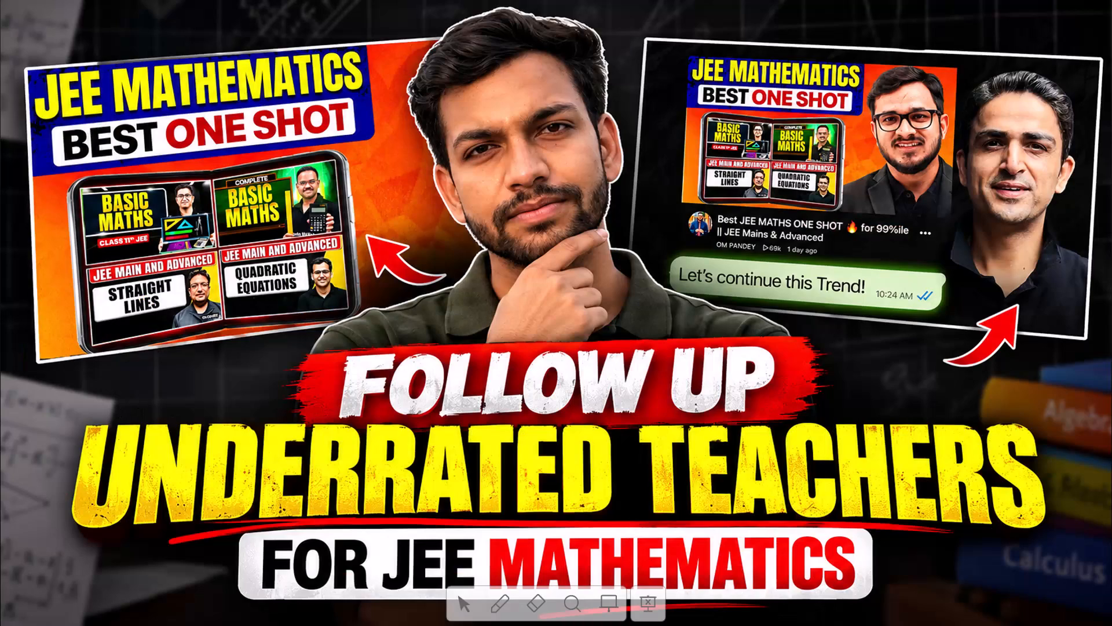